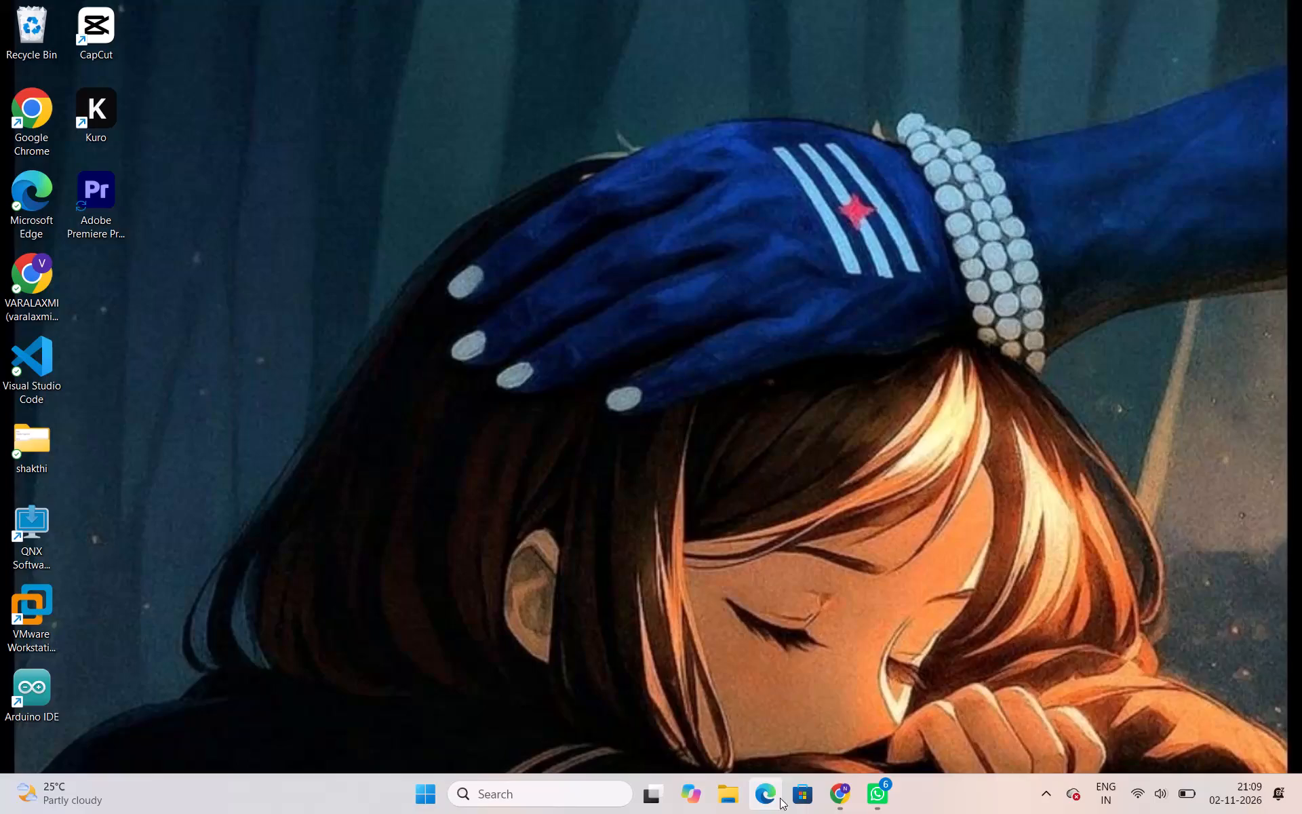
# Open Google Chrome with the personal profile marked by a pink letter E and maximize its window.
pyautogui.doubleClick(43, 123)
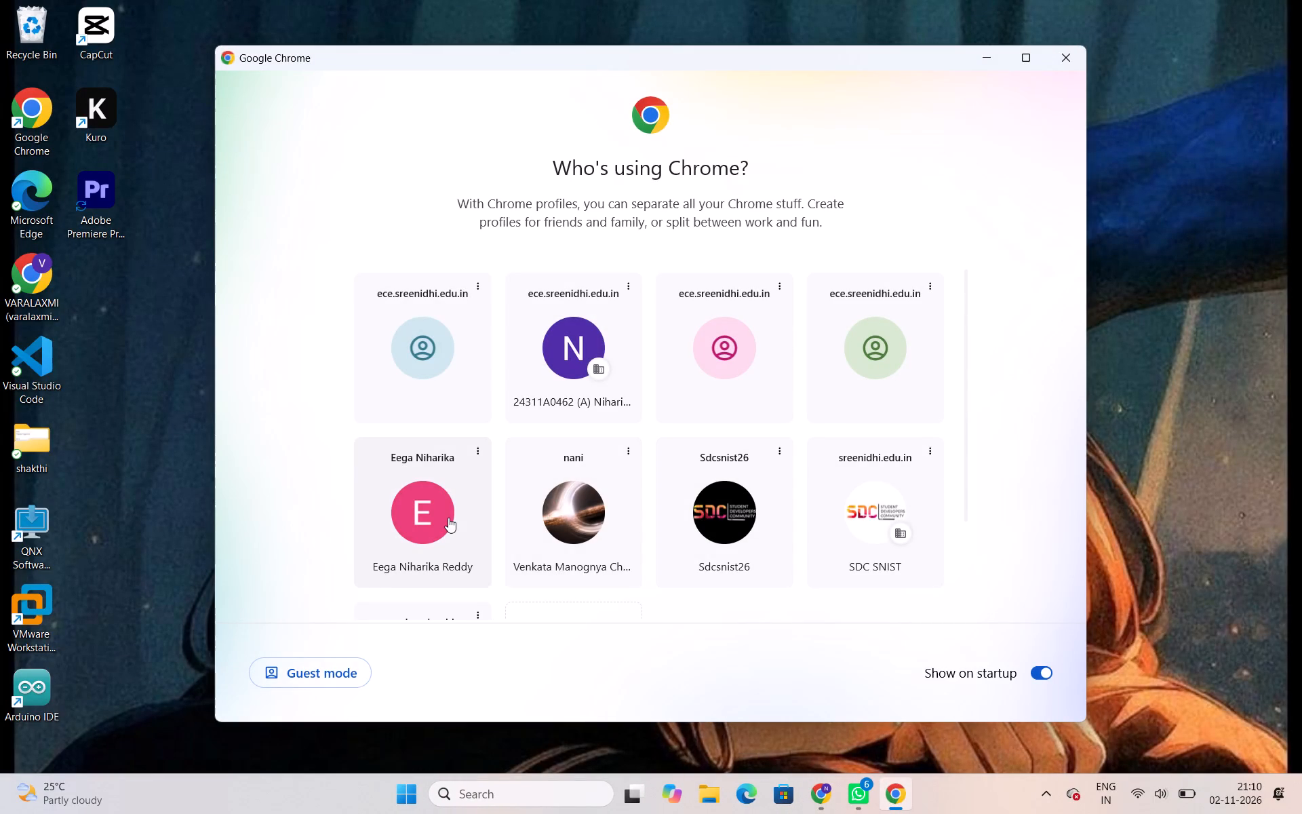
pyautogui.doubleClick(448, 518)
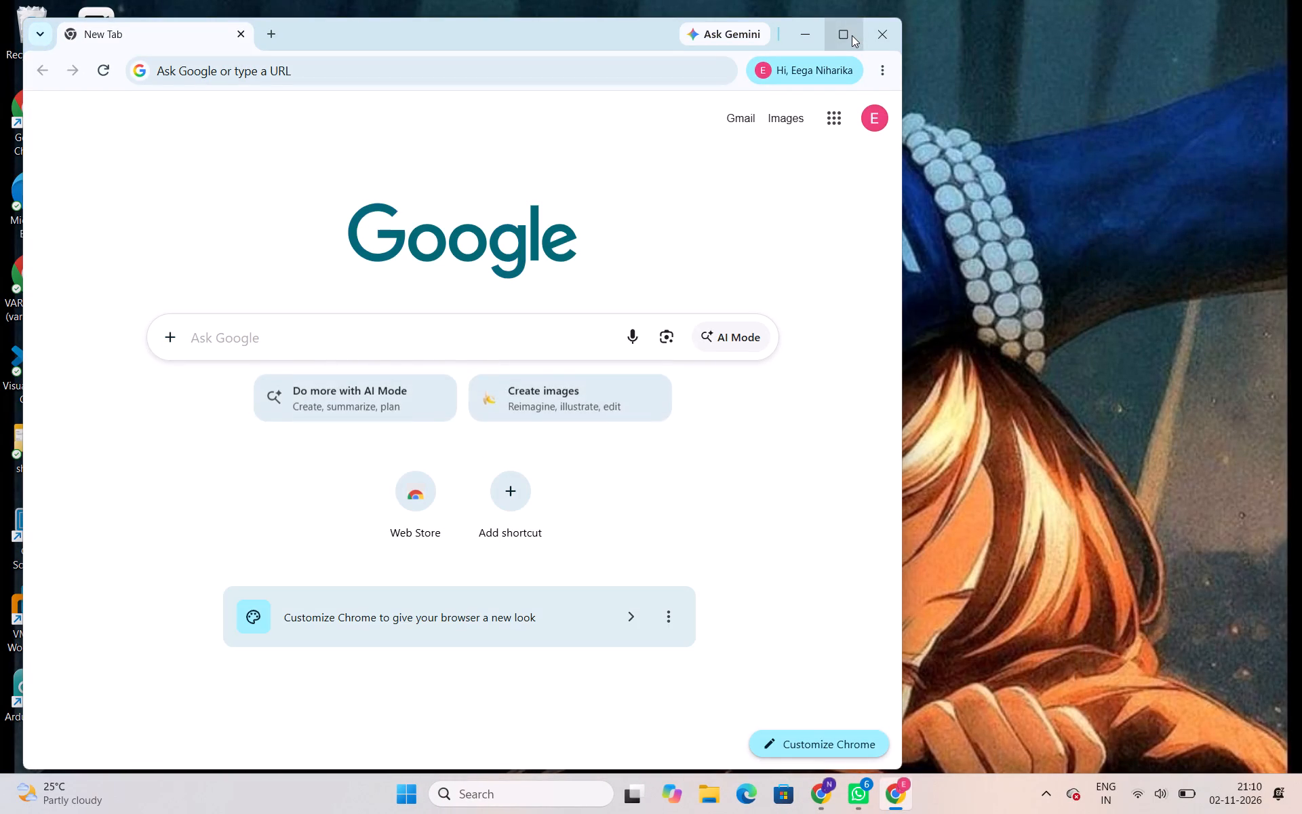
pyautogui.click(852, 35)
# Search Google for Canva and open the "Canva India: Visual Suite for Everyone" website from the results.
pyautogui.click(558, 346)
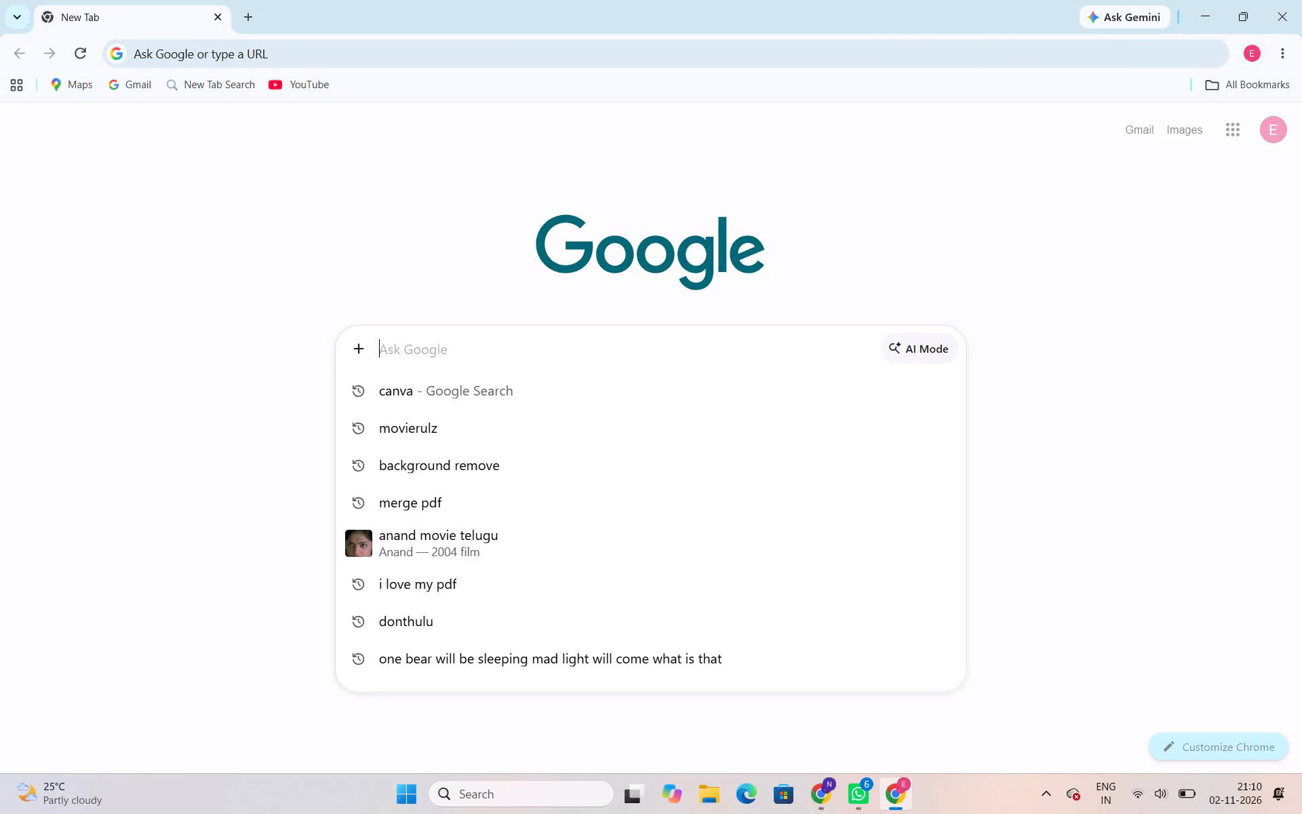
pyautogui.write('can')
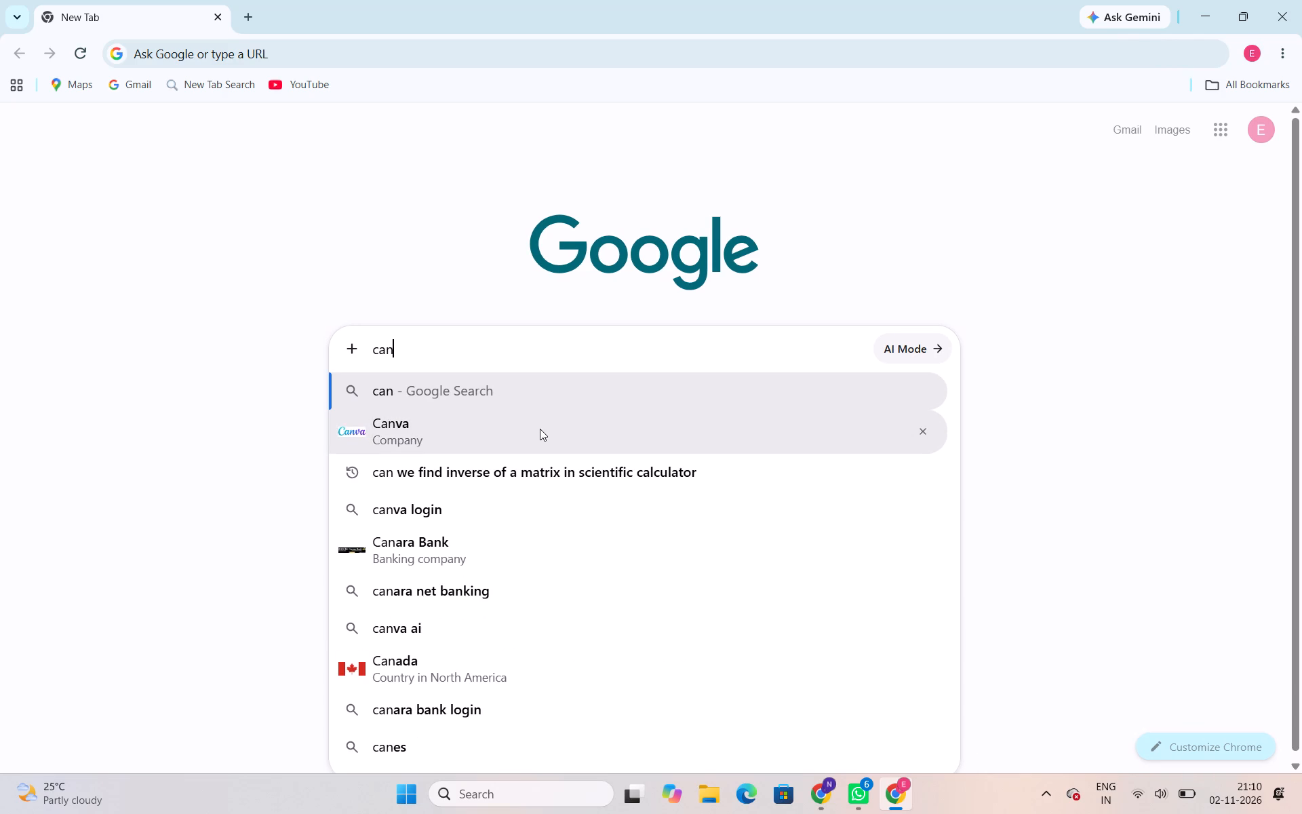
pyautogui.click(540, 429)
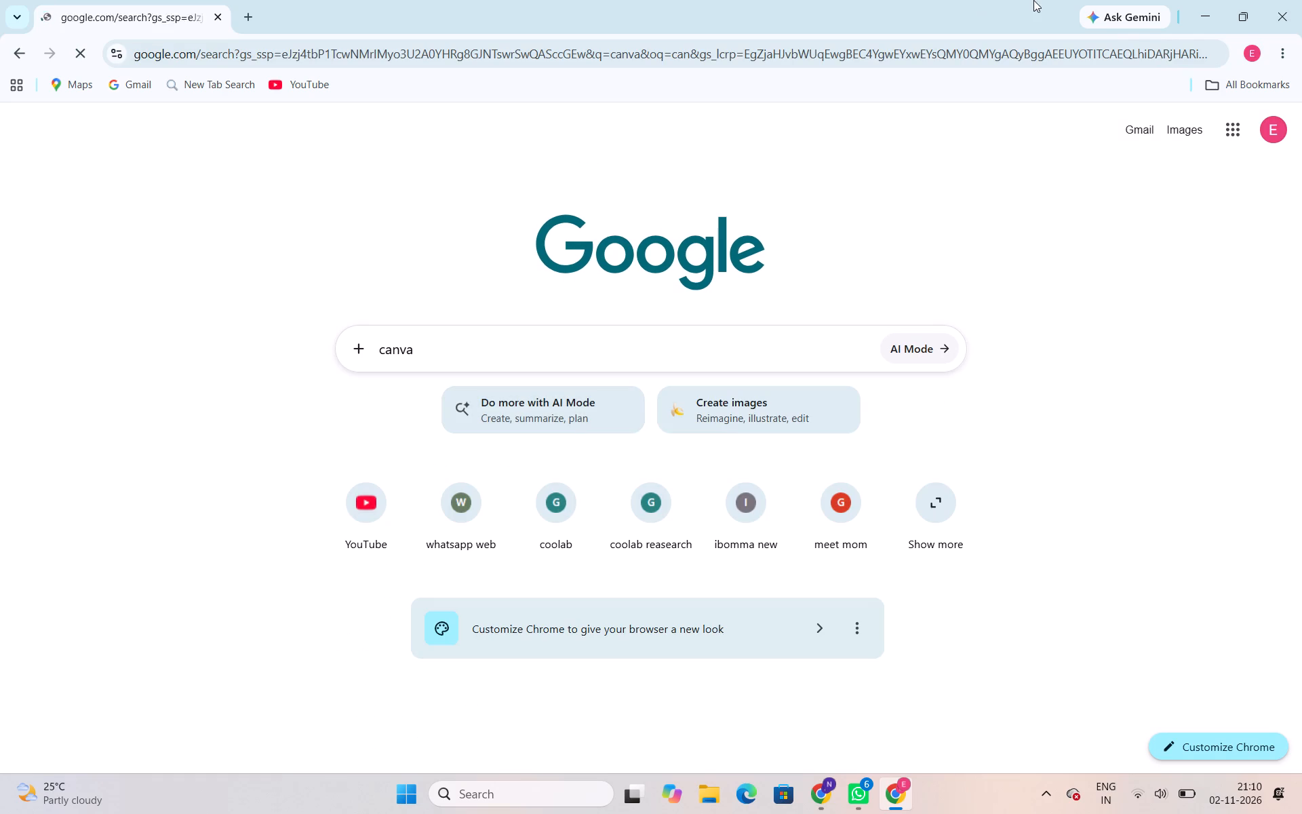
pyautogui.click(462, 292)
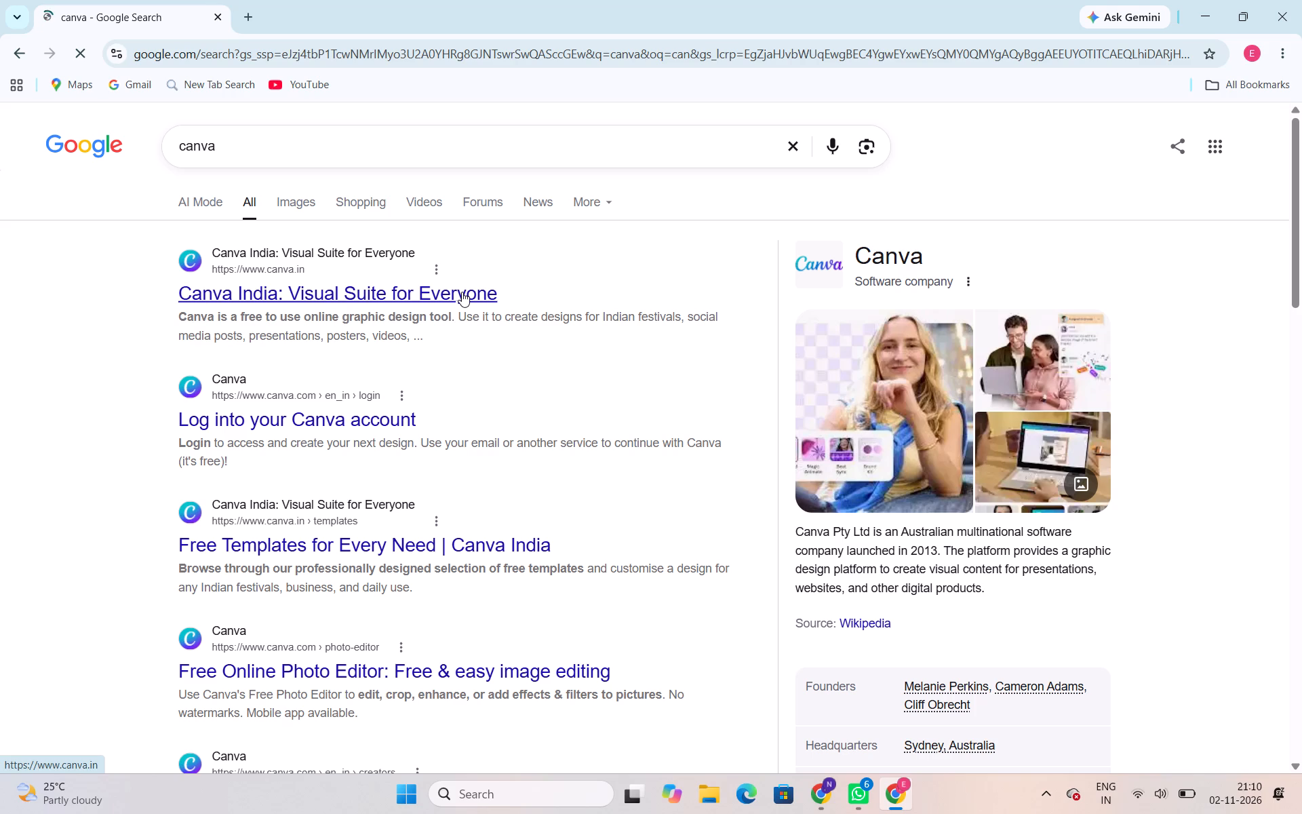
# Open the blank A3 Poster and the first leaf-framed 736 x 1037 px Untitled Design from the recent designs in separate tabs.
pyautogui.click(462, 292)
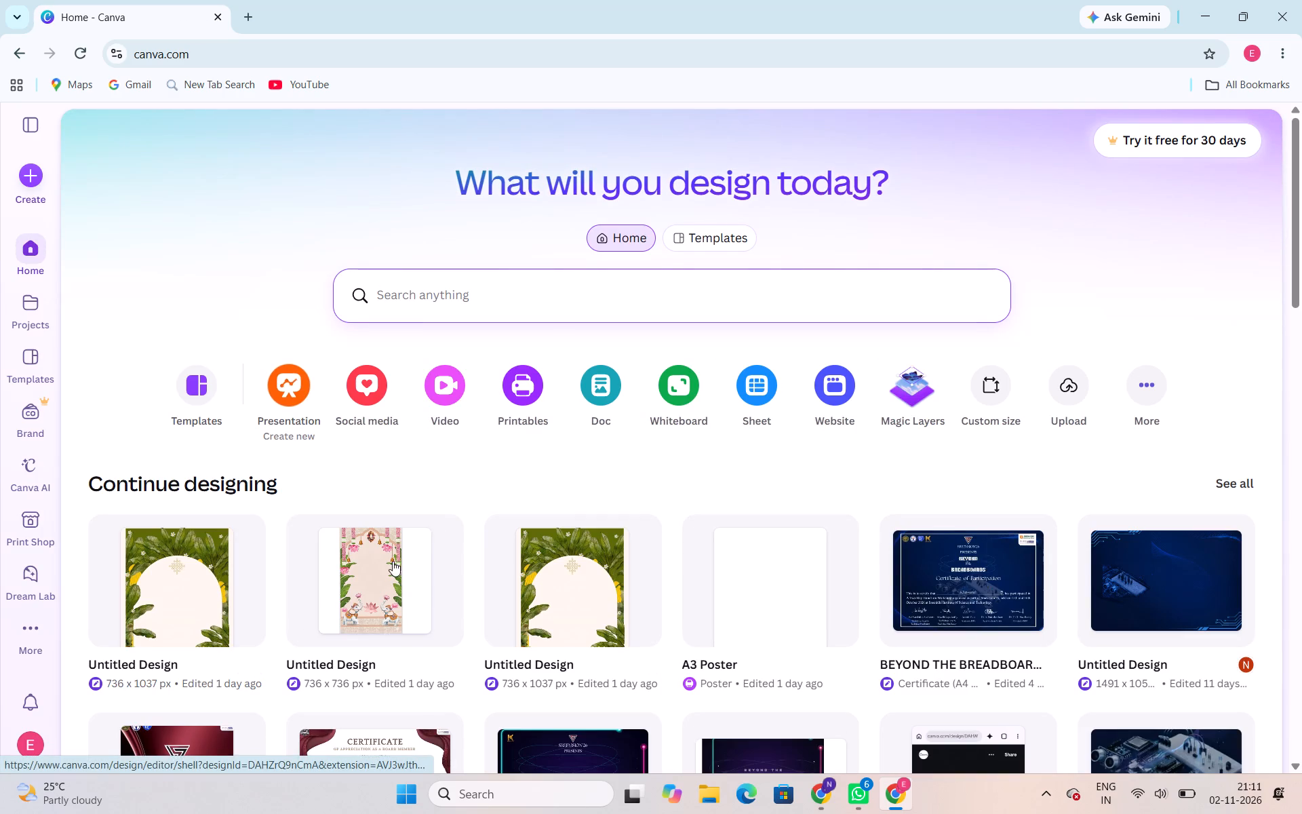
pyautogui.click(762, 599)
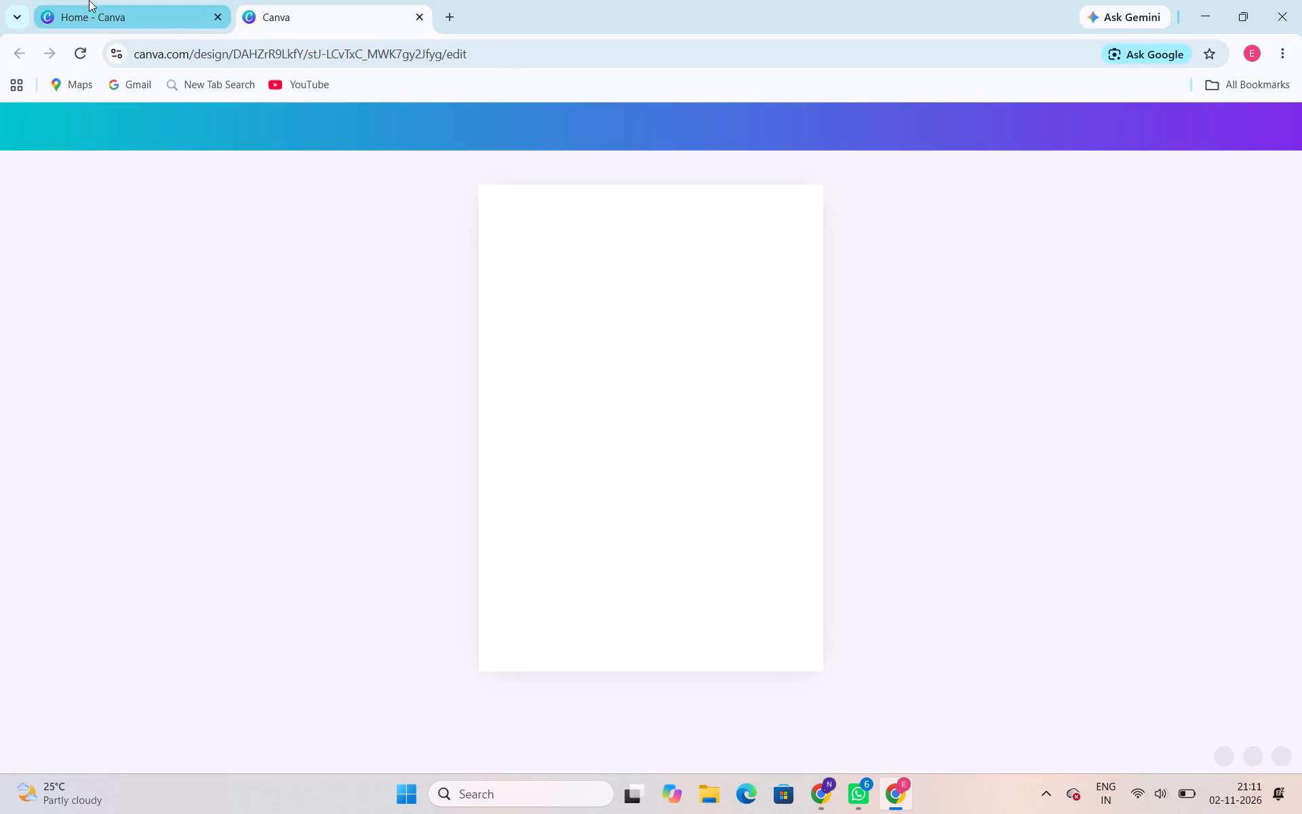
pyautogui.click(89, 0)
pyautogui.click(167, 636)
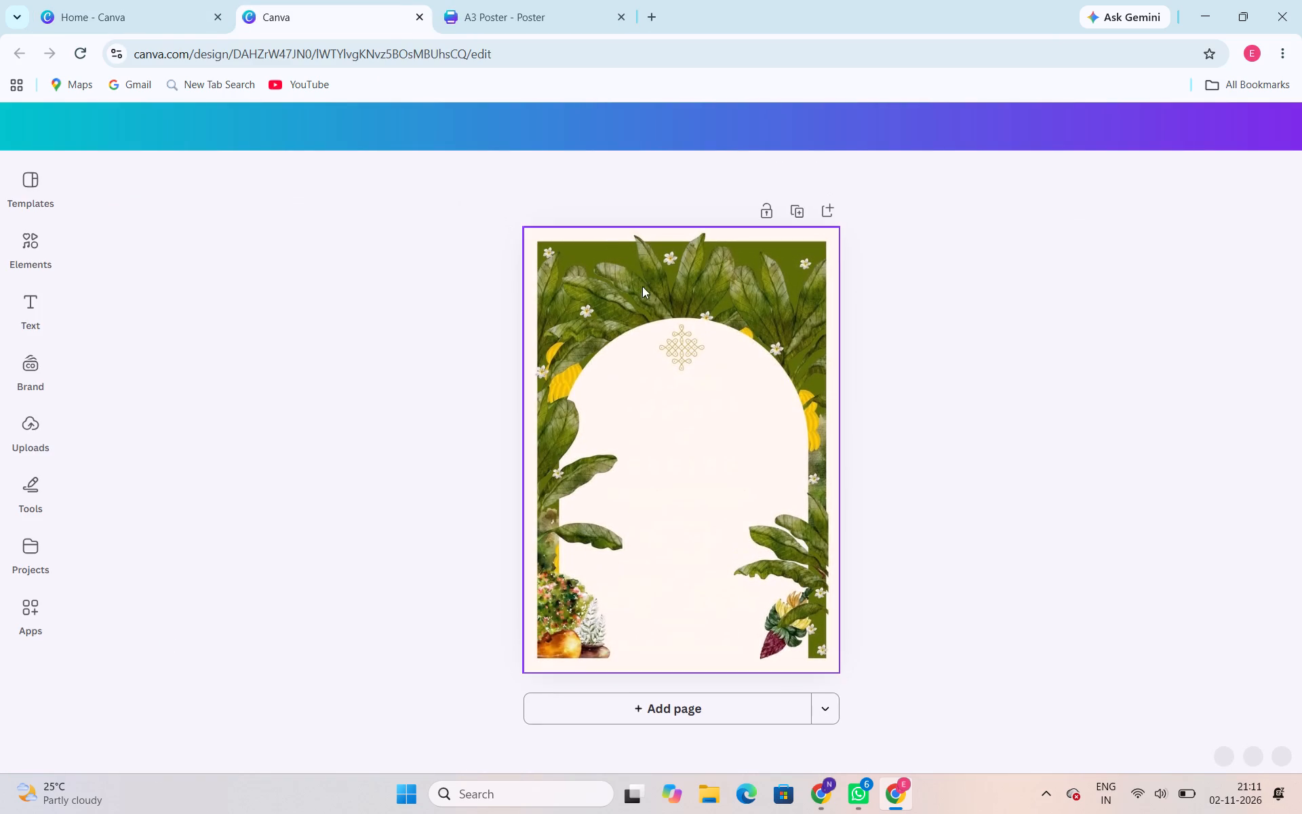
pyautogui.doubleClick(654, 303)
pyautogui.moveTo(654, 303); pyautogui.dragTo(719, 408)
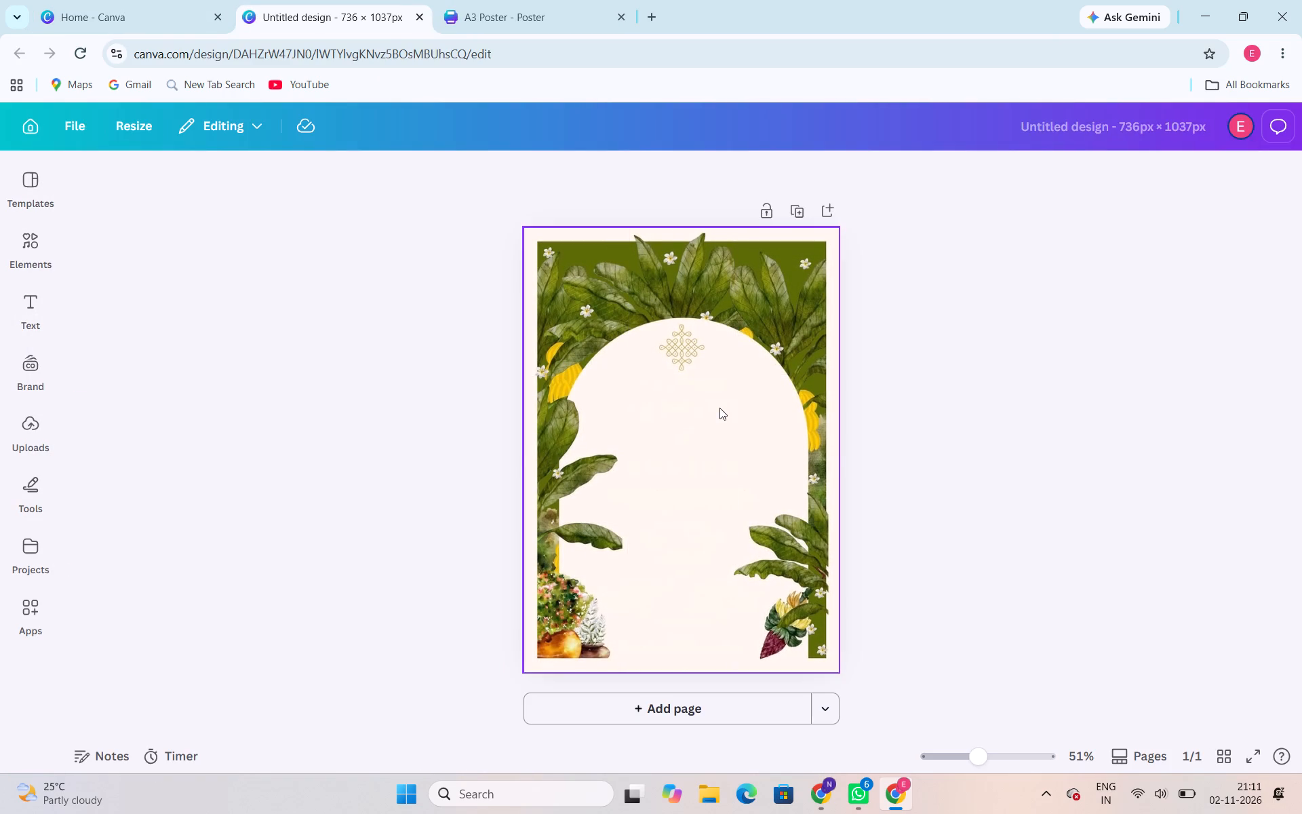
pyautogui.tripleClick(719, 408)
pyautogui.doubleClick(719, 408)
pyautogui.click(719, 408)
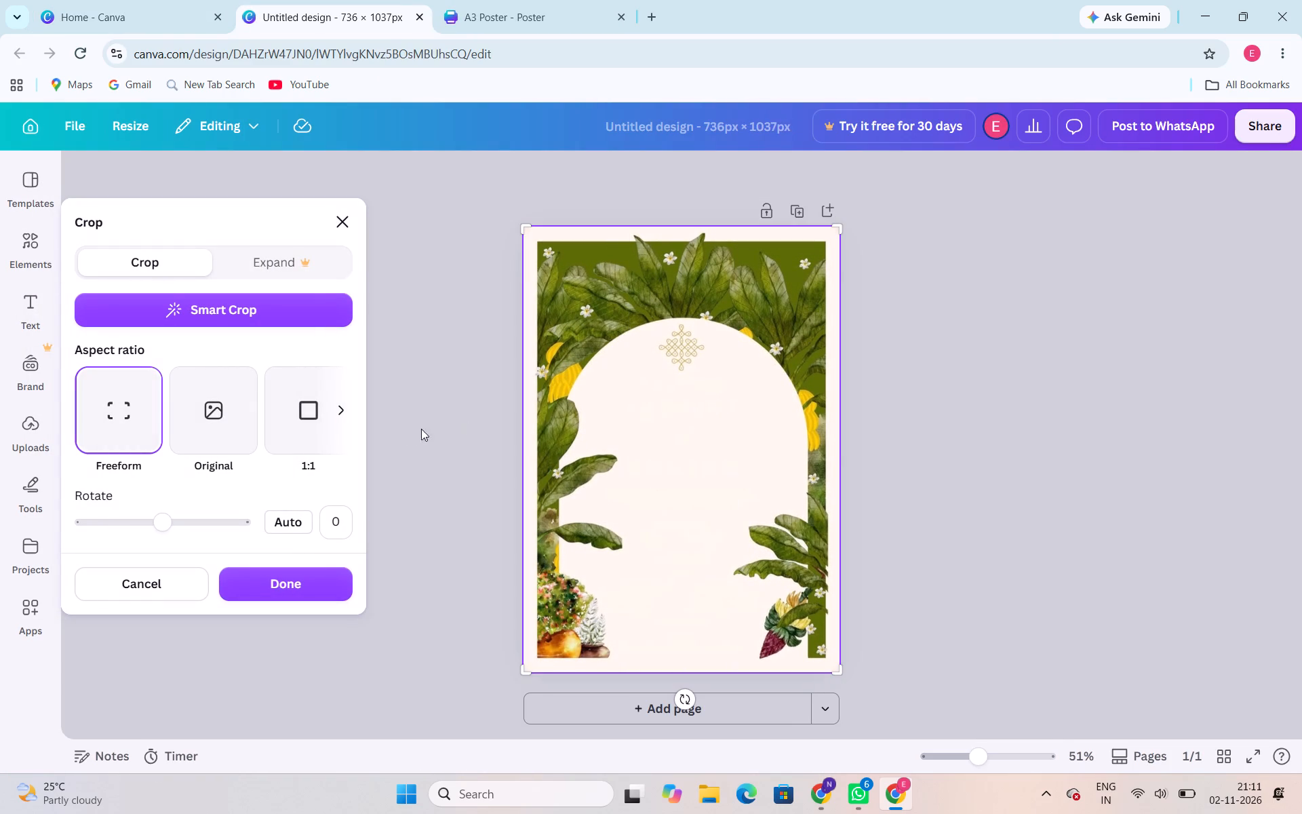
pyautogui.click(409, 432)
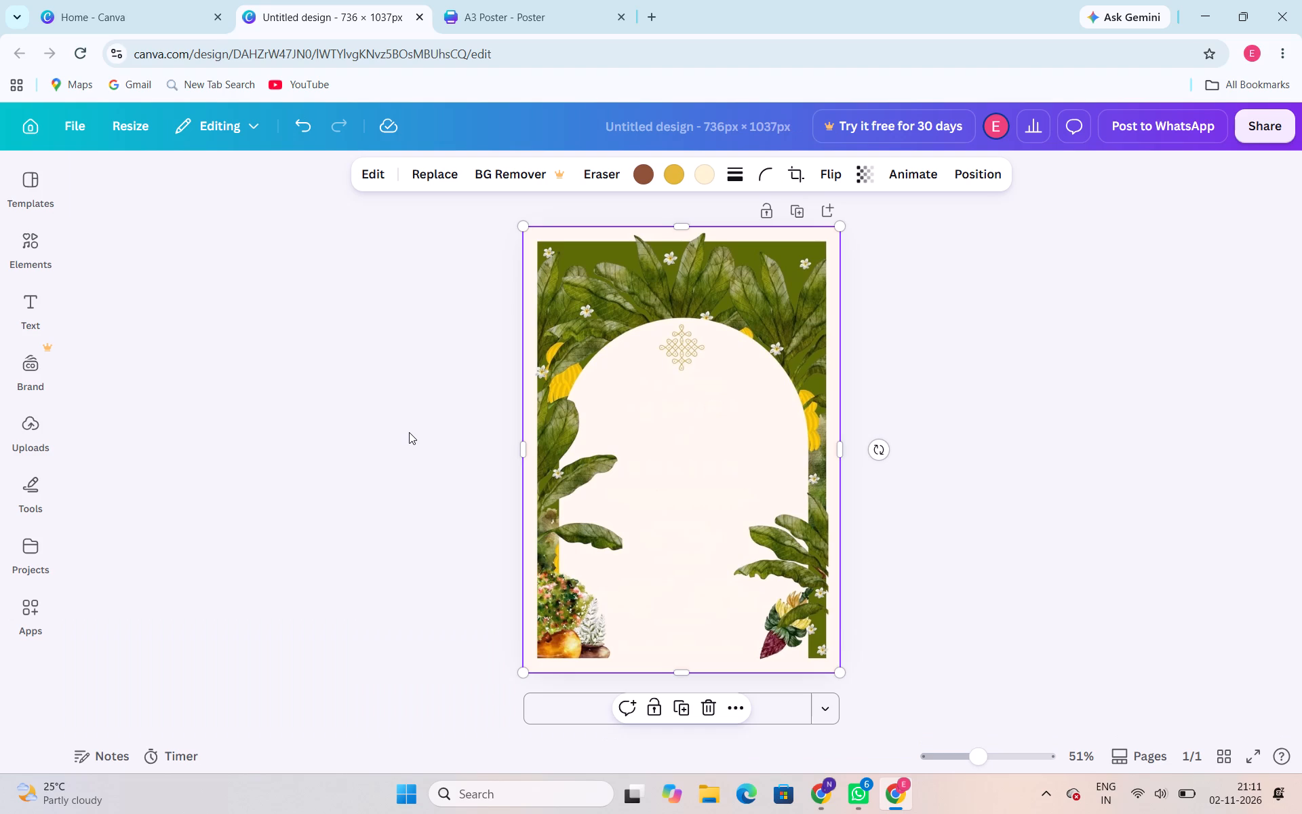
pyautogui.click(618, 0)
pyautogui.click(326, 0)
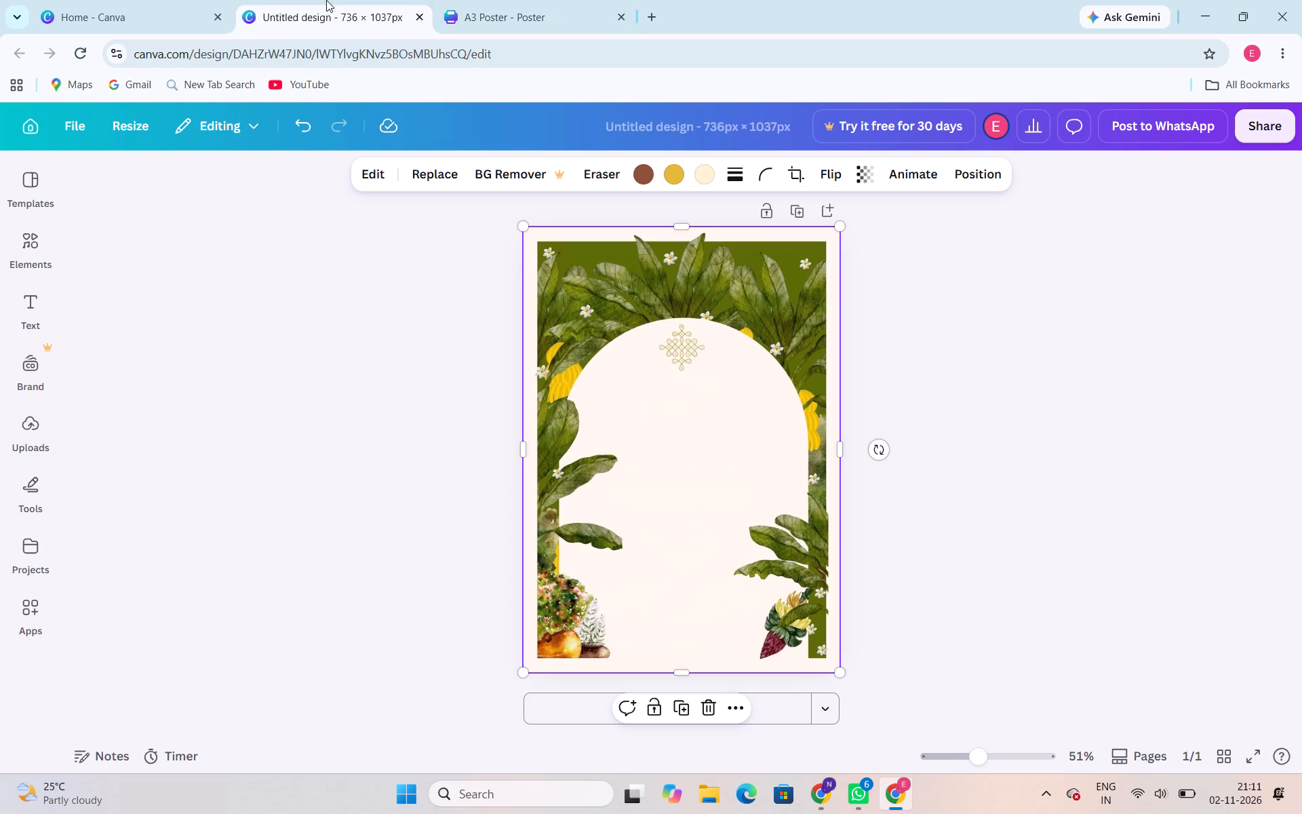
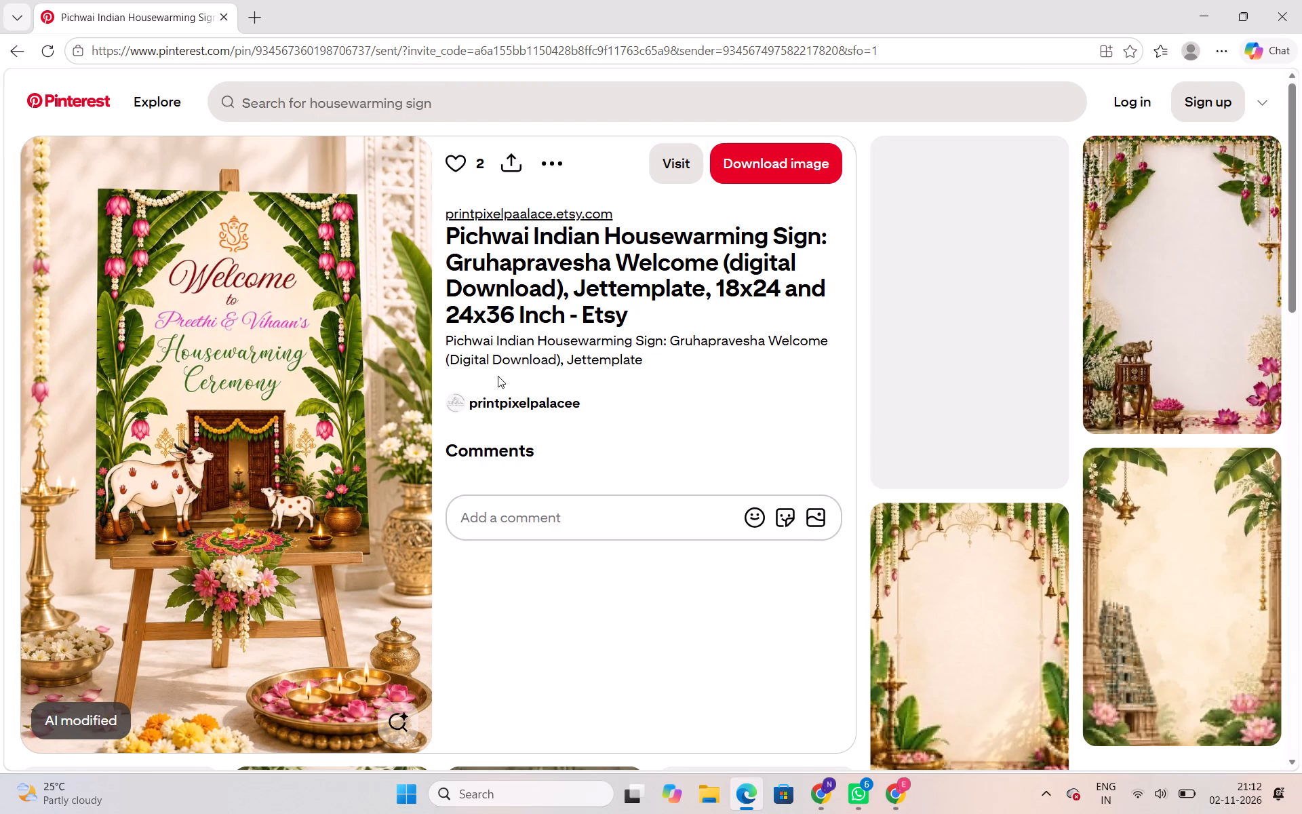
# Open the related pin showing a blank cream background framed by an arch, hanging bells, floral garlands and banana leaves.
pyautogui.click(951, 585)
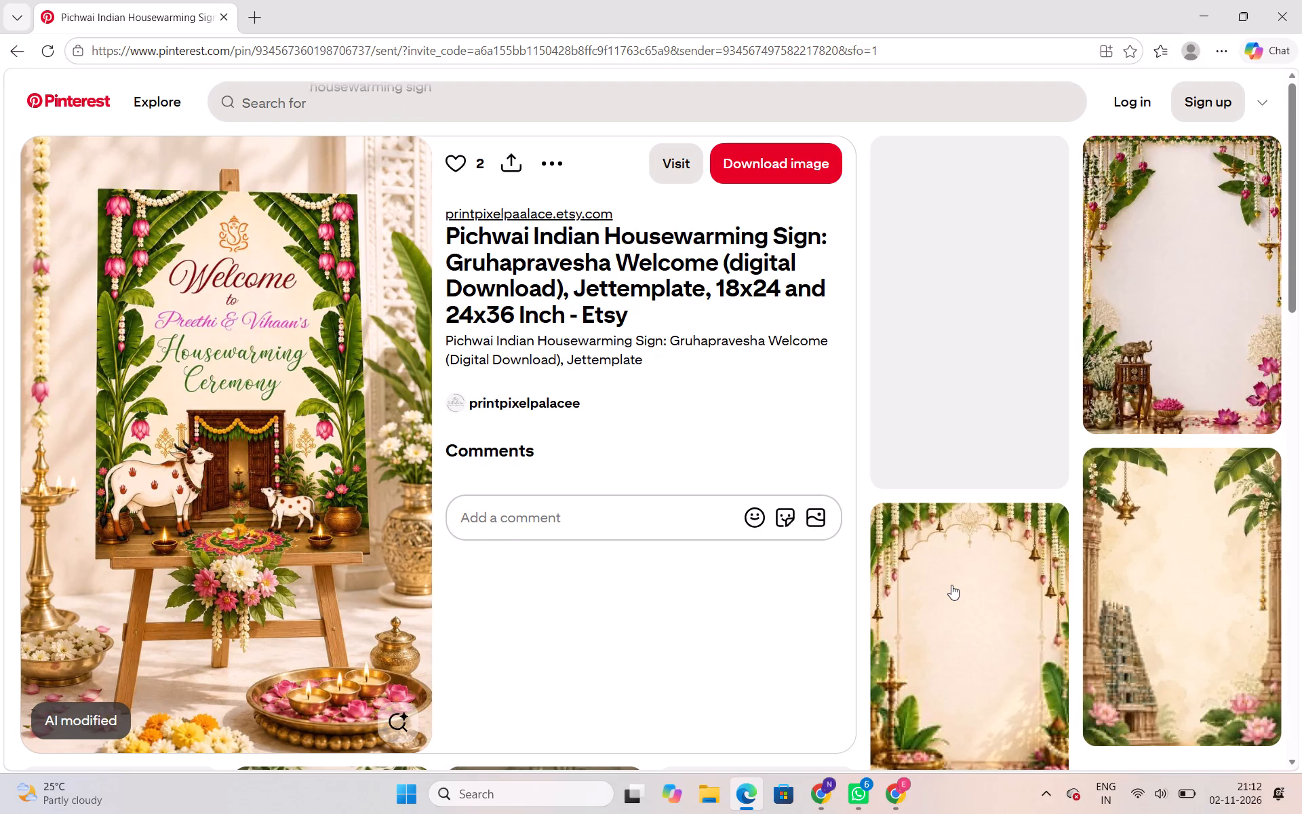
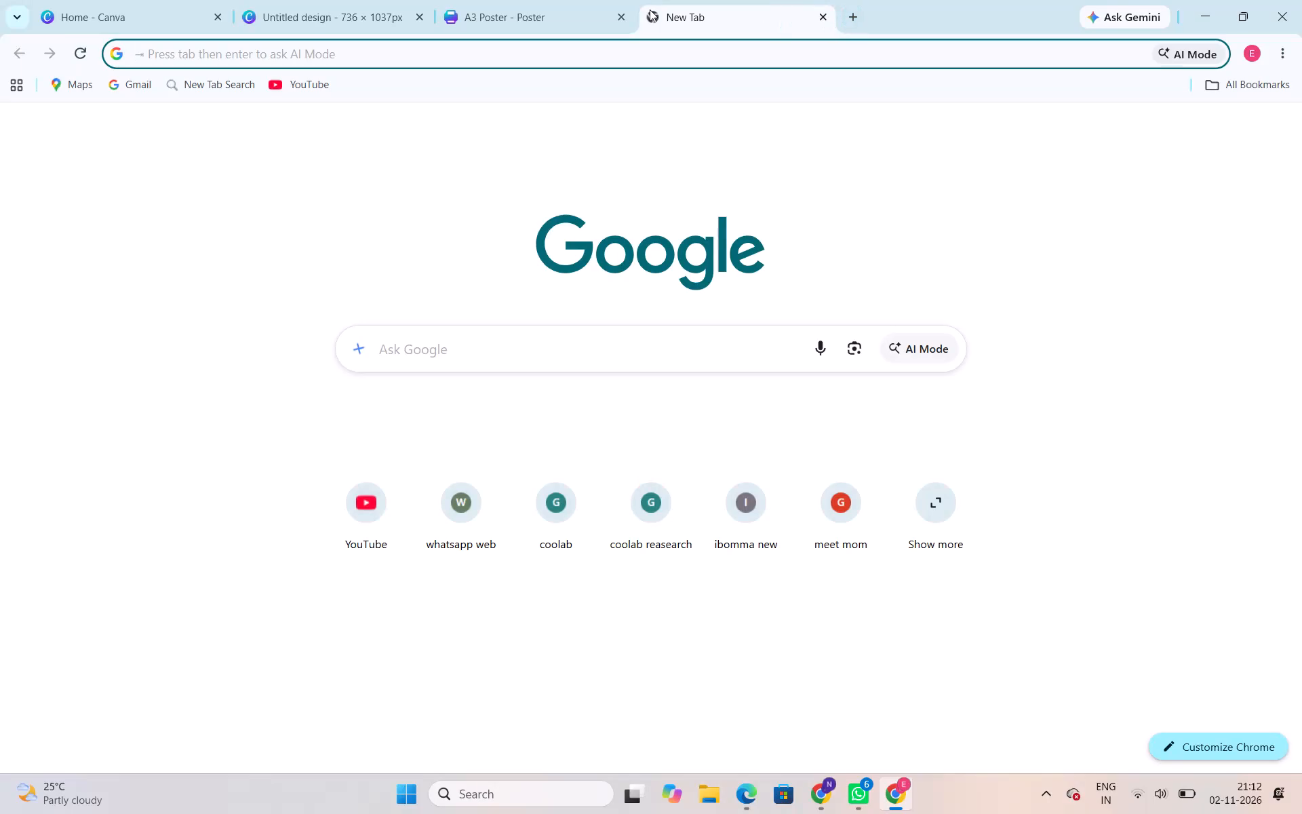
# Open the copied Pinterest pin link in the new browser tab.
pyautogui.hotkey('ctrl', 'v')
pyautogui.press('Return')
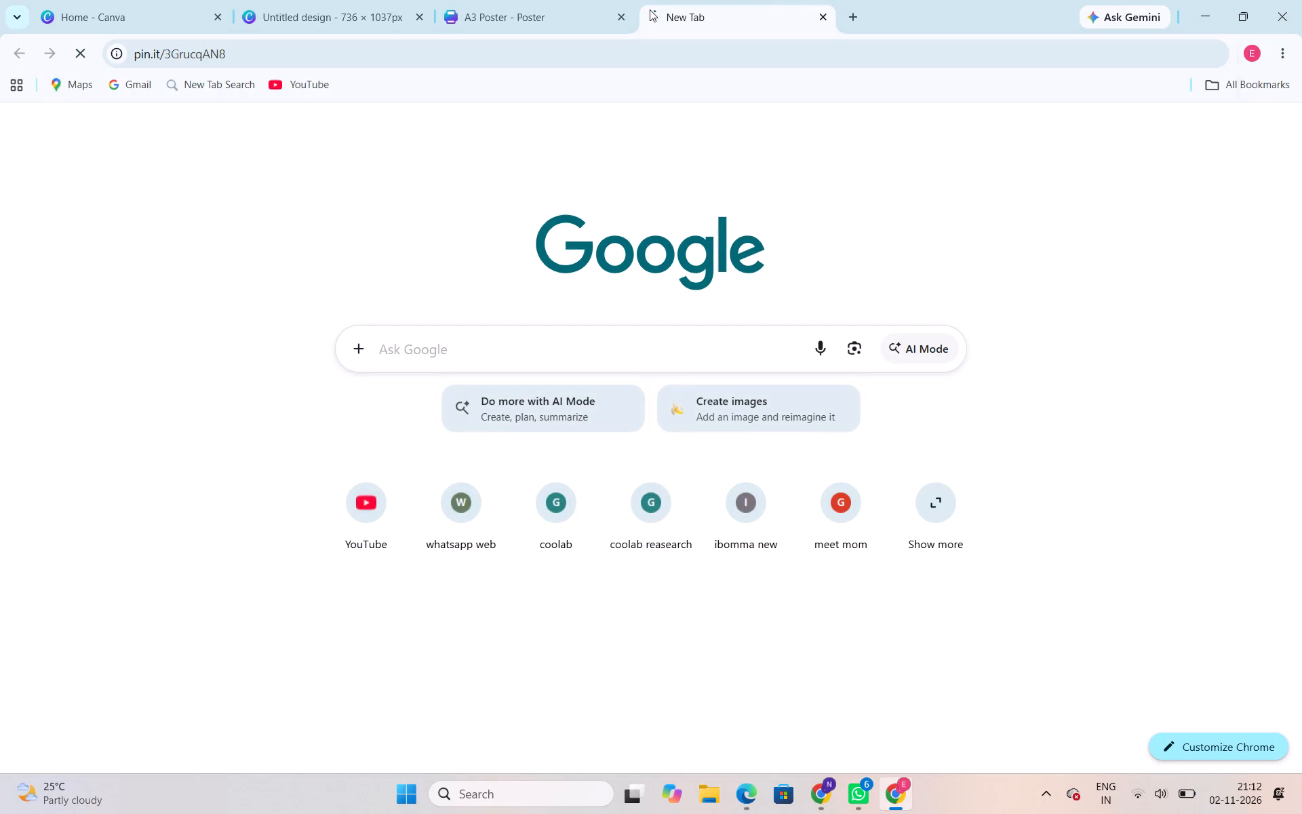
# Move the A3 Poster tab beside the Canva home tab and close the 736 × 1037 px untitled design.
pyautogui.moveTo(560, 0); pyautogui.dragTo(315, 0)
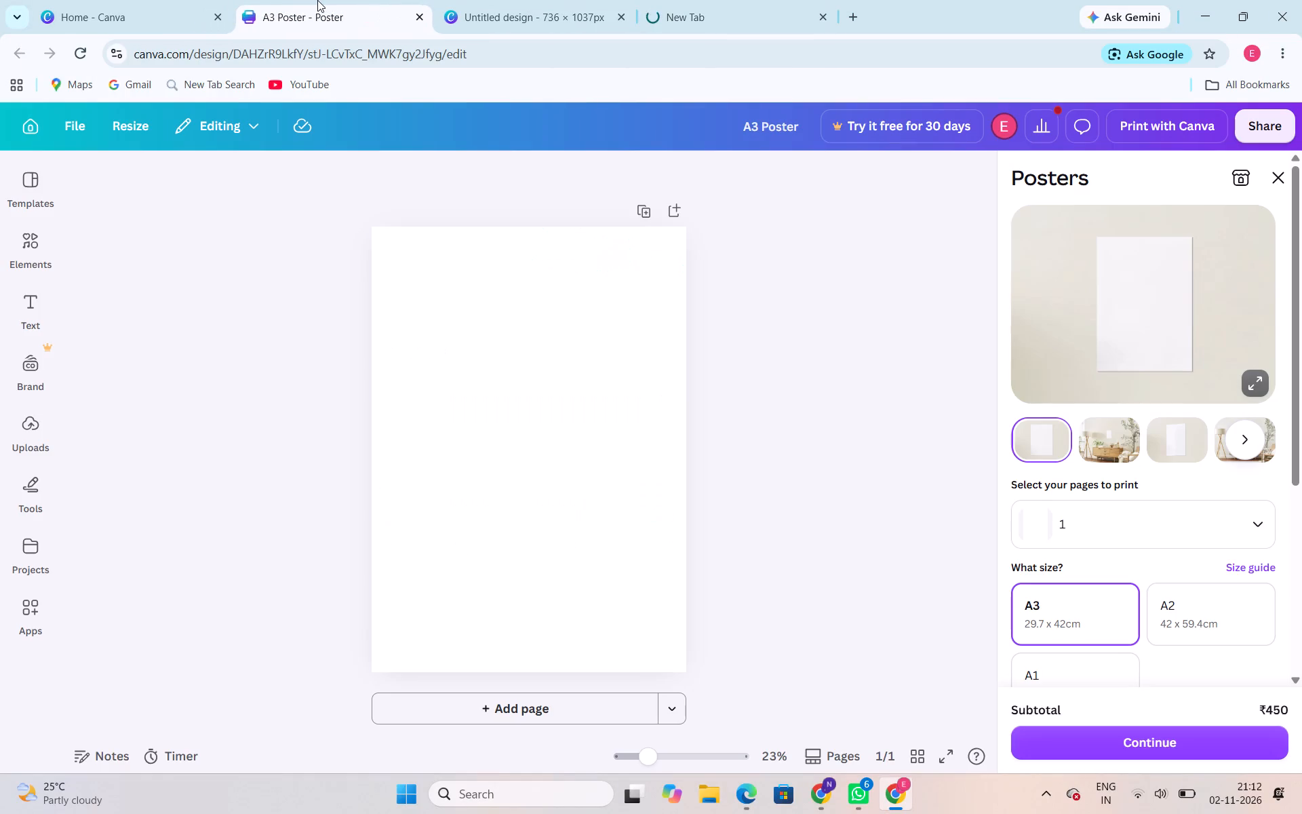
pyautogui.click(588, 3)
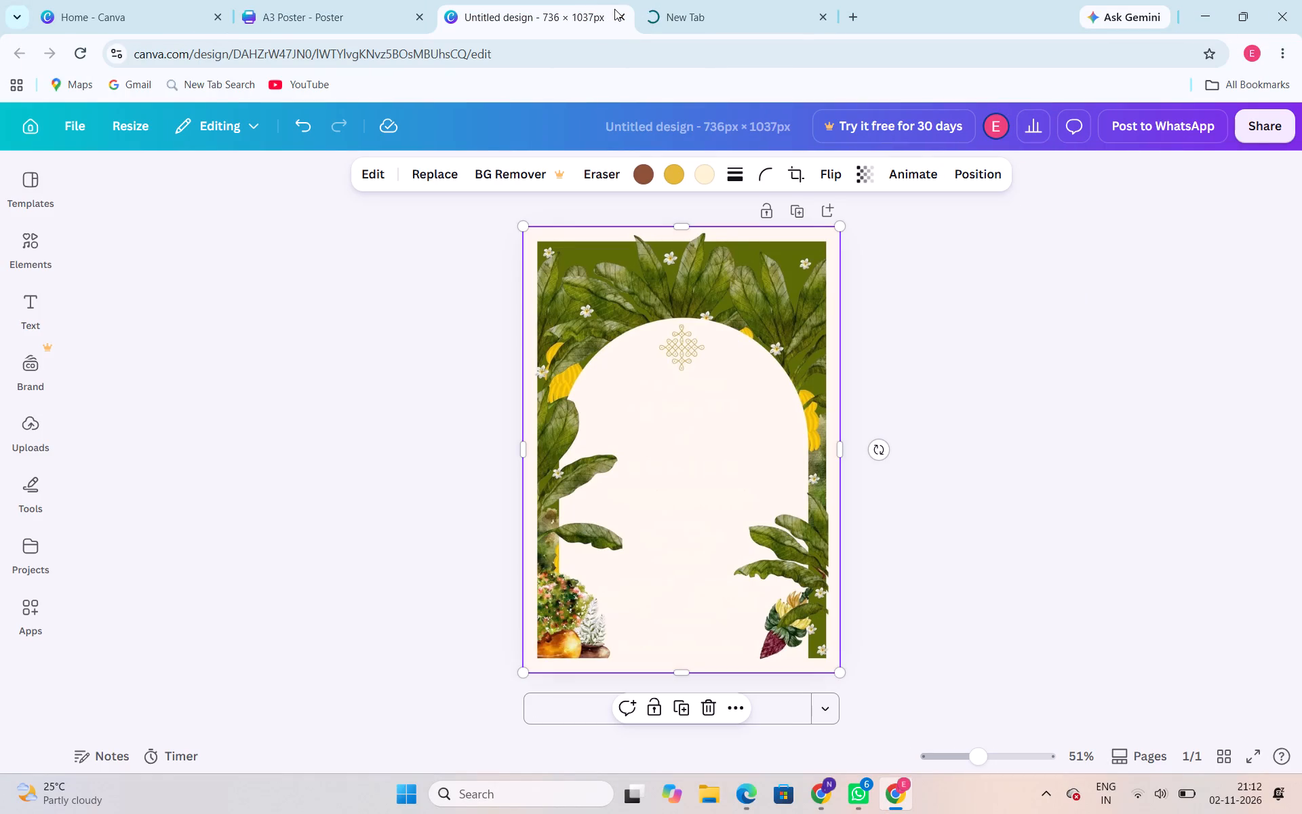
pyautogui.click(623, 15)
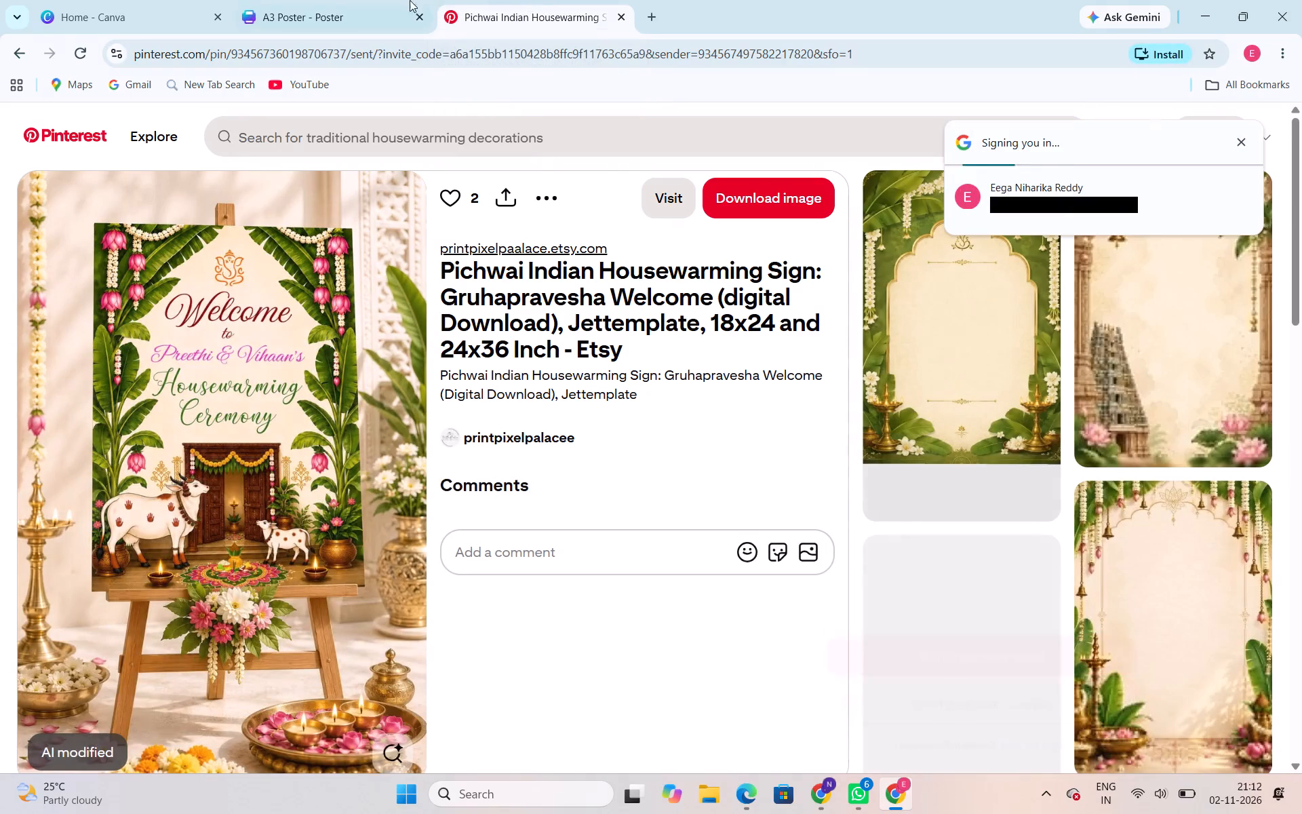
# Dismiss the Google sign-in prompt and open the related pin of a decorated cow nursing her calf.
pyautogui.click(1242, 142)
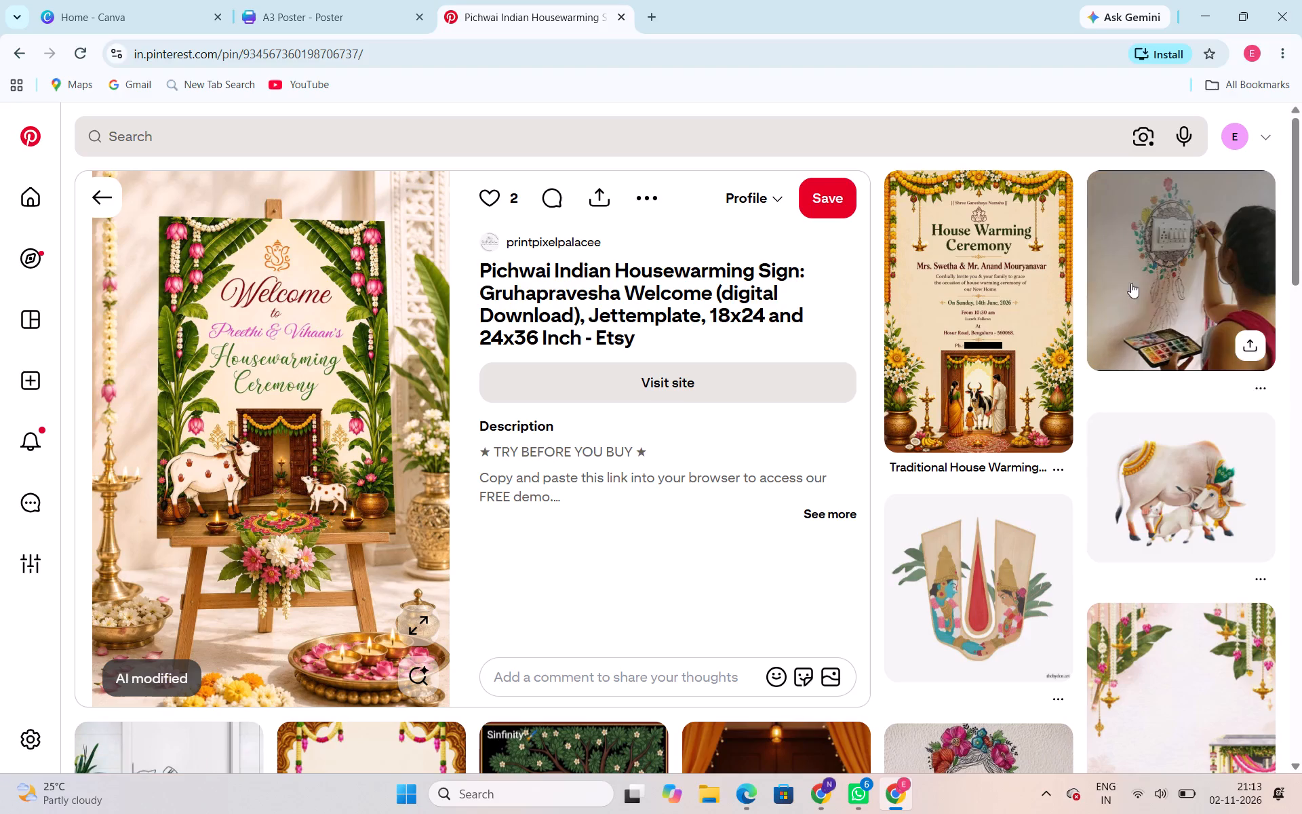
pyautogui.scroll(-3, 1060, 495)
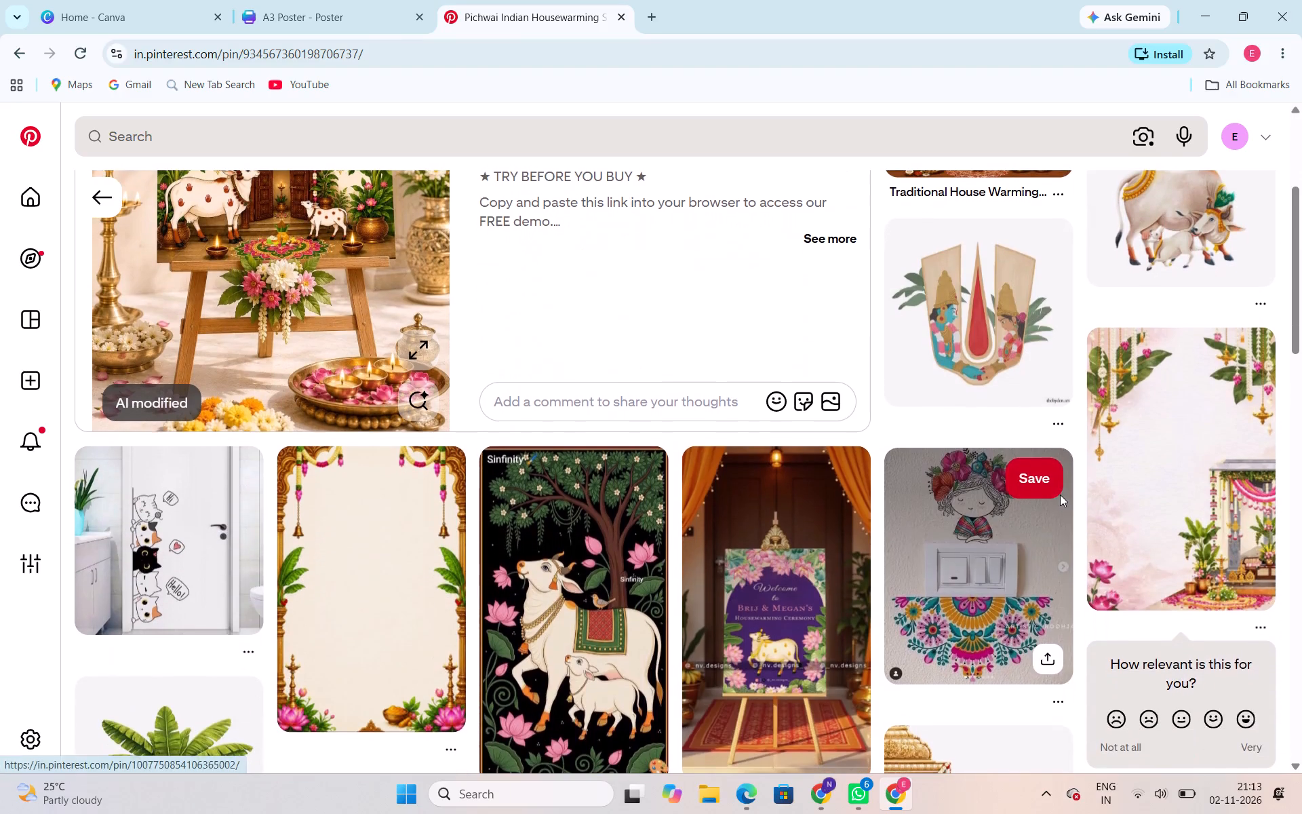
pyautogui.scroll(-2, 1060, 495)
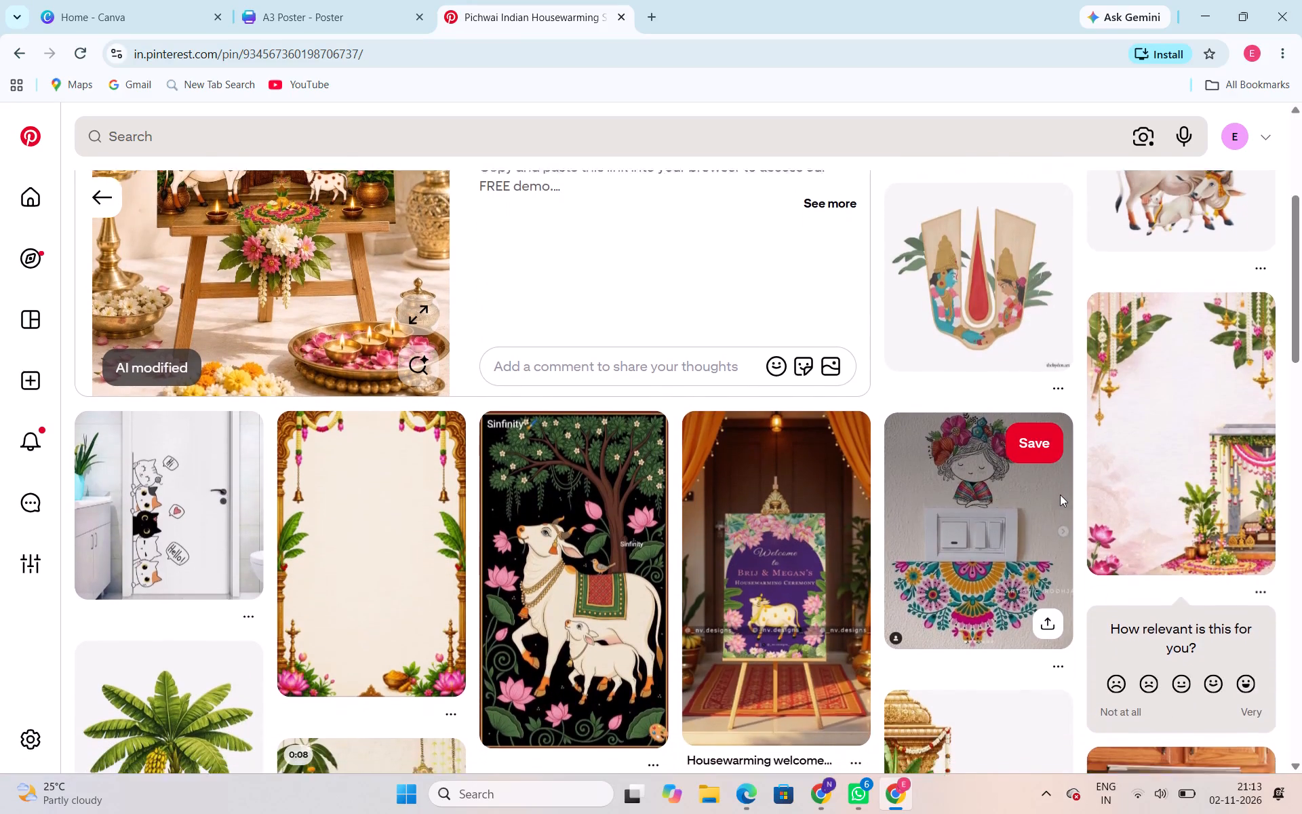
pyautogui.scroll(-2, 1060, 495)
pyautogui.scroll(5, 1060, 495)
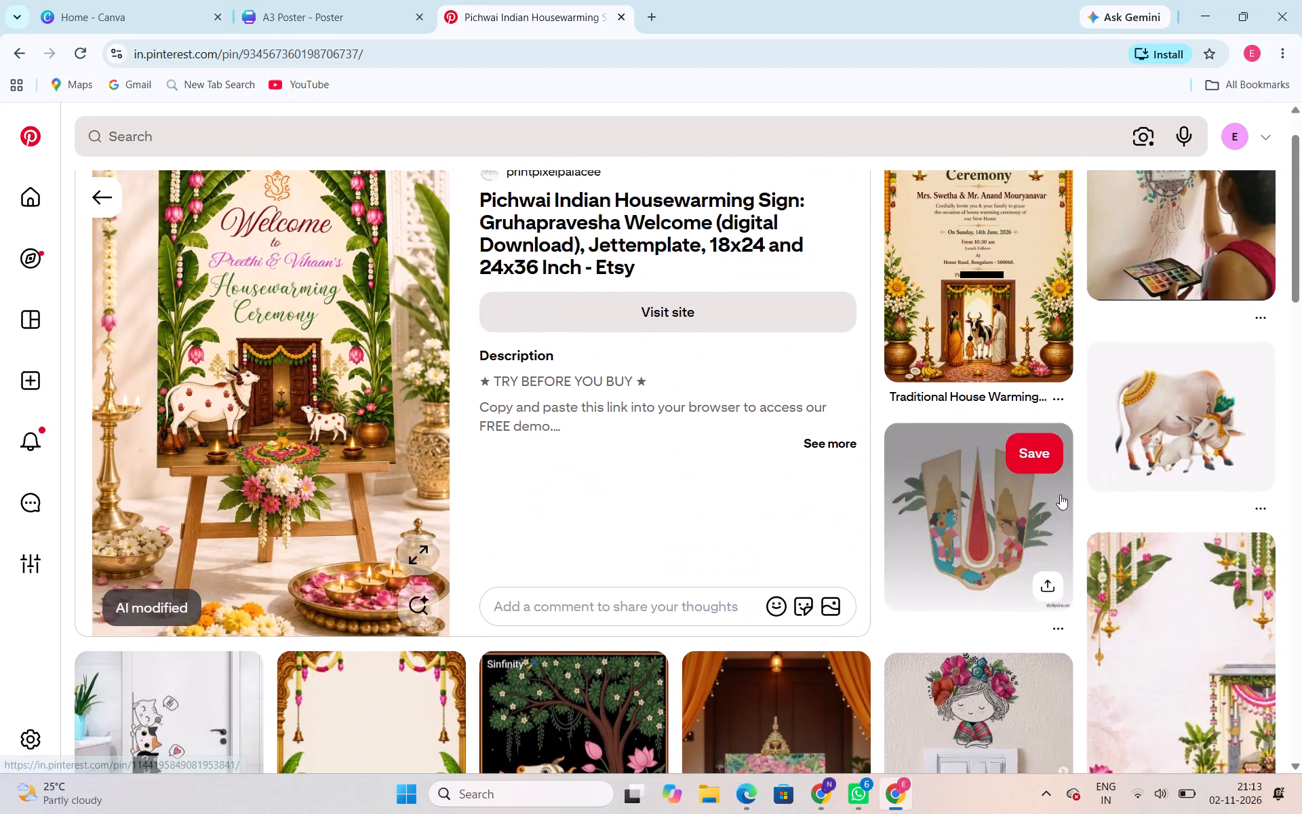
pyautogui.click(400, 0)
pyautogui.click(592, 0)
pyautogui.click(1136, 383)
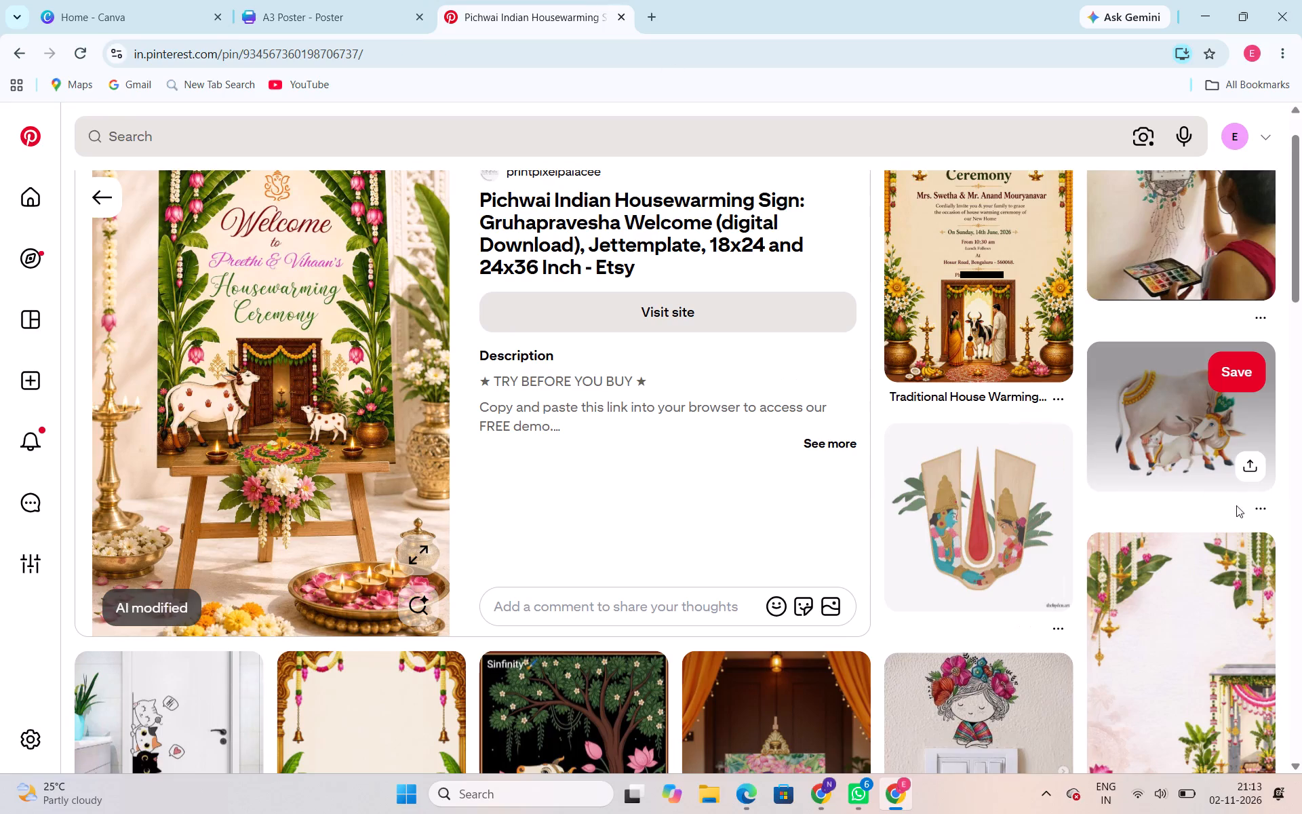
pyautogui.click(1179, 419)
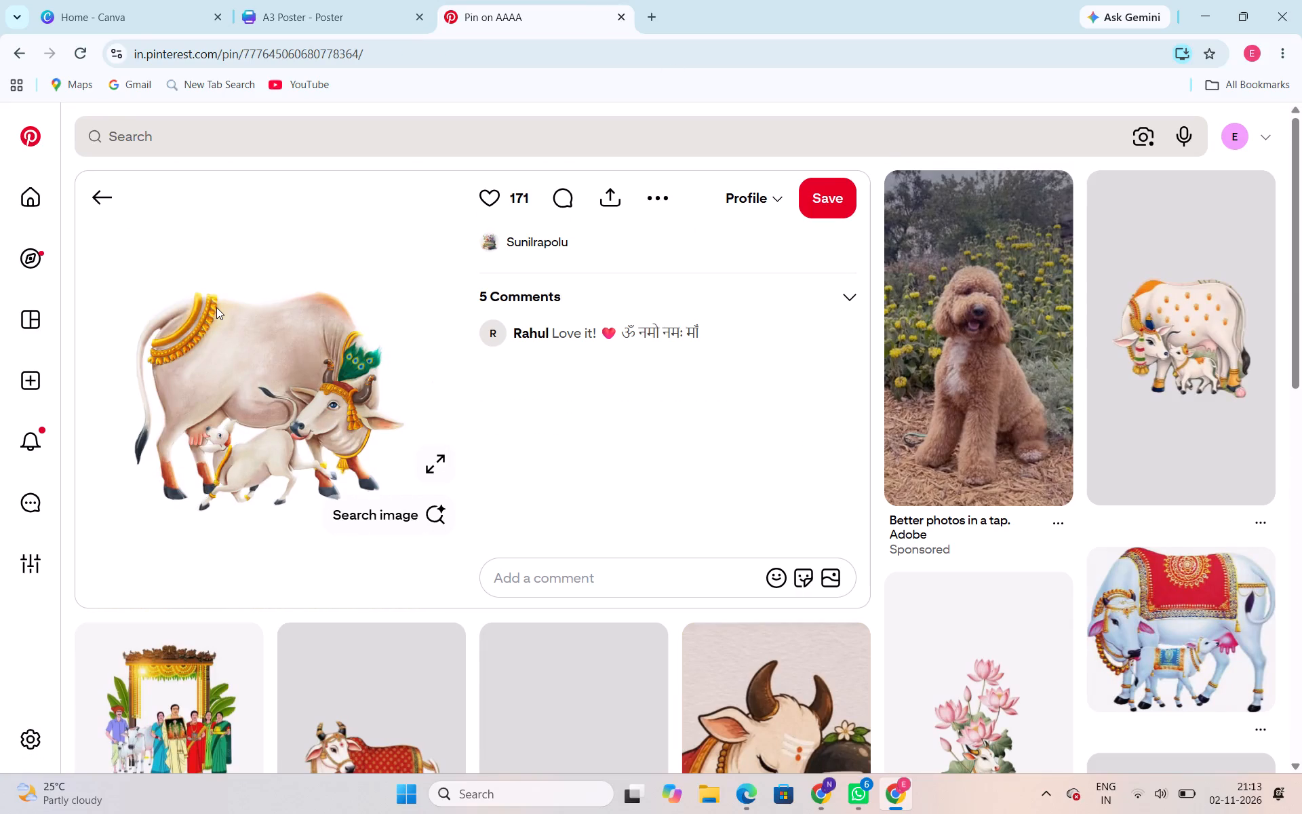
# Browse the pins related to the cow-and-calf image for other housewarming artwork.
pyautogui.scroll(-1, 216, 307)
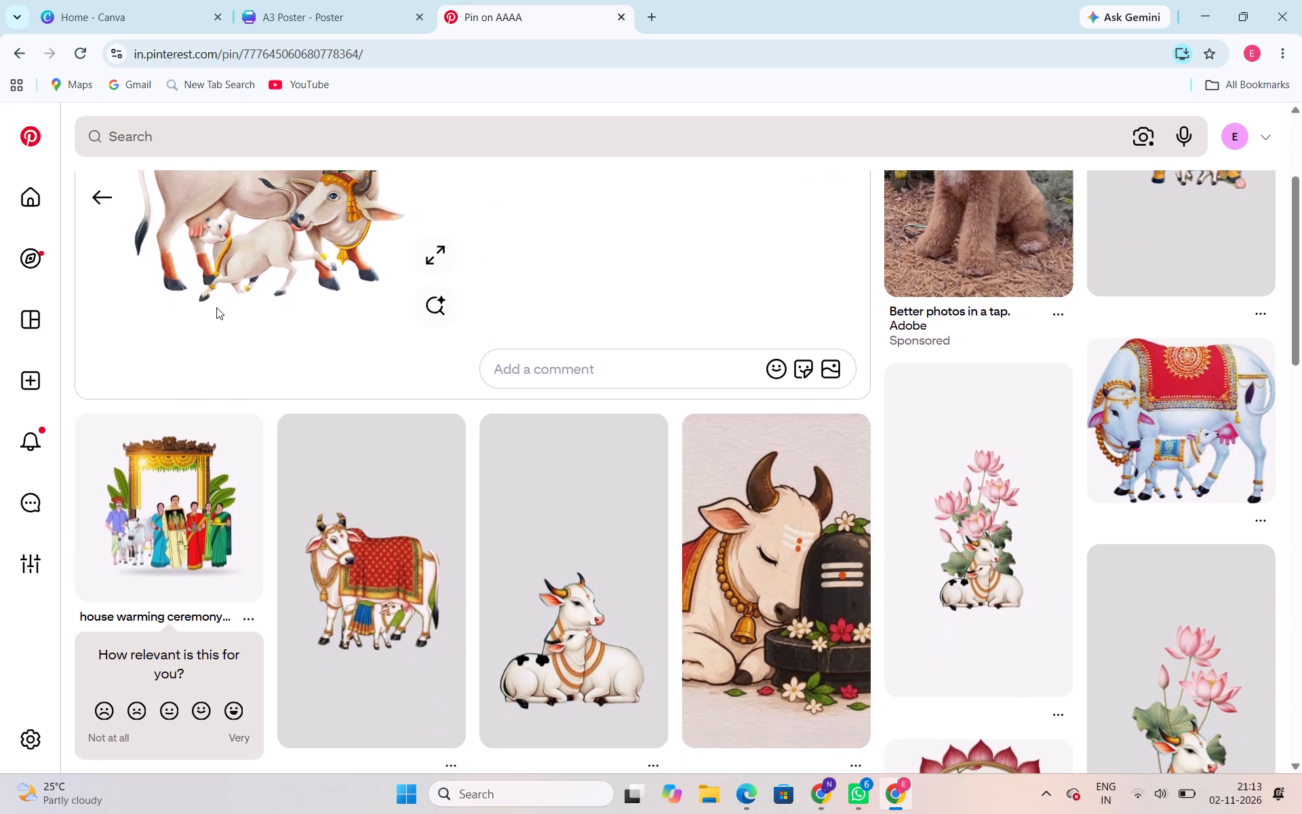
pyautogui.scroll(-1, 216, 307)
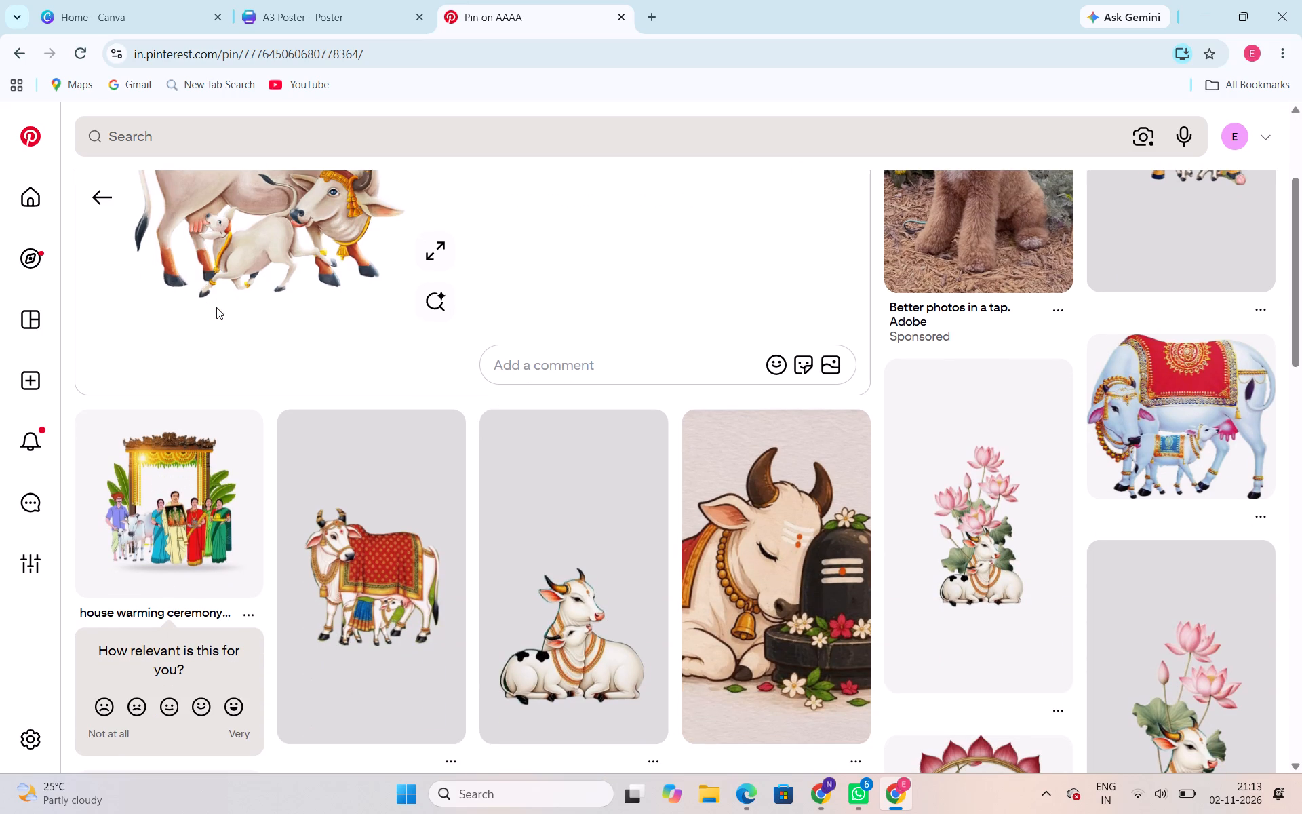
pyautogui.scroll(-3, 216, 307)
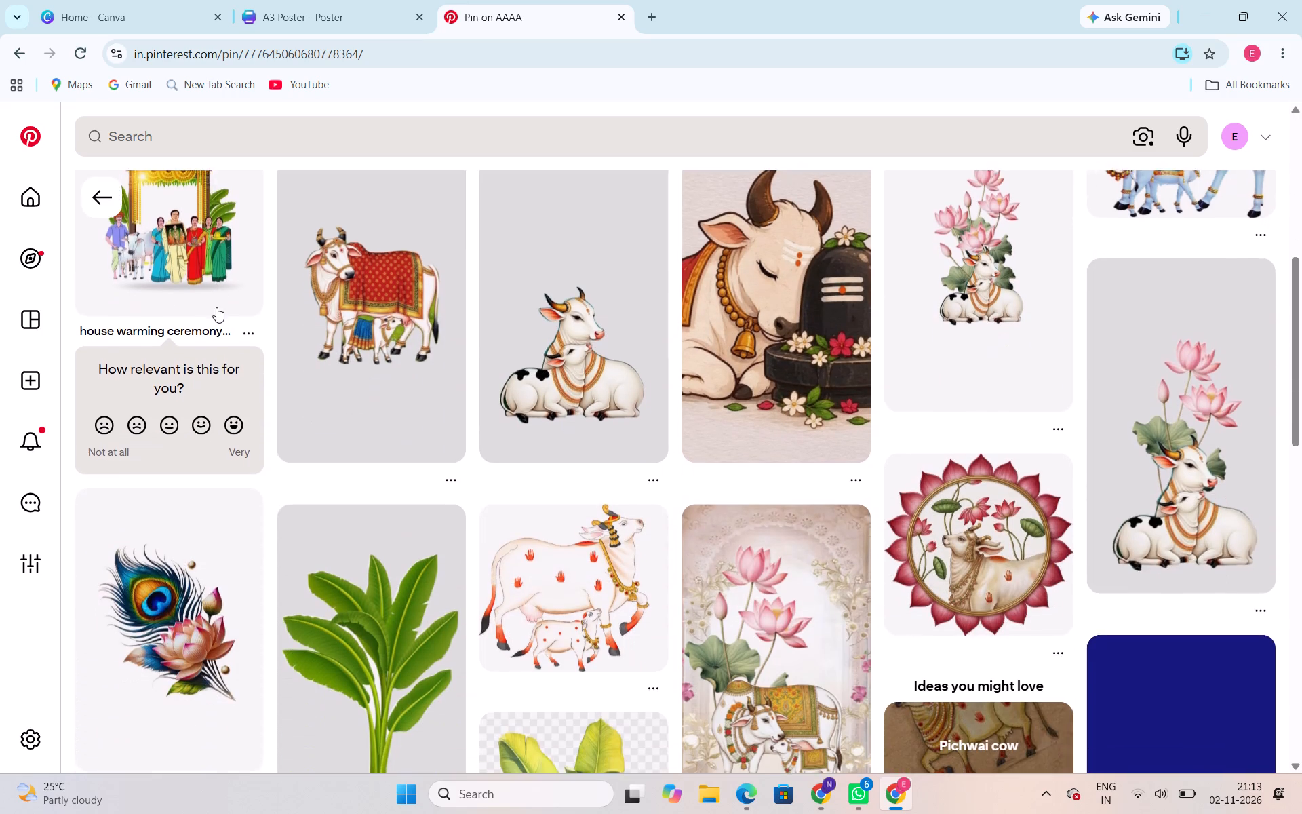
pyautogui.scroll(-3, 216, 307)
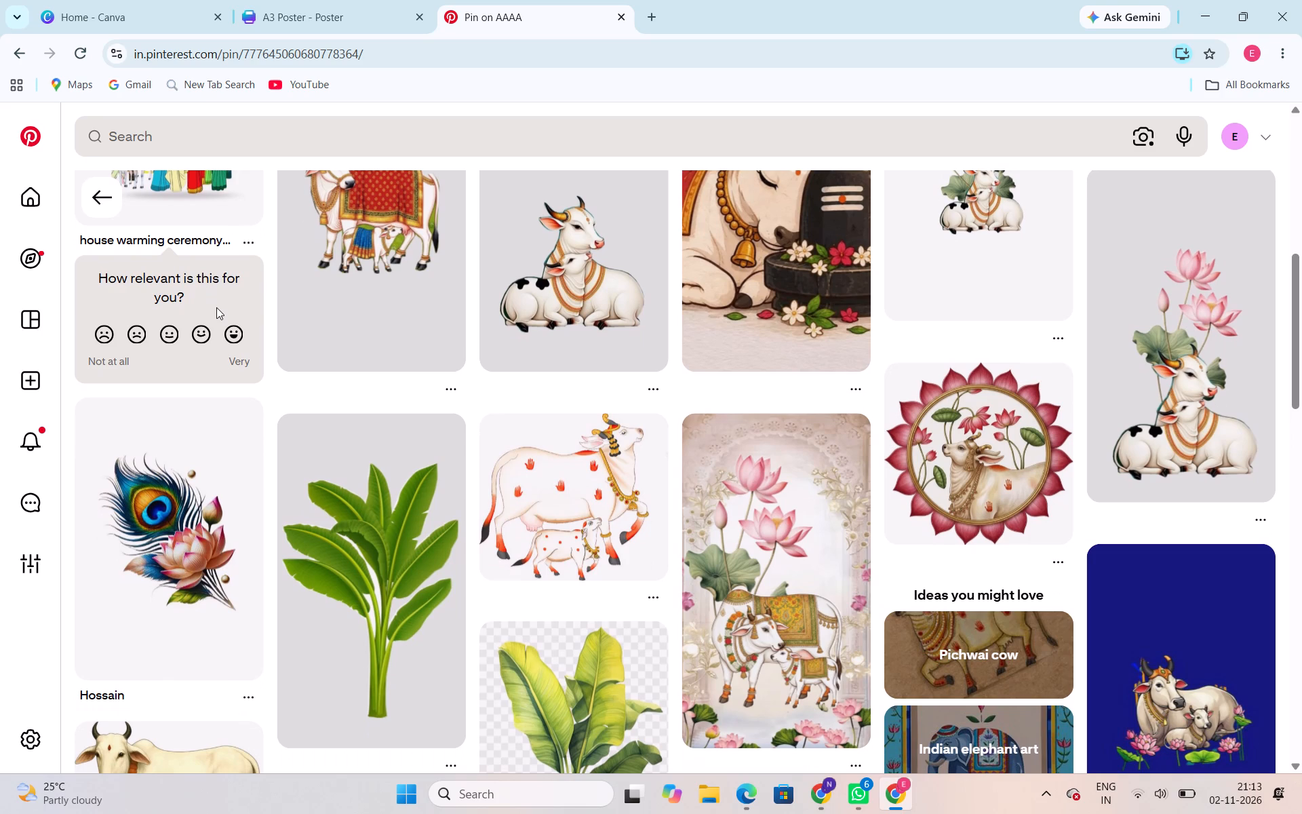
pyautogui.scroll(3, 660, 431)
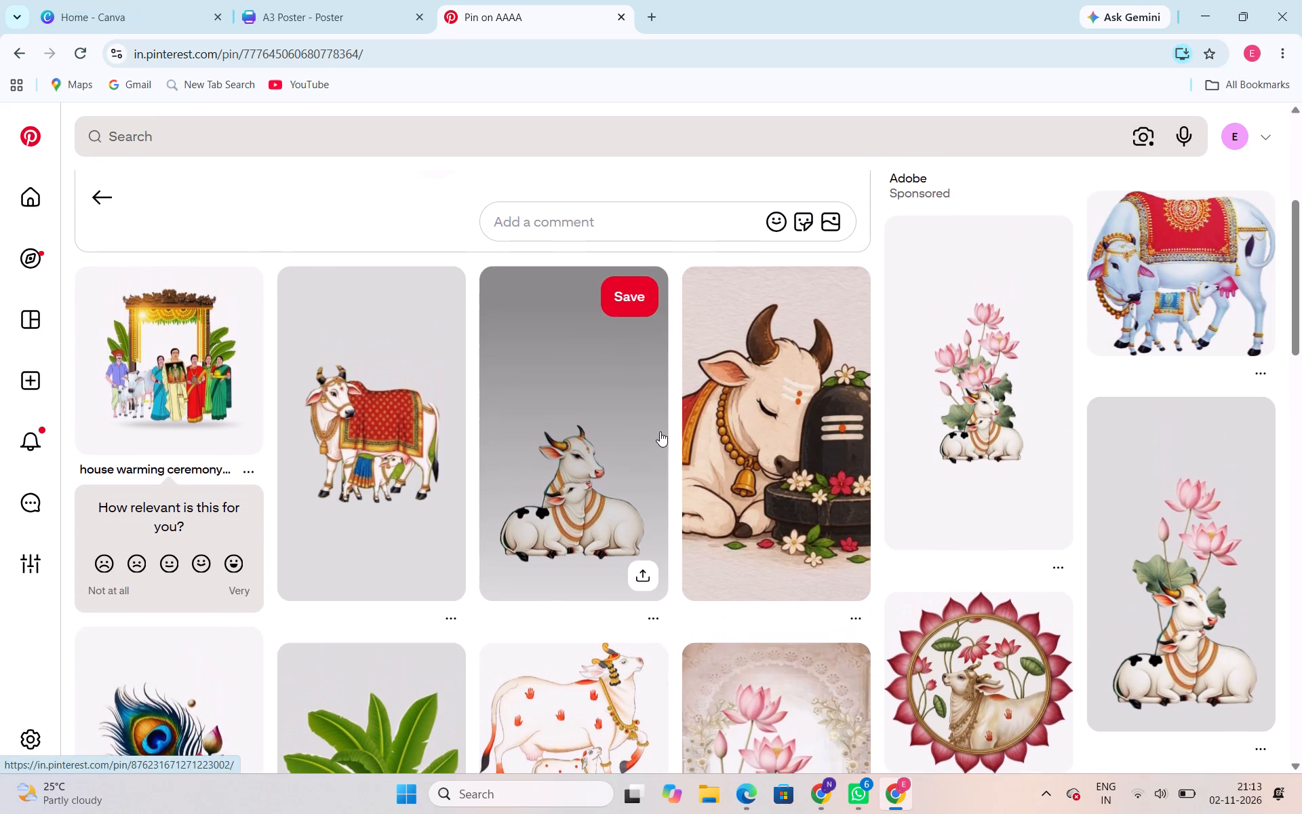
pyautogui.scroll(5, 660, 431)
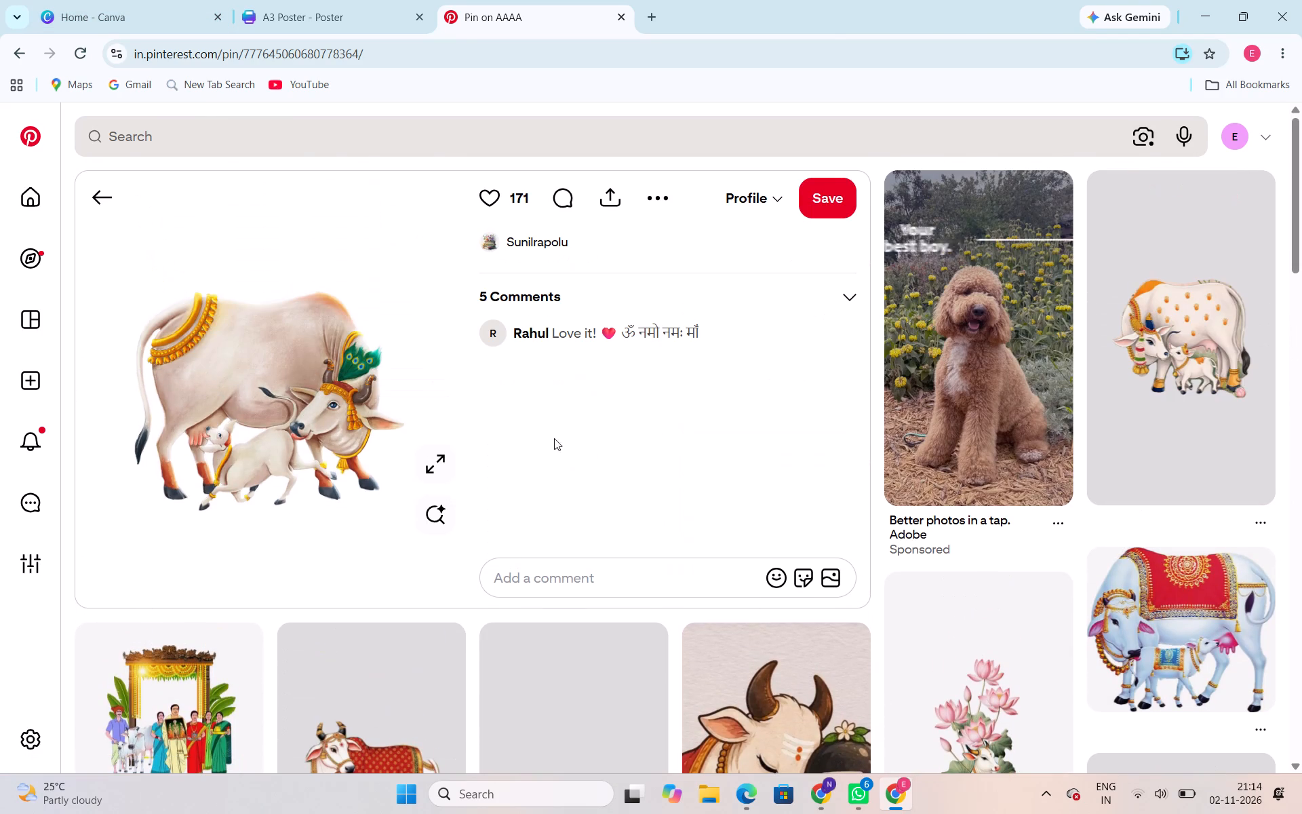
pyautogui.scroll(-2, 332, 282)
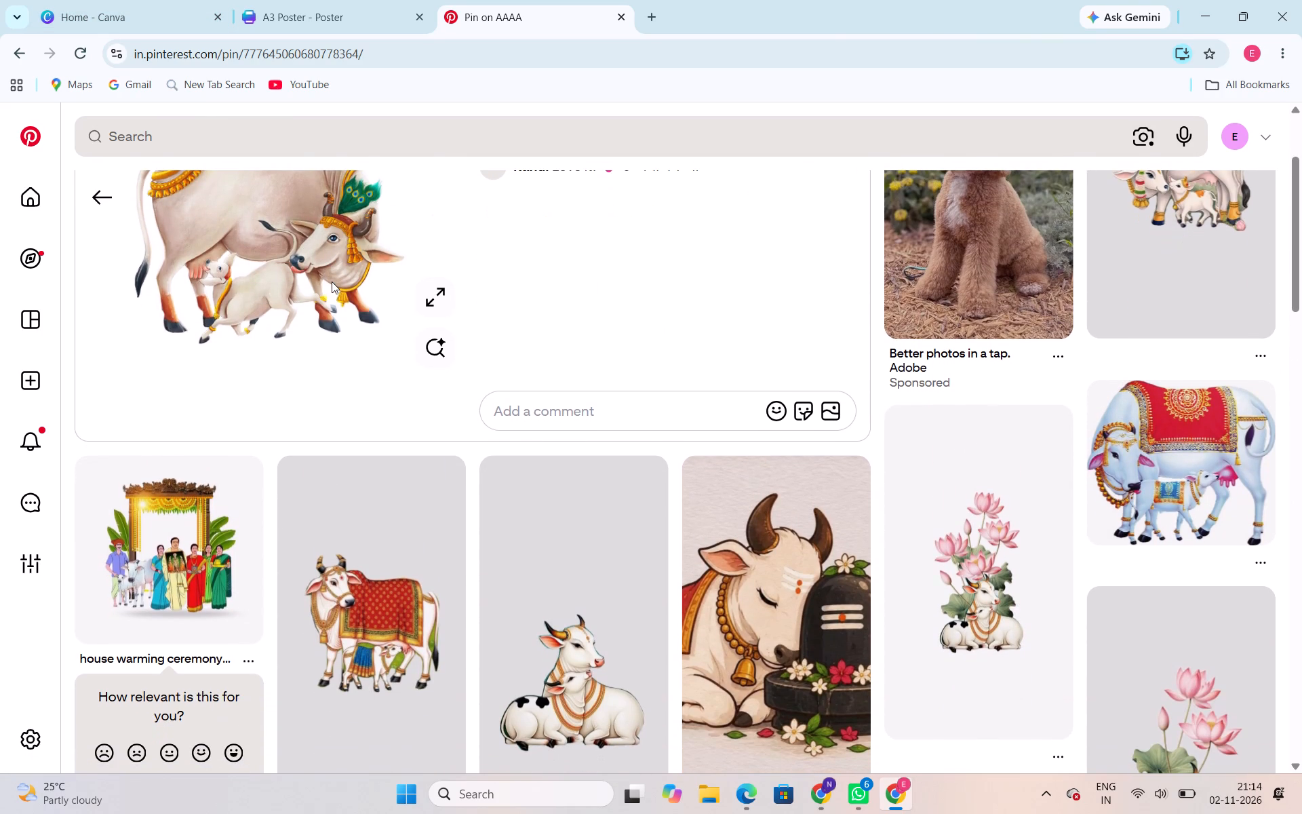
pyautogui.scroll(3, 216, 292)
# Copy the cow-and-calf image from the pin and paste it onto the blank A3 Poster page in Canva.
pyautogui.rightClick(216, 292)
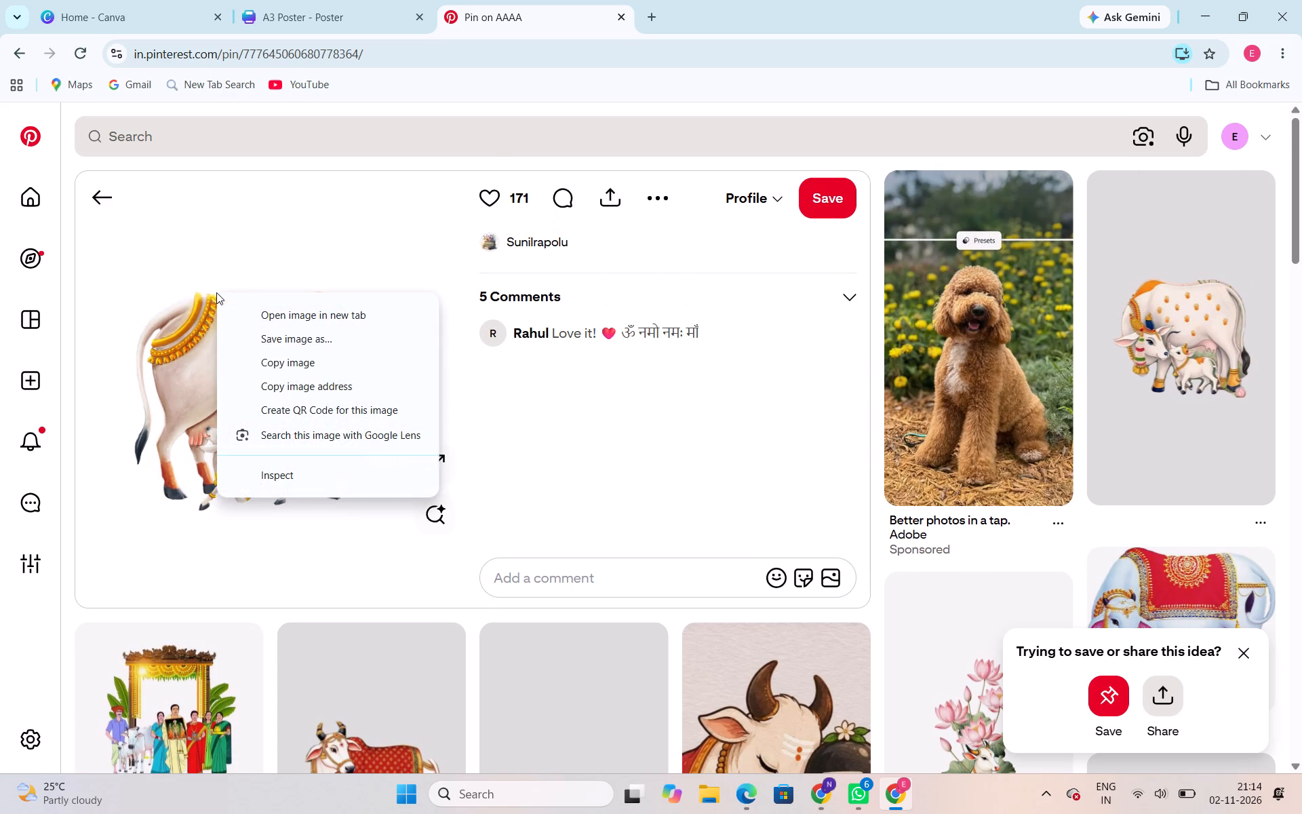
pyautogui.click(285, 365)
pyautogui.click(302, 0)
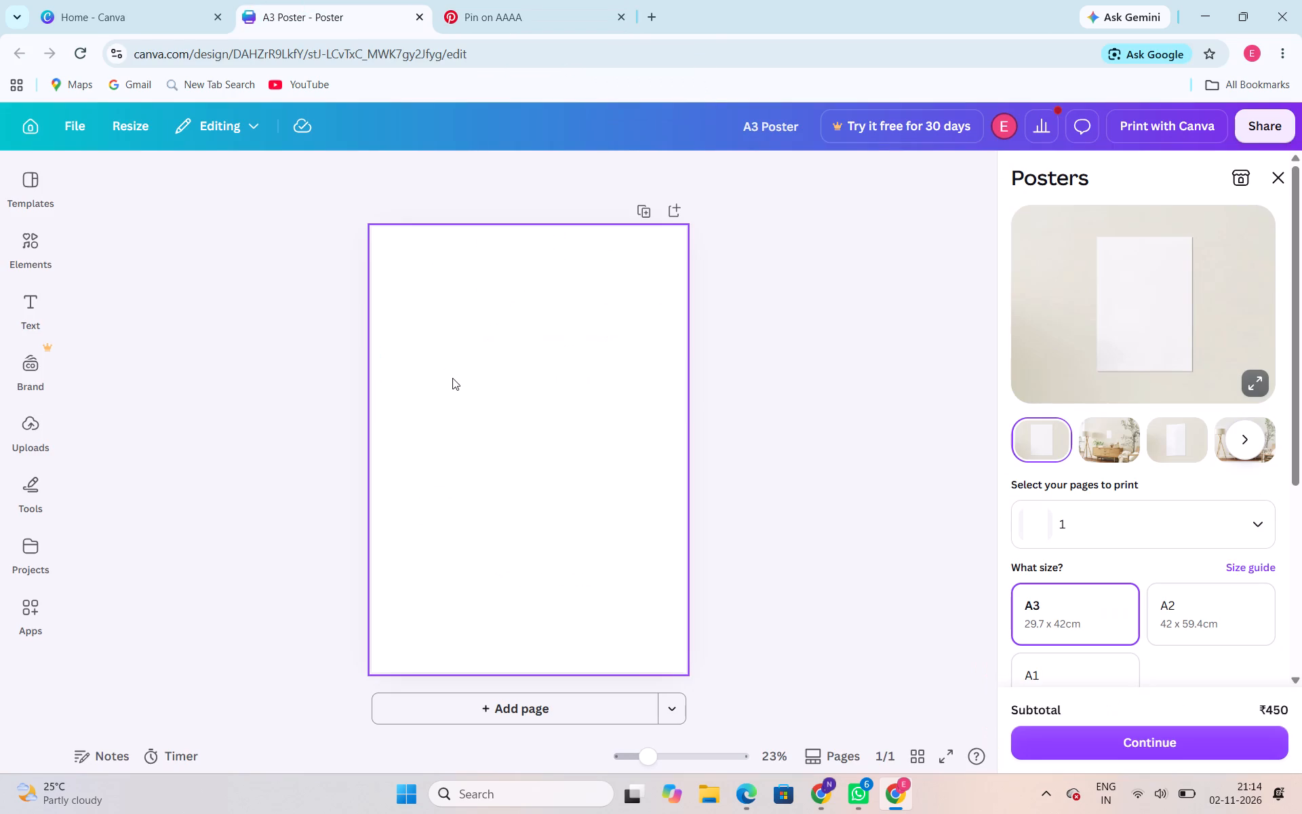
pyautogui.hotkey('ctrl', 'v')
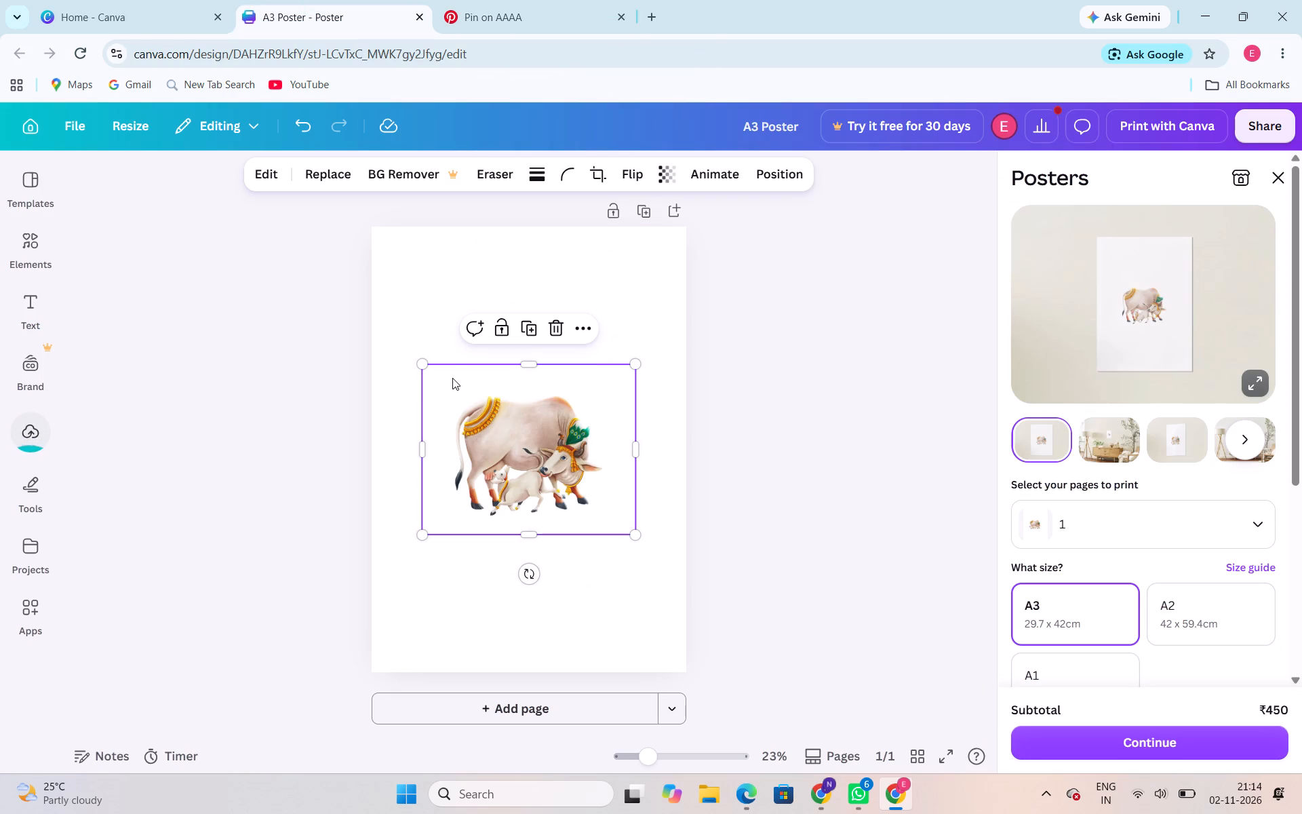
# Shrink the cow-and-calf image to about a quarter of the page width and place it near the page's lower-right corner.
pyautogui.moveTo(424, 364); pyautogui.dragTo(557, 476)
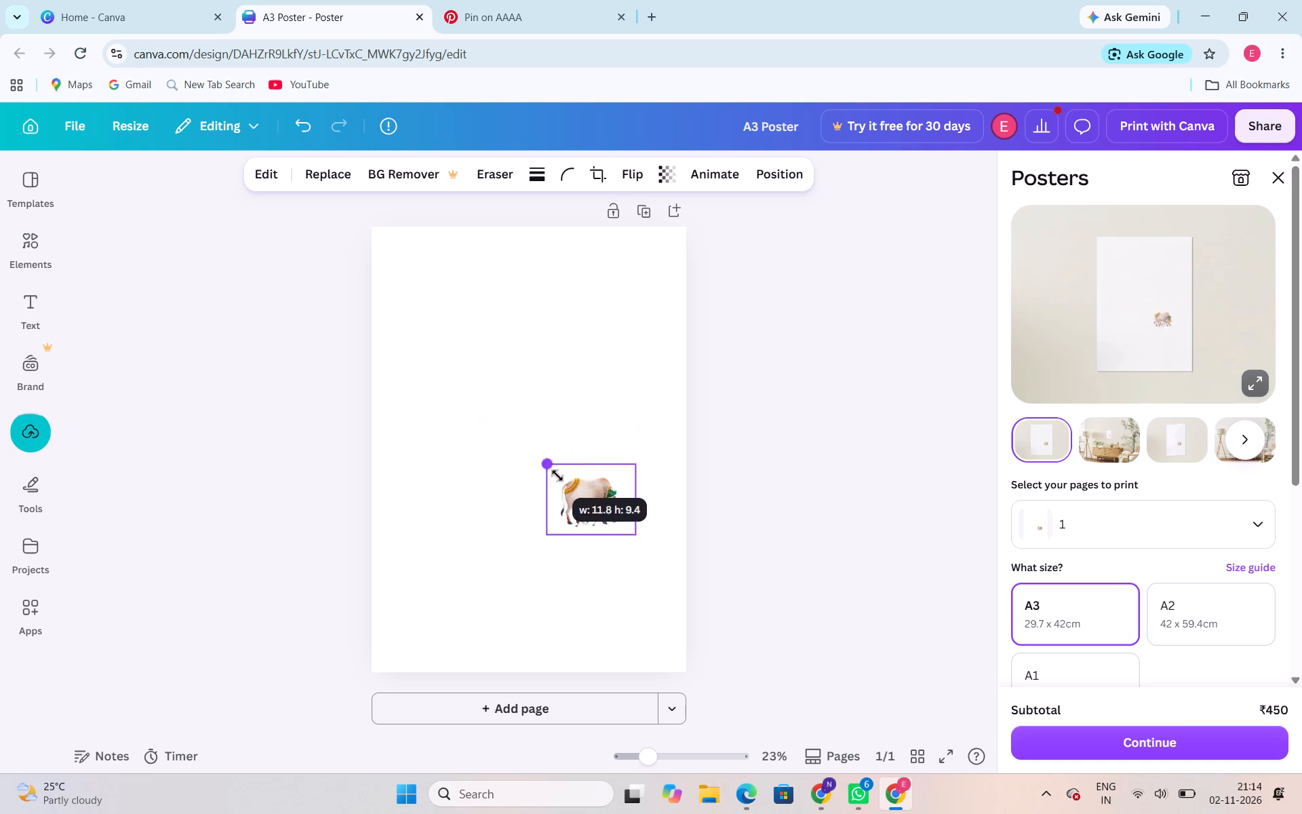
pyautogui.moveTo(557, 476); pyautogui.dragTo(557, 476)
pyautogui.moveTo(597, 504); pyautogui.dragTo(623, 642)
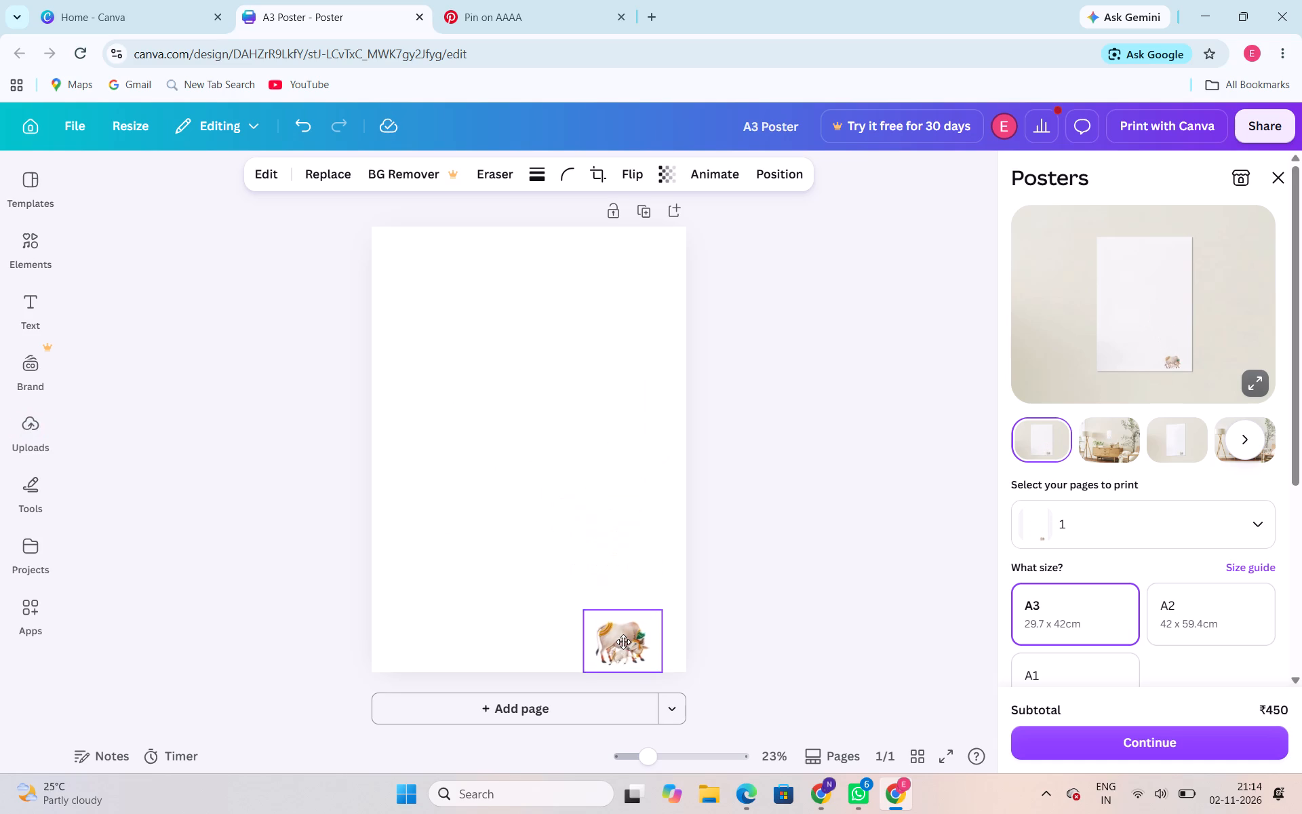
pyautogui.moveTo(623, 642); pyautogui.dragTo(635, 600)
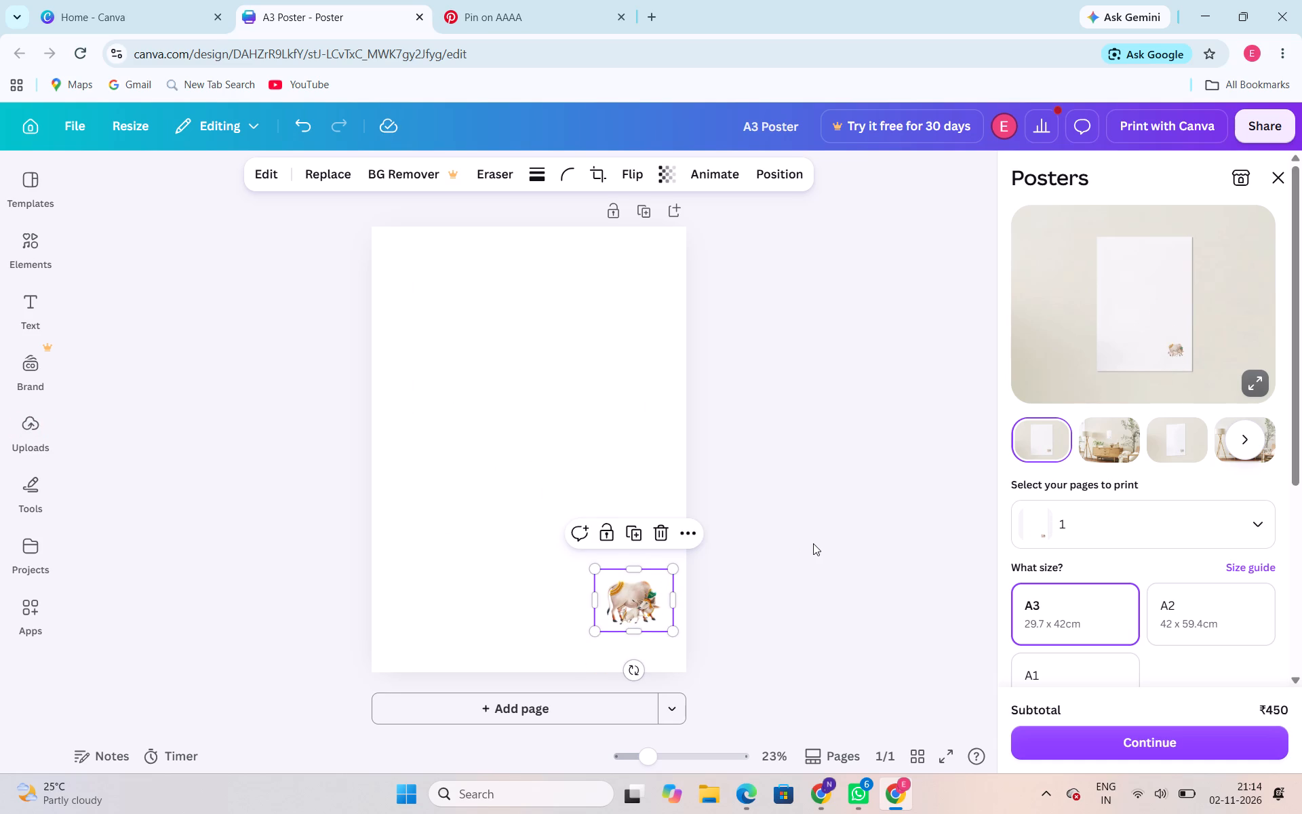
pyautogui.click(791, 504)
# Return to Pinterest and open the related house warming ceremony pin showing a family and cows before a garlanded doorway.
pyautogui.click(487, 0)
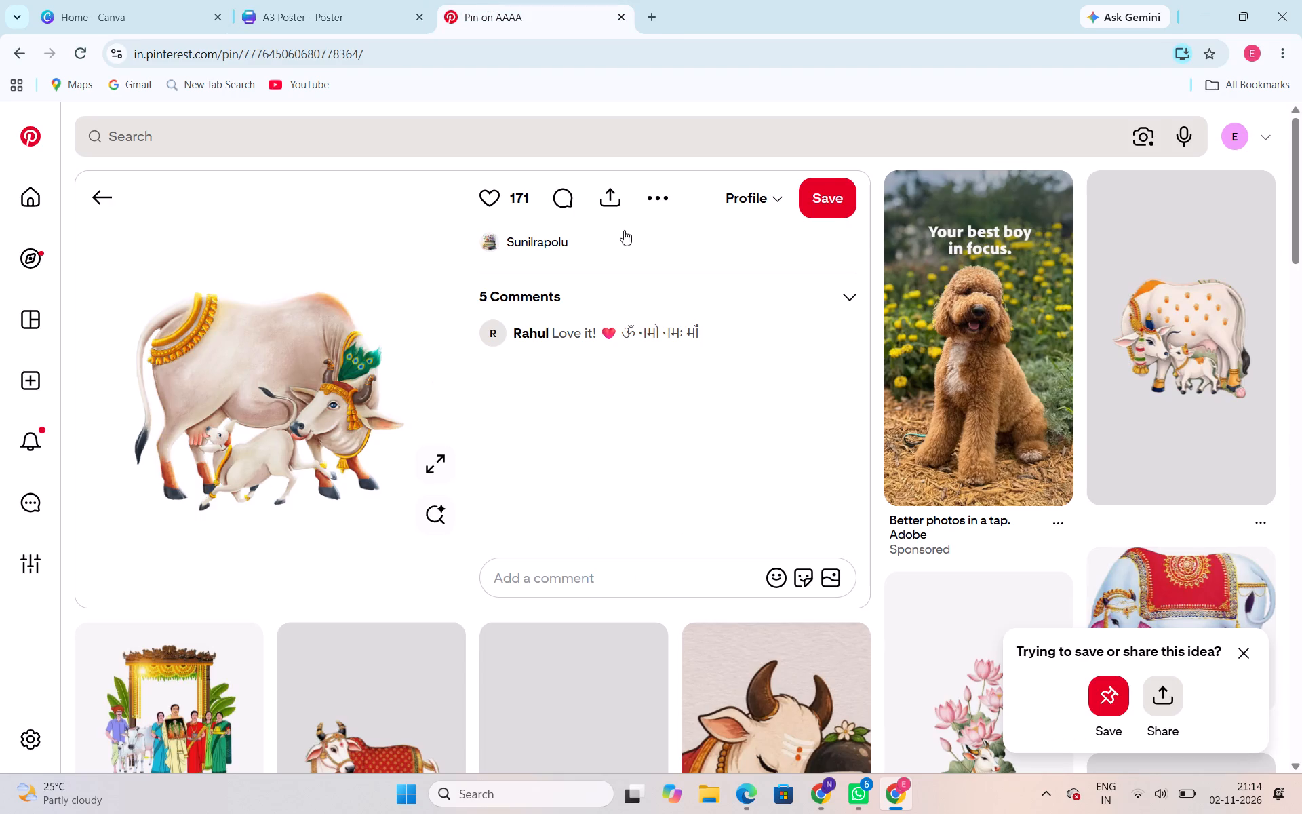
pyautogui.scroll(-2, 561, 731)
pyautogui.scroll(-1, 416, 581)
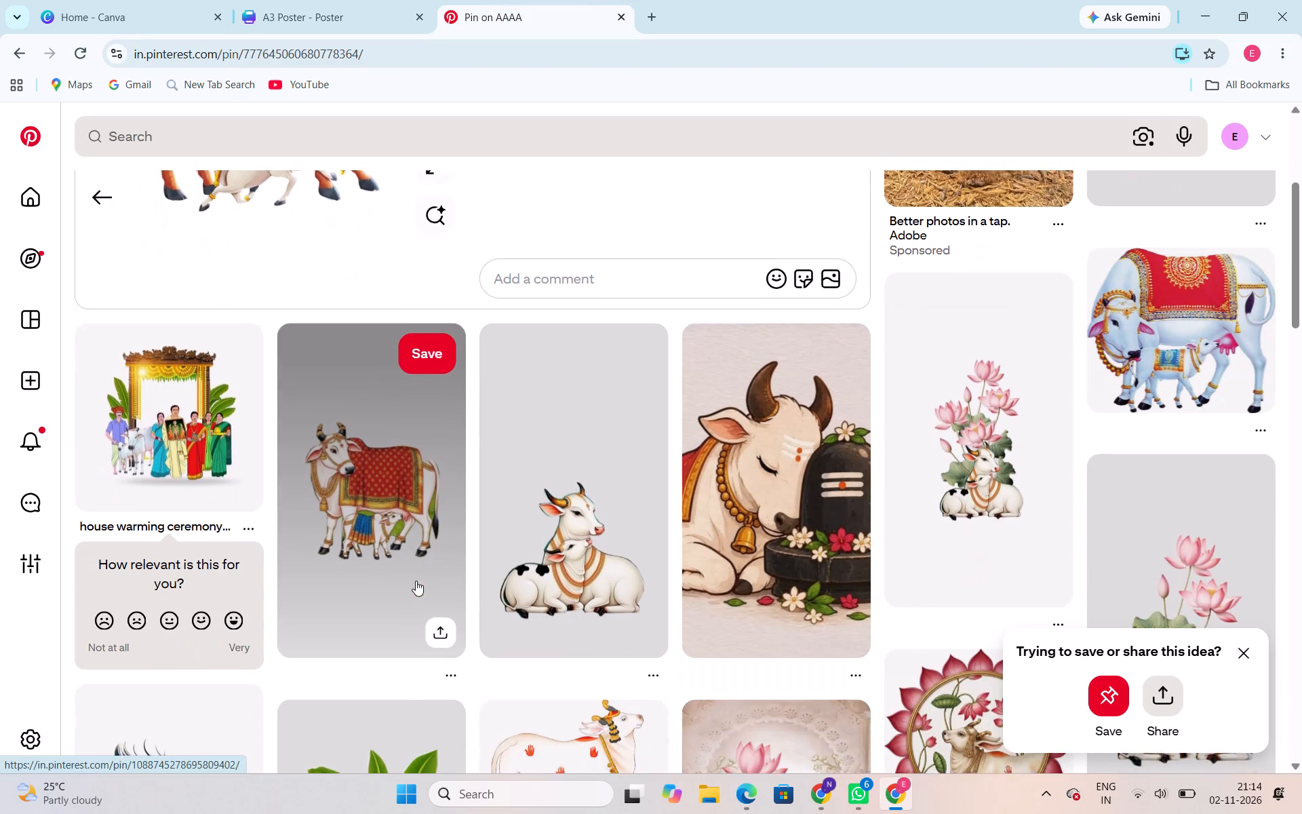
pyautogui.scroll(-1, 416, 581)
pyautogui.click(205, 435)
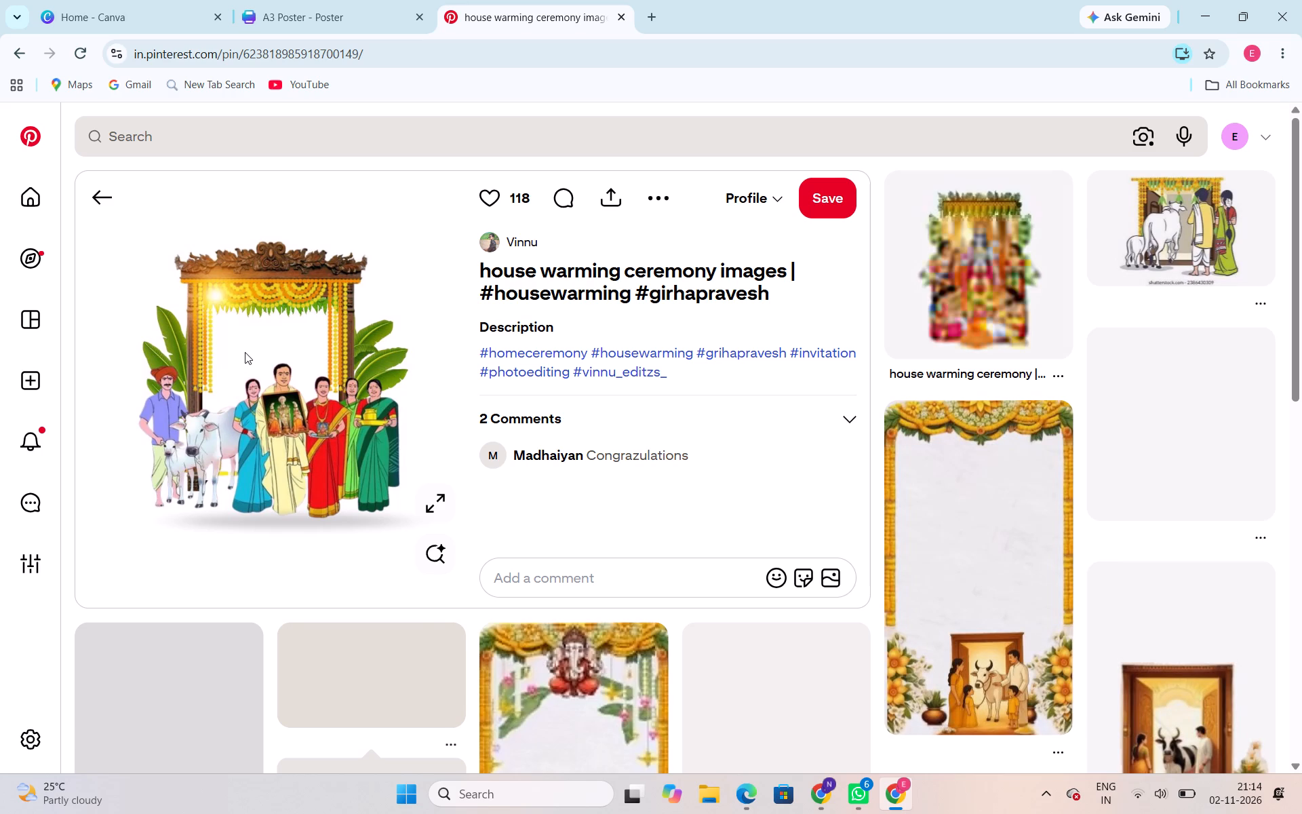
# Examine the house warming ceremony image and browse its related pins for usable artwork.
pyautogui.scroll(-3, 245, 352)
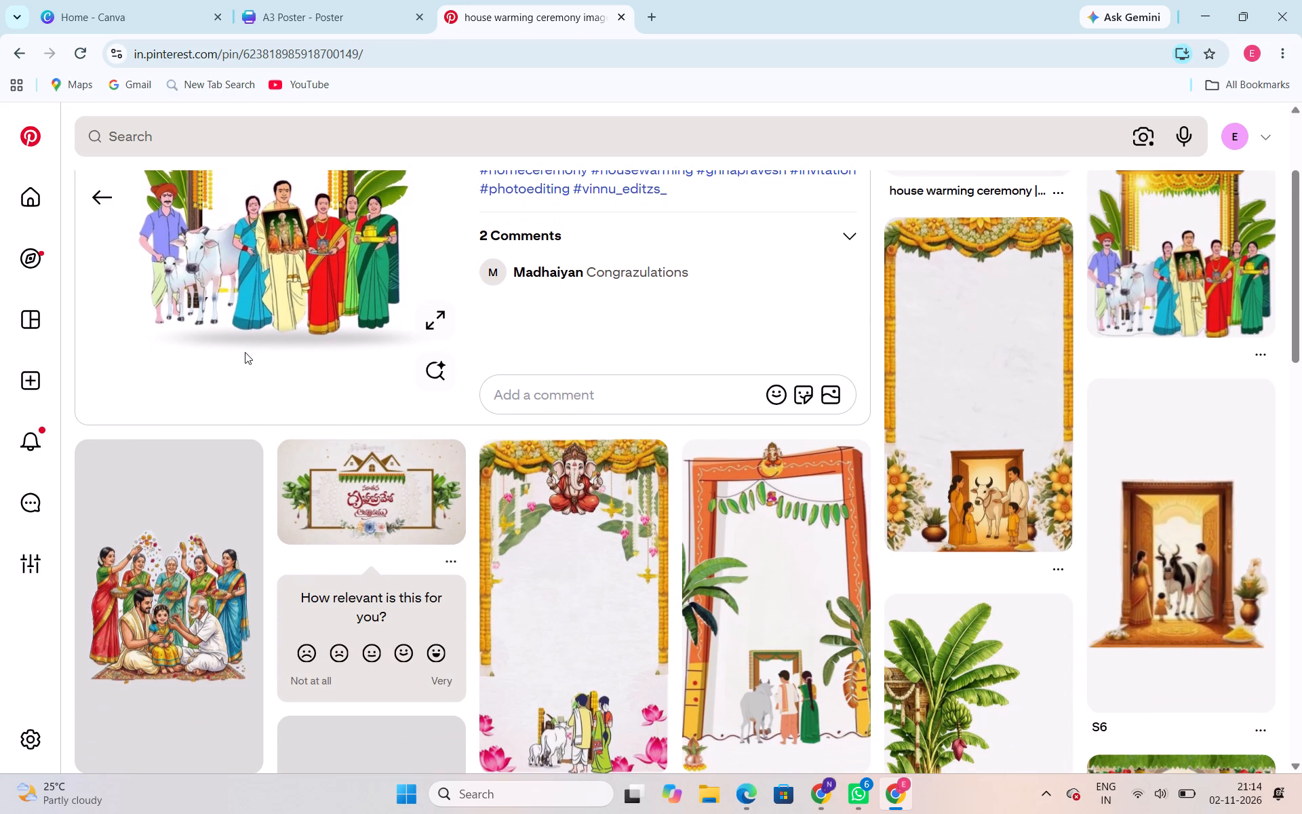
pyautogui.scroll(-2, 245, 352)
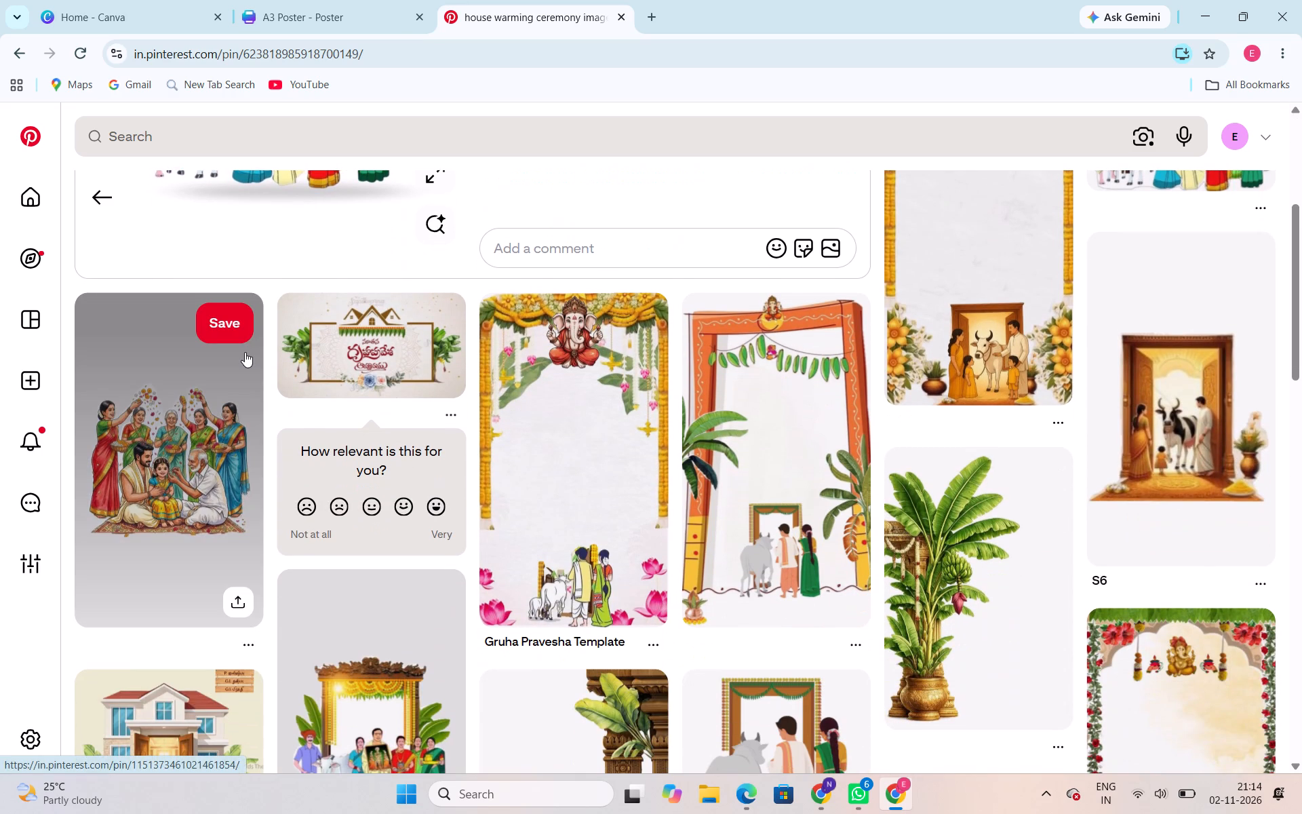
pyautogui.scroll(2, 245, 352)
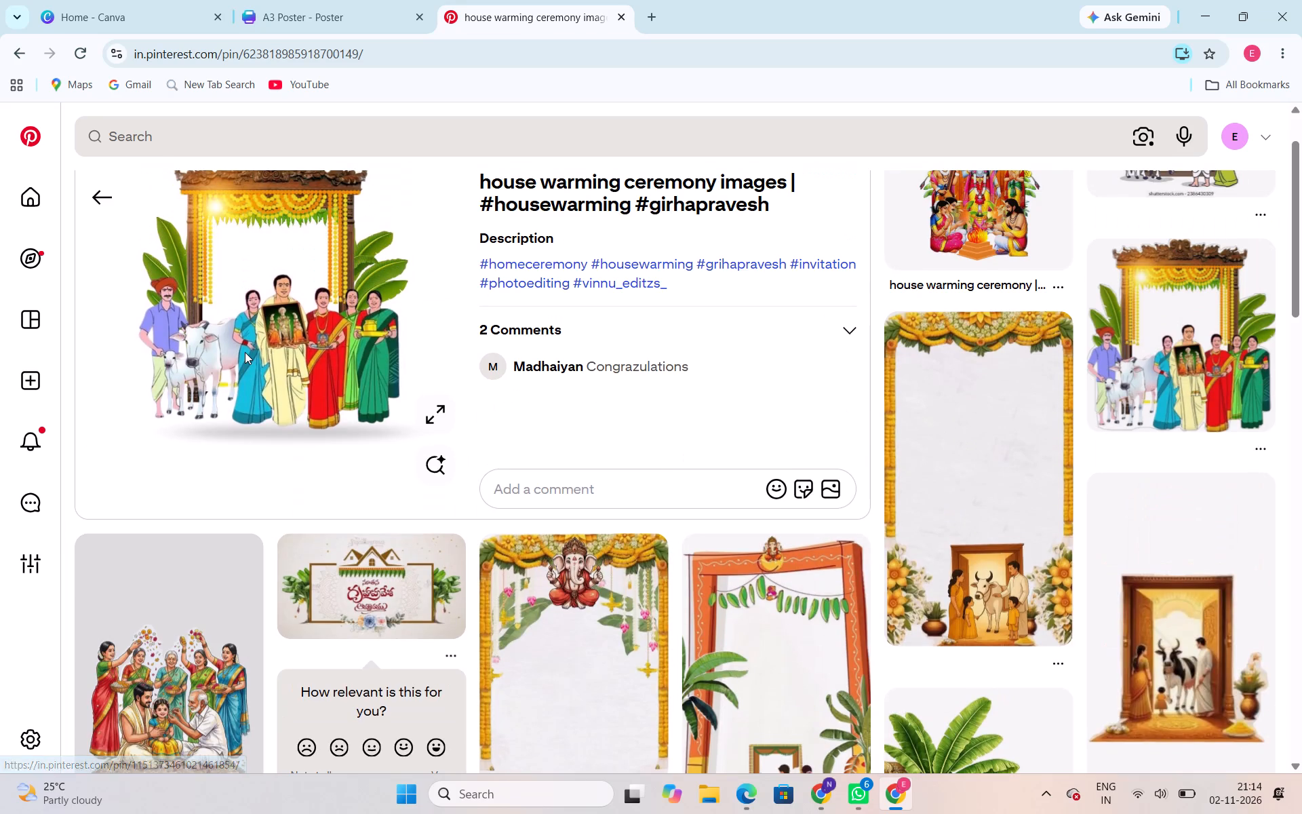
pyautogui.scroll(2, 245, 352)
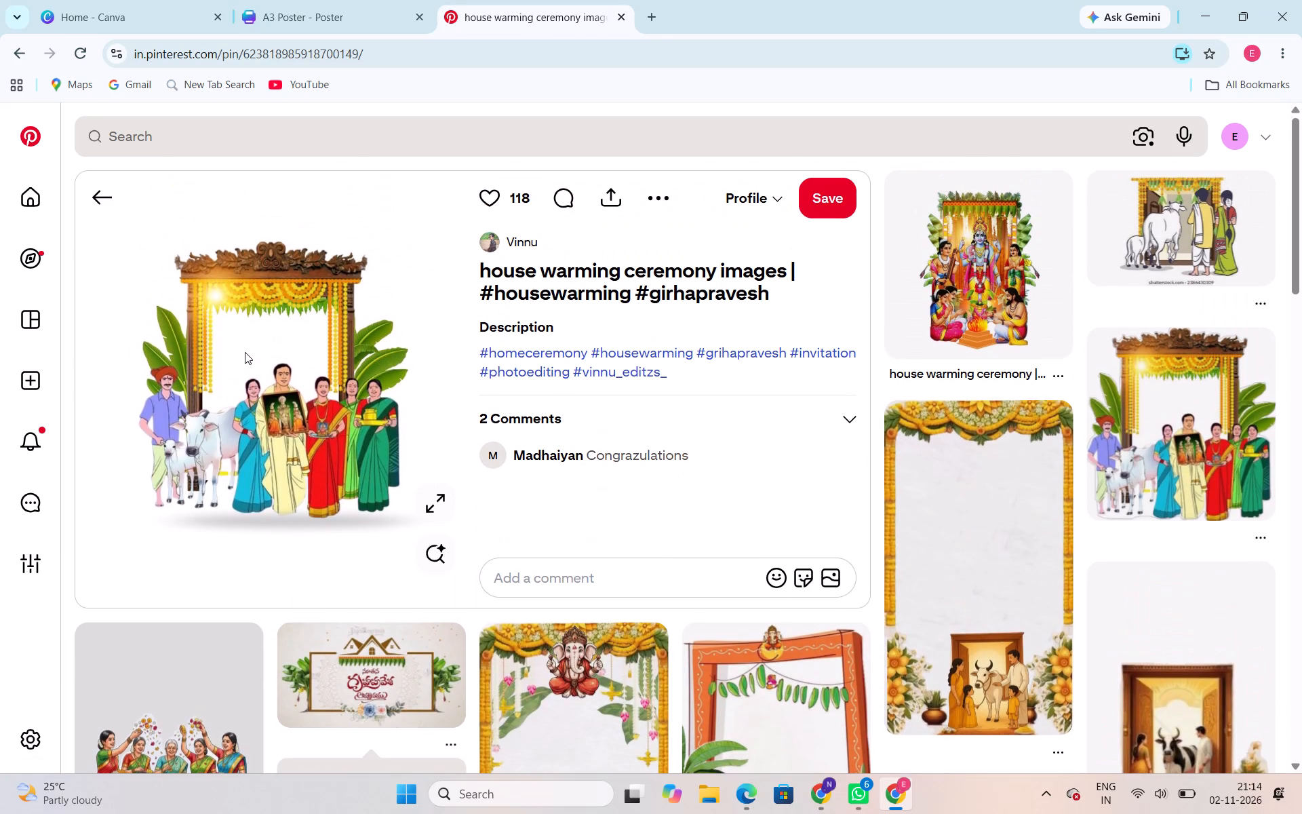
pyautogui.moveTo(271, 376); pyautogui.dragTo(318, 404)
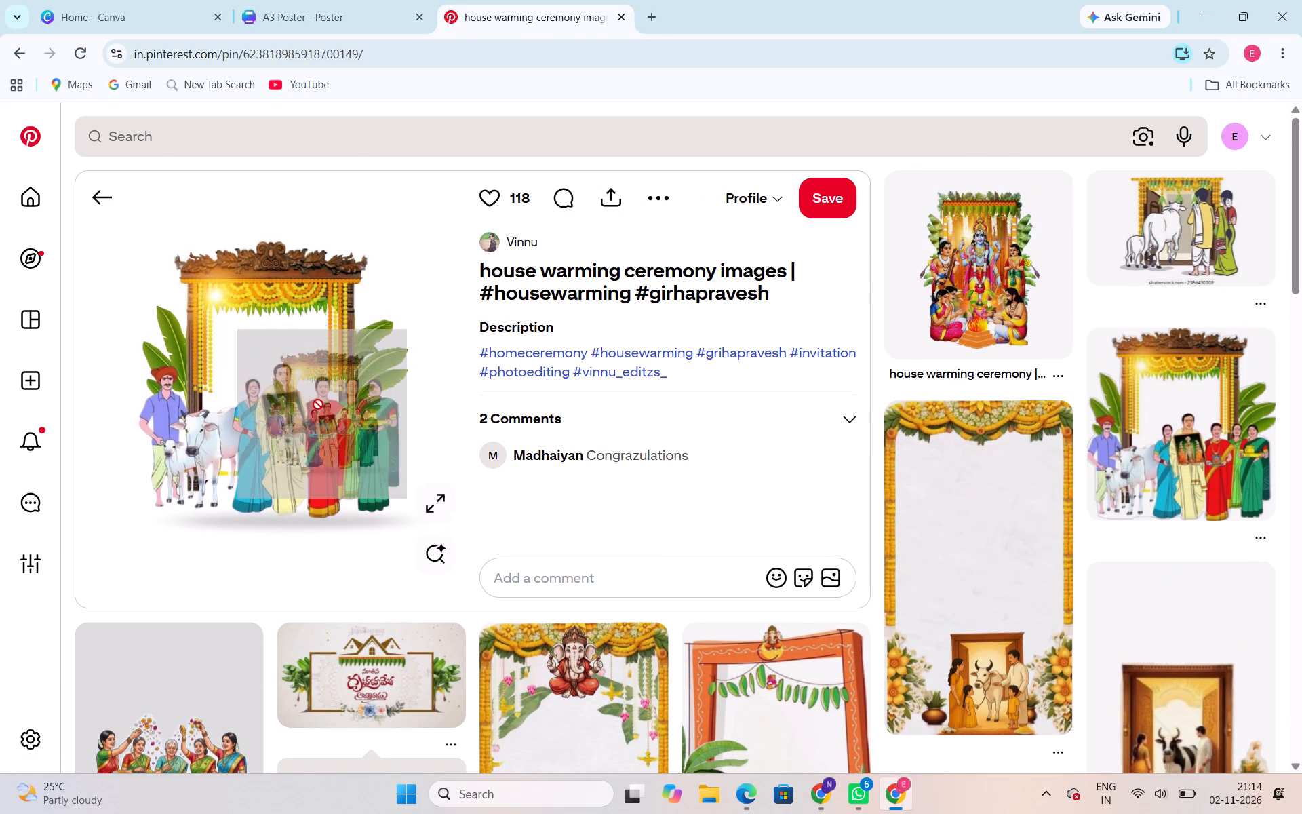
pyautogui.moveTo(318, 404); pyautogui.dragTo(311, 399)
pyautogui.moveTo(339, 554); pyautogui.dragTo(300, 374)
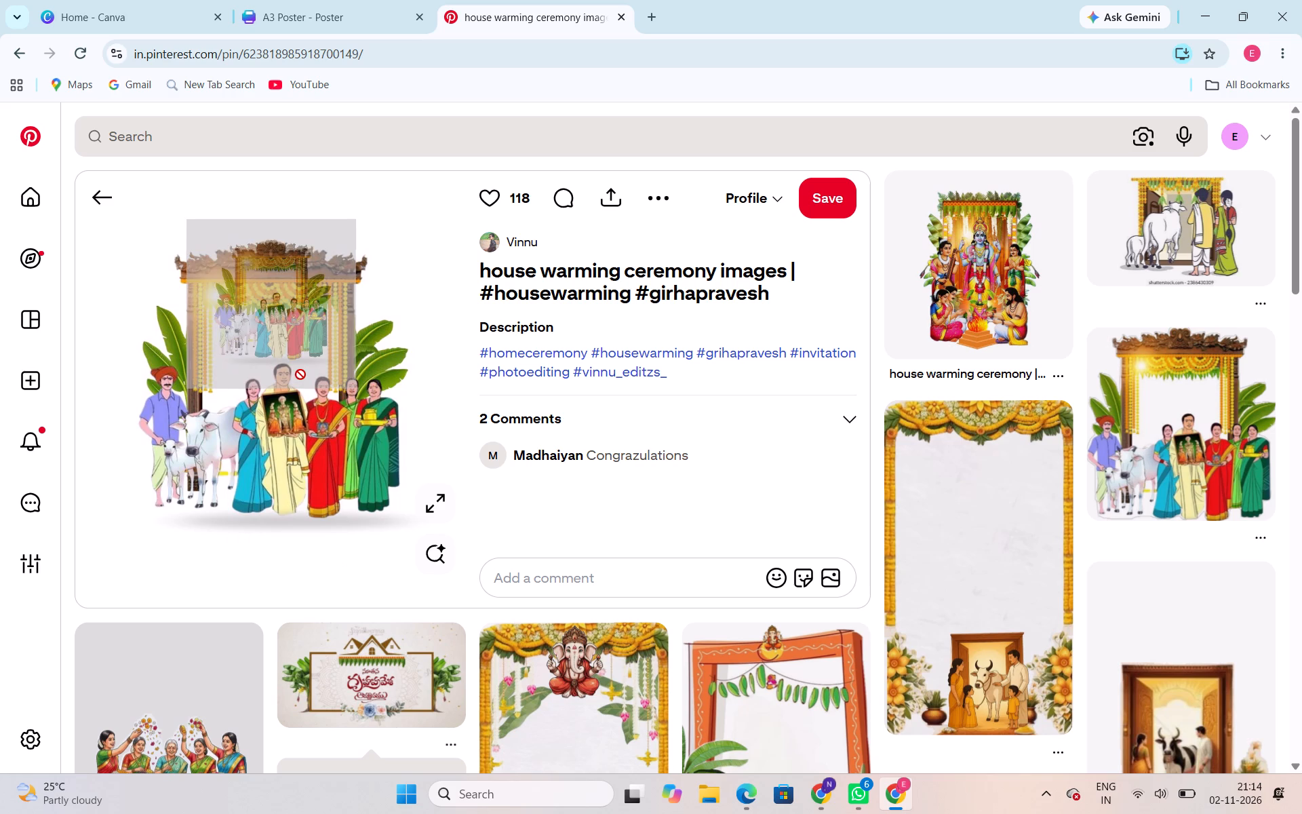
pyautogui.moveTo(300, 374); pyautogui.dragTo(300, 380)
# Enter "house warming ceremony" as a Pinterest search and choose the suggestion "house warming poster Trendy".
pyautogui.click(421, 153)
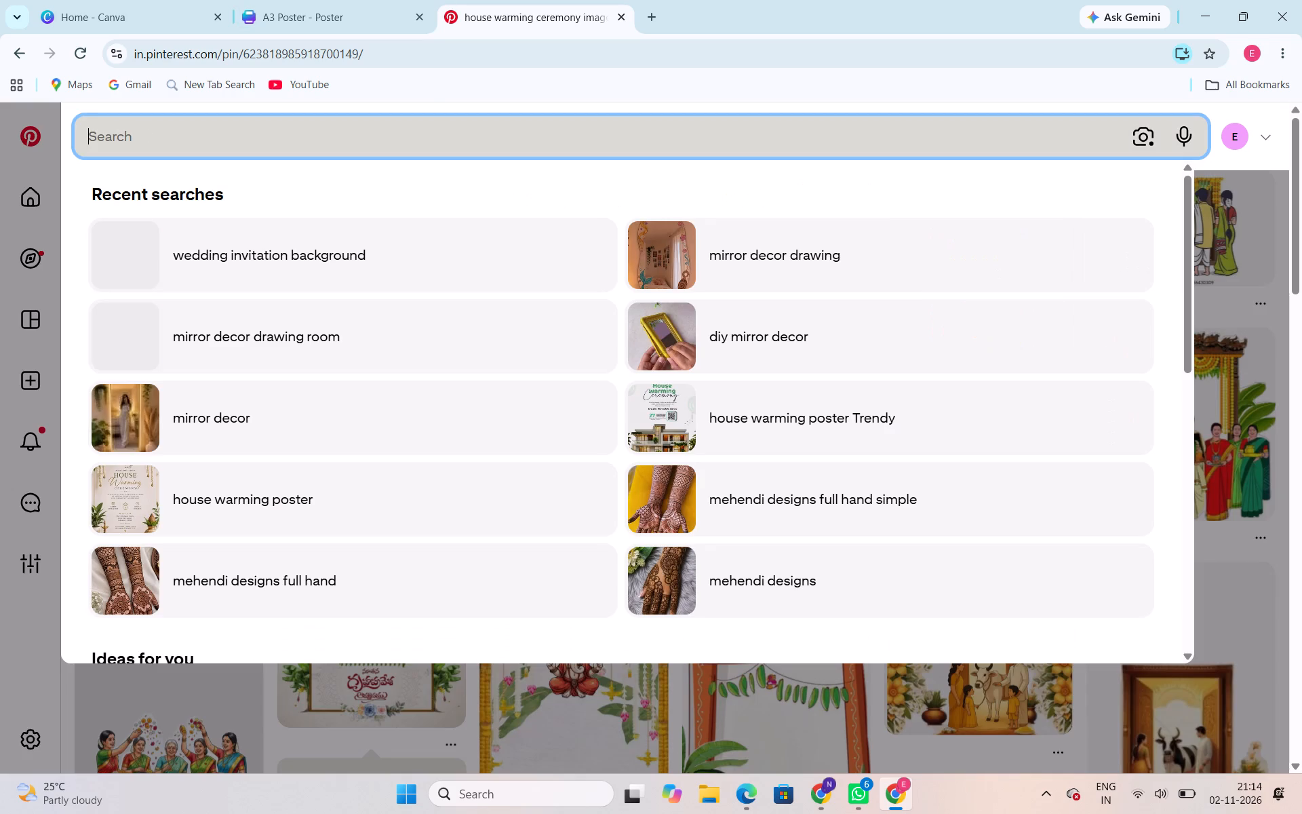
pyautogui.write('house warming ceremony')
pyautogui.press('space')
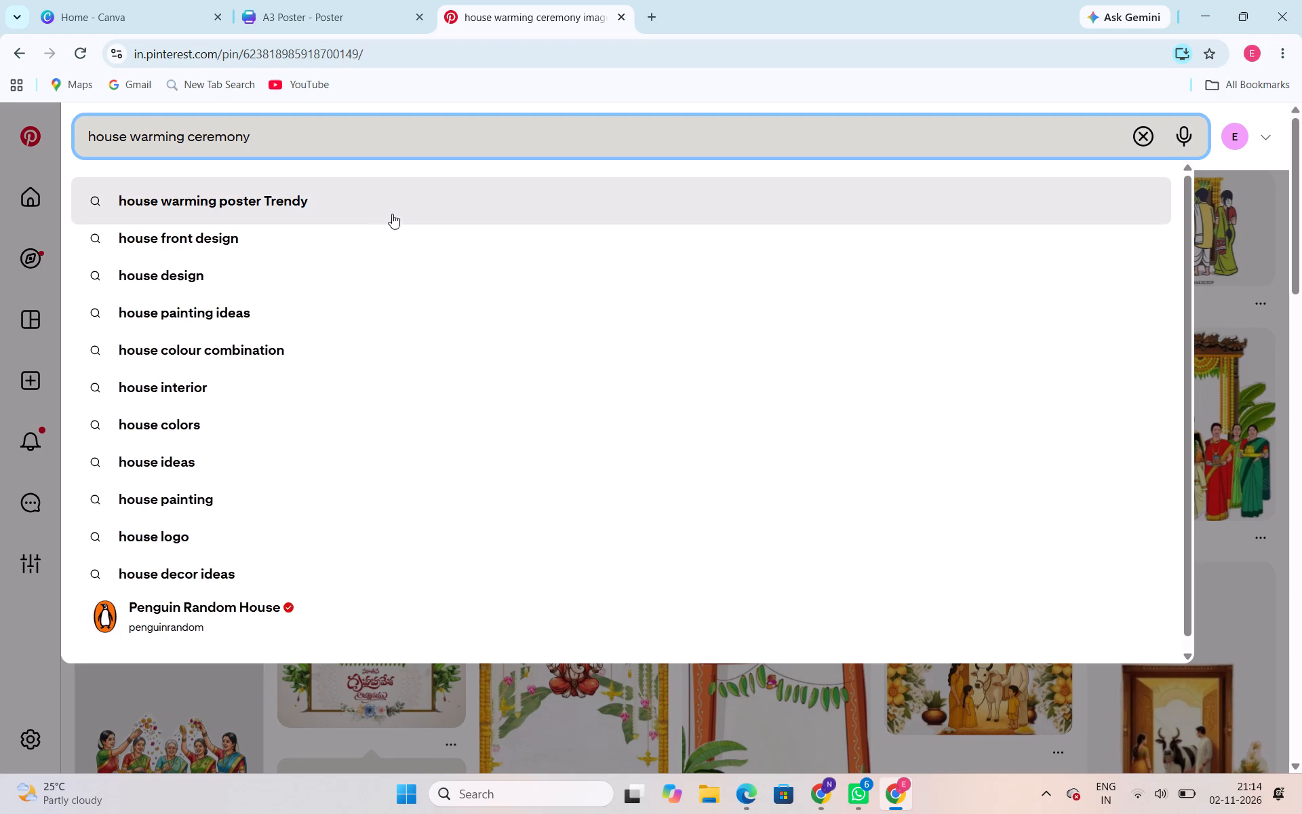
pyautogui.click(393, 206)
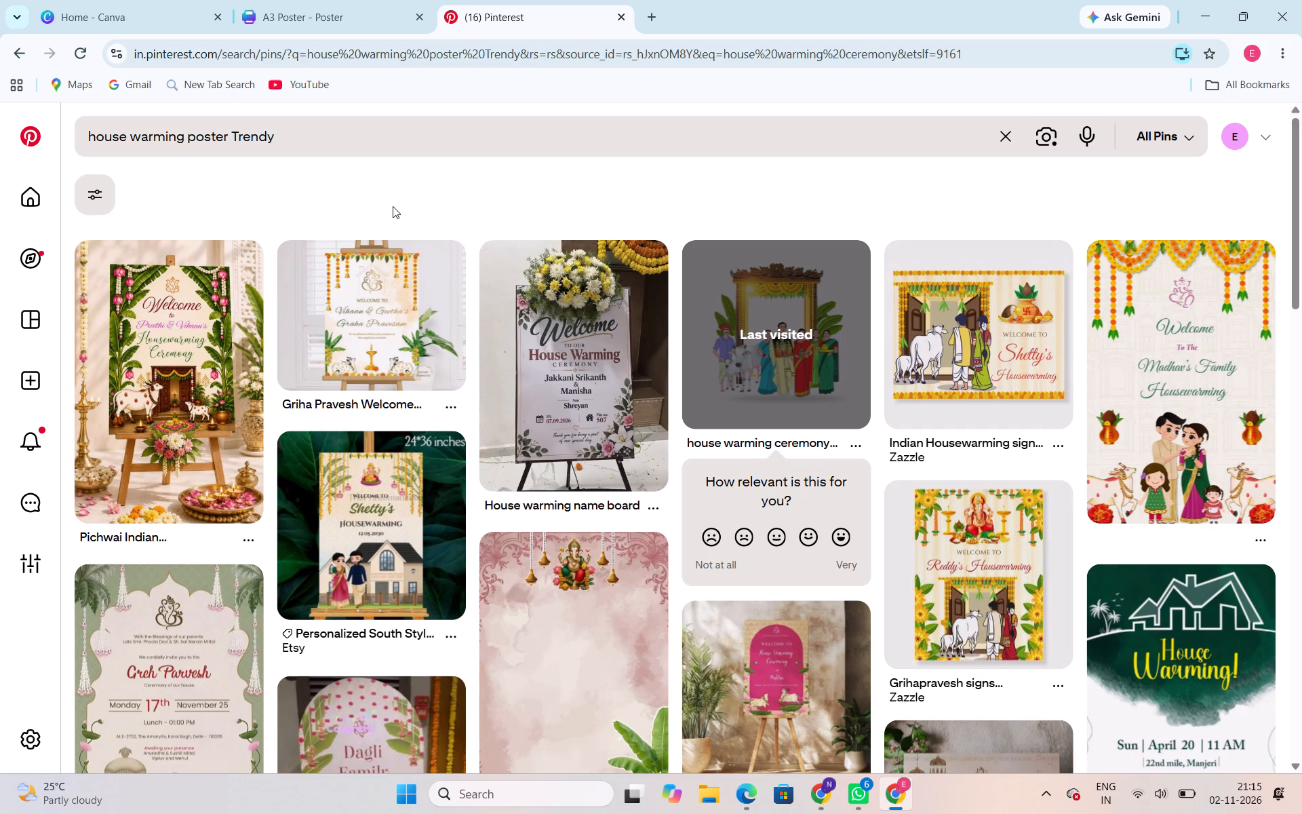
# Browse the "house warming poster Trendy" results for welcome-board layouts and usable artwork.
pyautogui.scroll(-1, 353, 365)
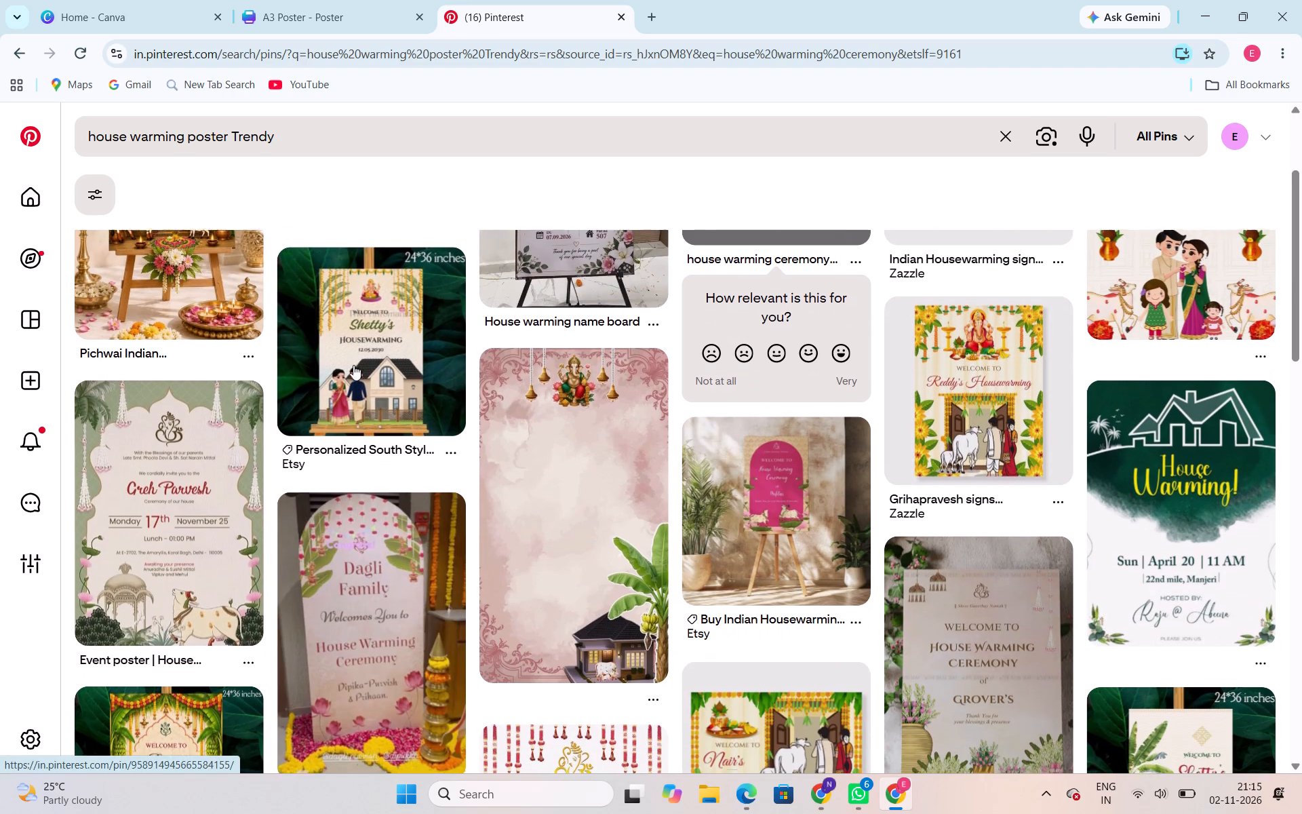
pyautogui.scroll(-1, 353, 365)
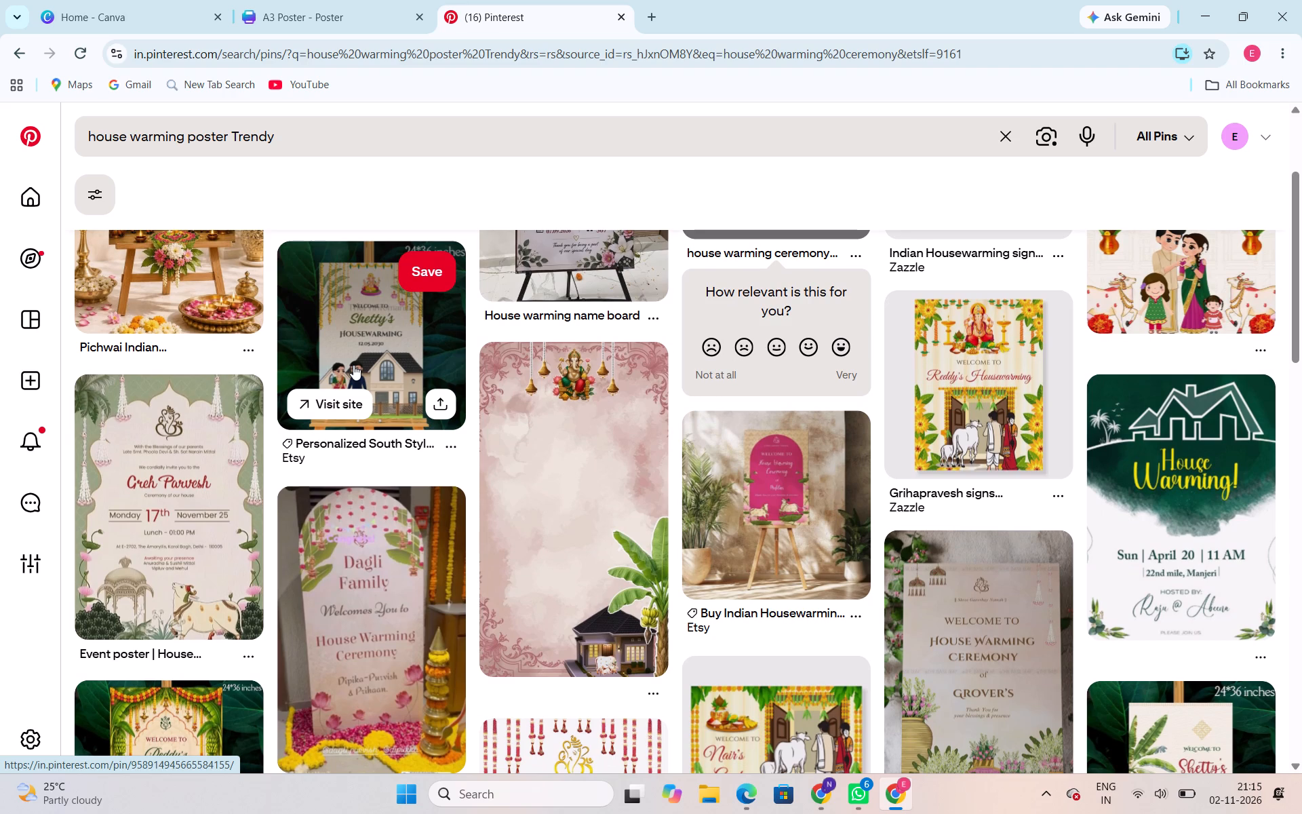
pyautogui.scroll(-1, 353, 365)
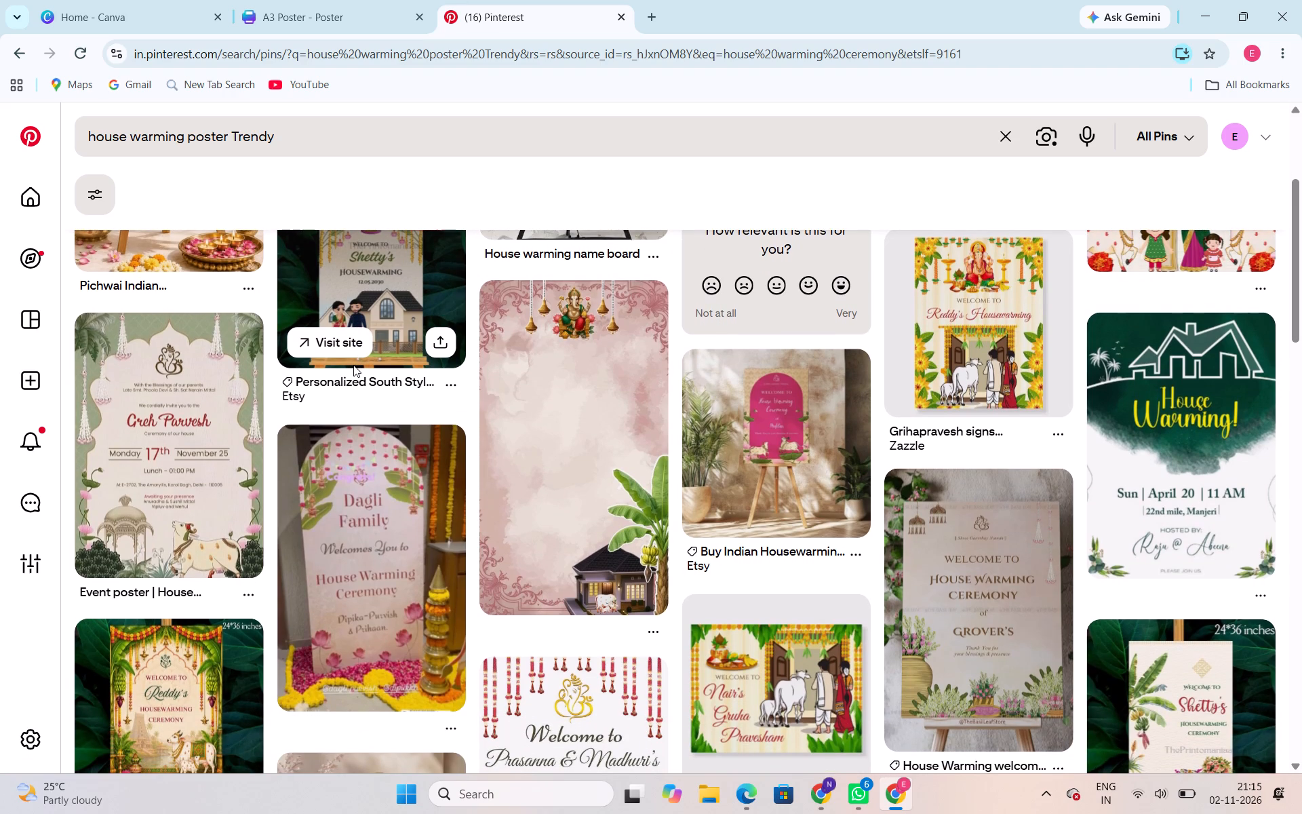
pyautogui.scroll(-1, 353, 365)
pyautogui.scroll(3, 352, 348)
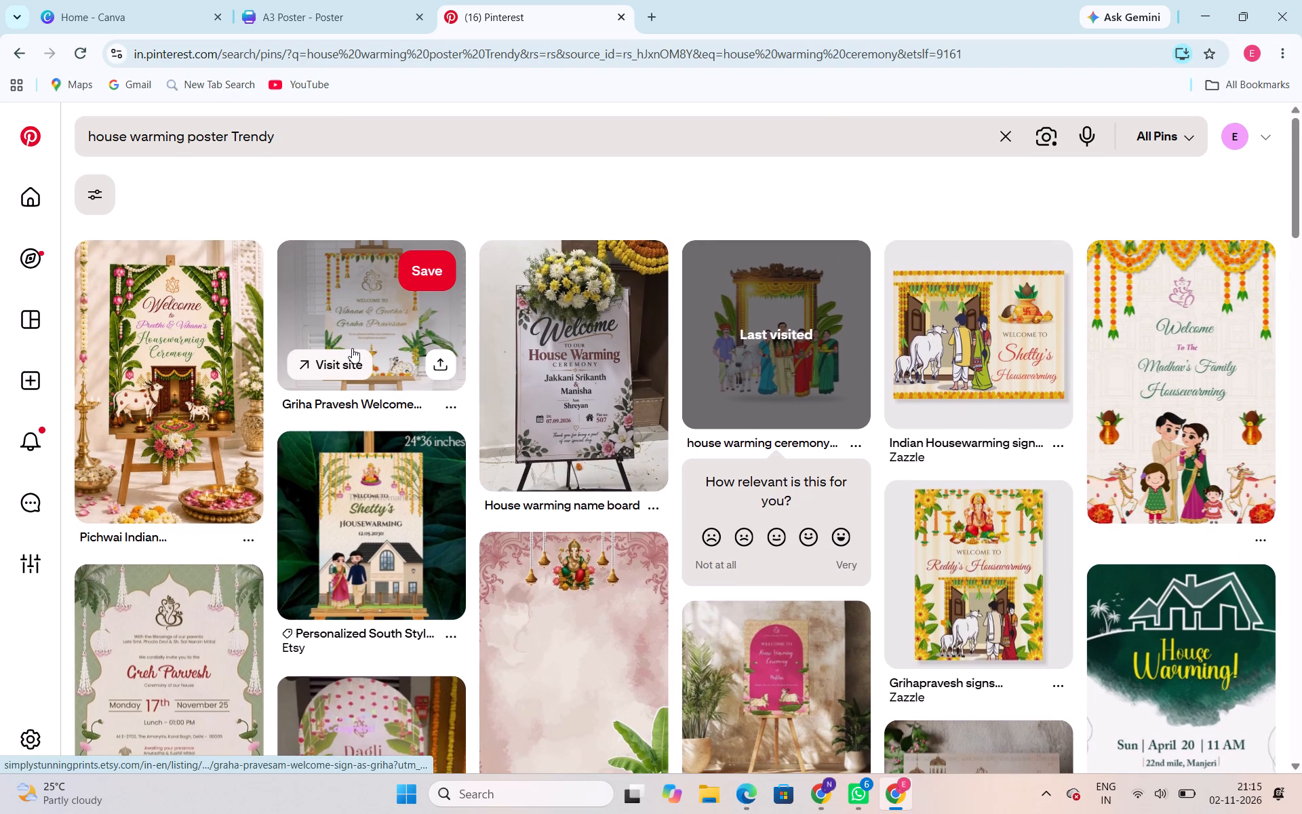
pyautogui.scroll(2, 352, 348)
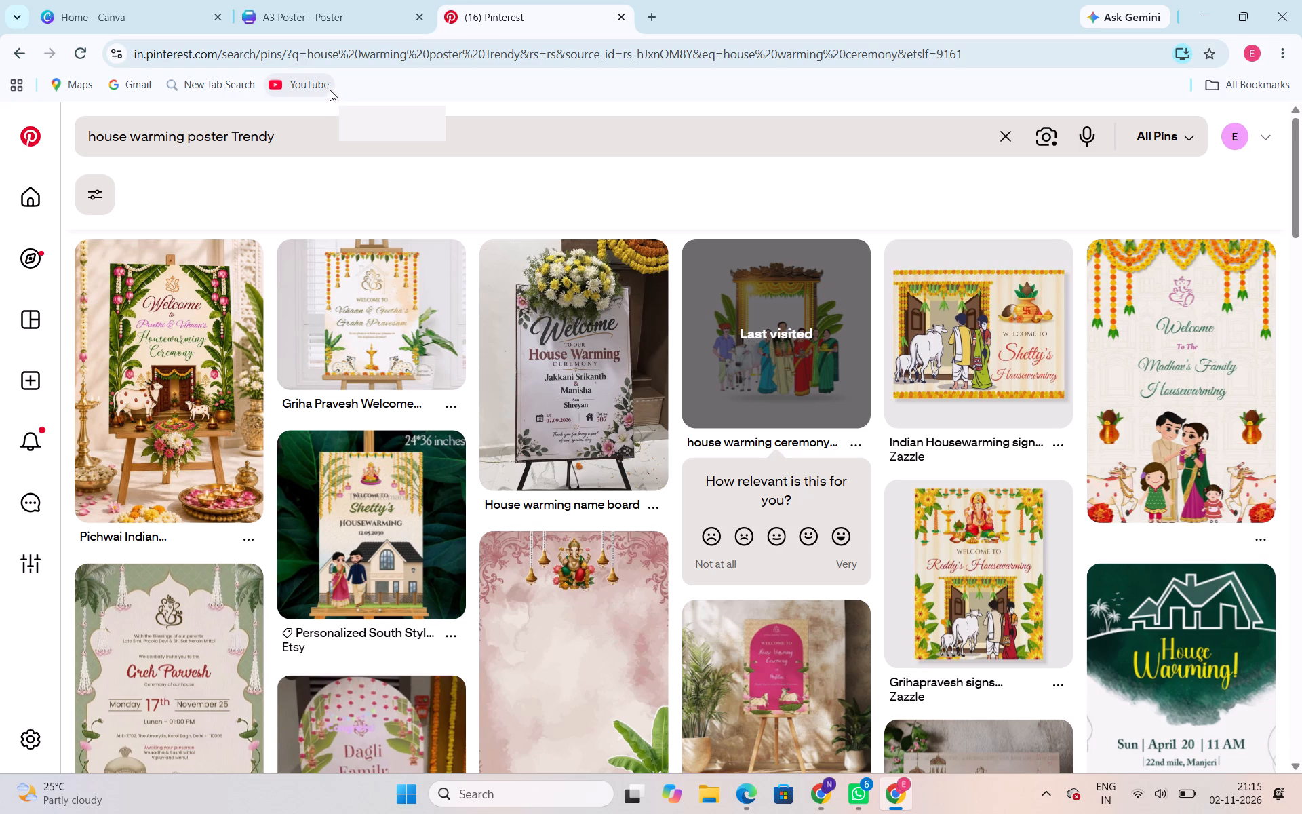
# In the Canva poster, enlarge the cow-and-calf image to slightly over a third of the page width and move it closer to the page's lower-right corner.
pyautogui.click(328, 0)
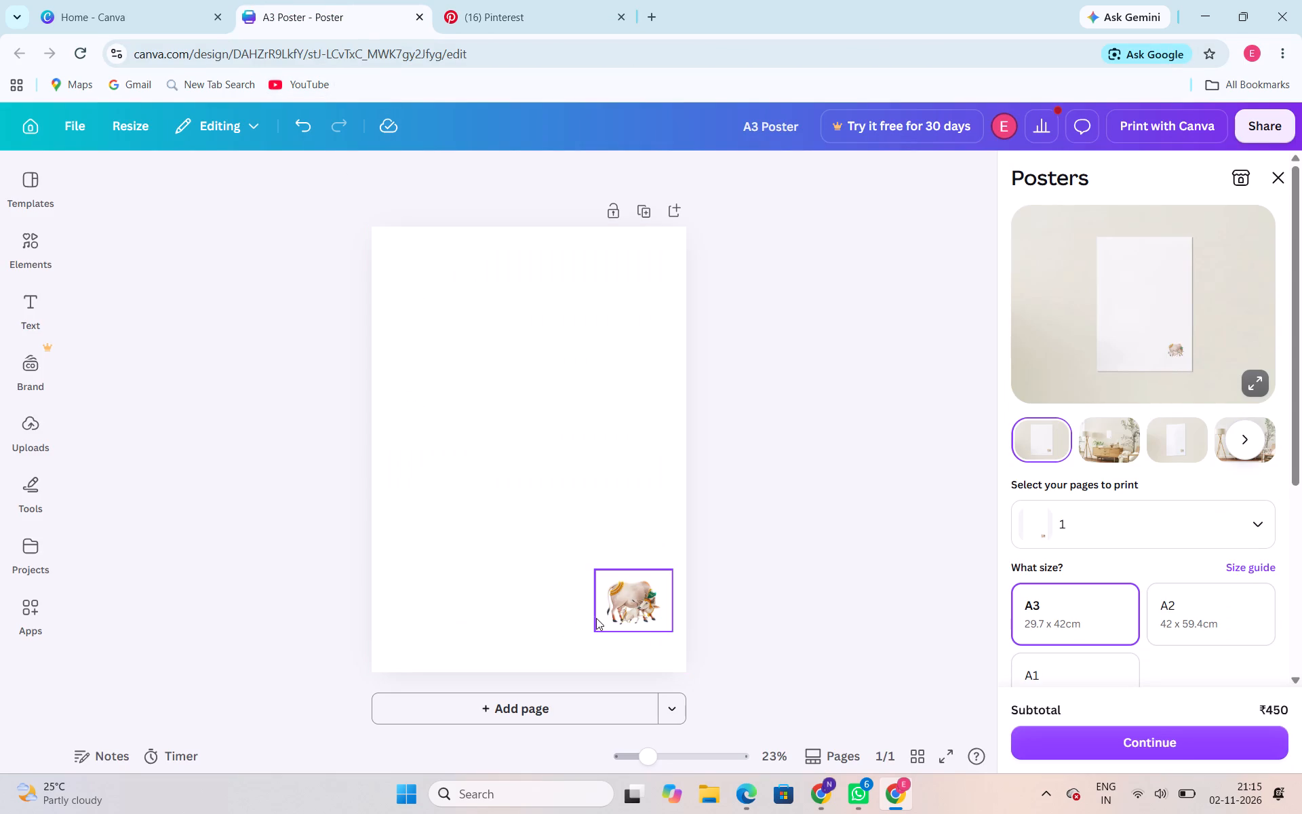
pyautogui.click(611, 609)
pyautogui.moveTo(597, 568); pyautogui.dragTo(565, 549)
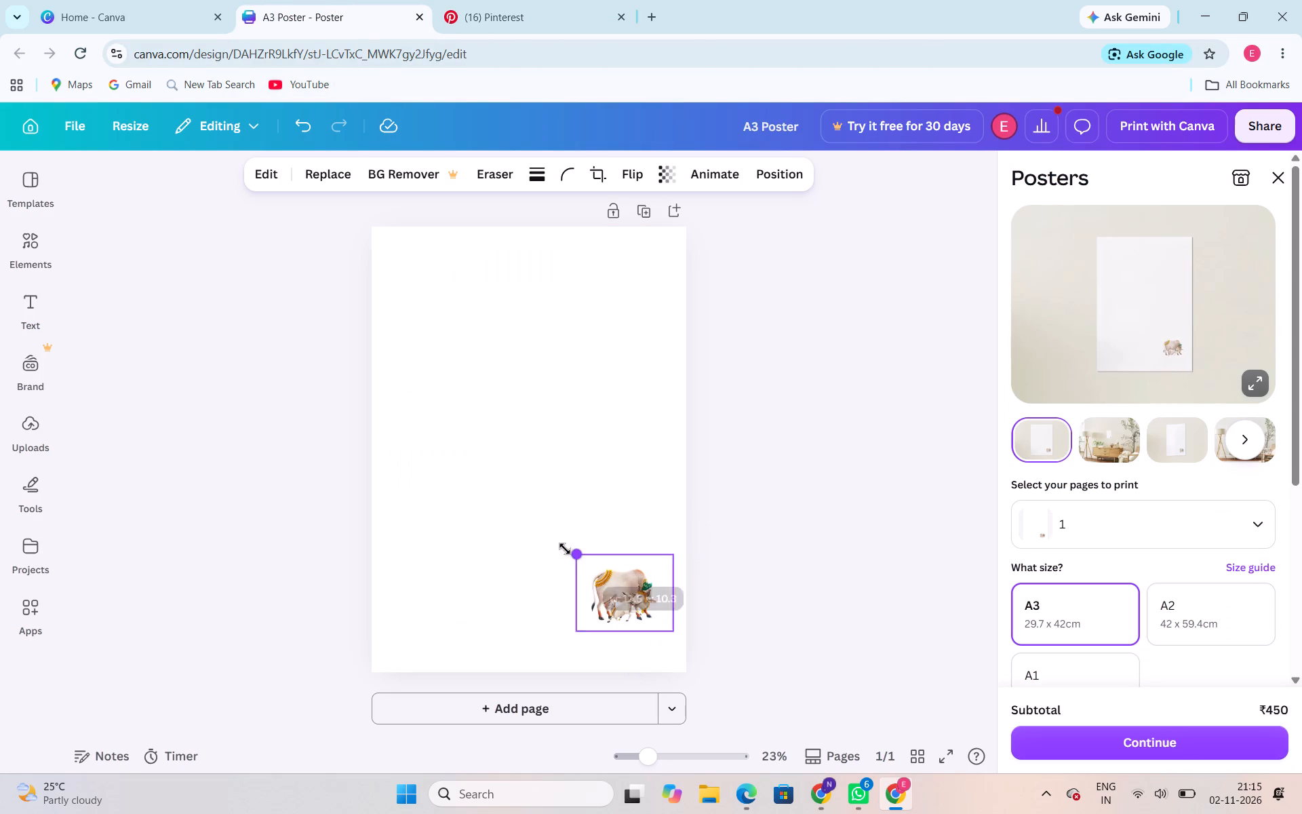
pyautogui.moveTo(565, 549); pyautogui.dragTo(559, 545)
pyautogui.moveTo(613, 595); pyautogui.dragTo(616, 622)
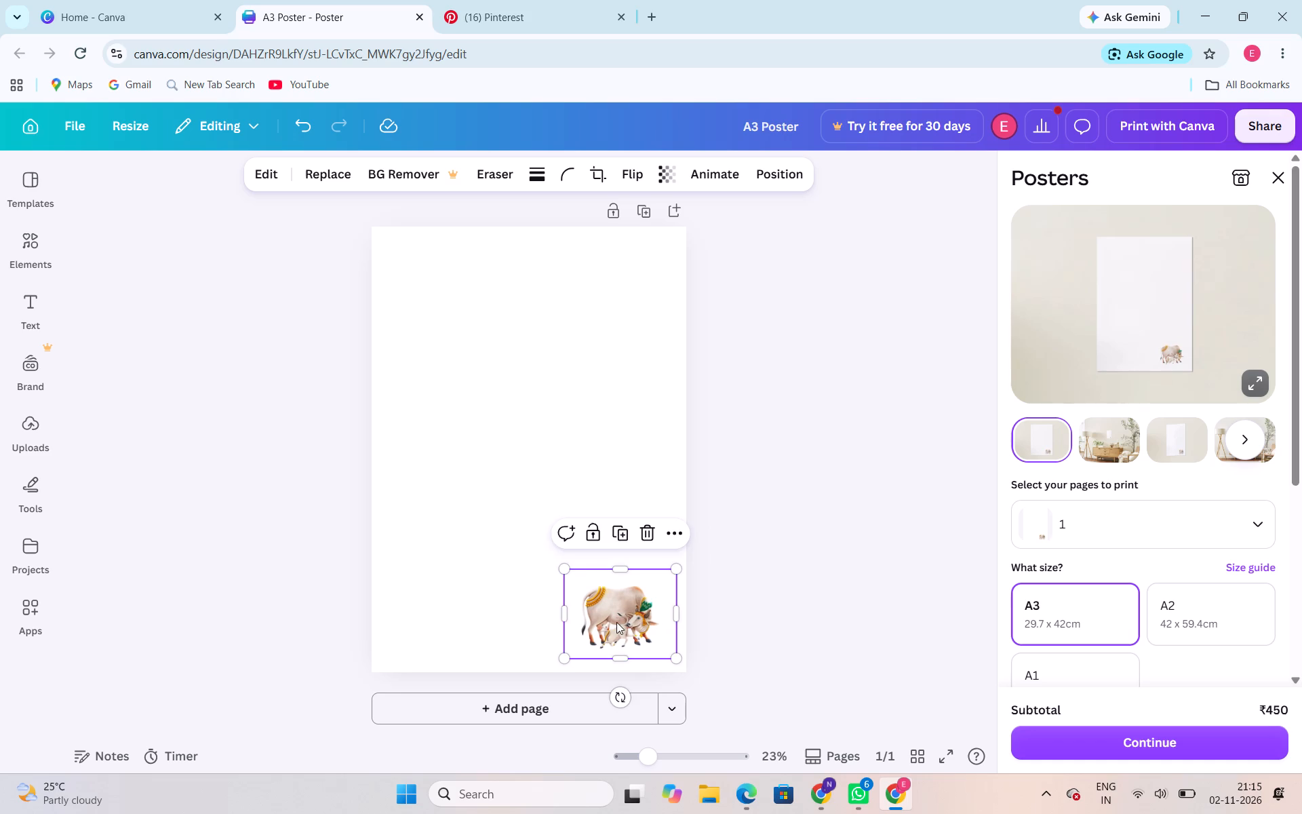
pyautogui.click(782, 580)
# Return to Pinterest and look further through the trendy house warming poster results for backgrounds and design references.
pyautogui.click(506, 0)
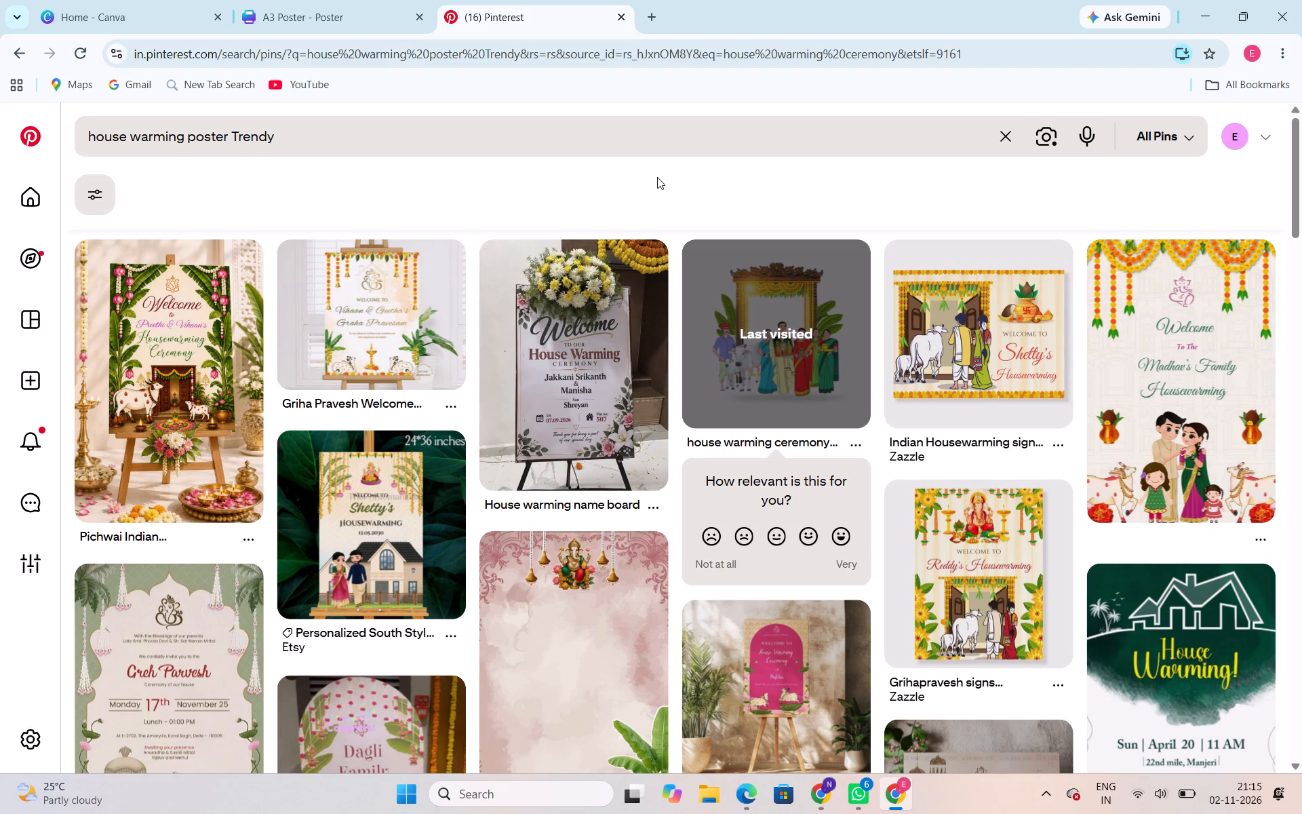
pyautogui.scroll(-5, 657, 177)
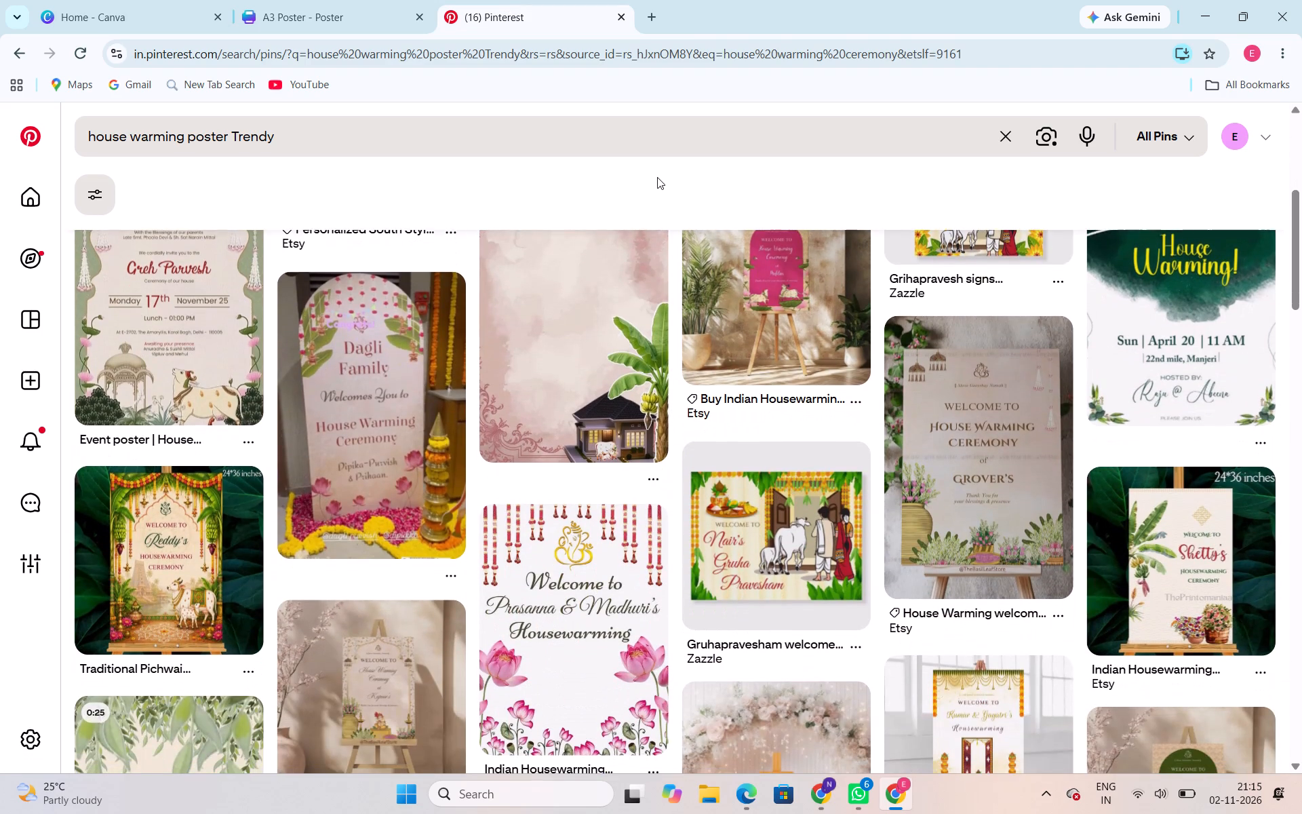
pyautogui.scroll(-5, 657, 177)
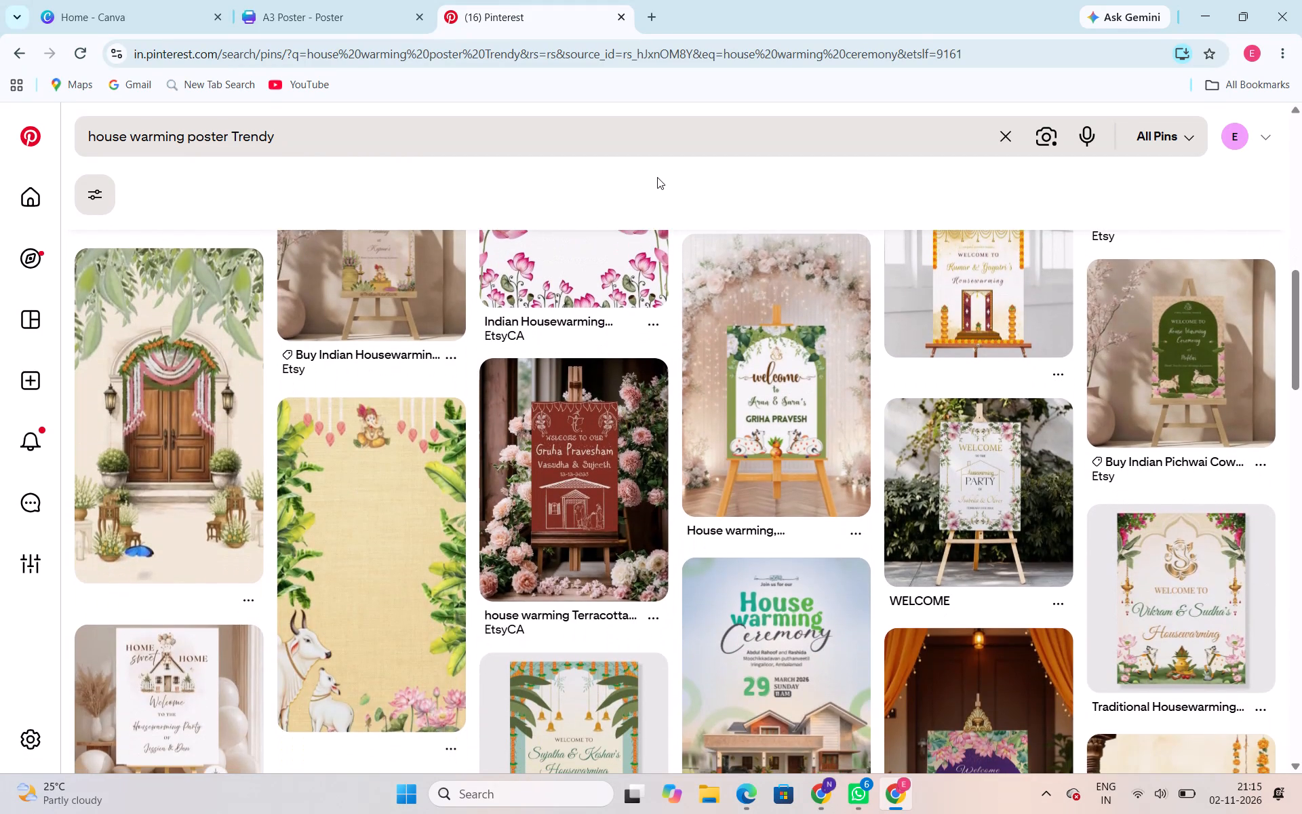
pyautogui.scroll(-1, 657, 177)
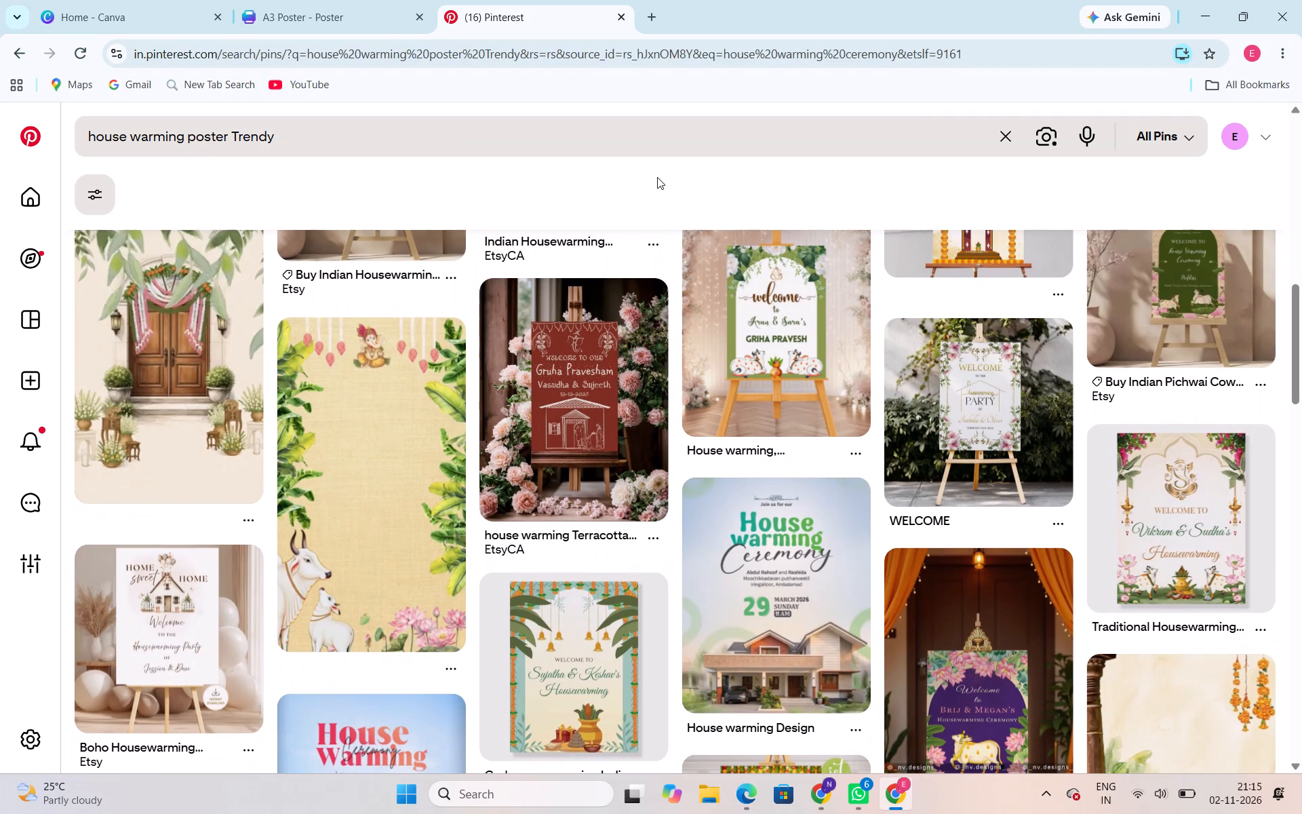
pyautogui.scroll(-1, 657, 177)
pyautogui.scroll(8, 657, 177)
# Search Pinterest for "house warming poster elements".
pyautogui.moveTo(676, 125); pyautogui.dragTo(0, 70)
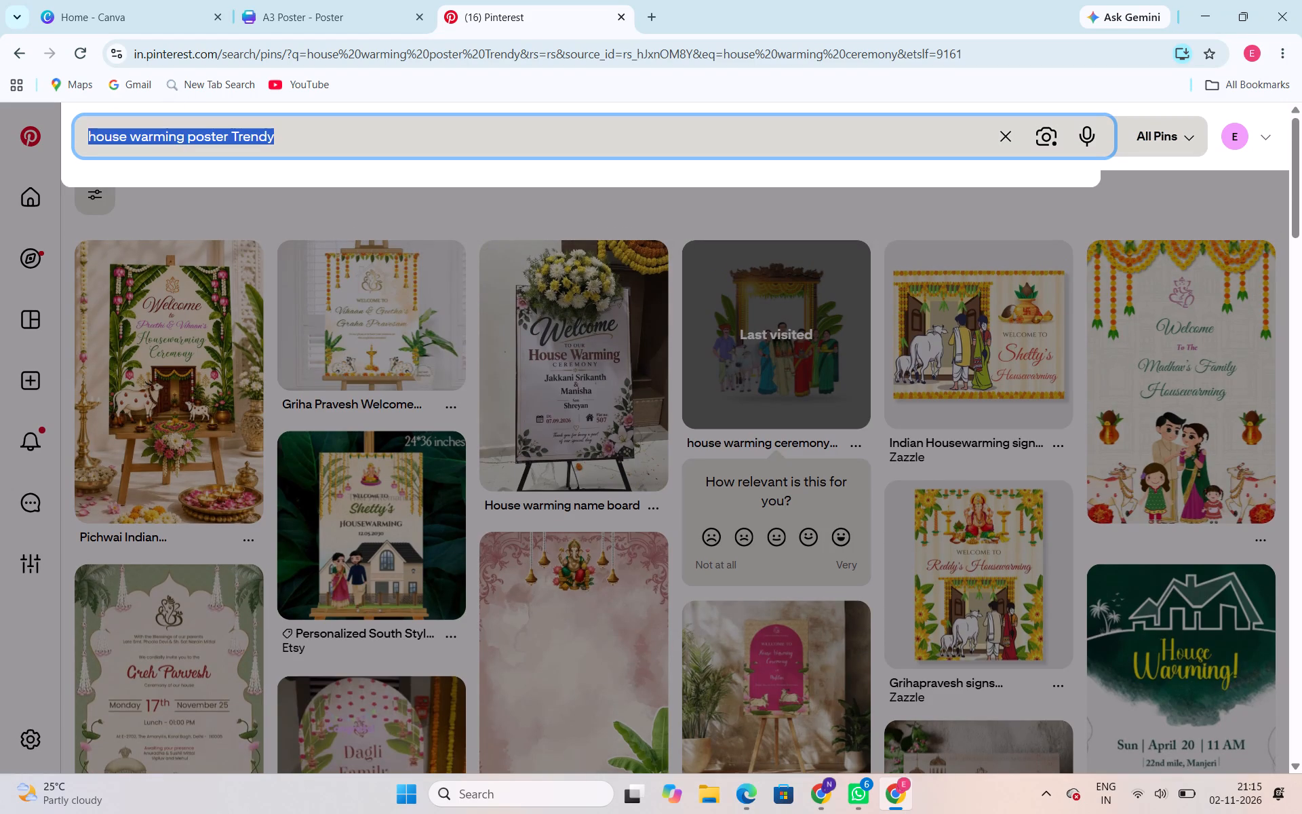
pyautogui.click(304, 155)
pyautogui.press('BackSpace')
pyautogui.press('BackSpace')
pyautogui.press('BackSpace')
pyautogui.press('BackSpace')
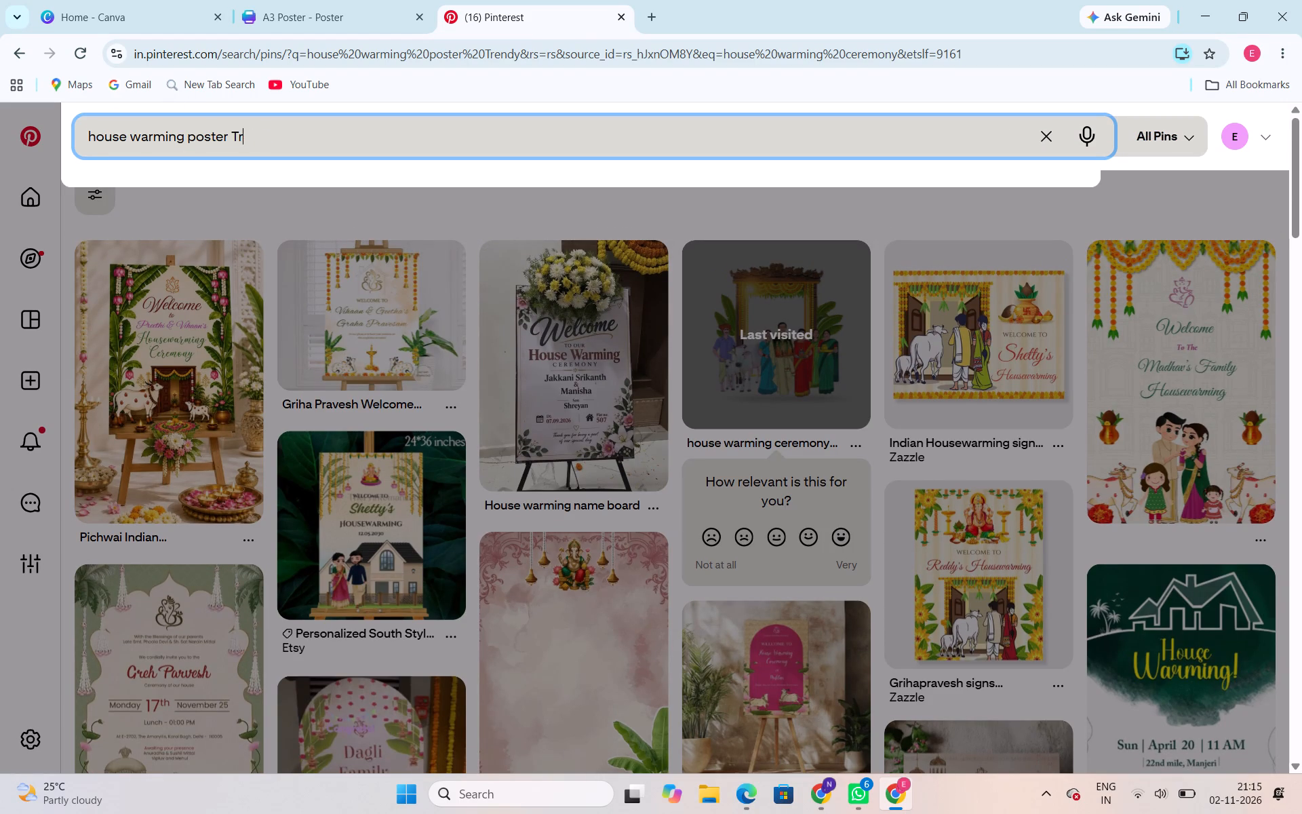
pyautogui.press('BackSpace')
pyautogui.press('BackSpace')
pyautogui.press('BackSpace')
pyautogui.press('space')
pyautogui.write('elements')
pyautogui.press('Return')
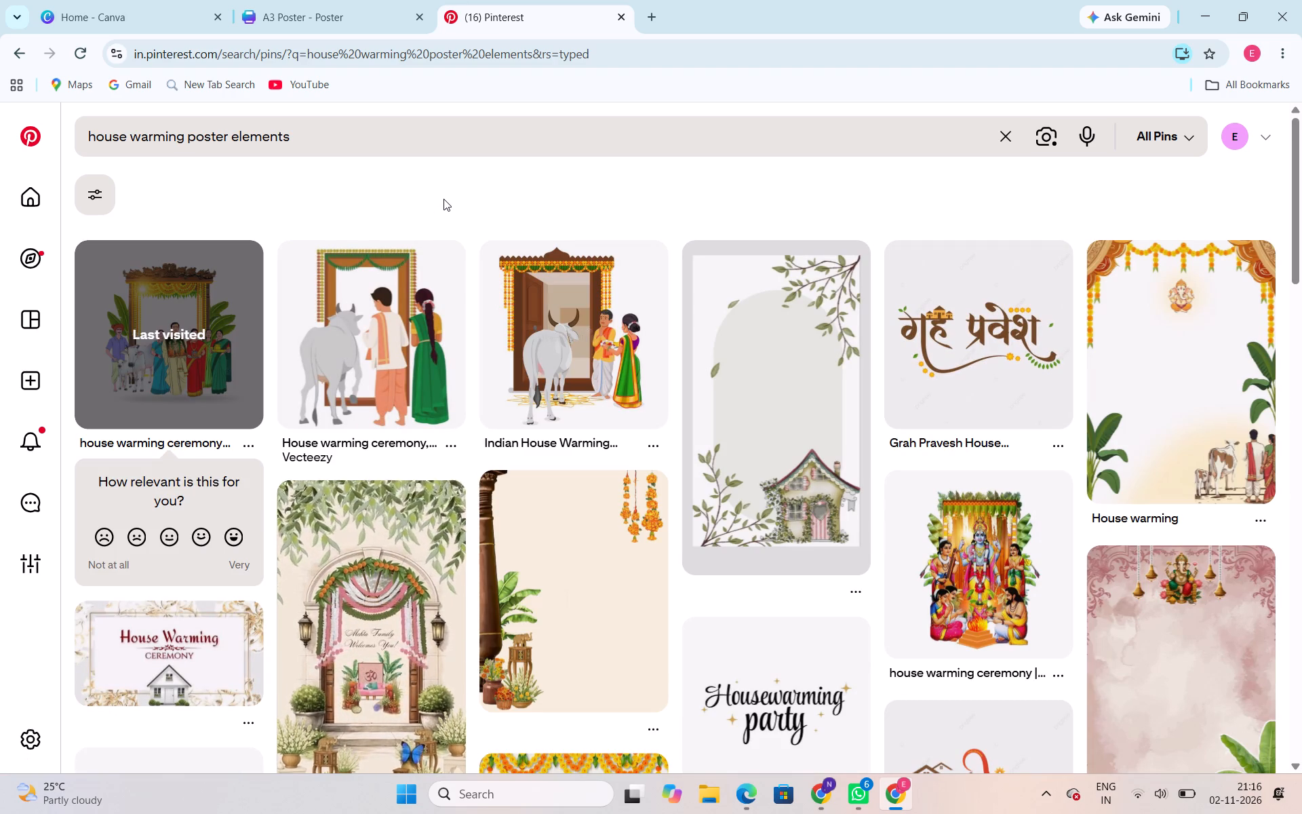
# Examine the house warming poster elements results for artwork, garlands, borders and backgrounds suited to the poster.
pyautogui.scroll(-3, 443, 199)
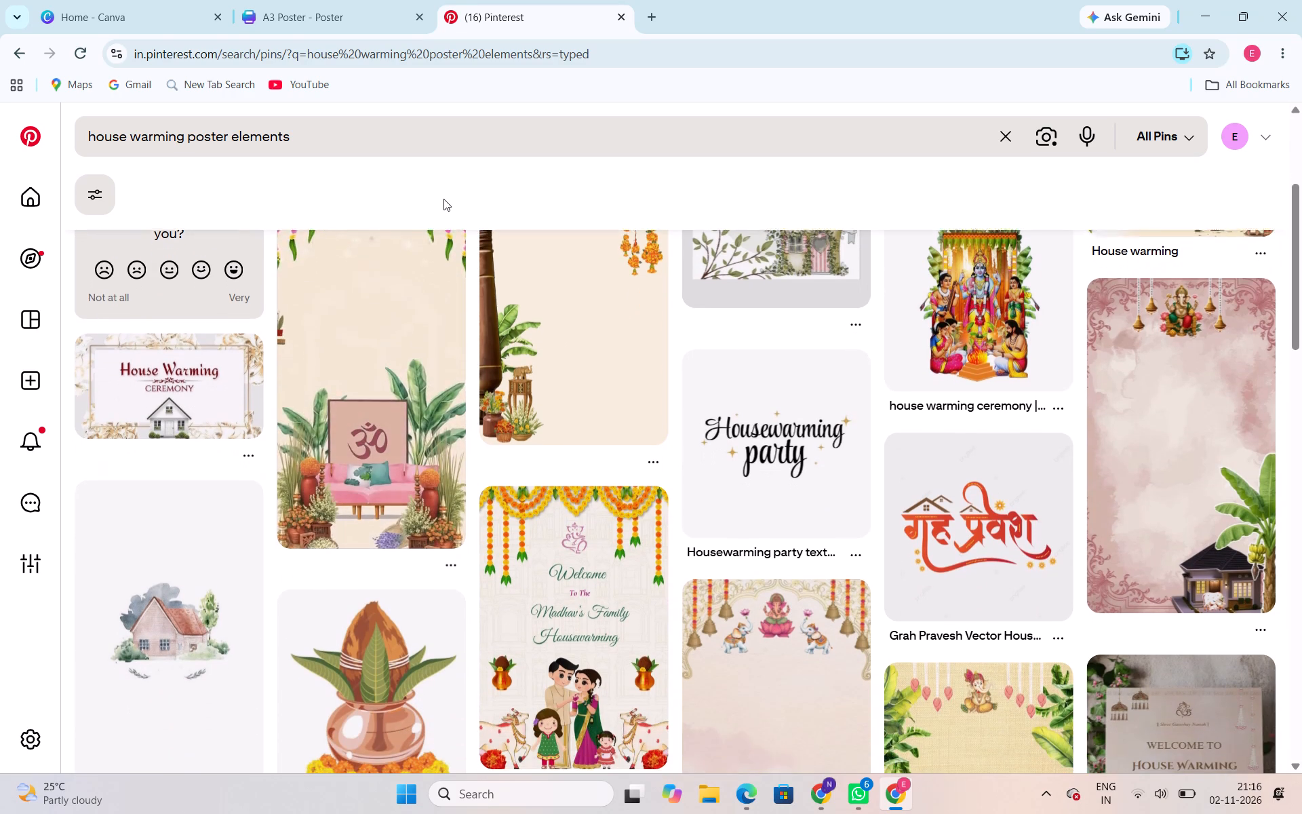
pyautogui.scroll(-2, 443, 199)
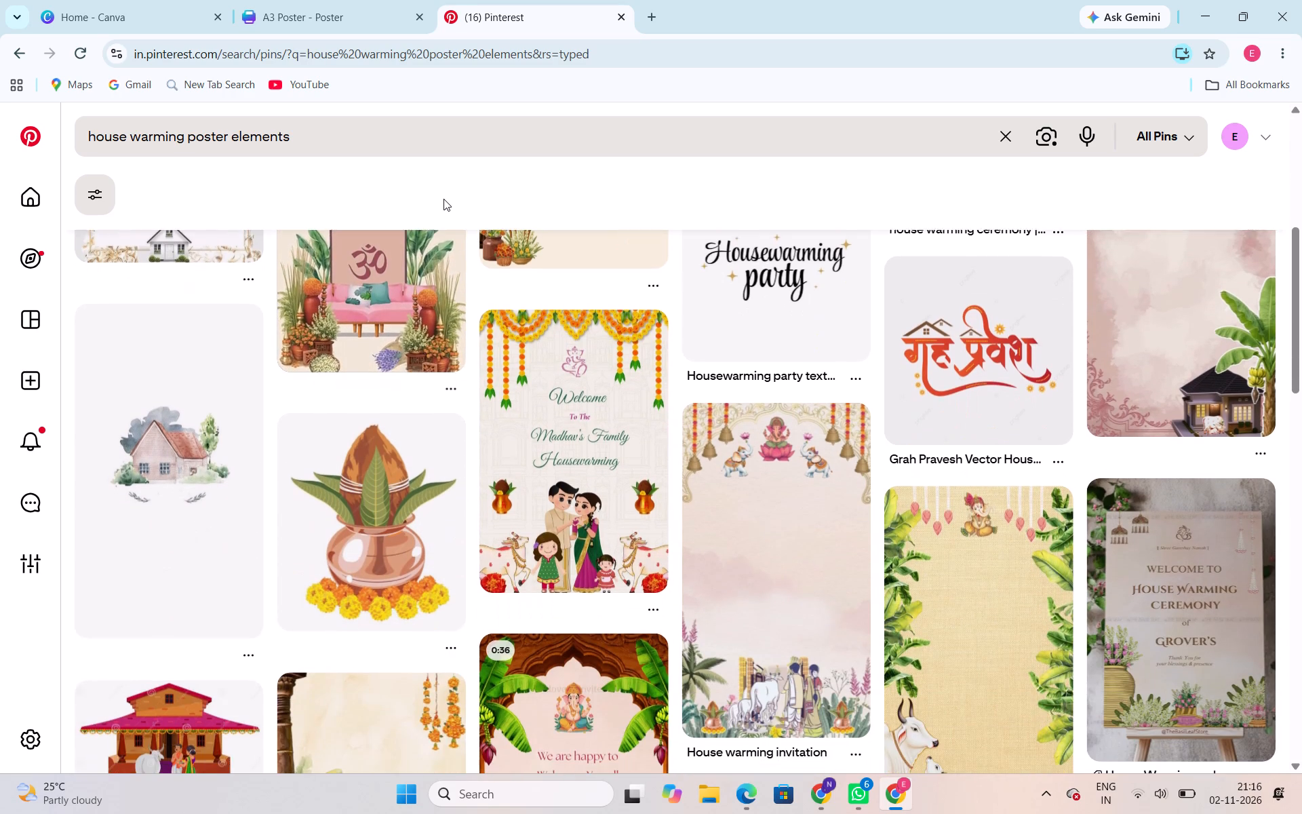
pyautogui.scroll(-4, 443, 199)
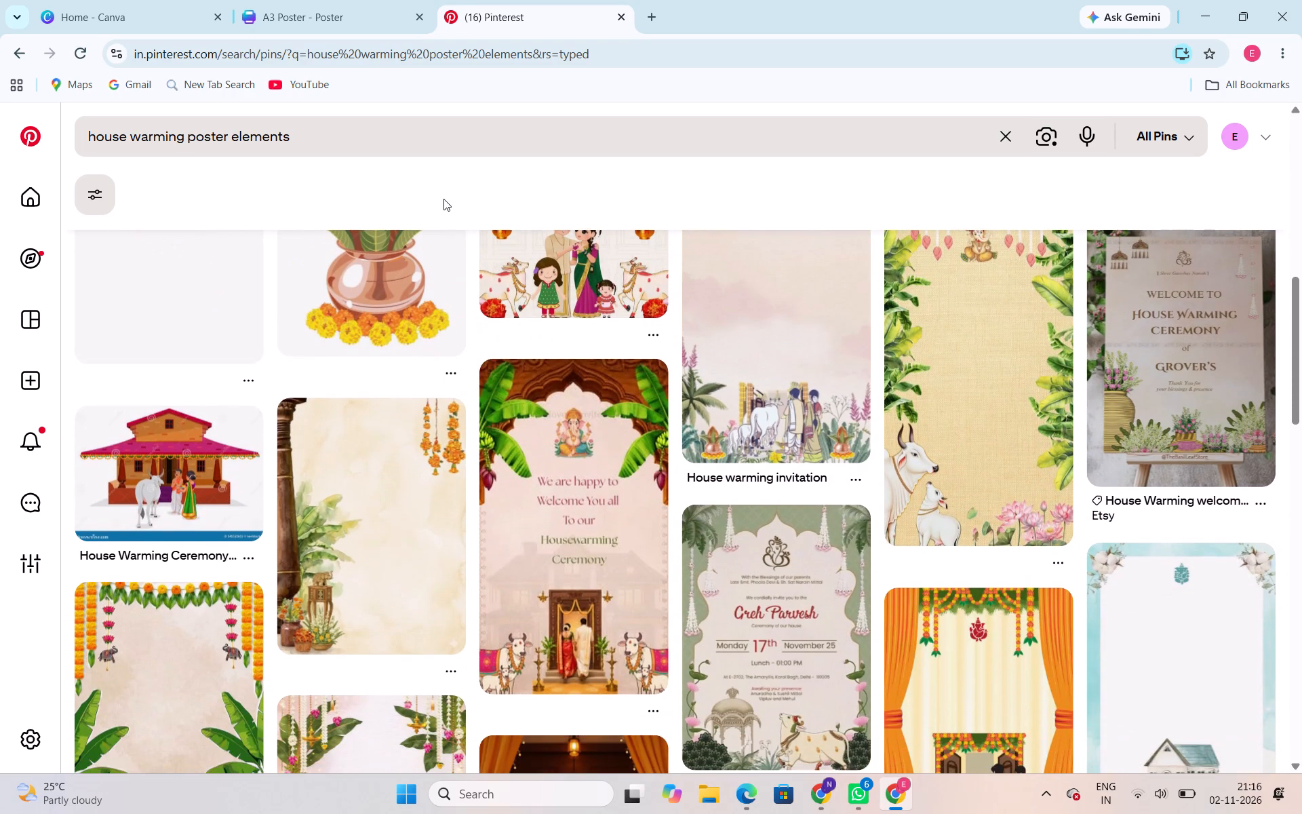
pyautogui.scroll(-2, 439, 171)
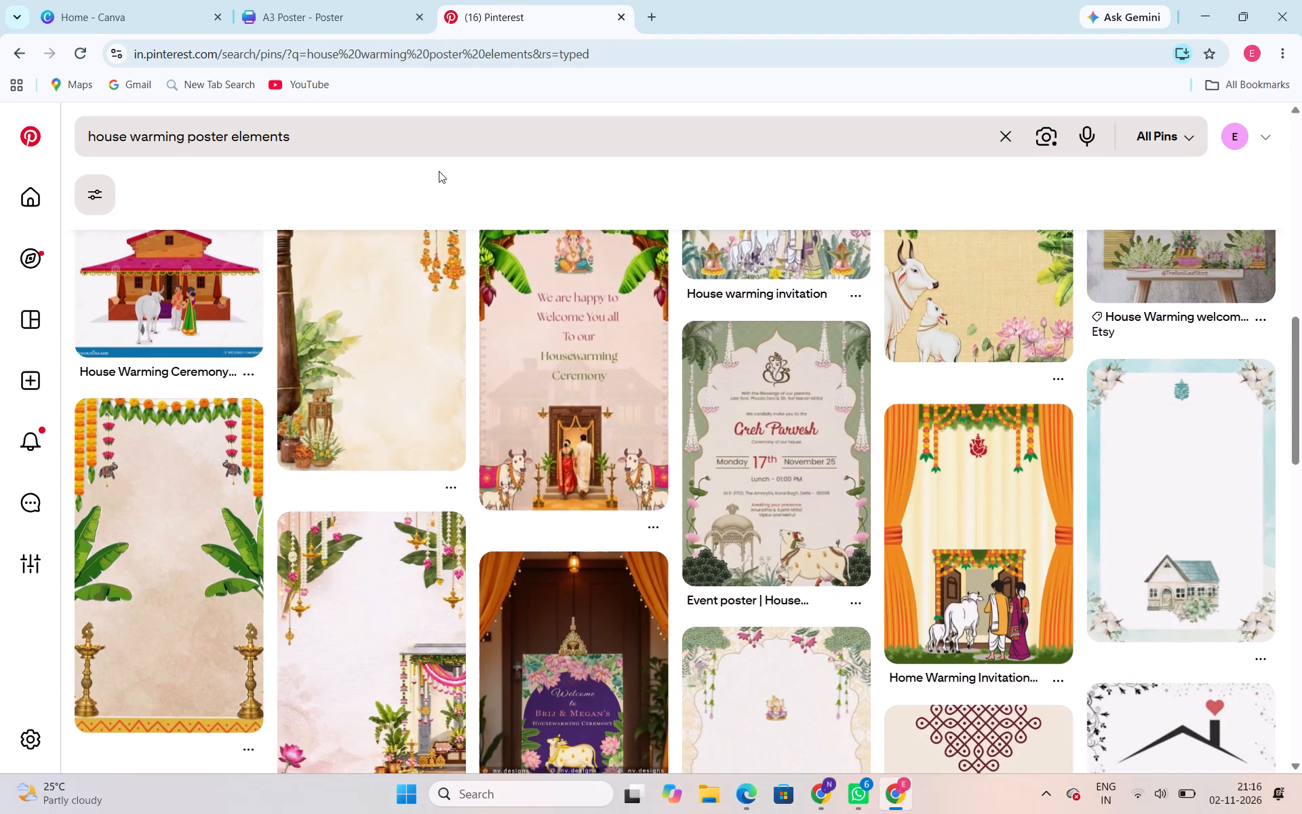
pyautogui.scroll(-7, 439, 171)
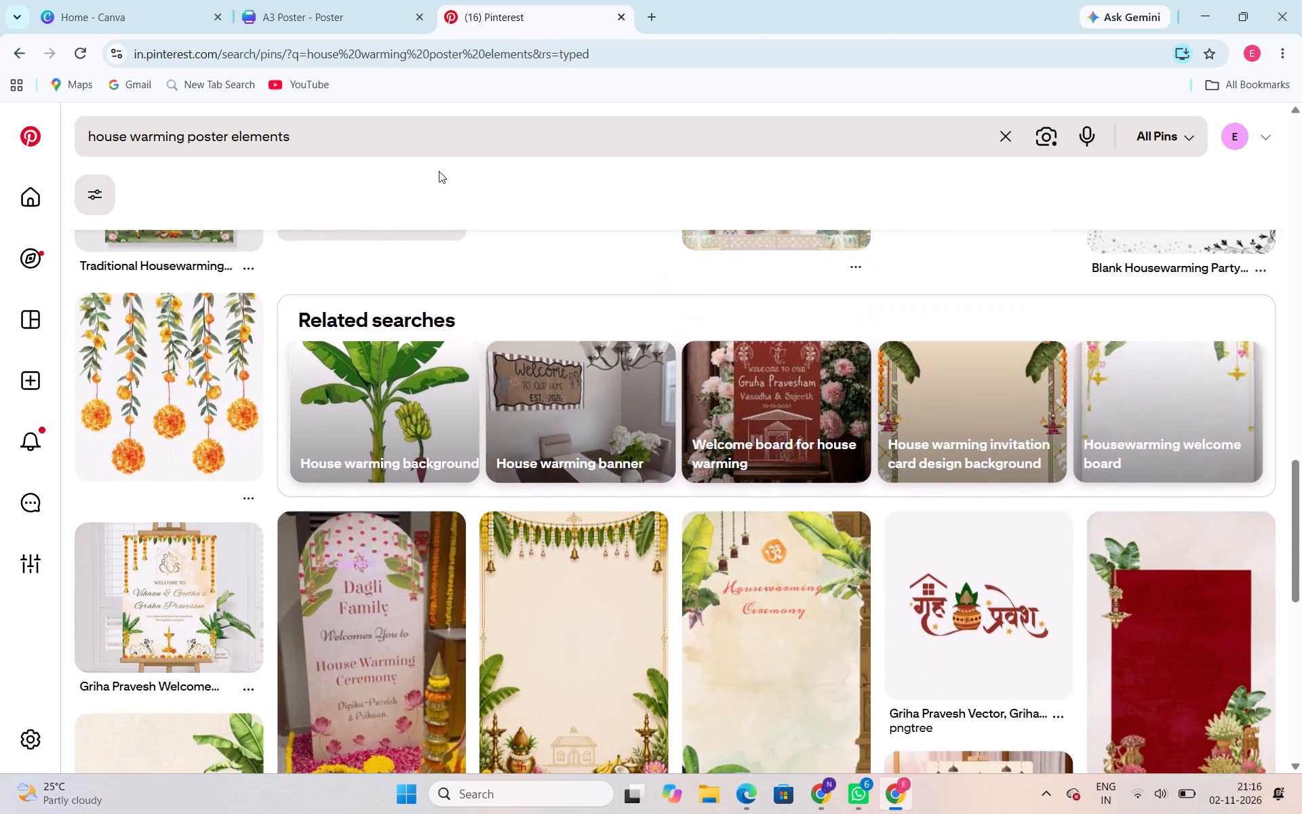
pyautogui.scroll(-5, 439, 171)
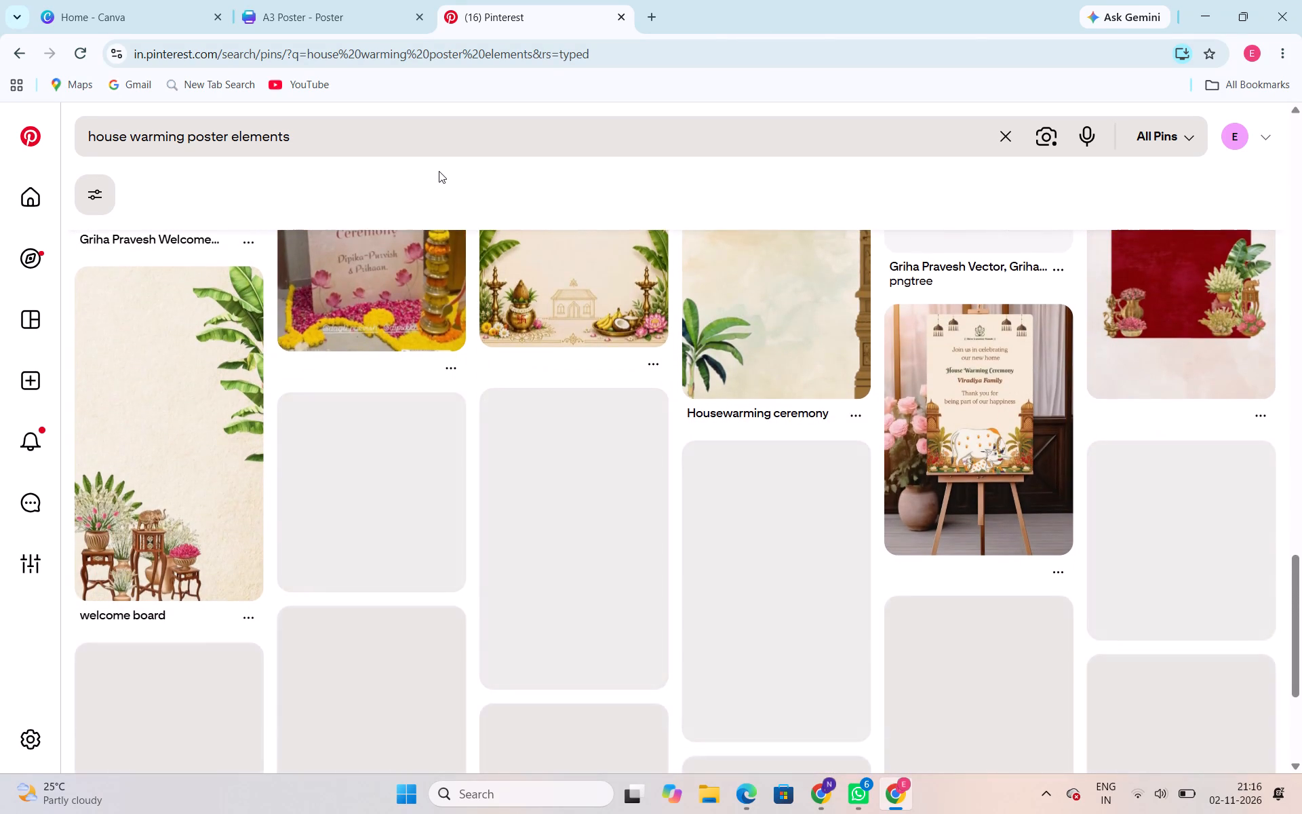
pyautogui.scroll(-4, 439, 171)
pyautogui.scroll(3, 489, 381)
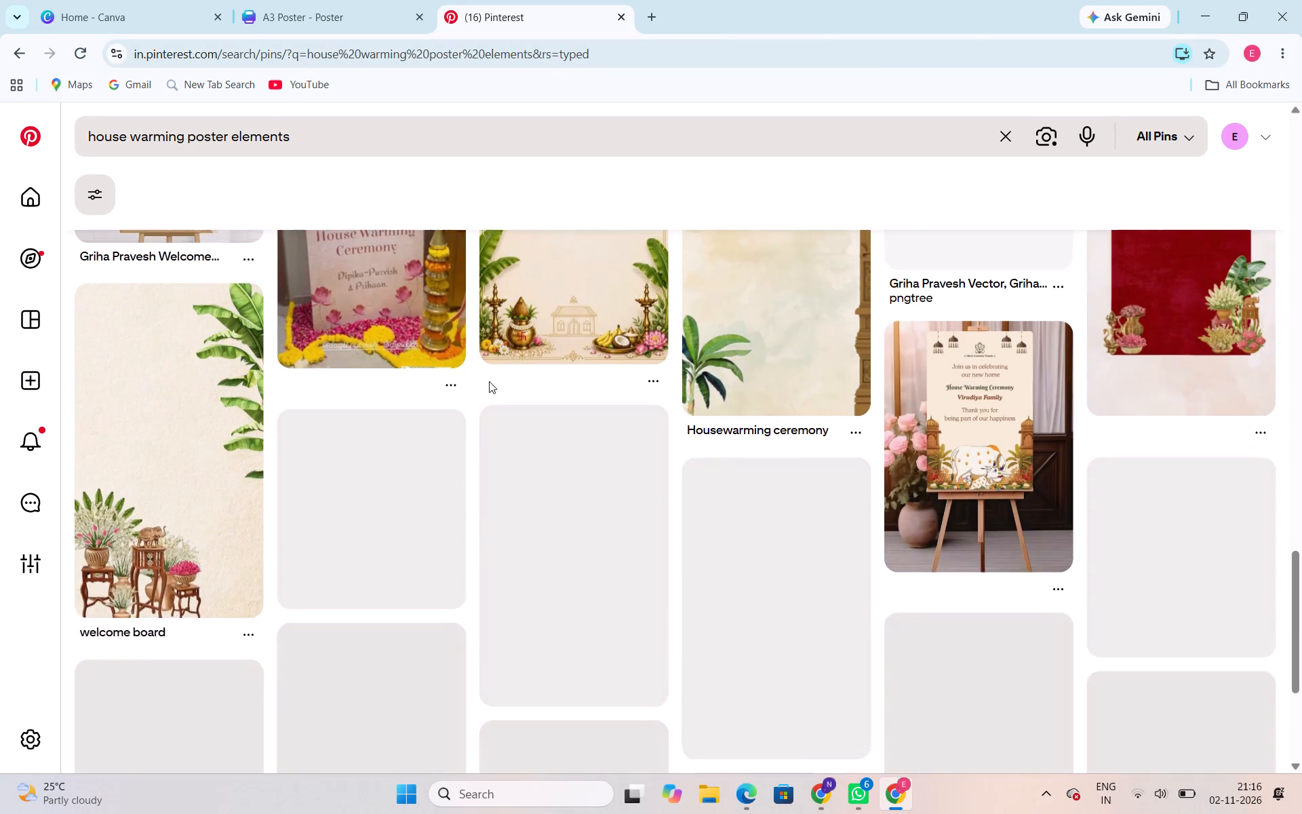
pyautogui.scroll(9, 489, 381)
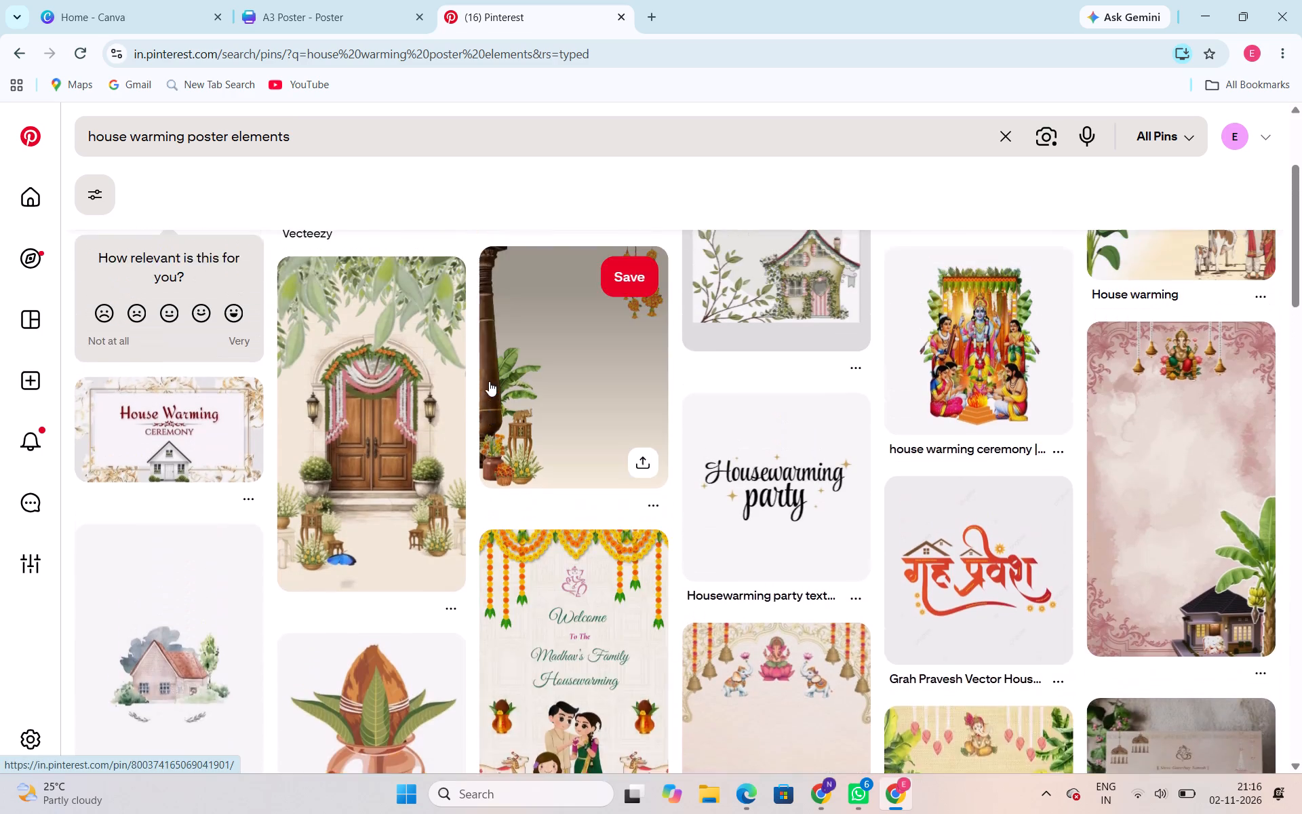
pyautogui.scroll(7, 489, 381)
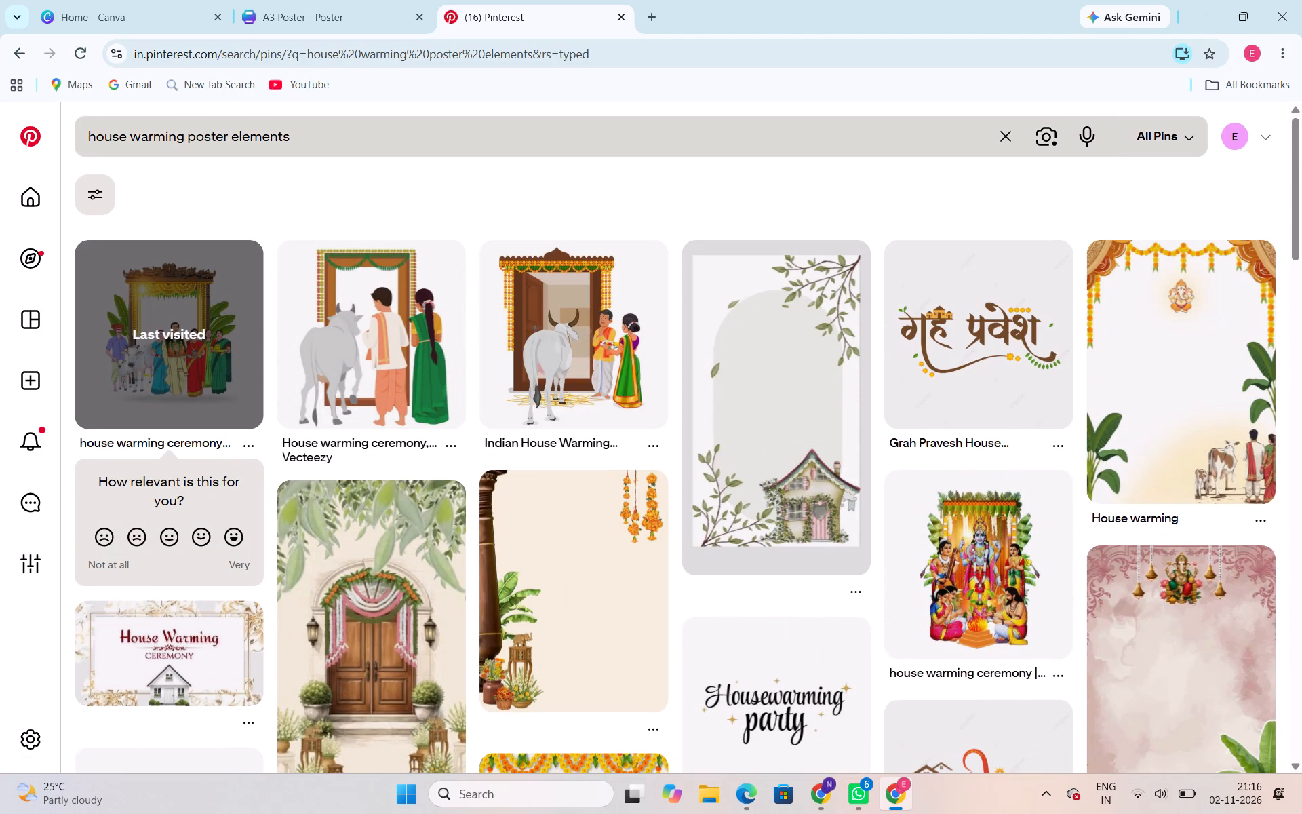
# Shorten the Pinterest search to "house warming poster" and choose the suggestion "house warming poster Trendy".
pyautogui.click(412, 132)
pyautogui.press('BackSpace')
pyautogui.press('BackSpace')
pyautogui.press('BackSpace')
pyautogui.press('BackSpace')
pyautogui.press('BackSpace')
pyautogui.press('BackSpace')
pyautogui.press('BackSpace')
pyautogui.press('BackSpace')
pyautogui.press('BackSpace')
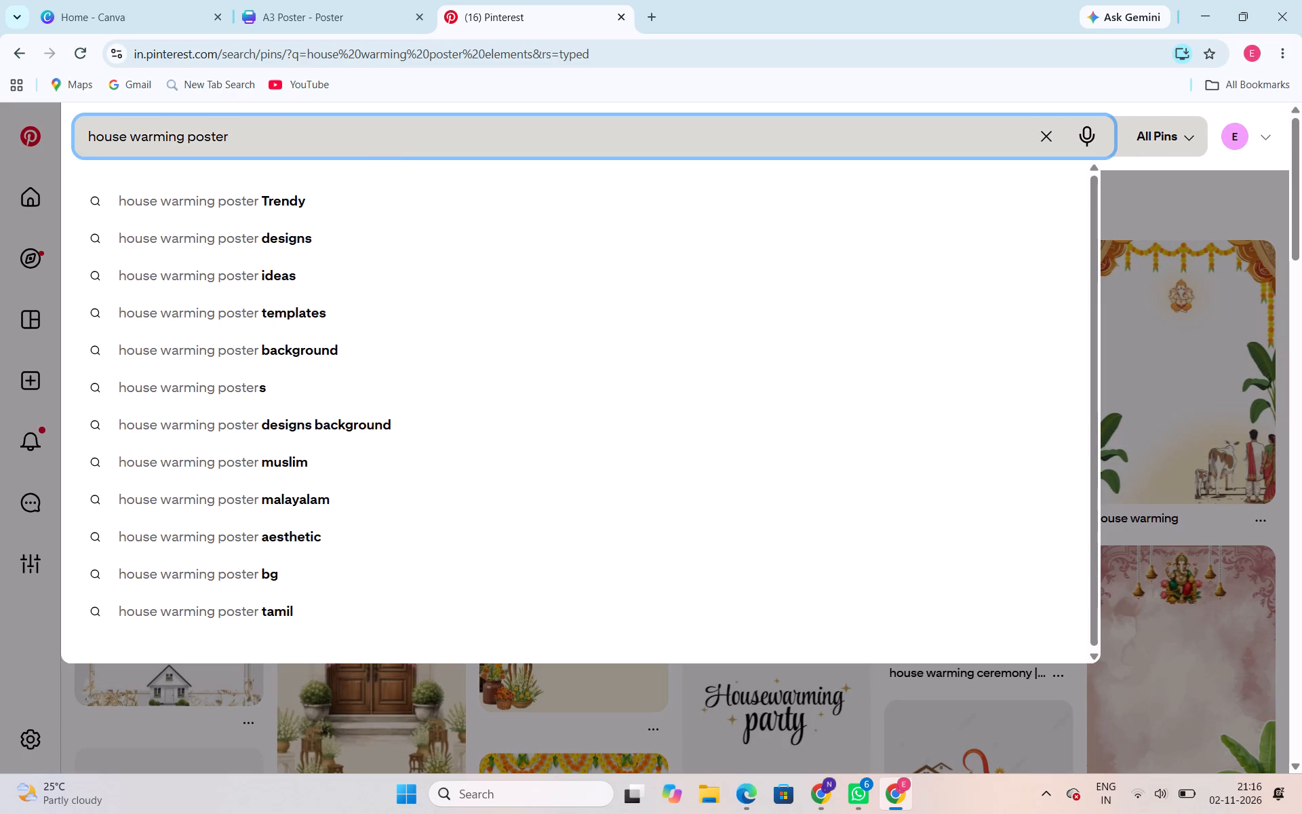
pyautogui.click(414, 194)
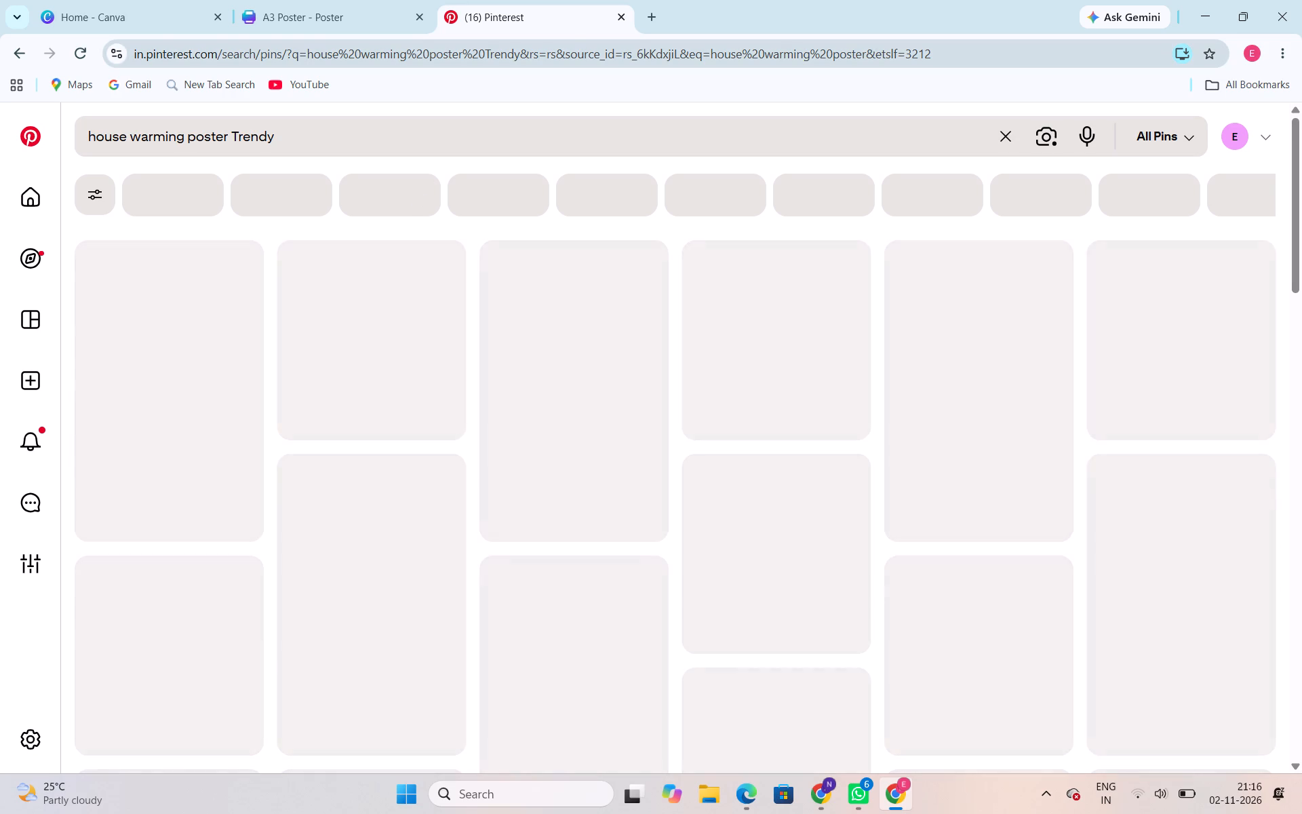
pyautogui.click(449, 105)
# Switch the Wi-Fi connection to the ACTFIBERNET network and reload the Pinterest results page.
pyautogui.click(1164, 813)
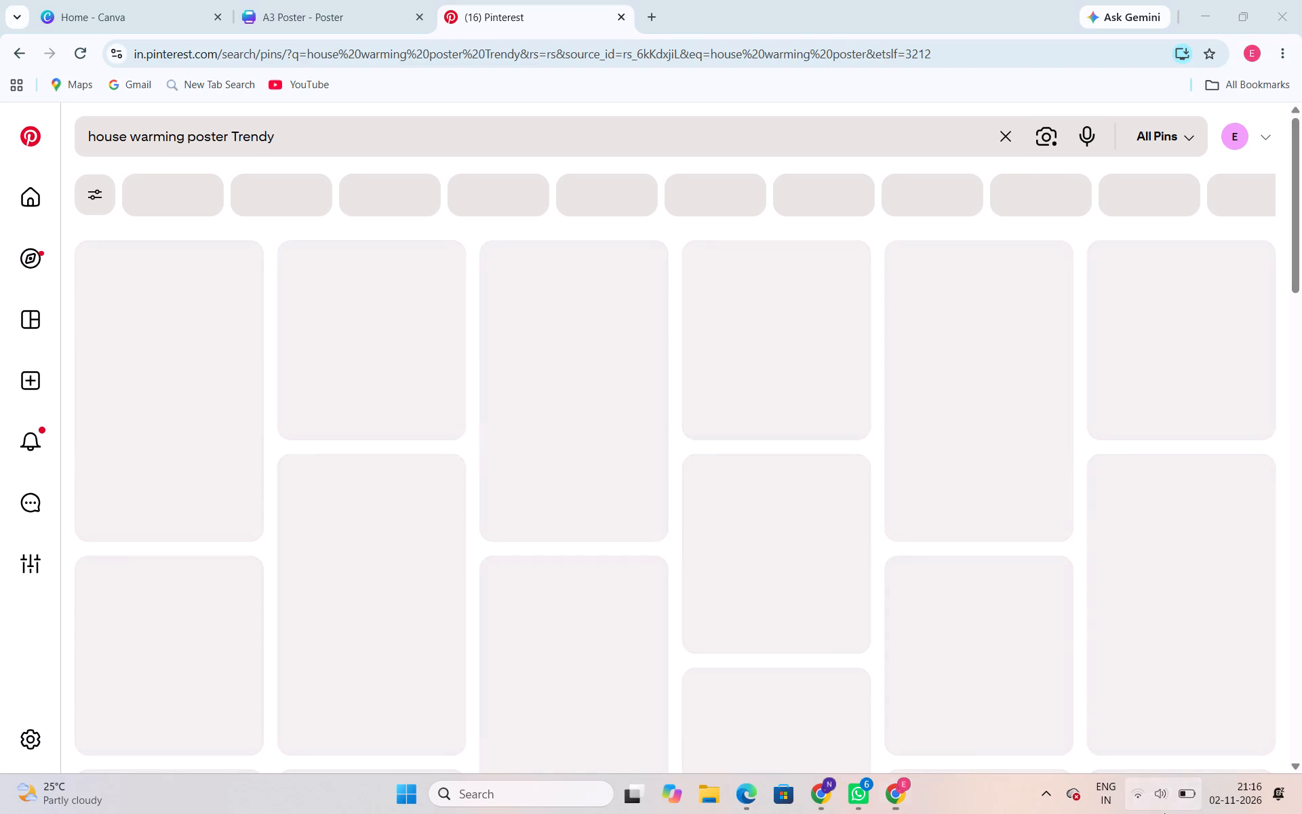
pyautogui.click(1063, 469)
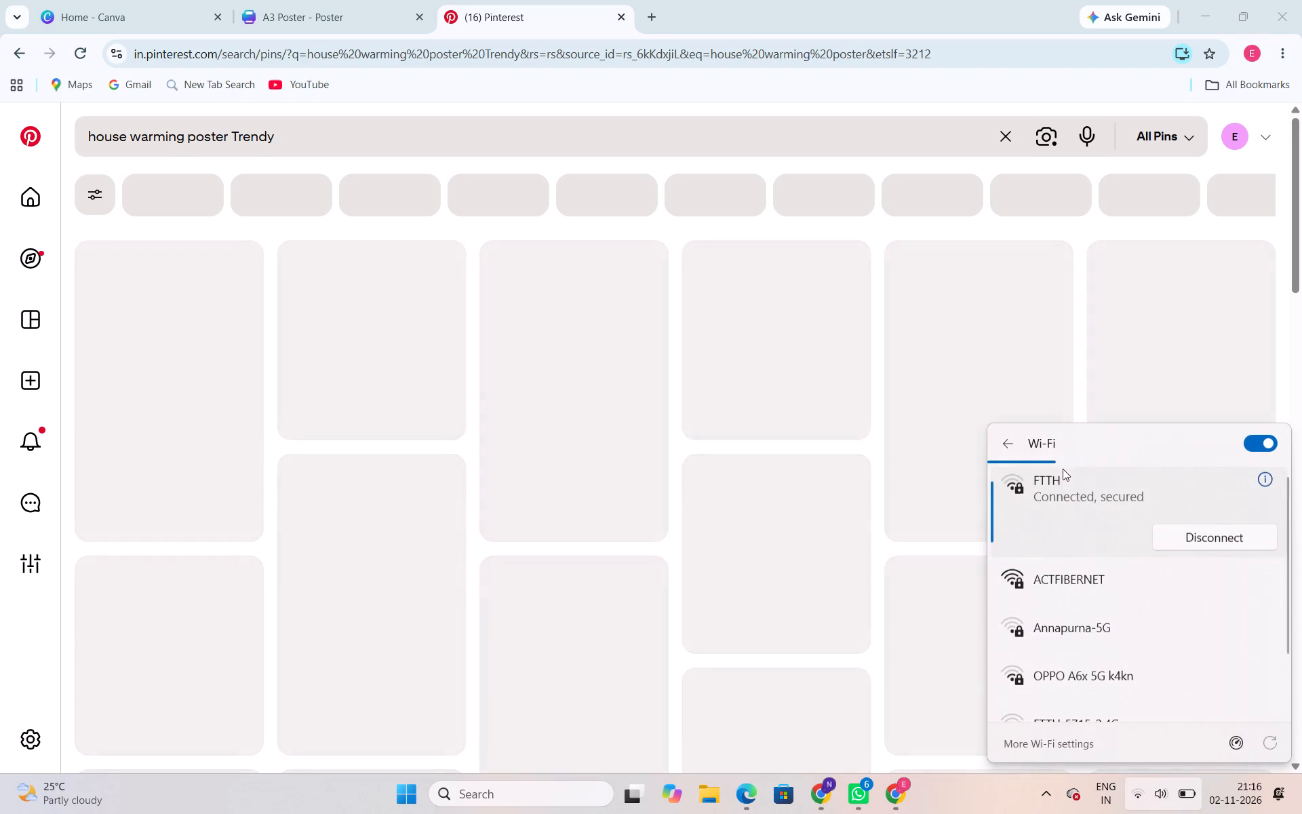
pyautogui.click(1078, 577)
pyautogui.click(1177, 614)
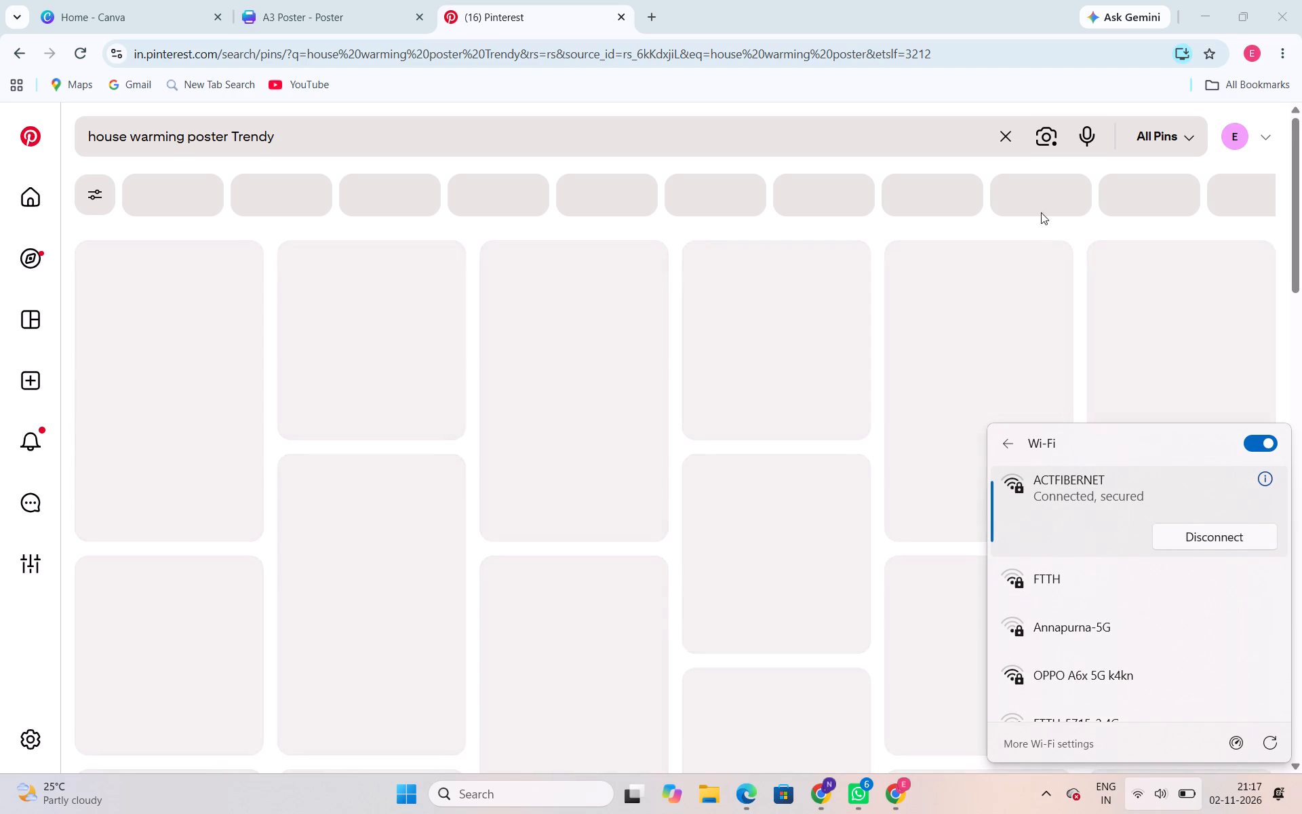
pyautogui.click(1008, 99)
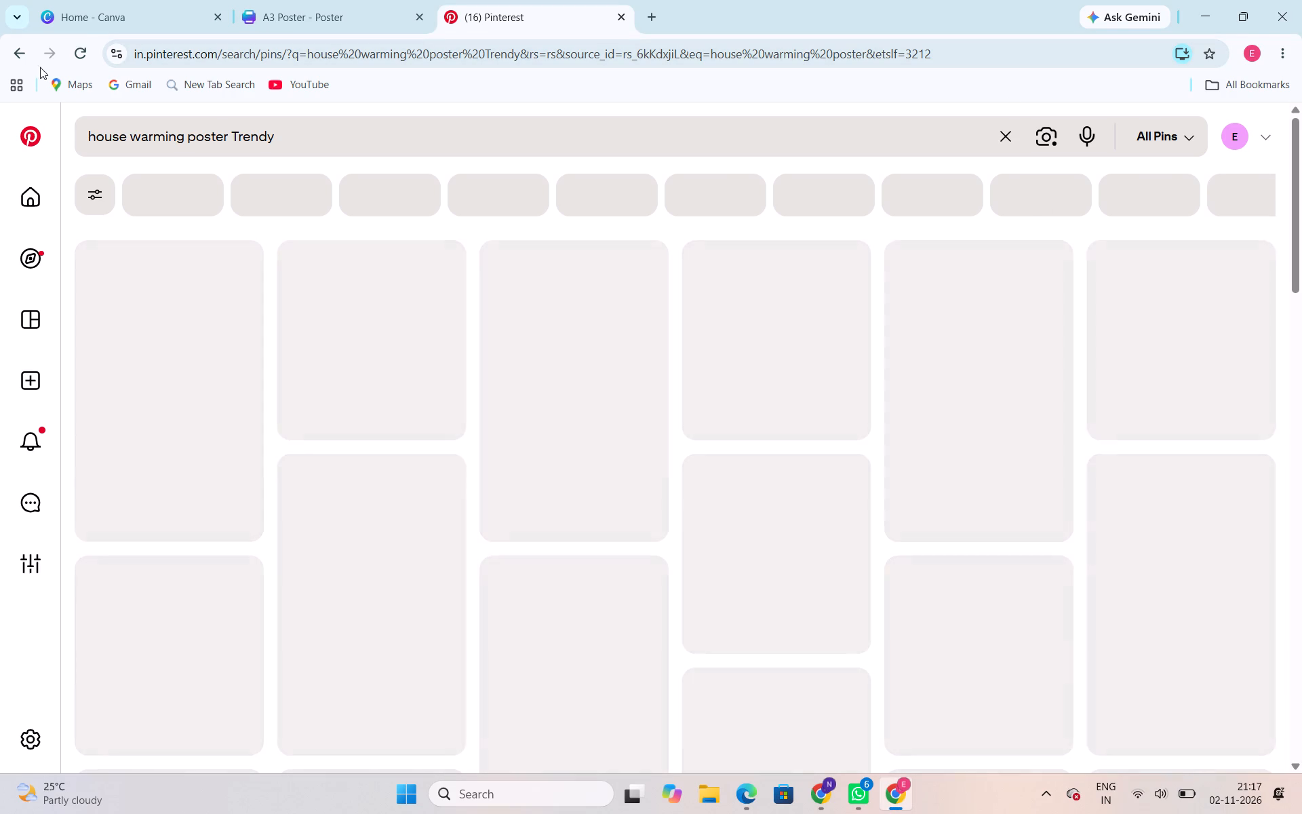
pyautogui.click(71, 52)
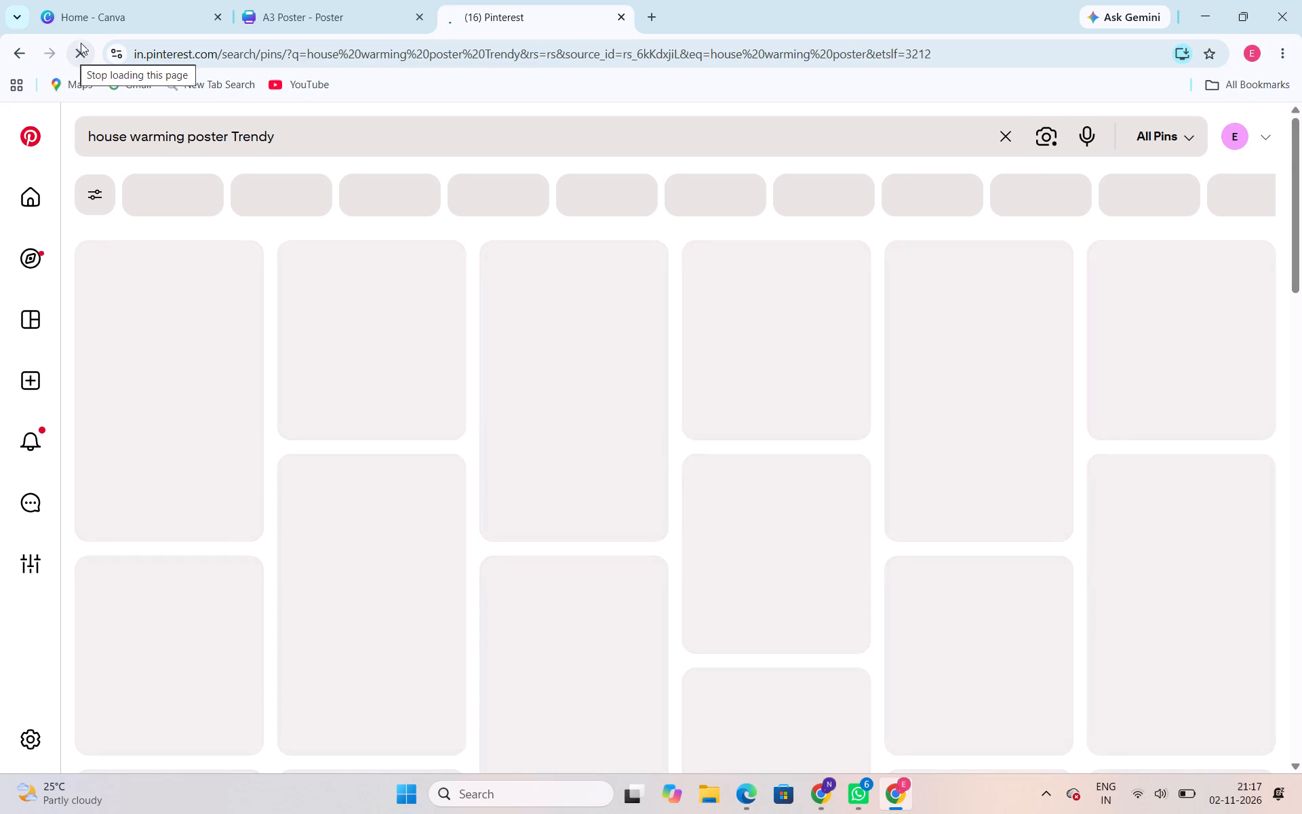
# Close the Canva home page, keeping the A3 Poster design open, and return to the Pinterest results.
pyautogui.click(317, 0)
pyautogui.click(183, 0)
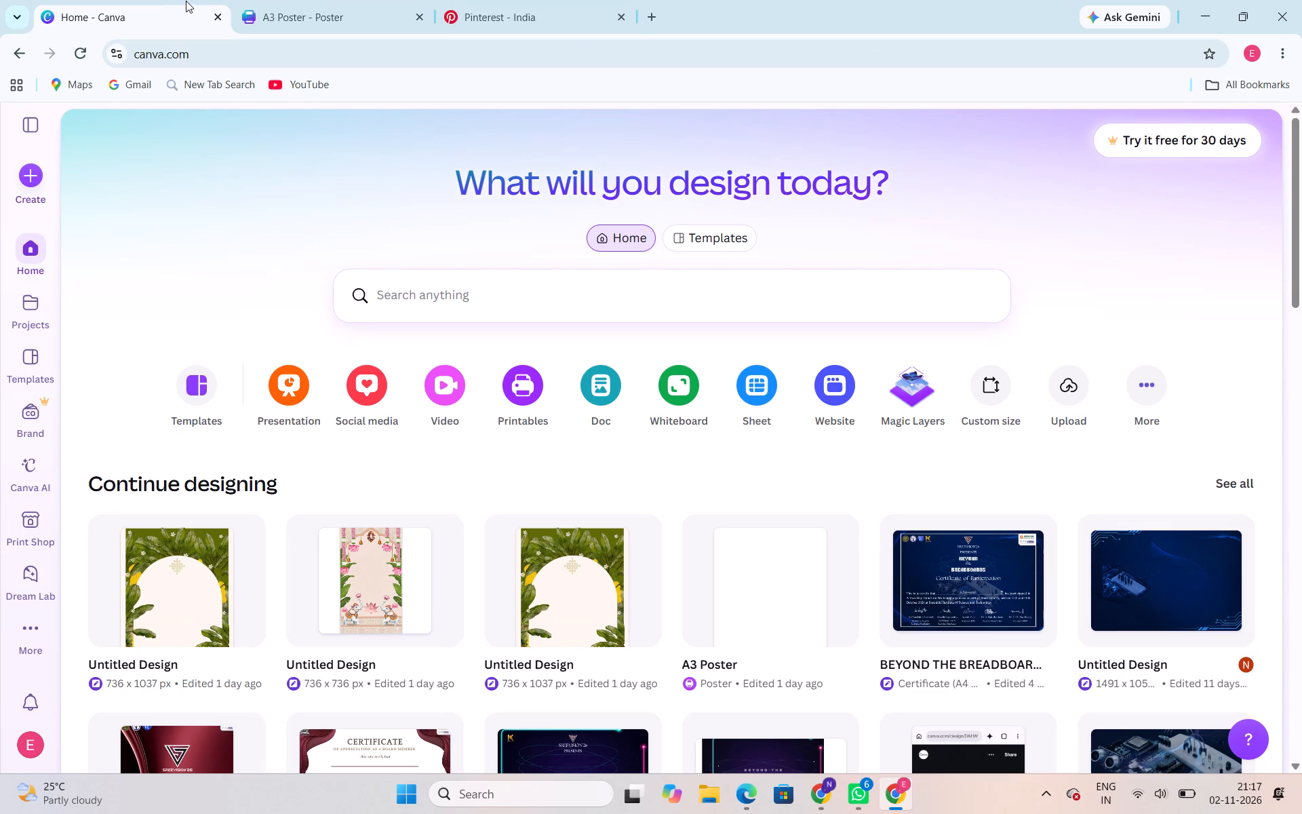
pyautogui.click(215, 20)
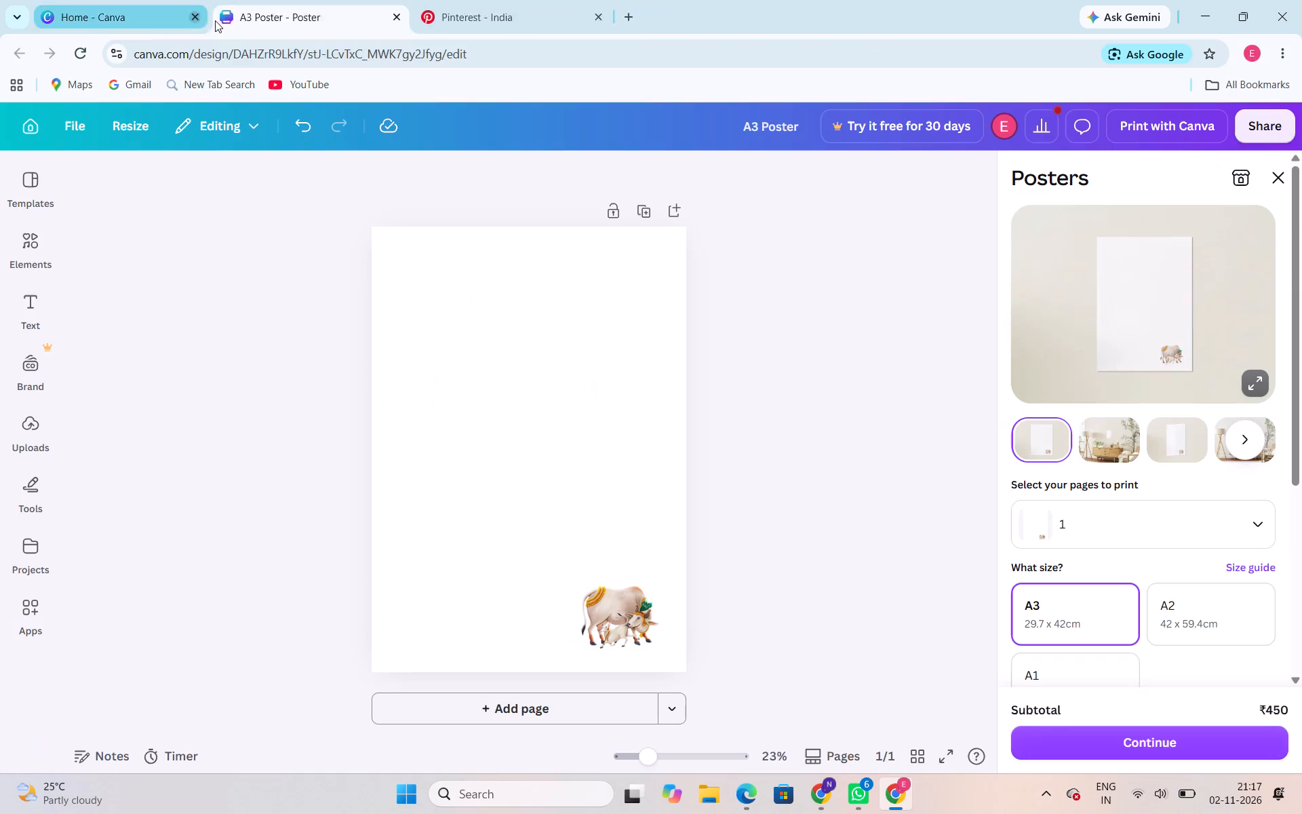
pyautogui.click(370, 0)
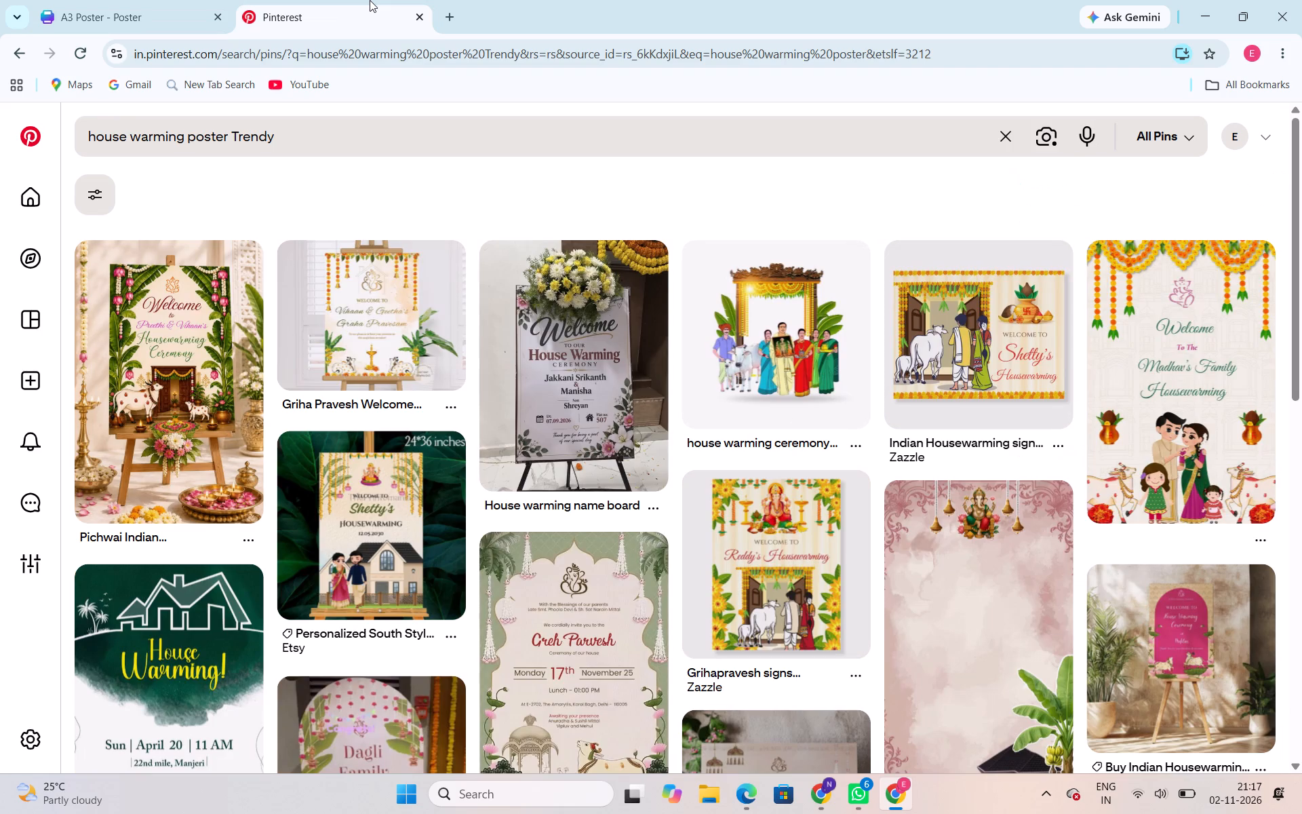
# Open the house warming ceremony pin showing a family and cows before a garlanded doorway.
pyautogui.click(768, 307)
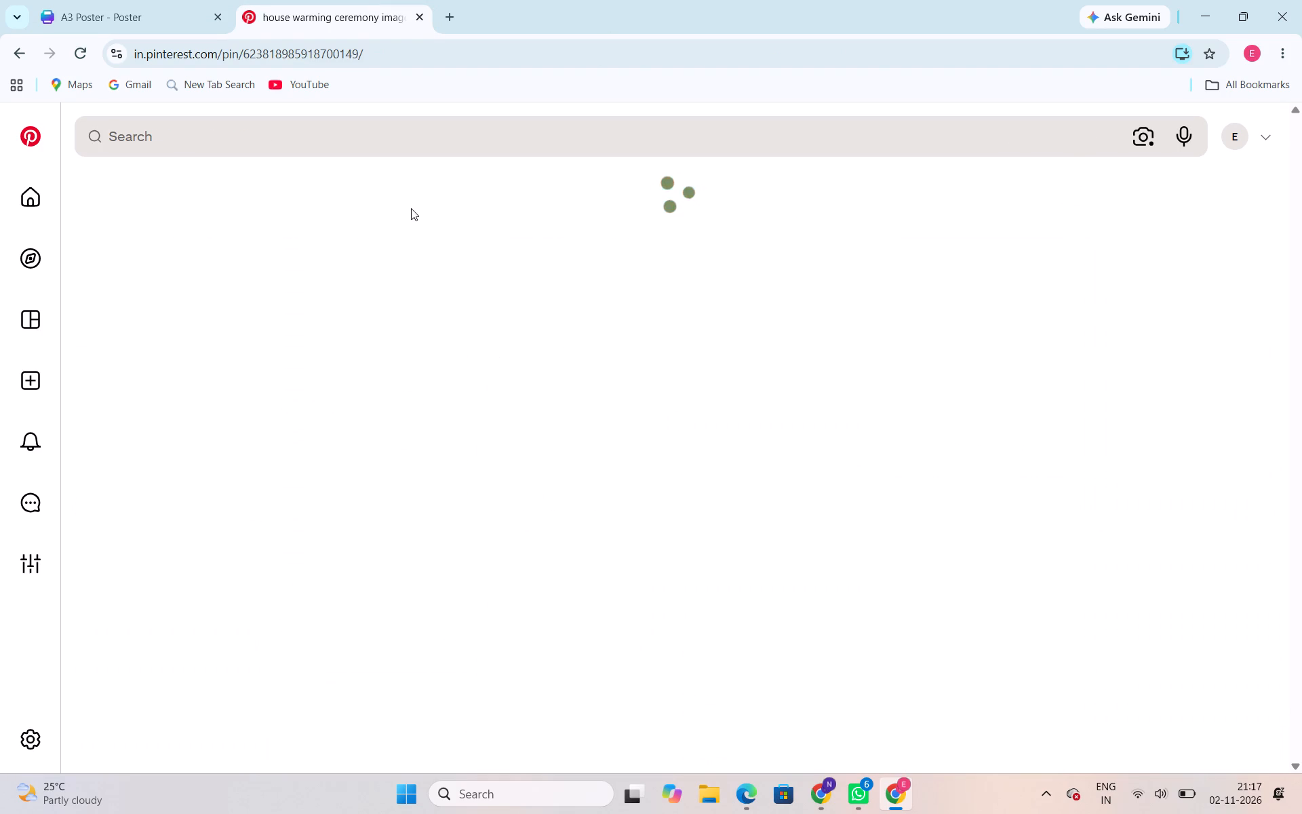
# Switch to the Canva poster and add a blank second page.
pyautogui.click(172, 0)
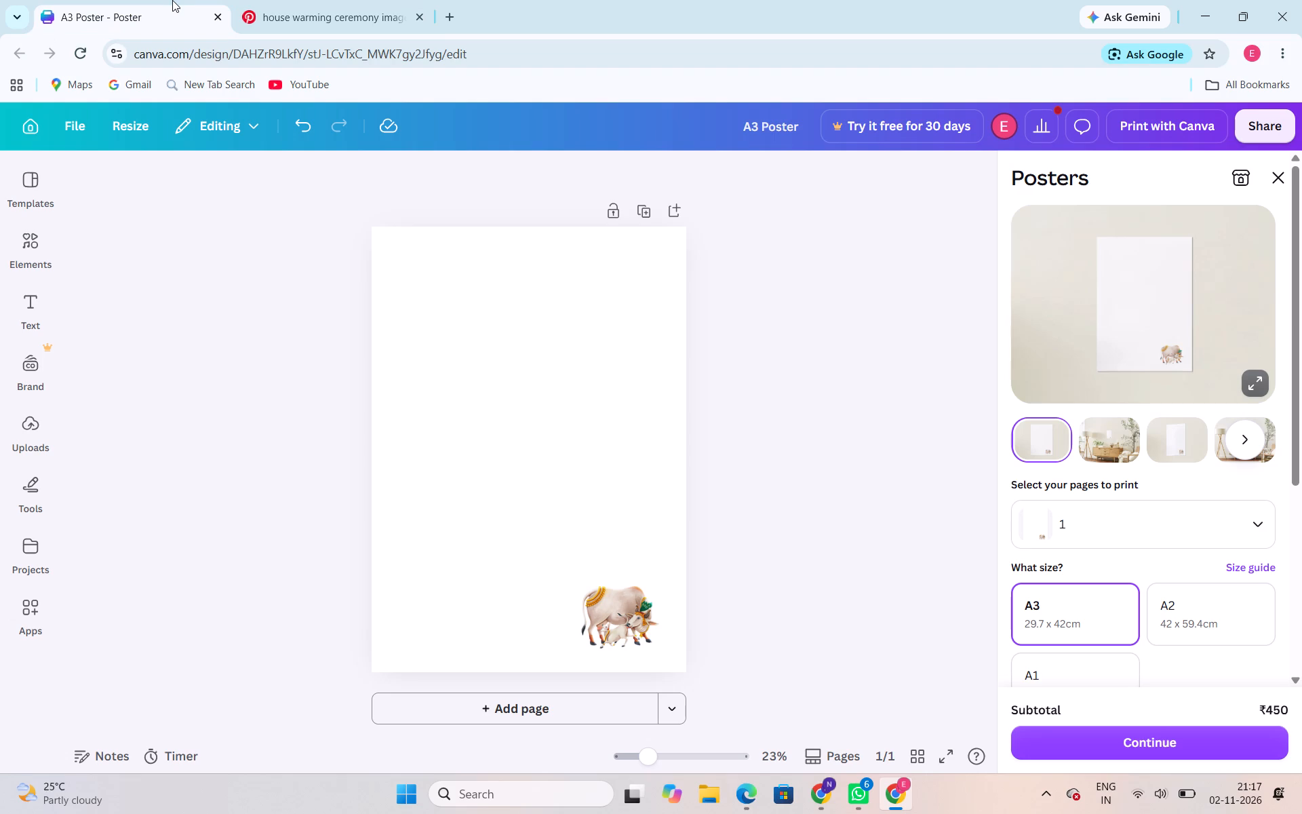
pyautogui.click(681, 203)
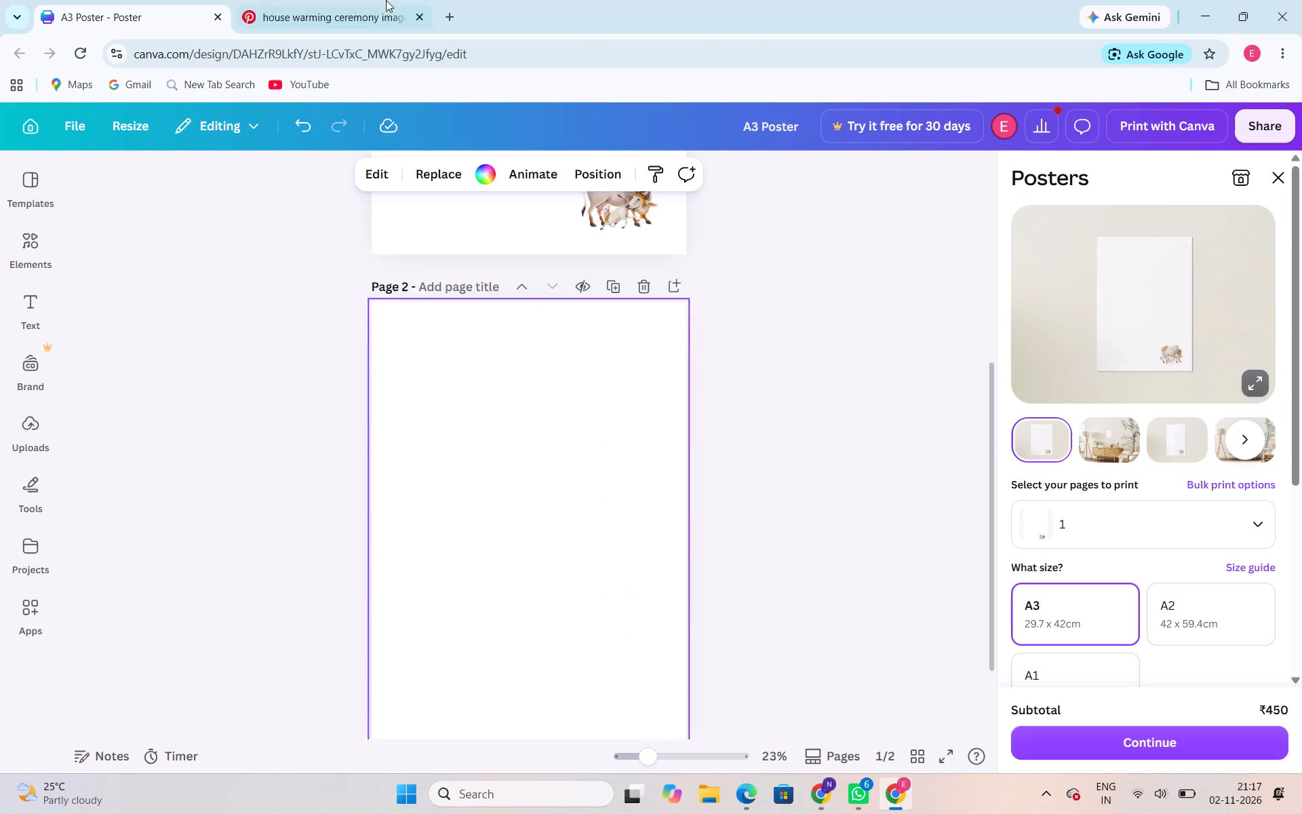
# Switch to Pinterest and examine the open house warming ceremony pin and the related designs below it.
pyautogui.click(377, 0)
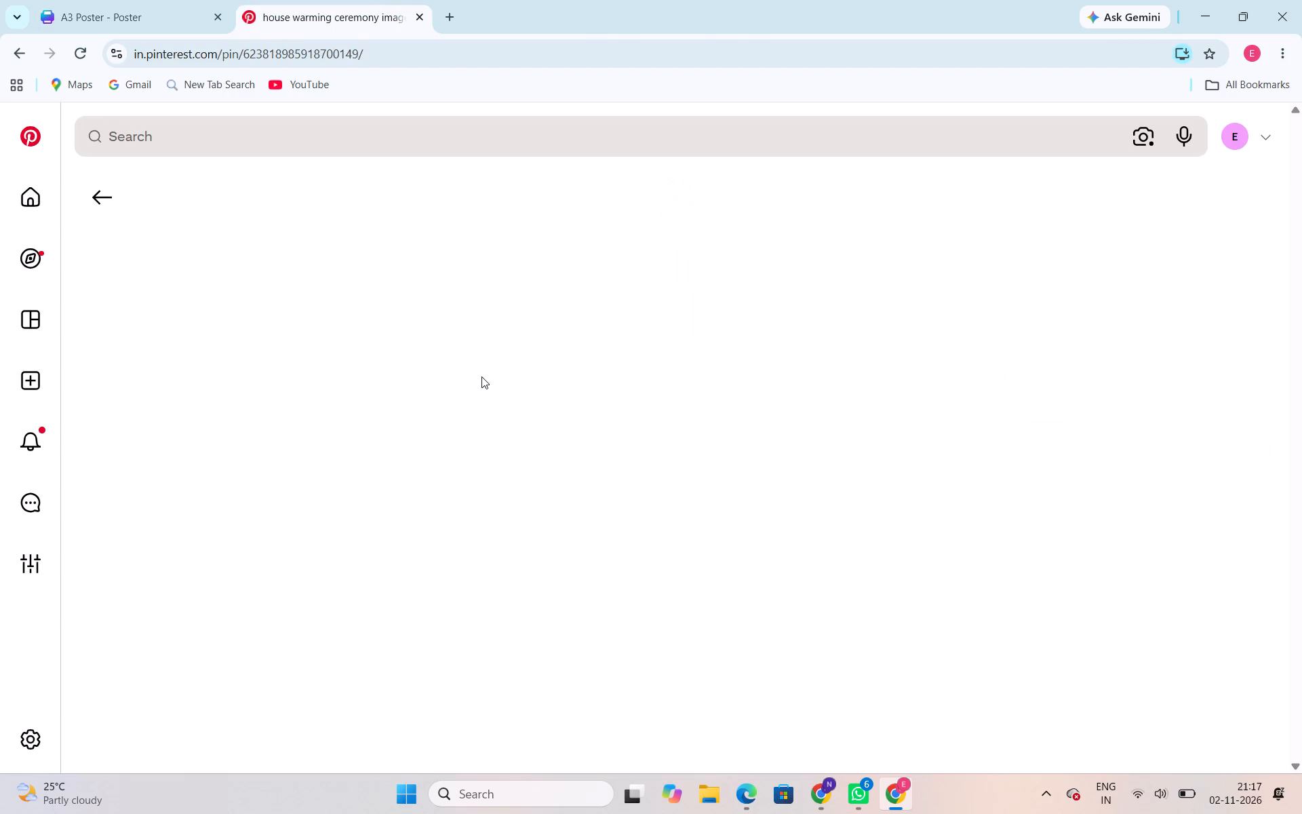
pyautogui.scroll(-2, 481, 376)
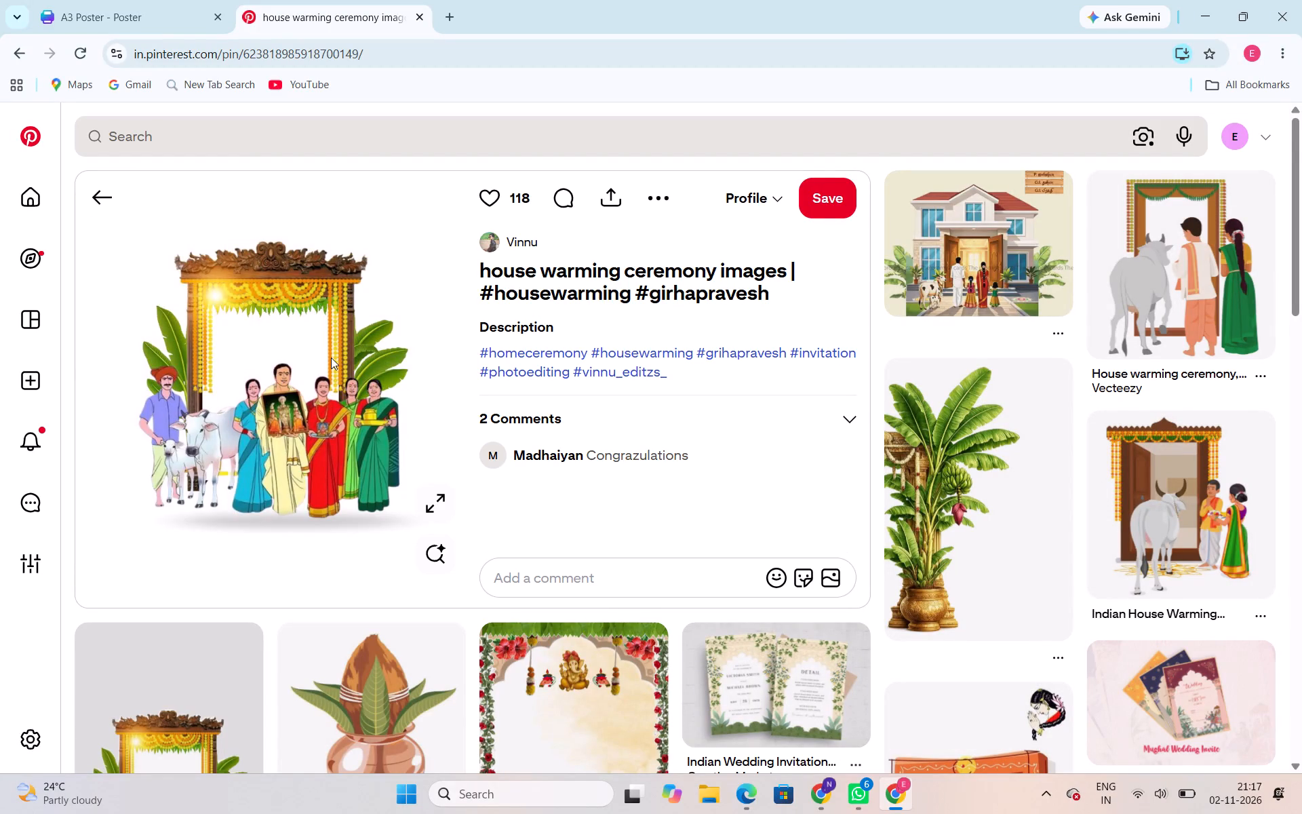
pyautogui.scroll(2, 331, 357)
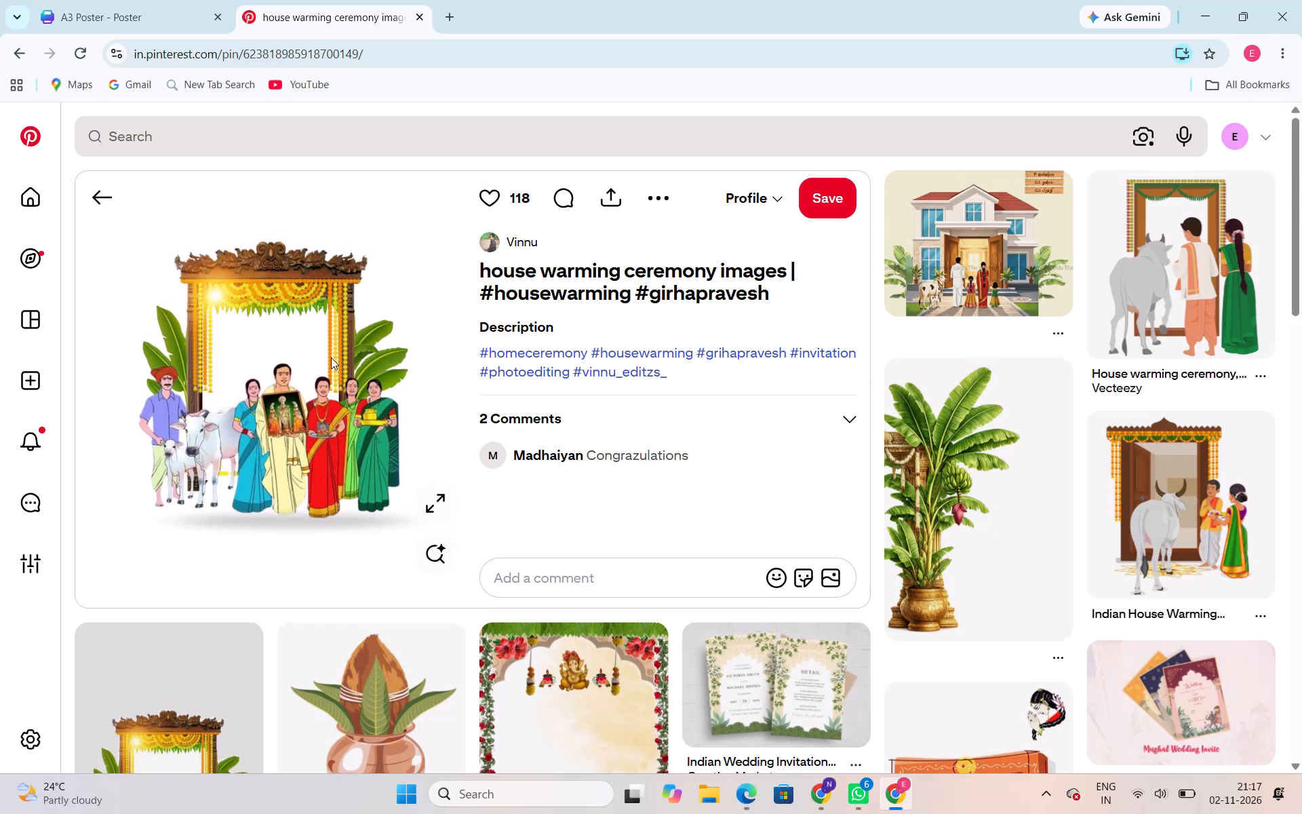
pyautogui.scroll(-5, 331, 357)
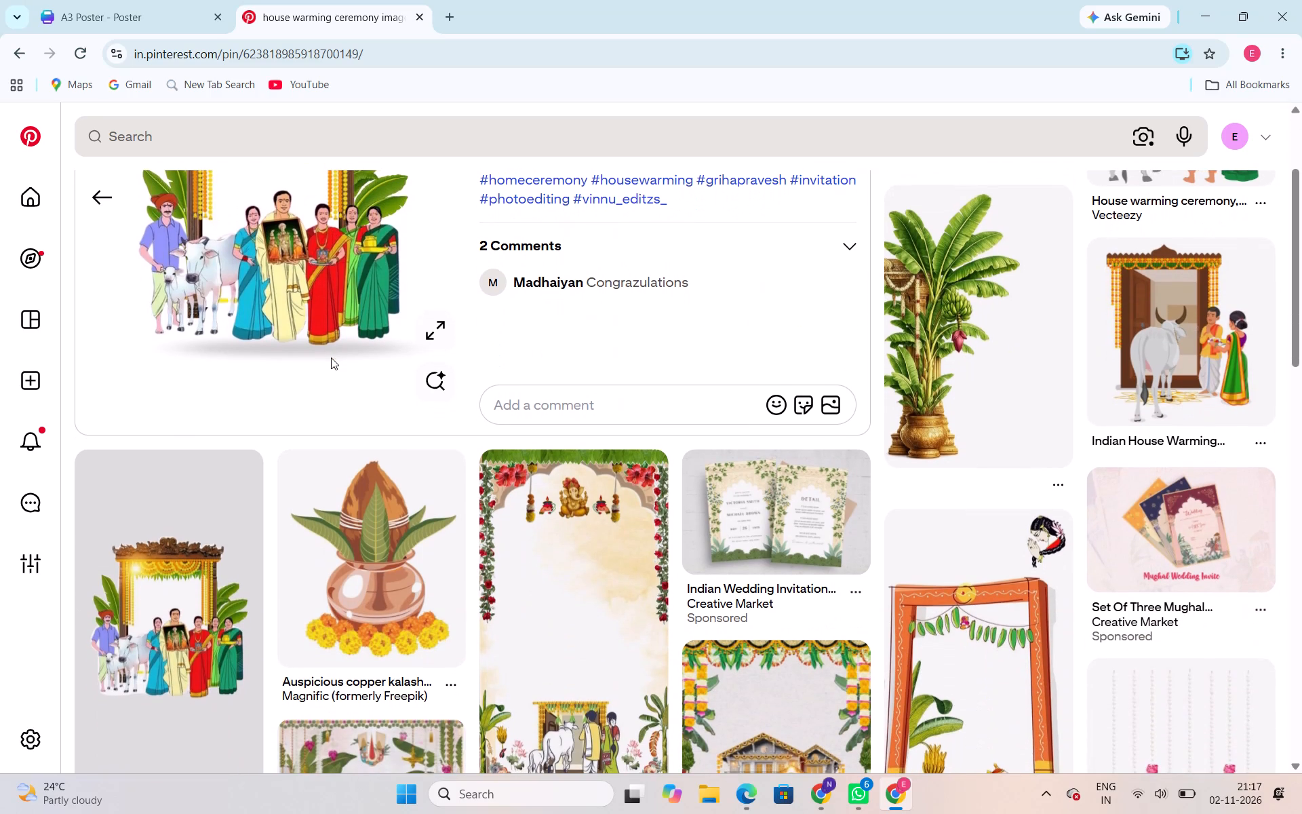
pyautogui.scroll(-1, 331, 357)
pyautogui.scroll(1, 331, 357)
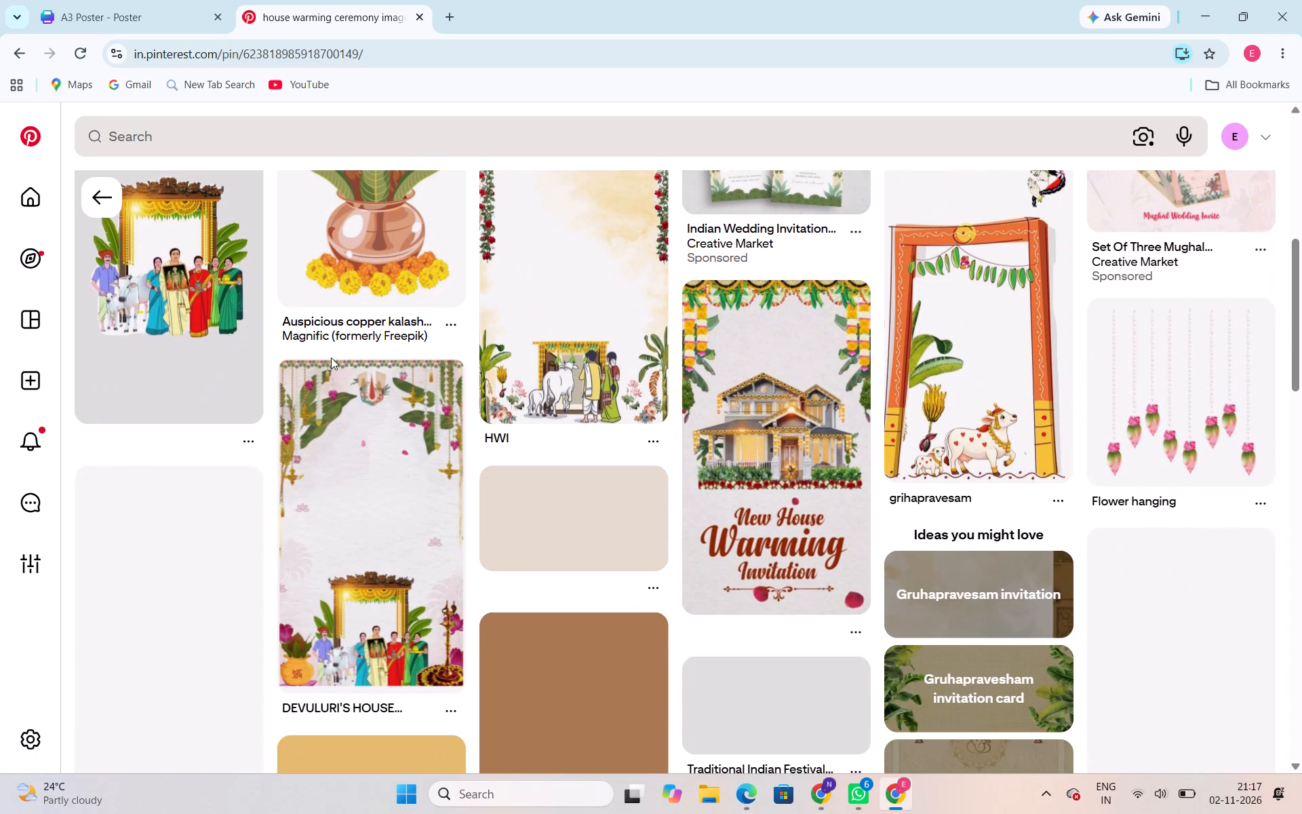
pyautogui.scroll(4, 108, 374)
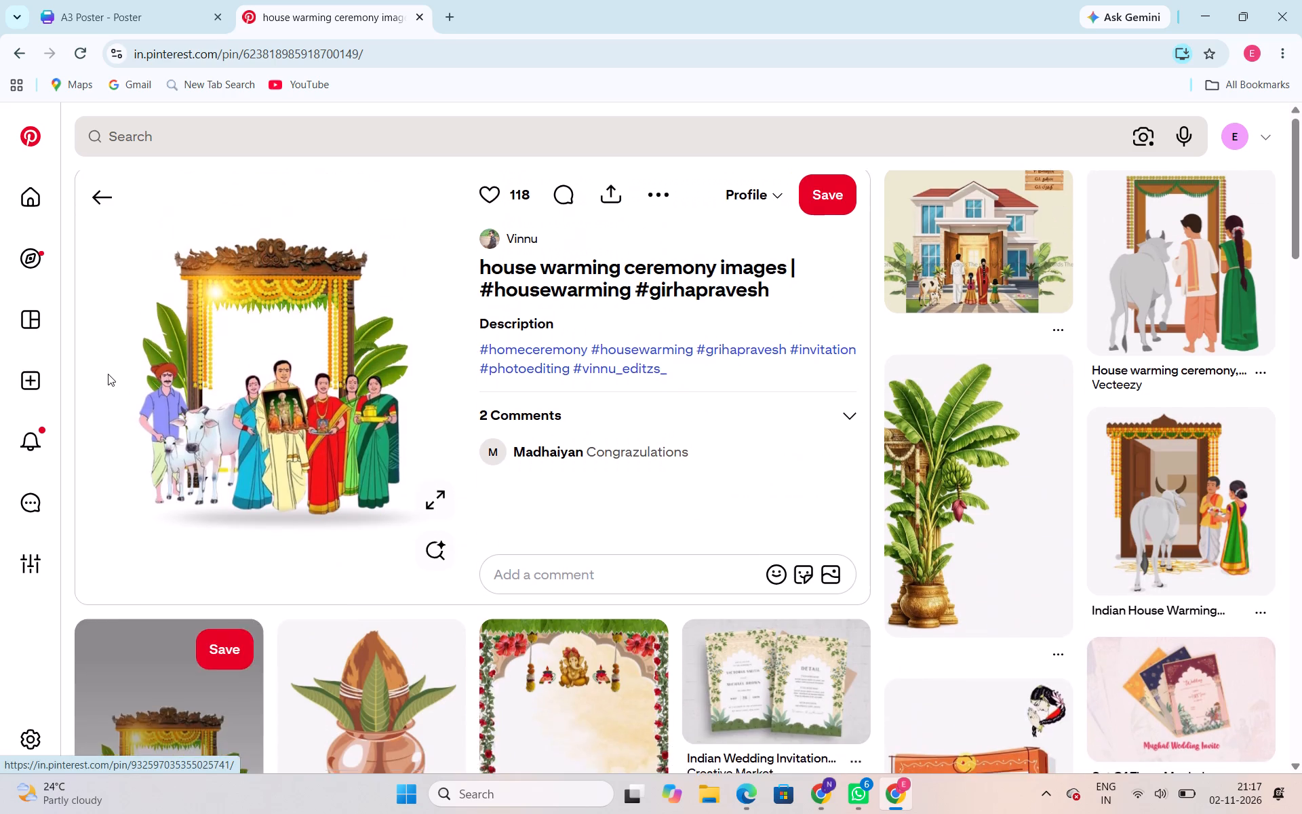
# Copy the pin's image of the family and cows before the garlanded doorway and paste it onto page 2 of the Canva poster.
pyautogui.click(303, 377)
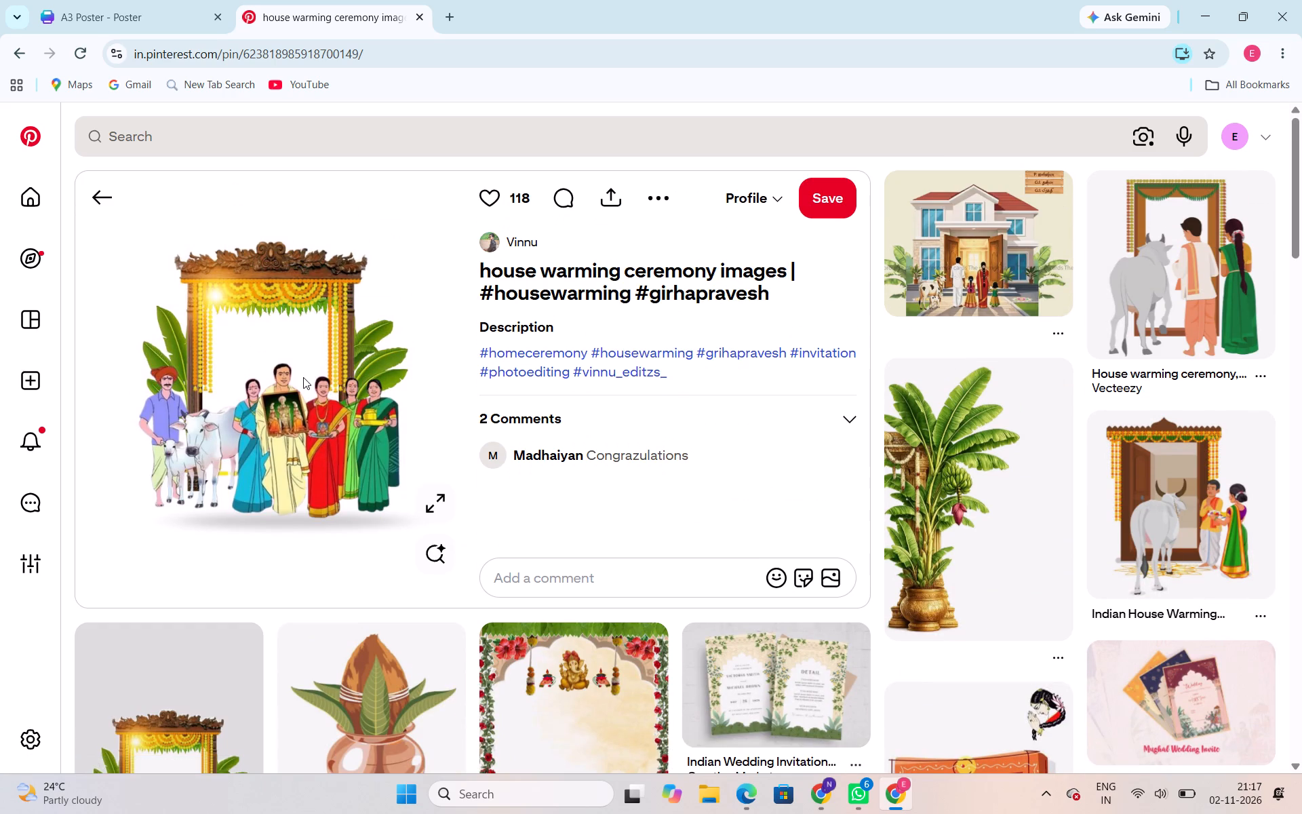
pyautogui.rightClick(303, 377)
pyautogui.click(355, 442)
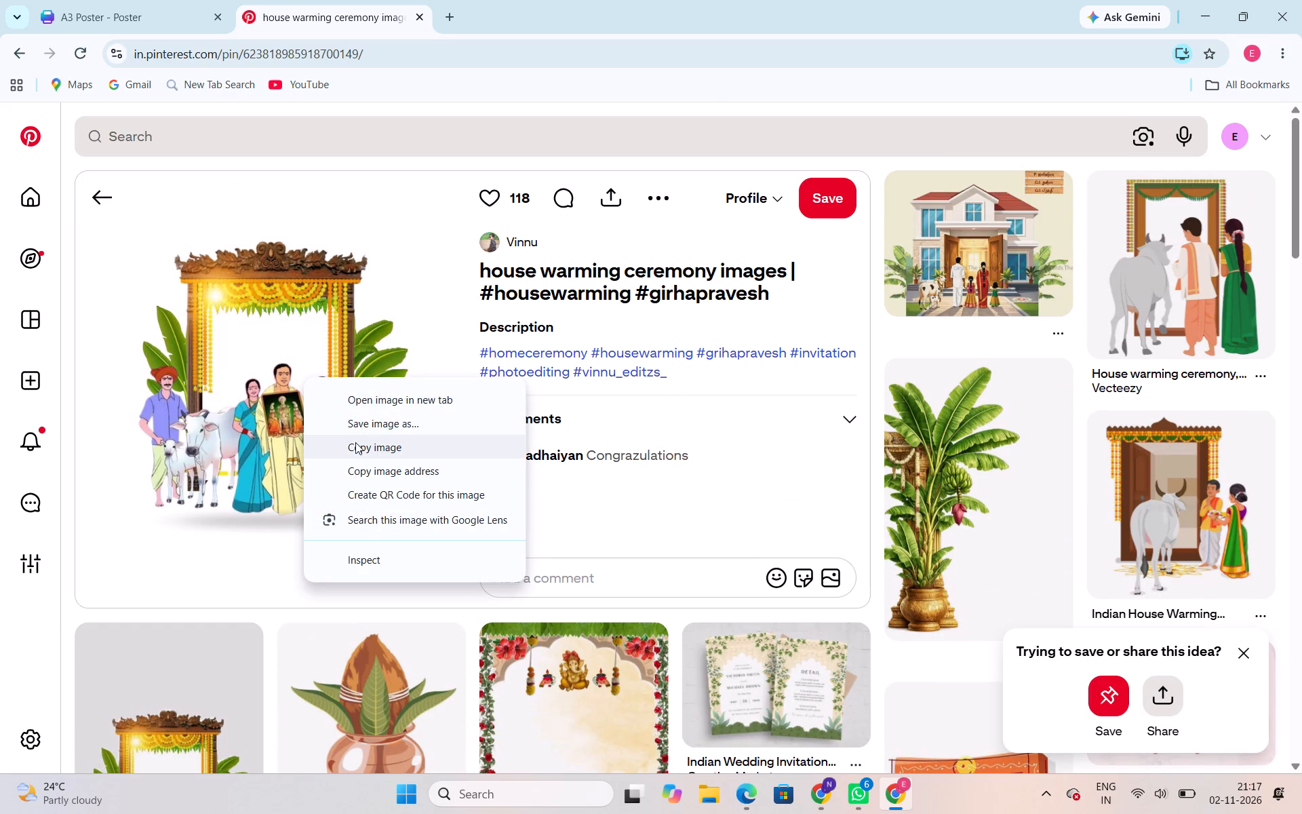
pyautogui.click(78, 0)
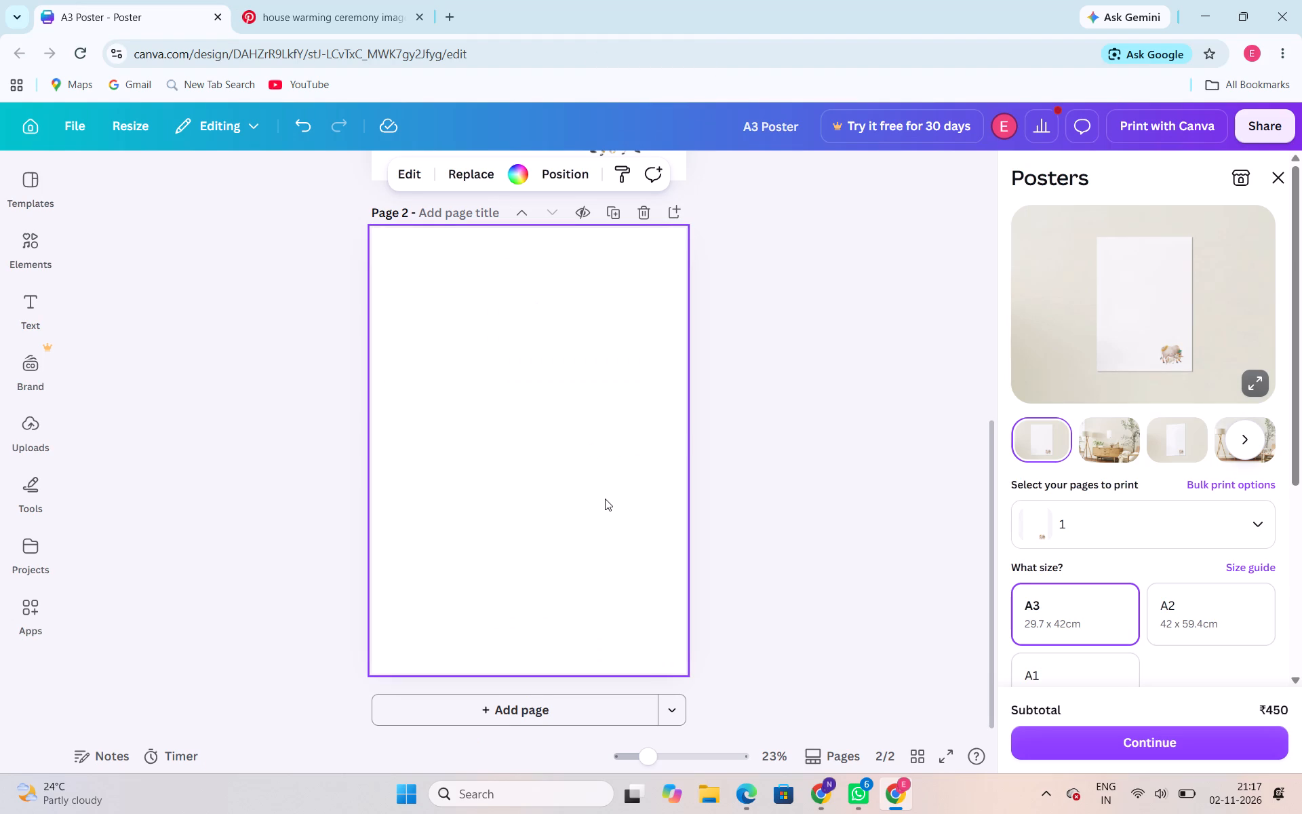
pyautogui.hotkey('ctrl', 'v')
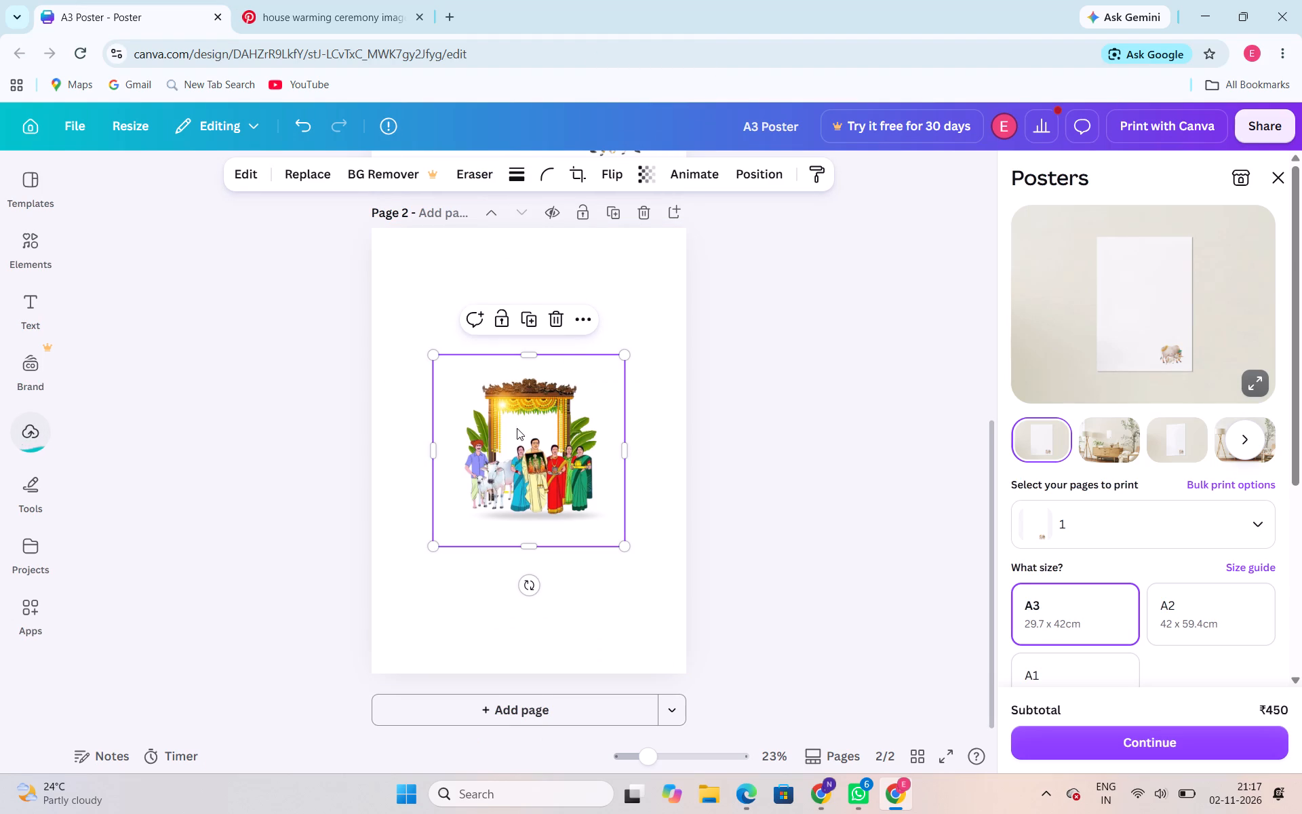
# Move the family and doorway image to the bottom of page 2, centred horizontally, and deselect it.
pyautogui.moveTo(520, 434); pyautogui.dragTo(515, 568)
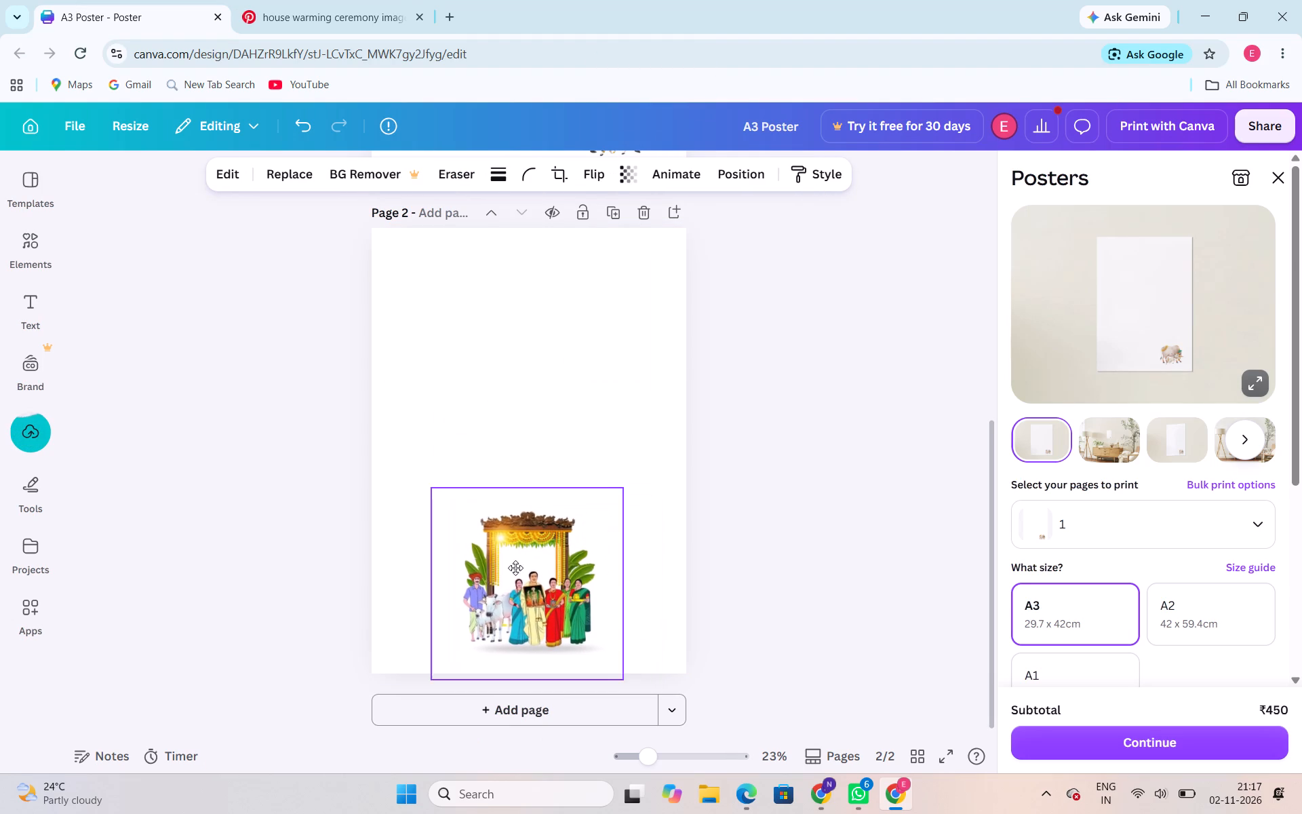
pyautogui.moveTo(515, 568); pyautogui.dragTo(488, 575)
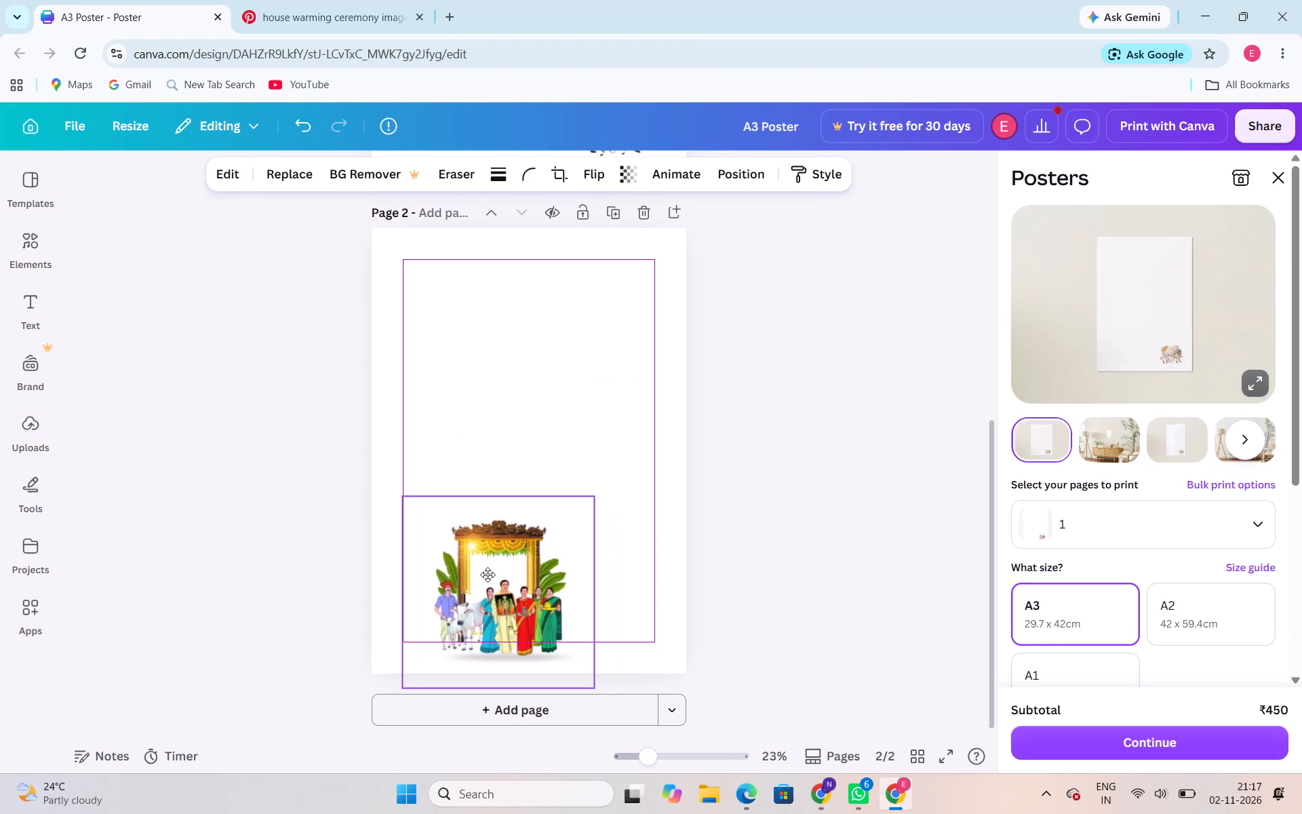
pyautogui.moveTo(488, 575); pyautogui.dragTo(521, 575)
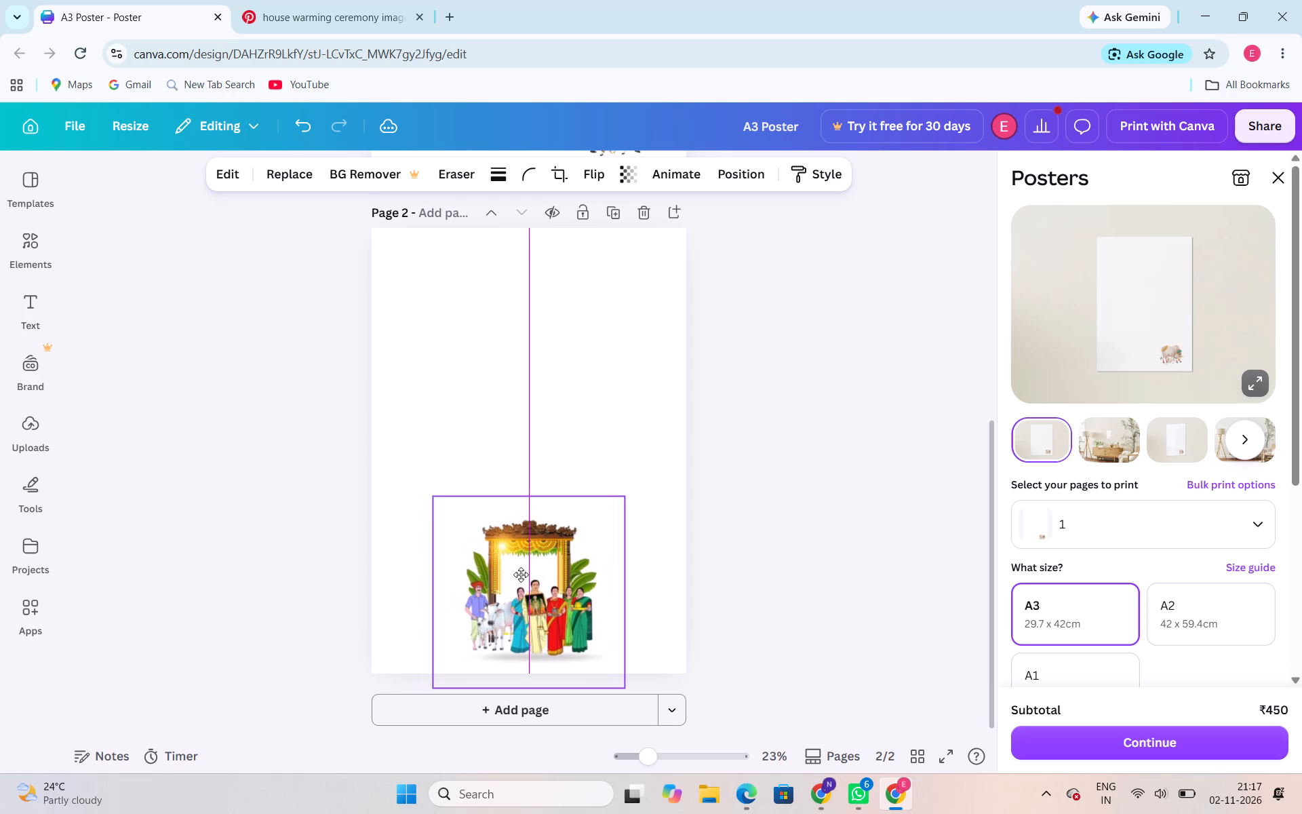
pyautogui.moveTo(521, 575); pyautogui.dragTo(521, 574)
pyautogui.click(833, 600)
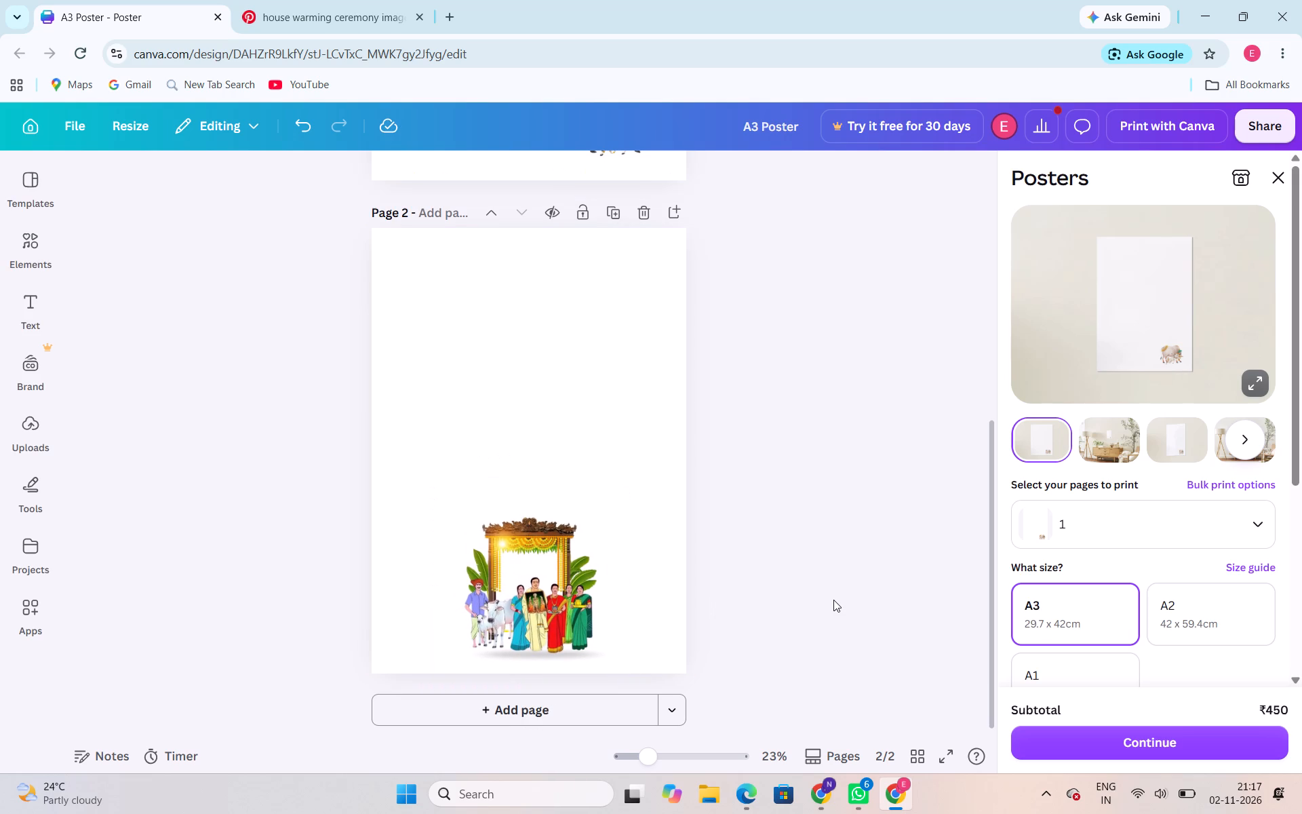
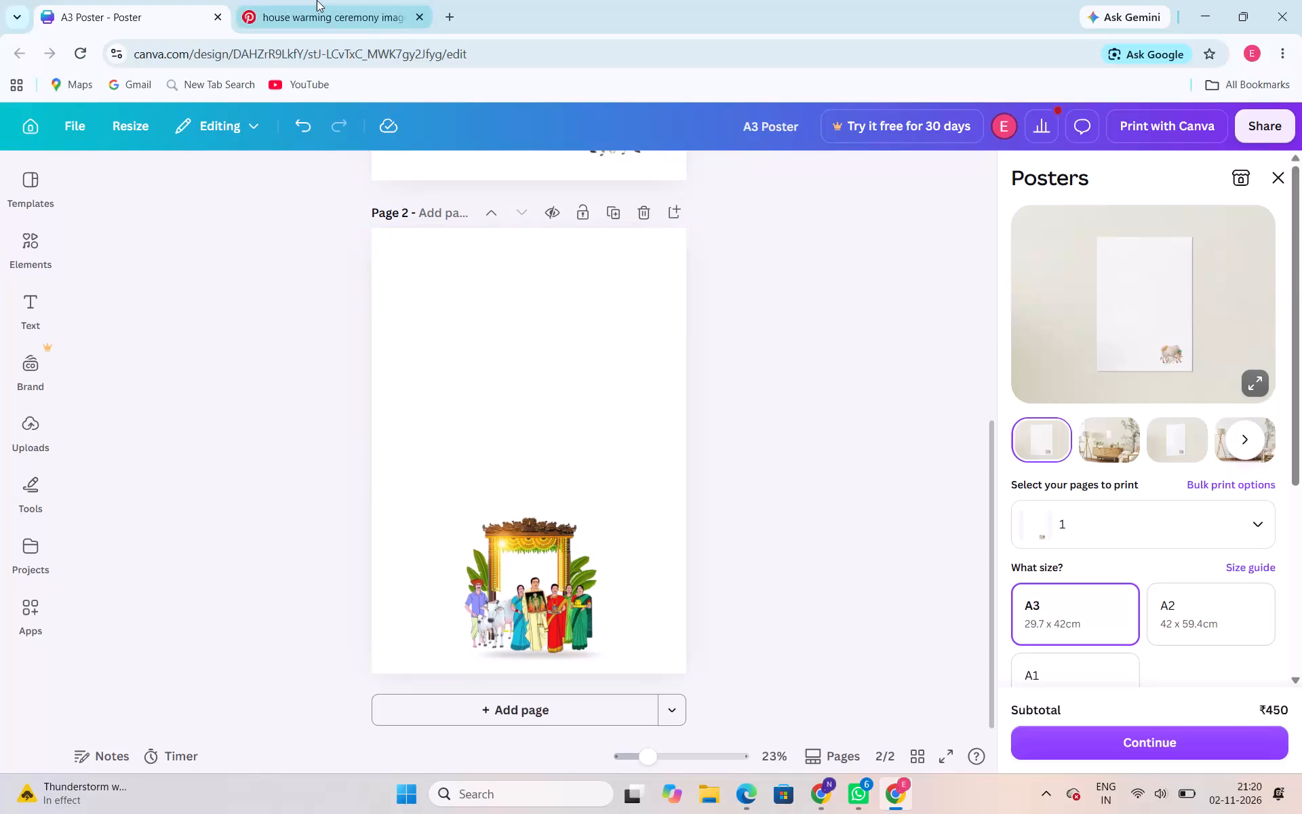
# Switch to the house warming ceremony pin on Pinterest.
pyautogui.click(317, 0)
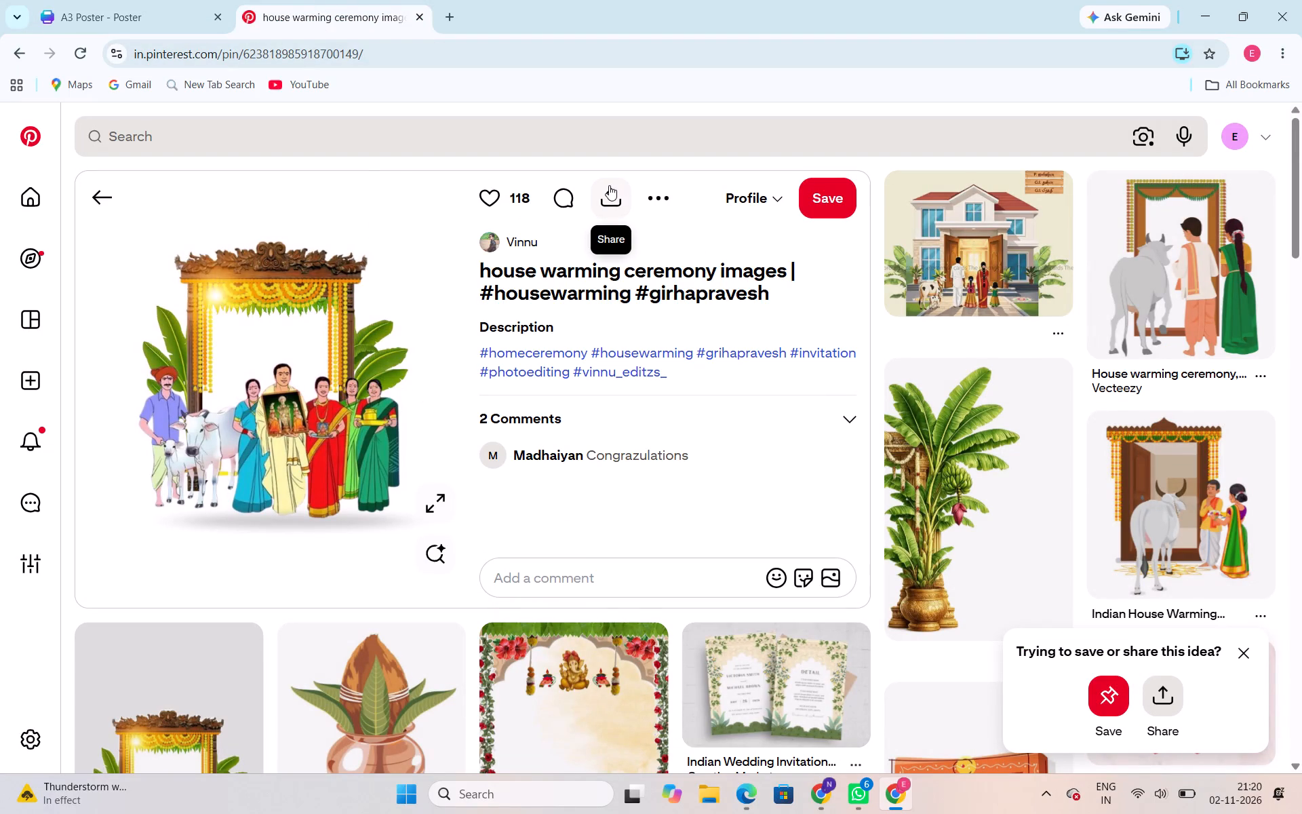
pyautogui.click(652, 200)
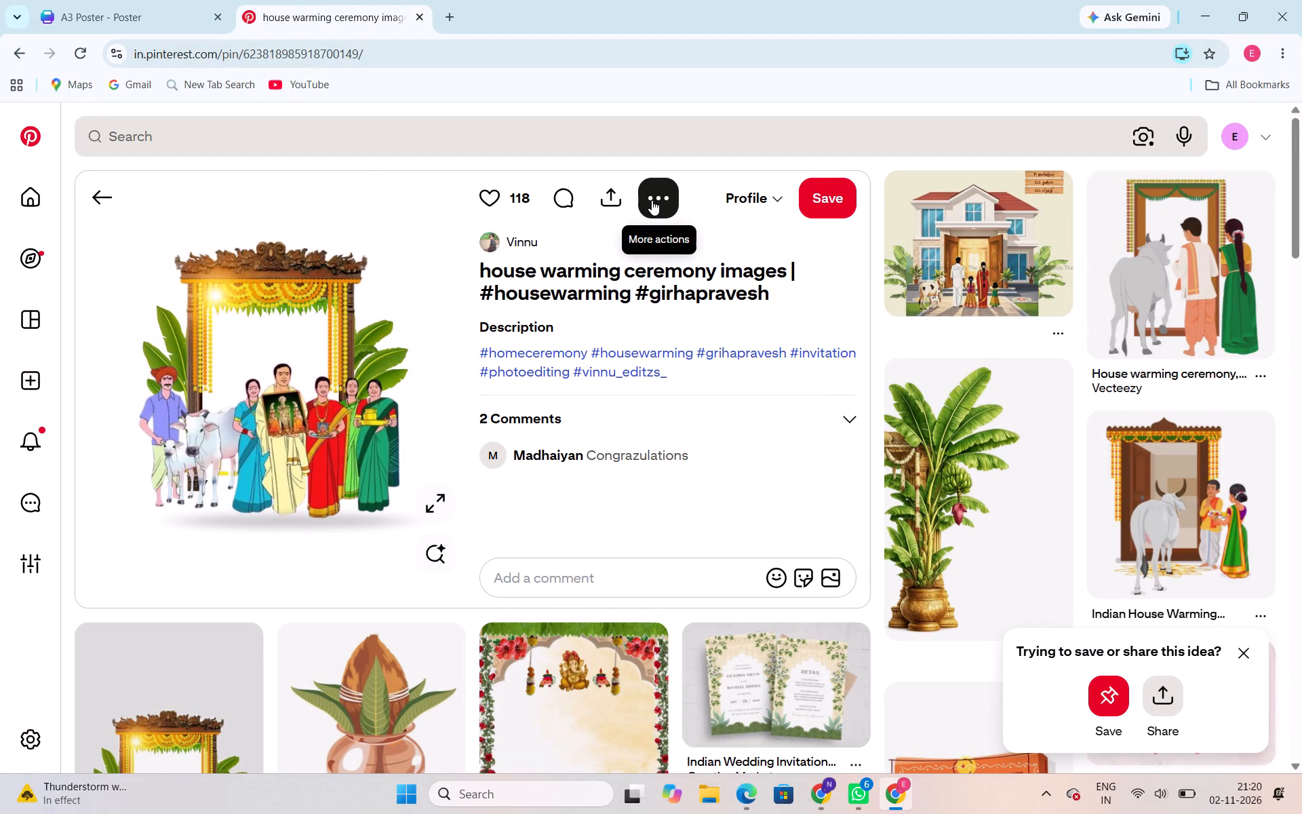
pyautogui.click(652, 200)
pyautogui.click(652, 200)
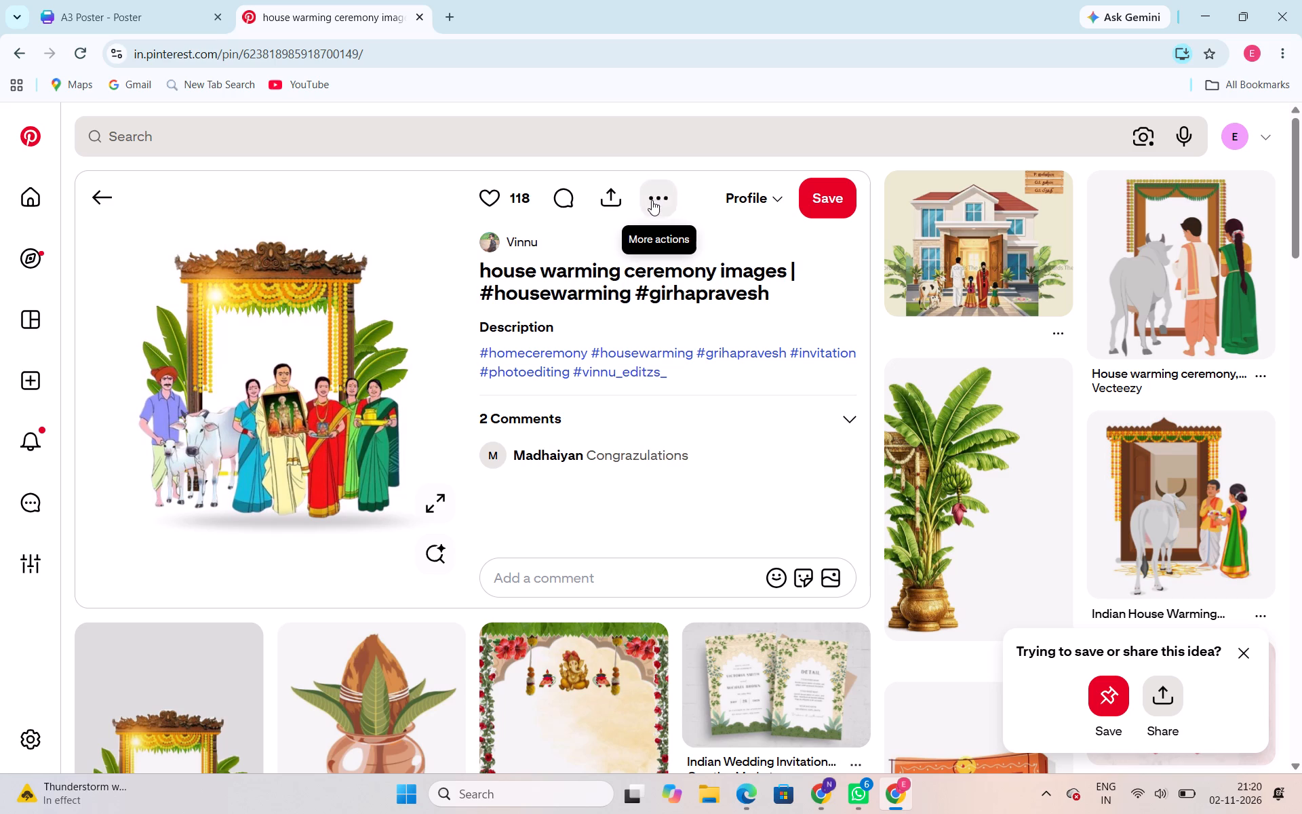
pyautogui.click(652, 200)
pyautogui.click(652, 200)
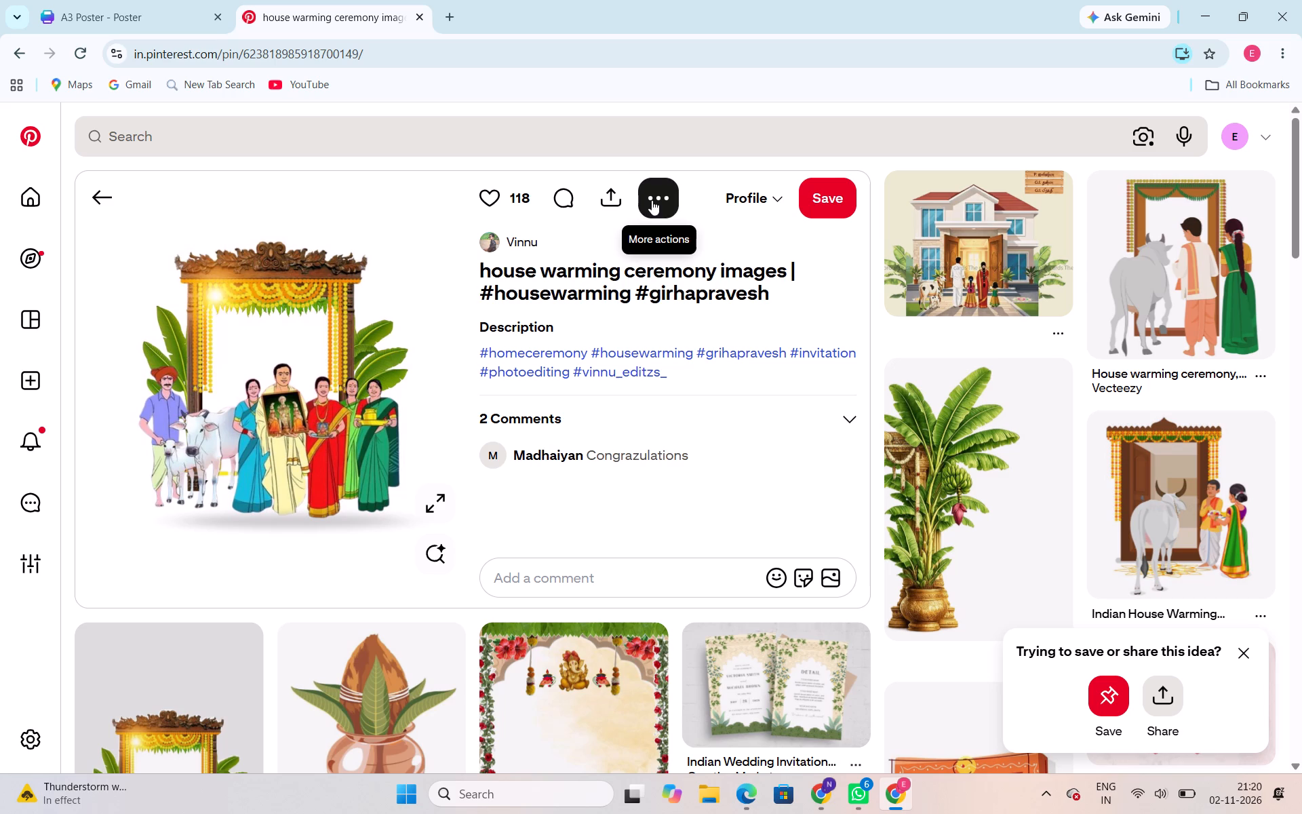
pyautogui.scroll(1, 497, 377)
# Dismiss the save-or-share prompt and copy the share link of the house warming ceremony pin.
pyautogui.click(595, 185)
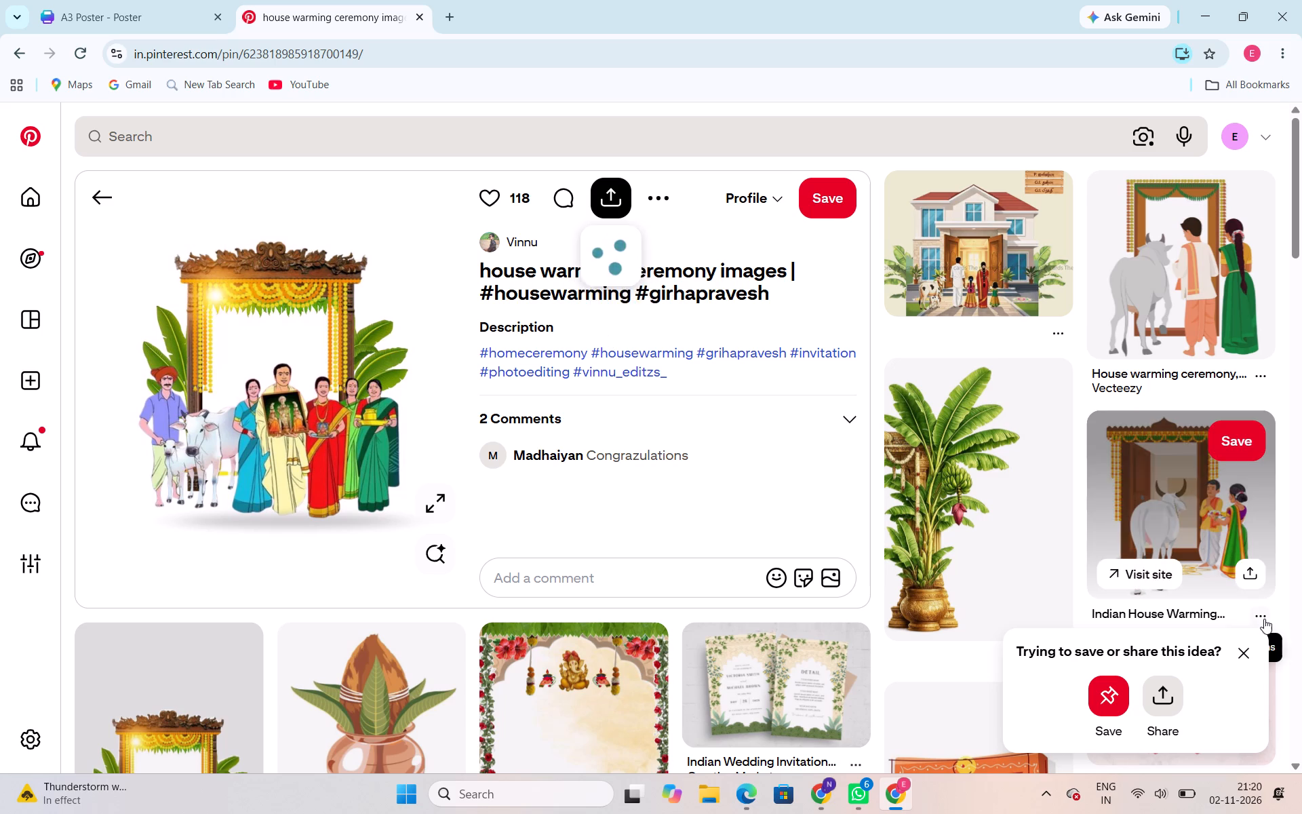
pyautogui.click(1246, 657)
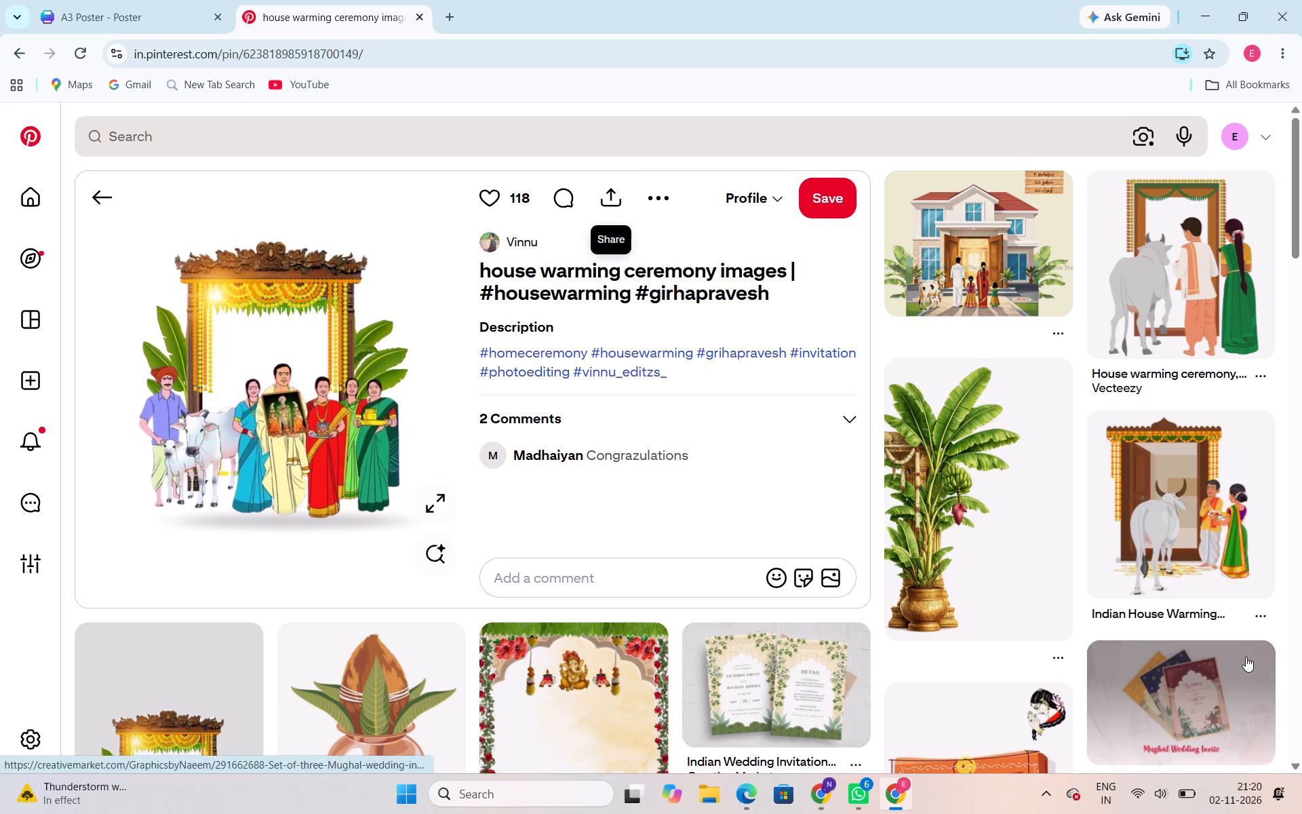
pyautogui.click(612, 199)
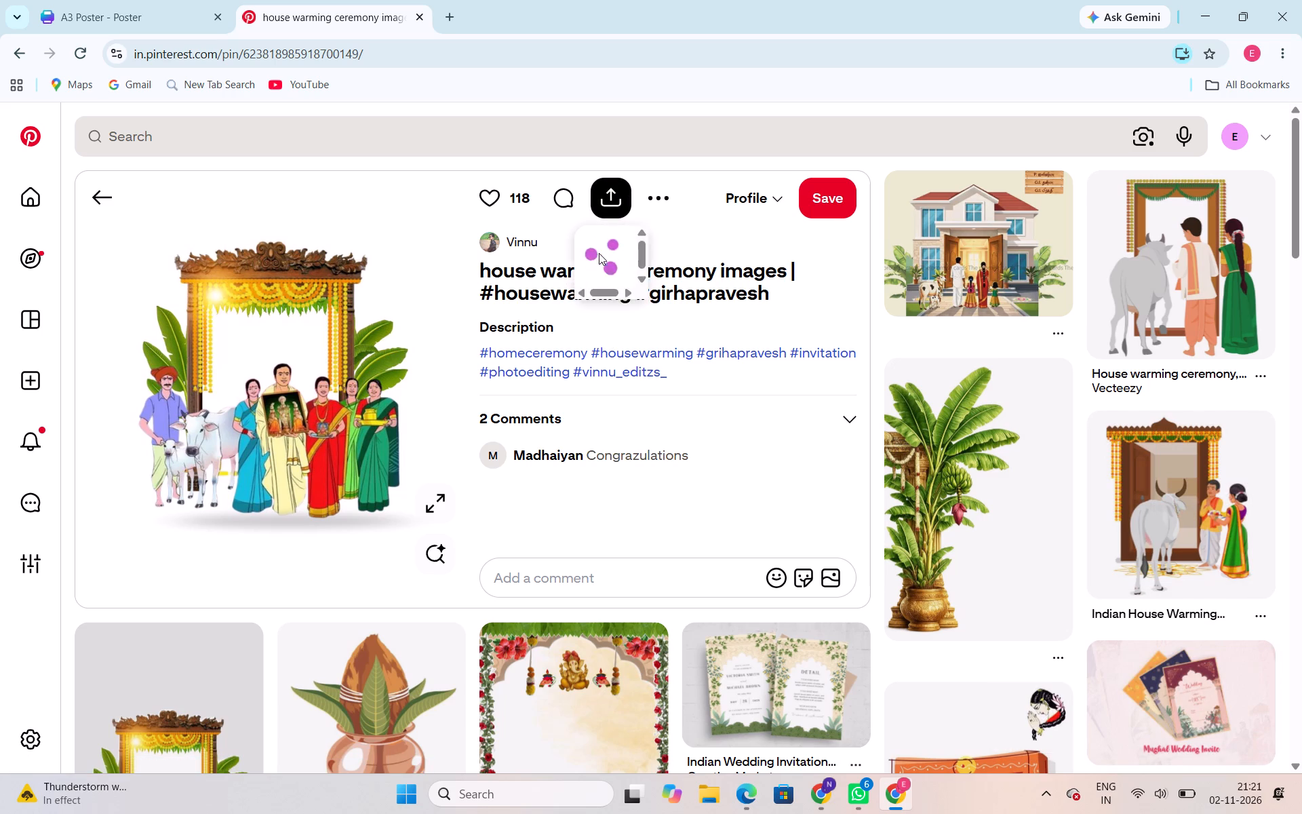
pyautogui.scroll(1, 602, 404)
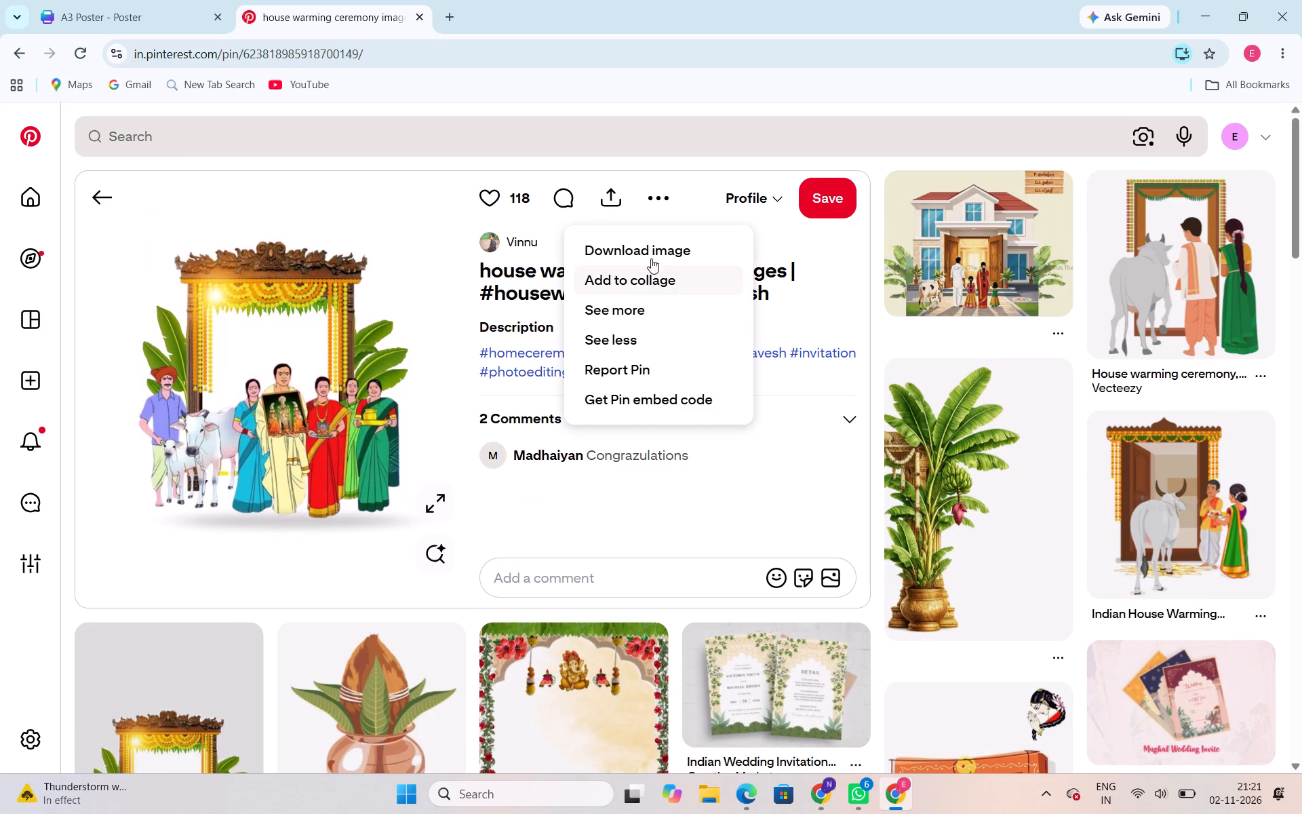
pyautogui.click(604, 193)
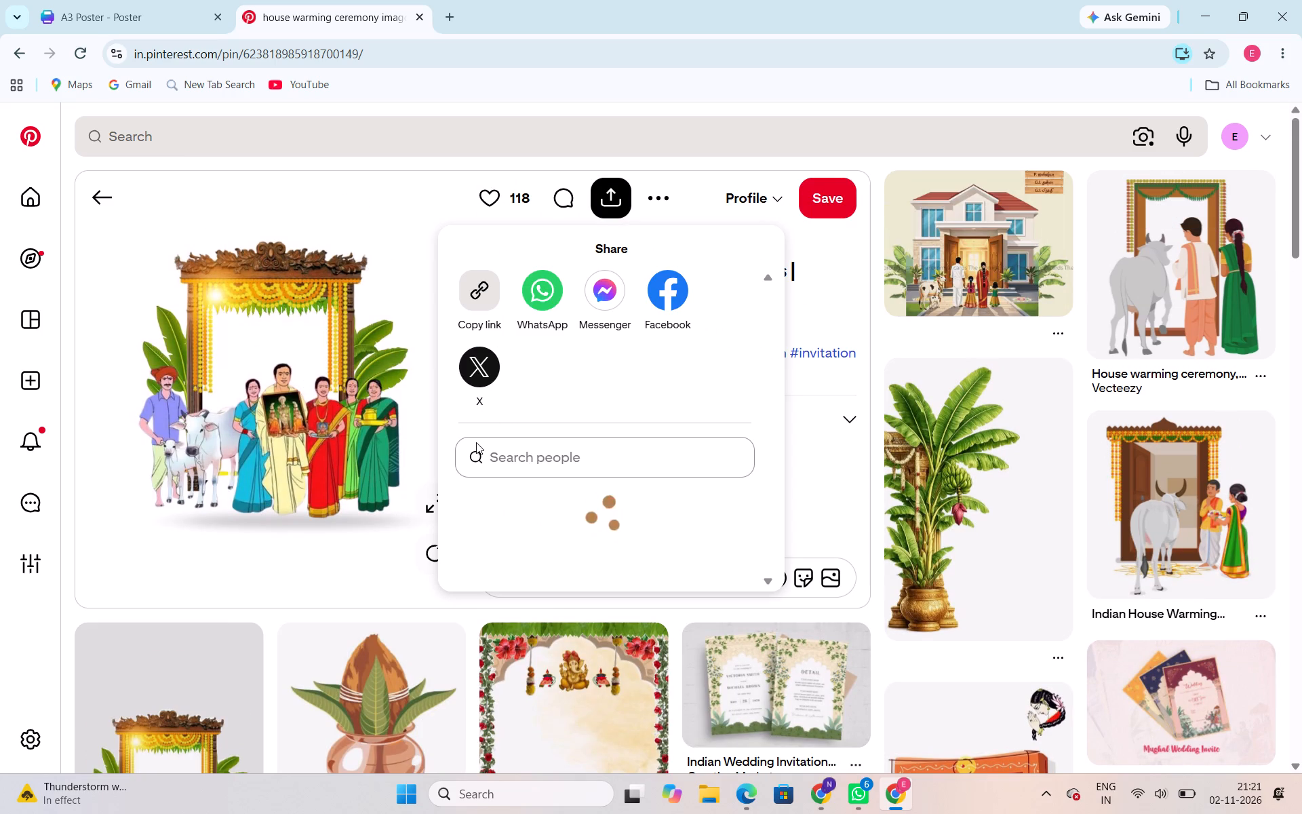
pyautogui.click(487, 291)
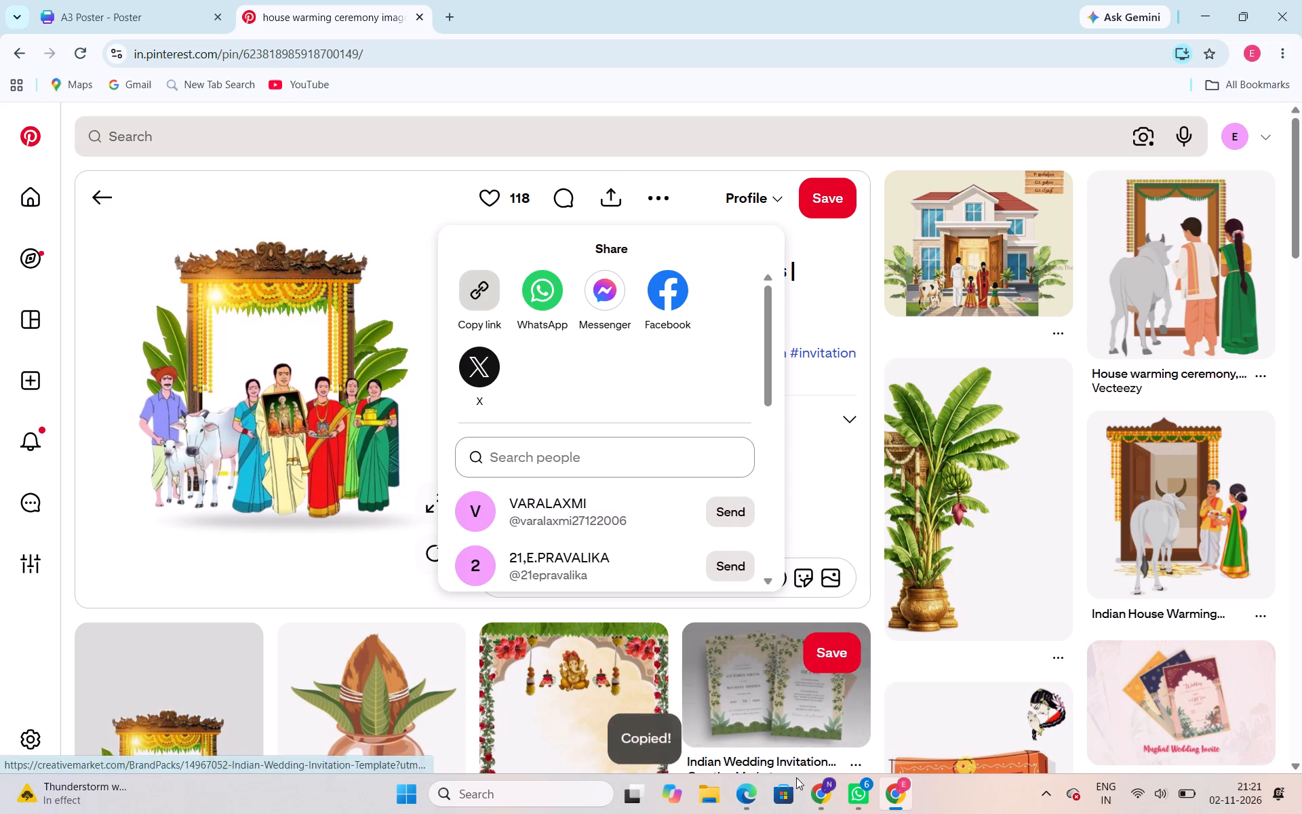
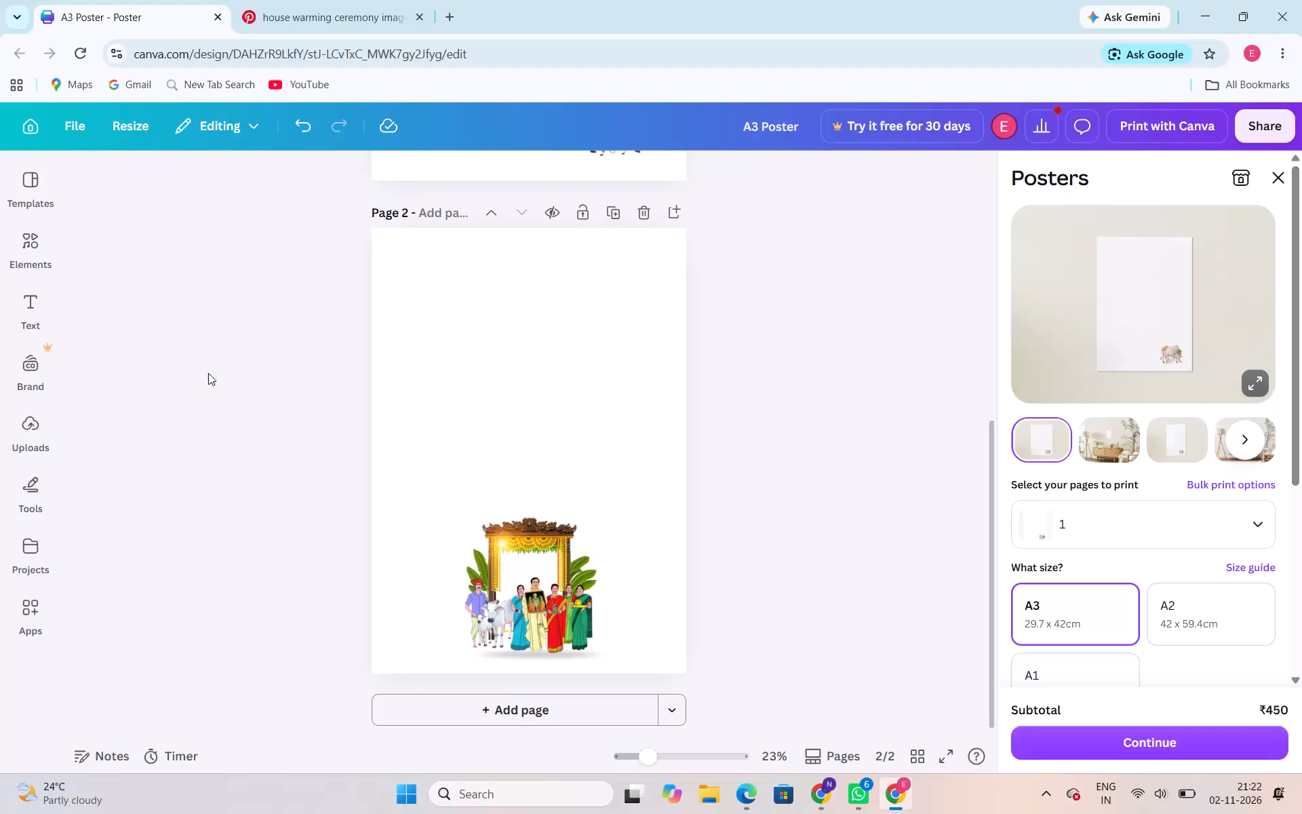
# Paste the copied banana-leaf and lotus border image onto page 2 and enlarge it past the page edges.
pyautogui.scroll(4, 215, 394)
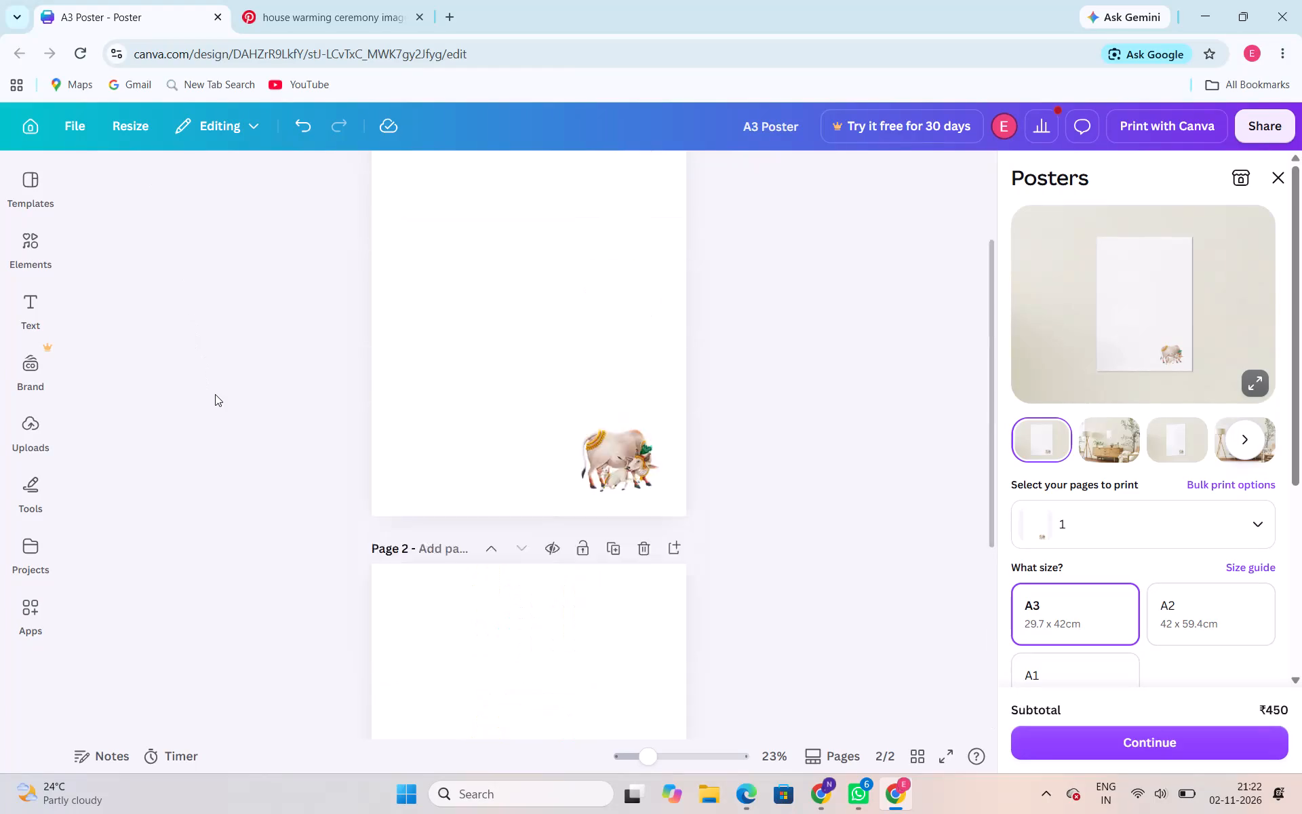
pyautogui.scroll(-5, 215, 394)
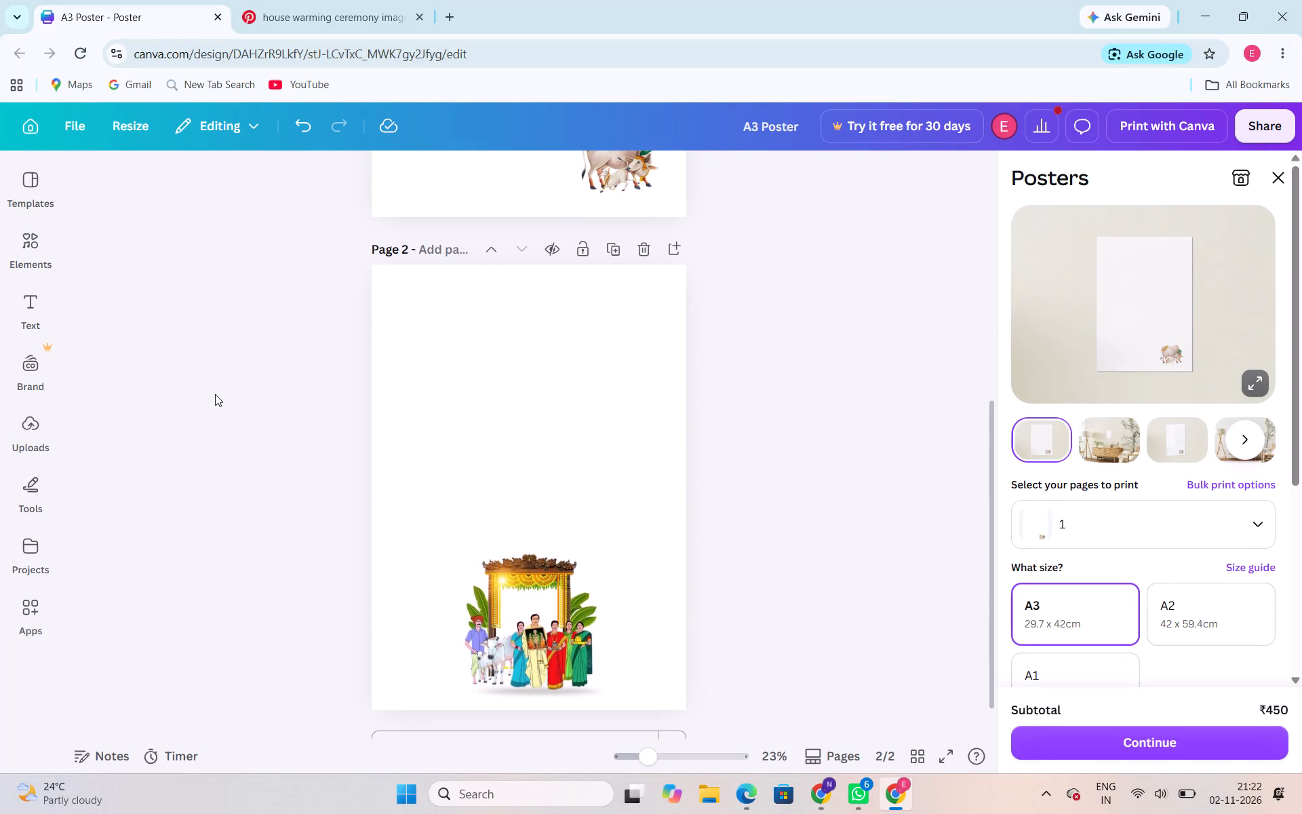
pyautogui.hotkey('ctrl', 'v')
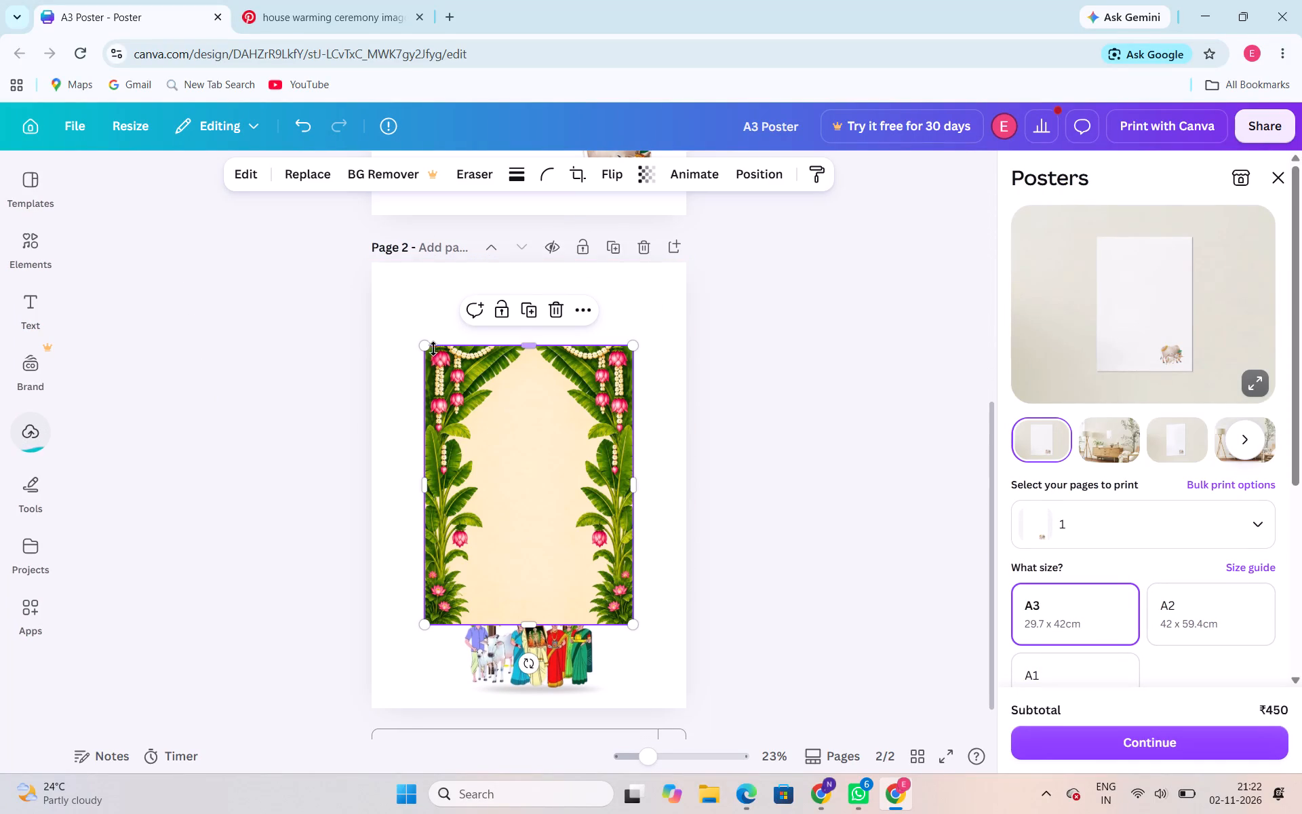
pyautogui.moveTo(425, 351); pyautogui.dragTo(388, 259)
pyautogui.moveTo(629, 619); pyautogui.dragTo(722, 730)
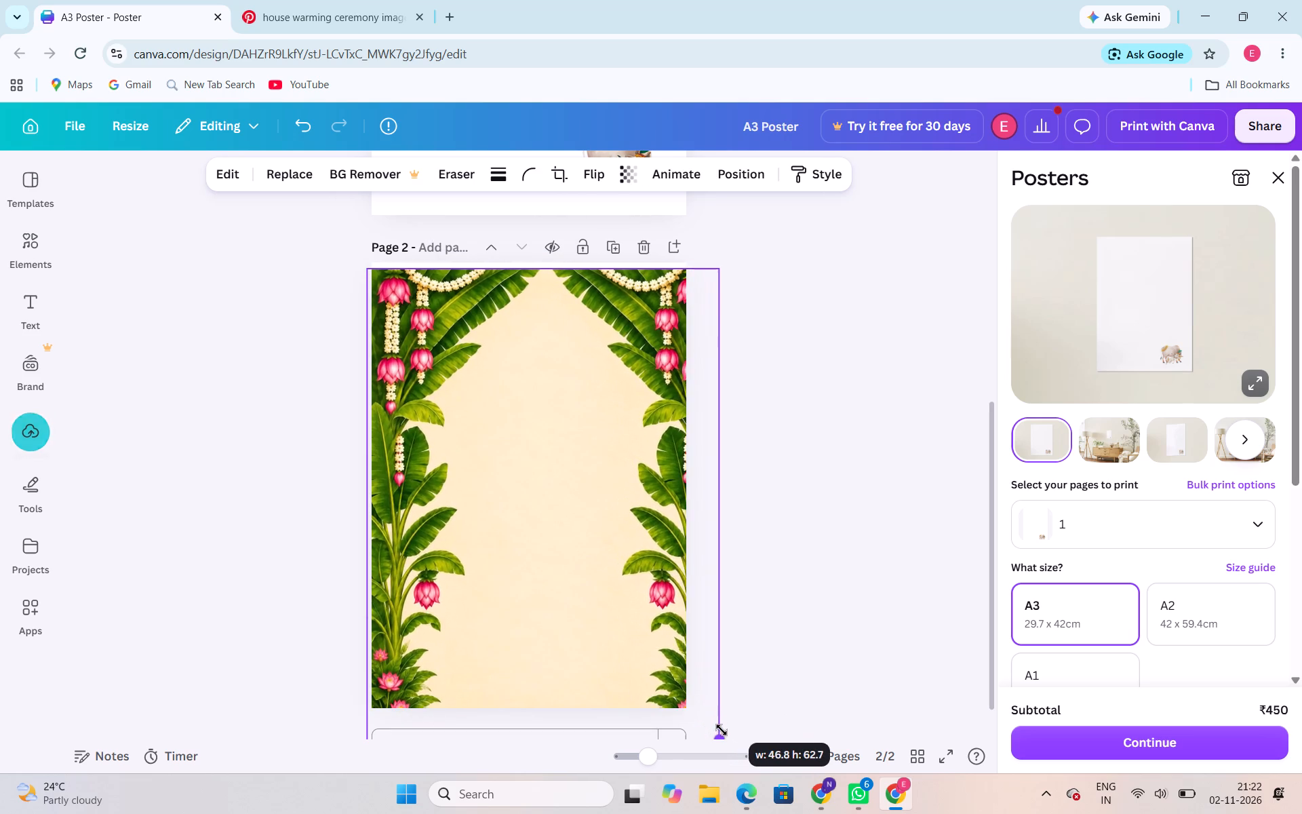
pyautogui.moveTo(722, 730); pyautogui.dragTo(722, 732)
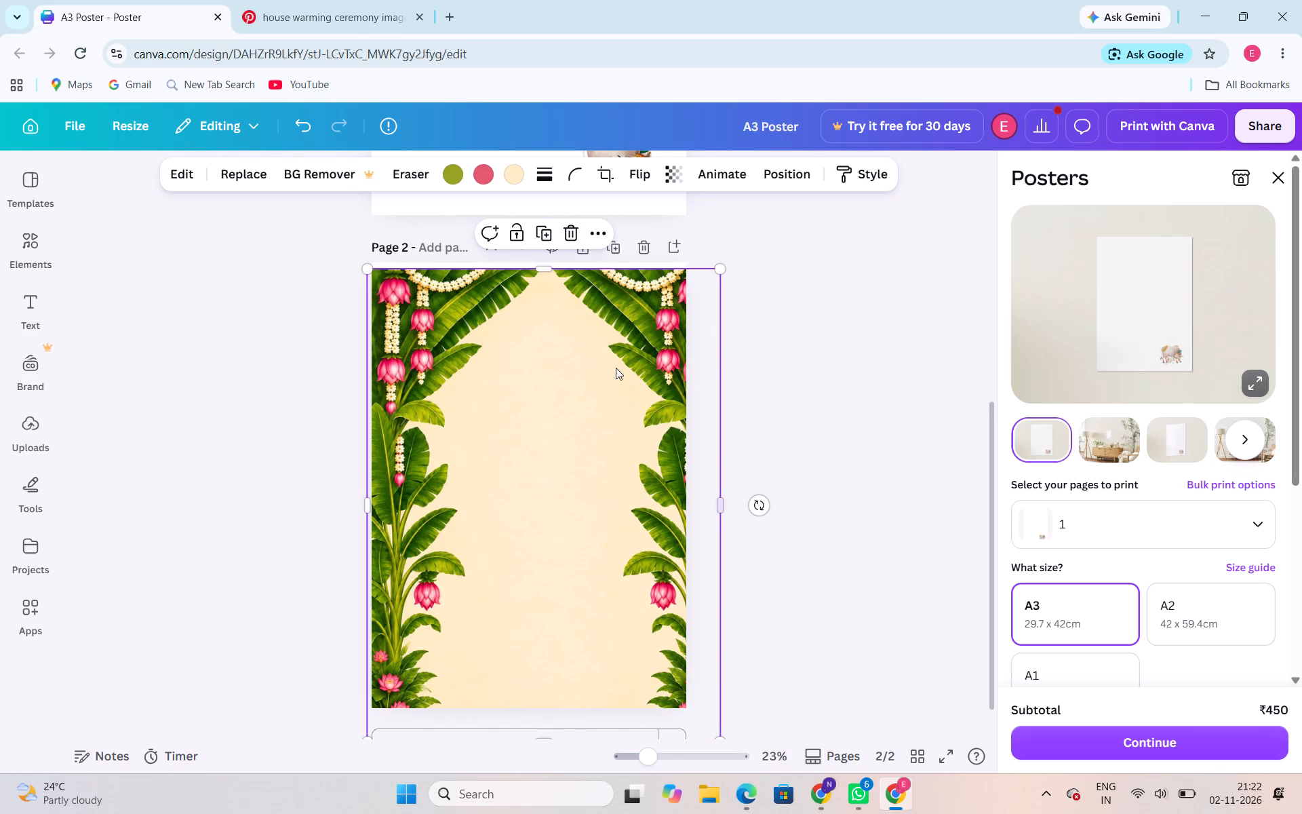
# Shift the leaf border image up and left over page 2, and reduce it slightly from its upper-left corner.
pyautogui.moveTo(611, 364); pyautogui.dragTo(587, 355)
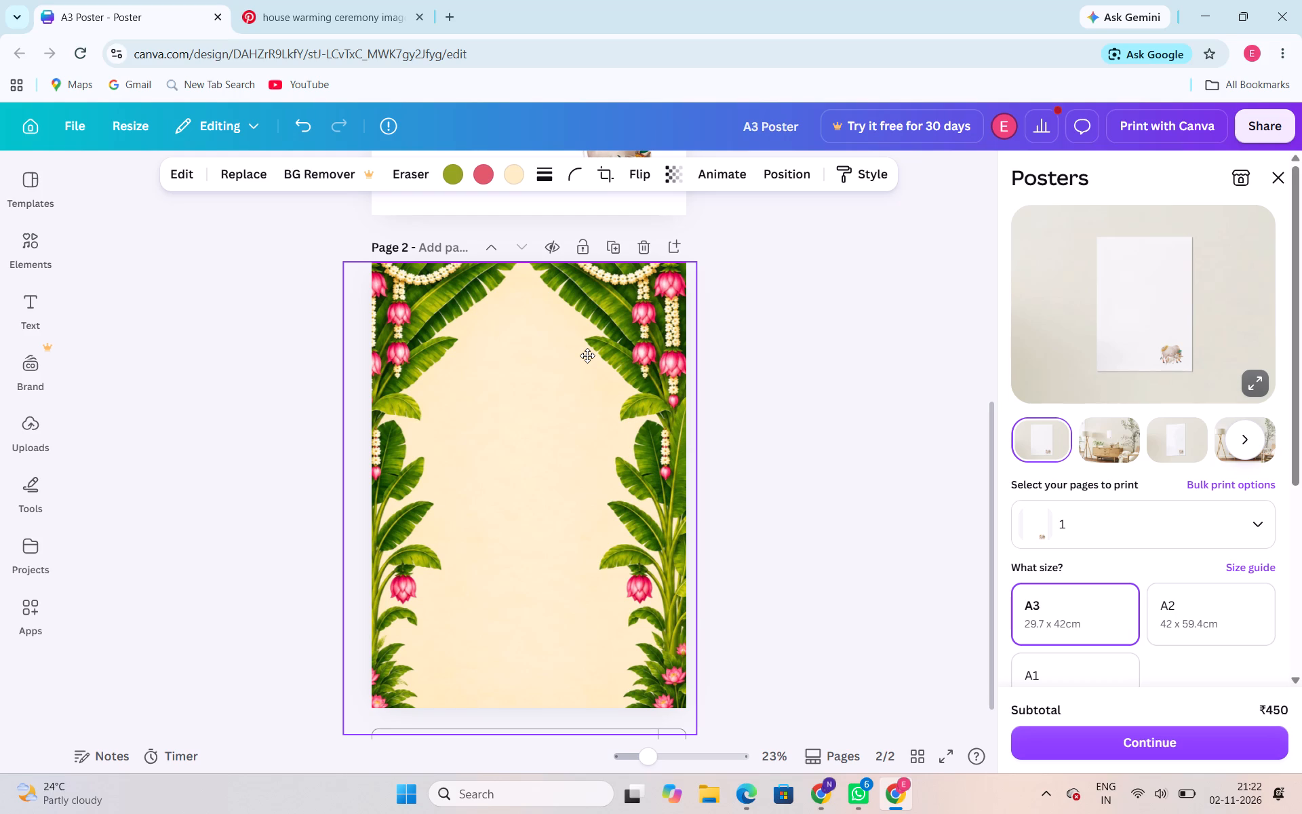
pyautogui.moveTo(587, 355); pyautogui.dragTo(591, 353)
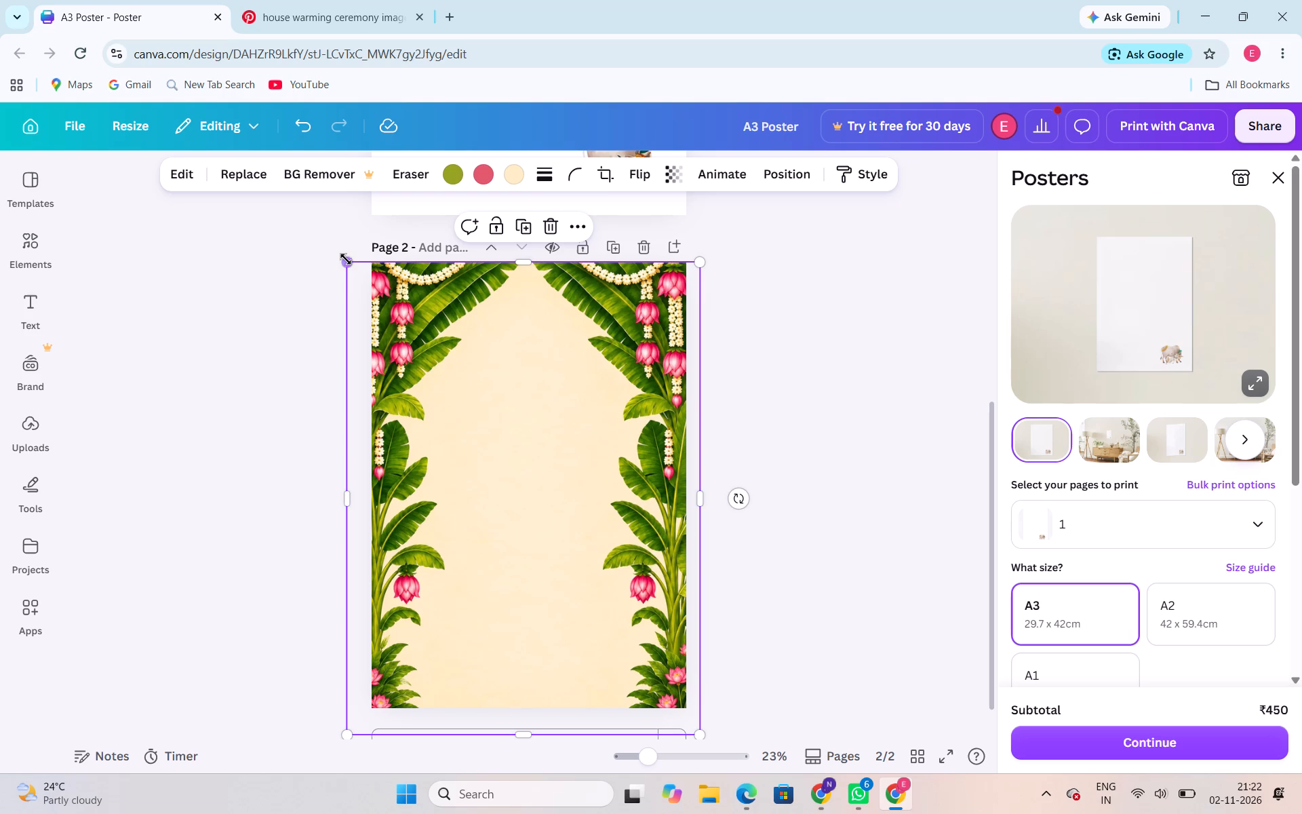
pyautogui.moveTo(346, 259); pyautogui.dragTo(368, 263)
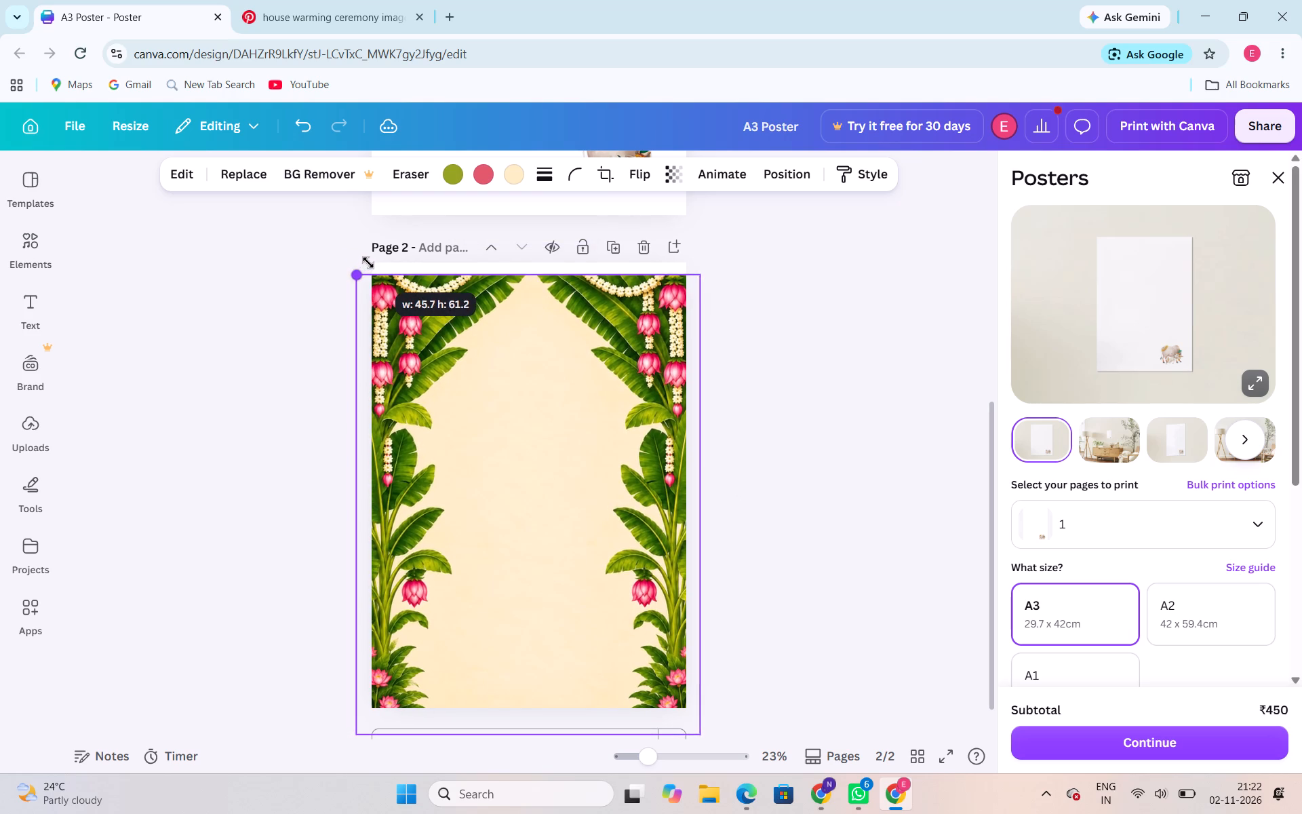
pyautogui.moveTo(368, 263); pyautogui.dragTo(372, 265)
# Move the leaf border image up to cover the page's top edge and nudge it right until its sides are balanced.
pyautogui.press('Up')
pyautogui.press('Up')
pyautogui.press('Up')
pyautogui.press('Up')
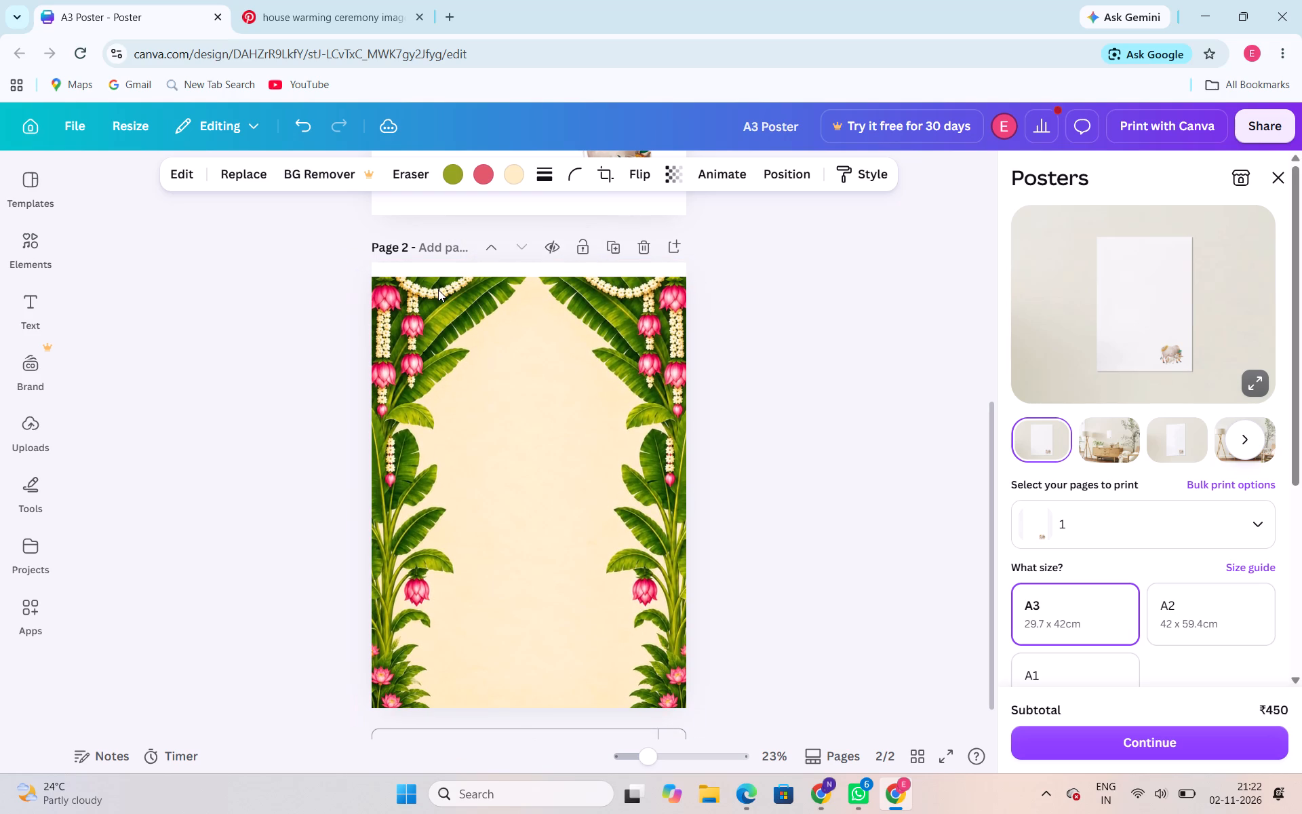
pyautogui.press('Up')
pyautogui.press('Up')
pyautogui.moveTo(473, 429); pyautogui.dragTo(467, 408)
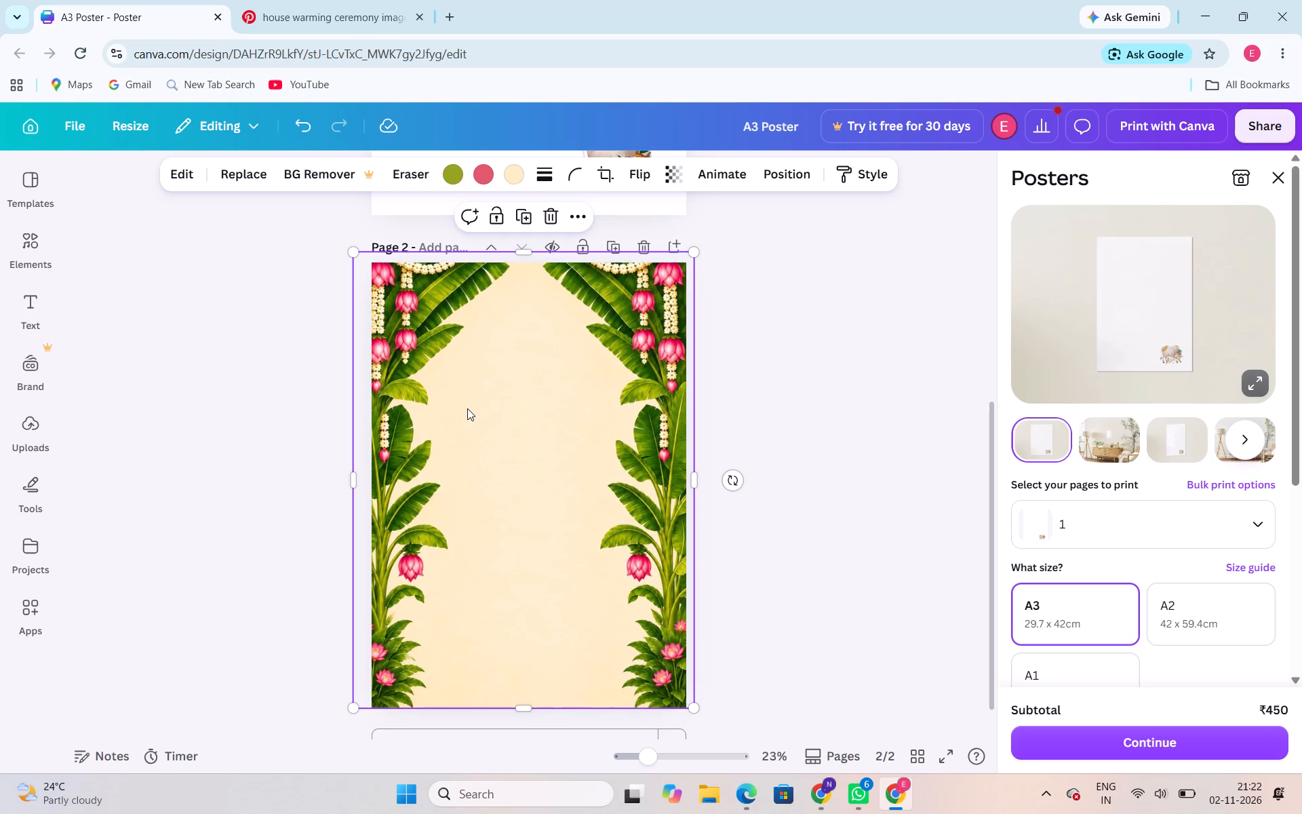
pyautogui.press('Right')
pyautogui.press('Right')
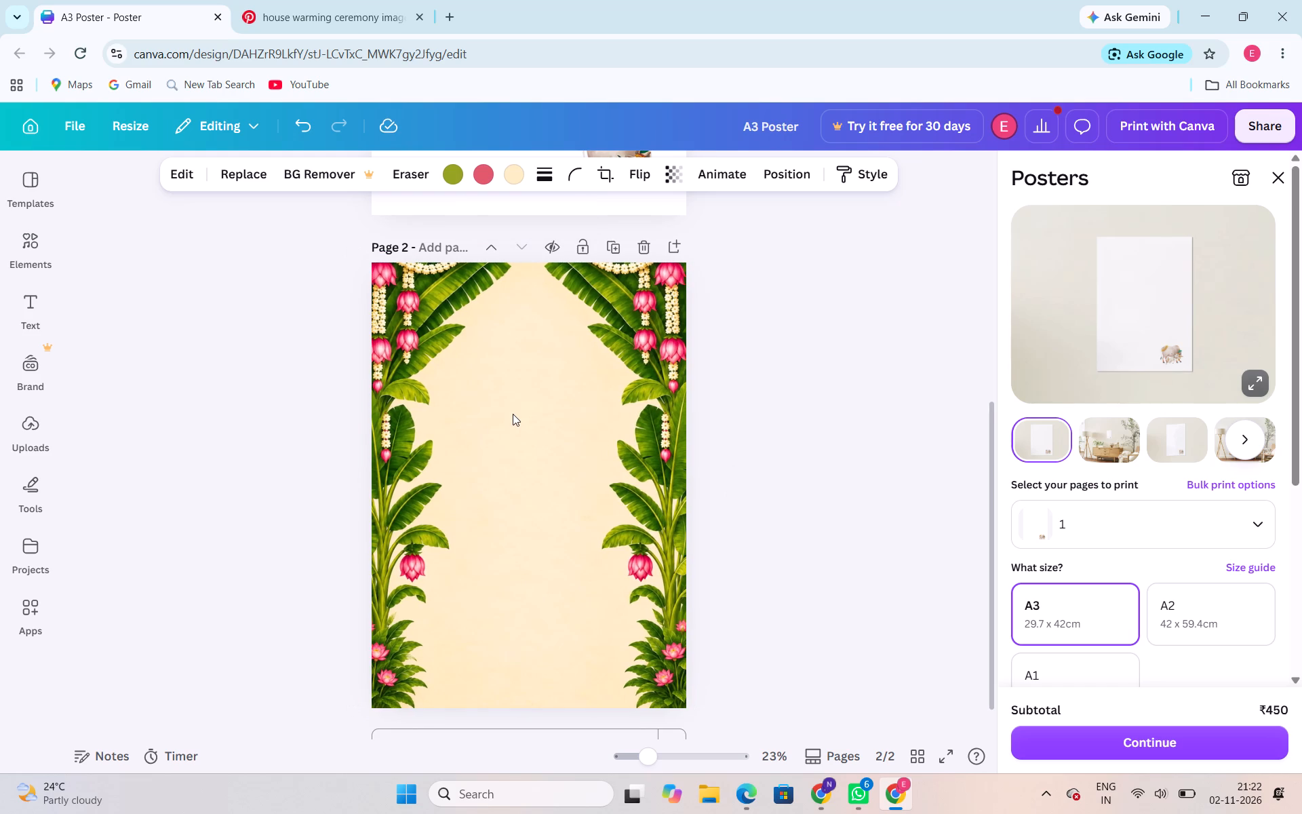
pyautogui.press('Right')
pyautogui.press('Right')
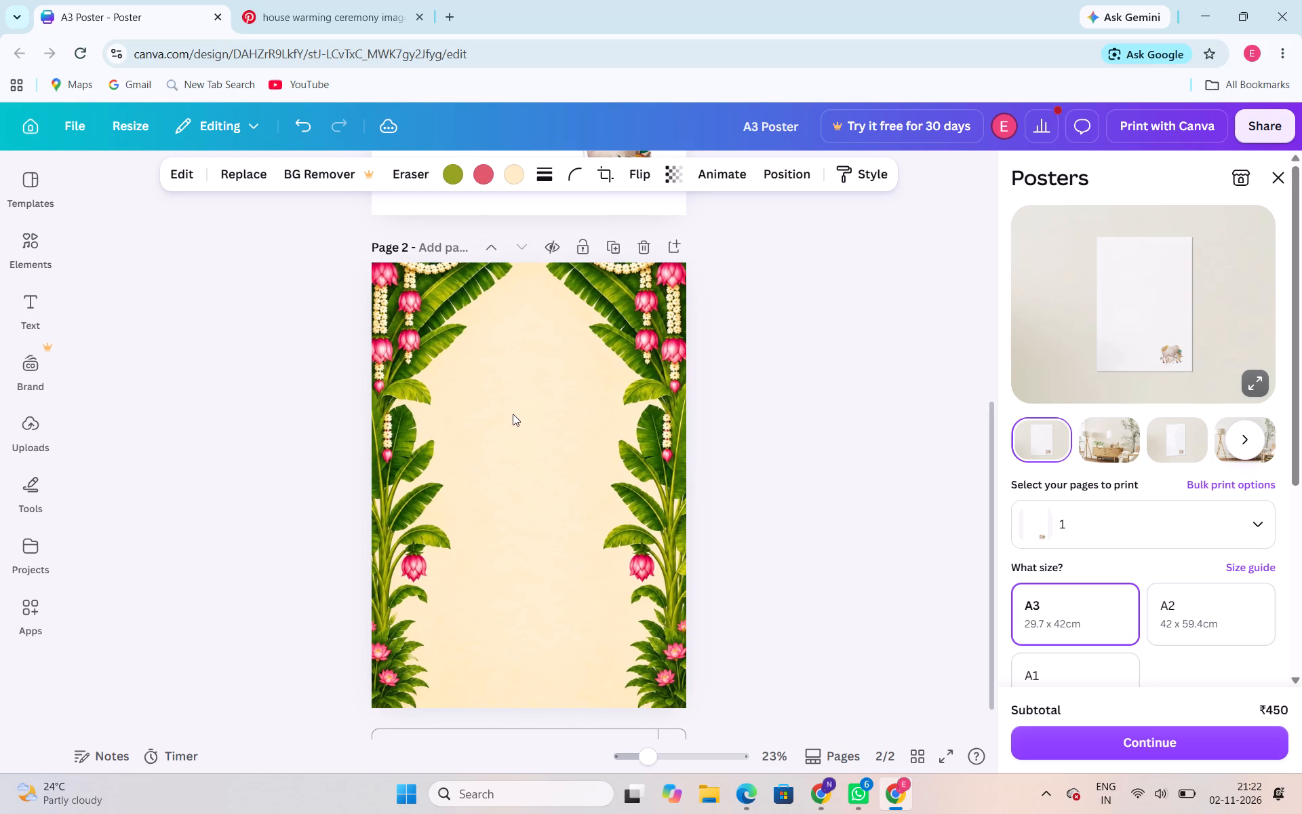
pyautogui.press('Right')
# Send the leaf border image to the back, behind the family and doorway artwork.
pyautogui.rightClick(513, 414)
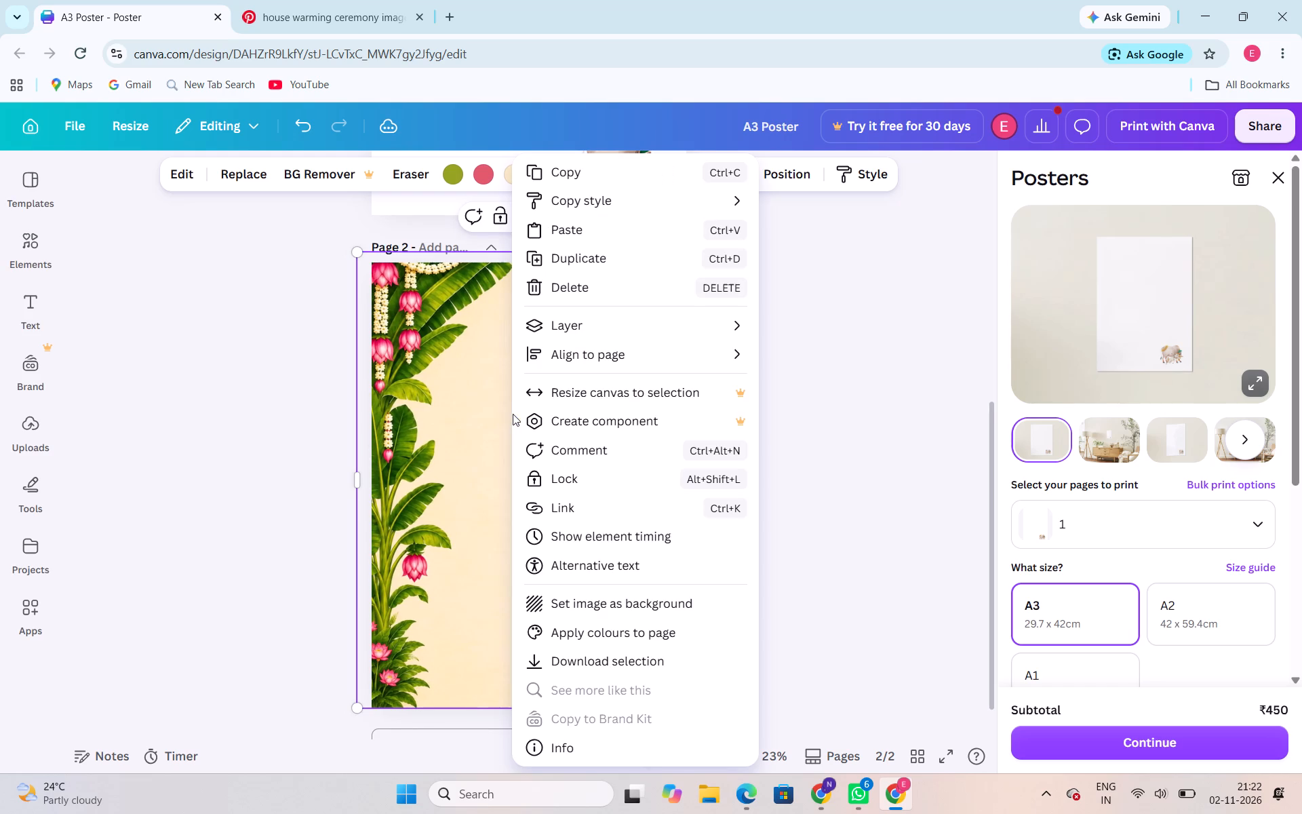
pyautogui.click(584, 336)
pyautogui.click(793, 418)
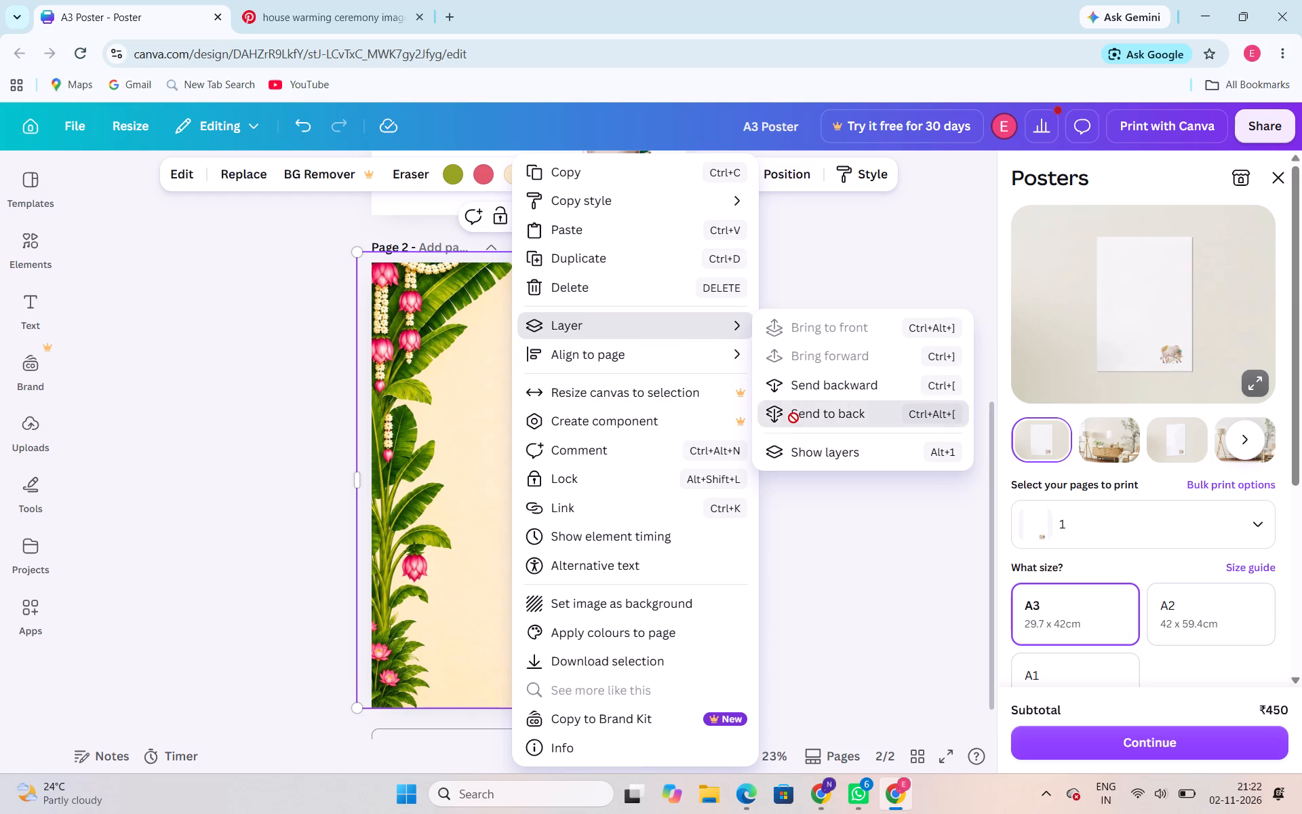
pyautogui.click(861, 625)
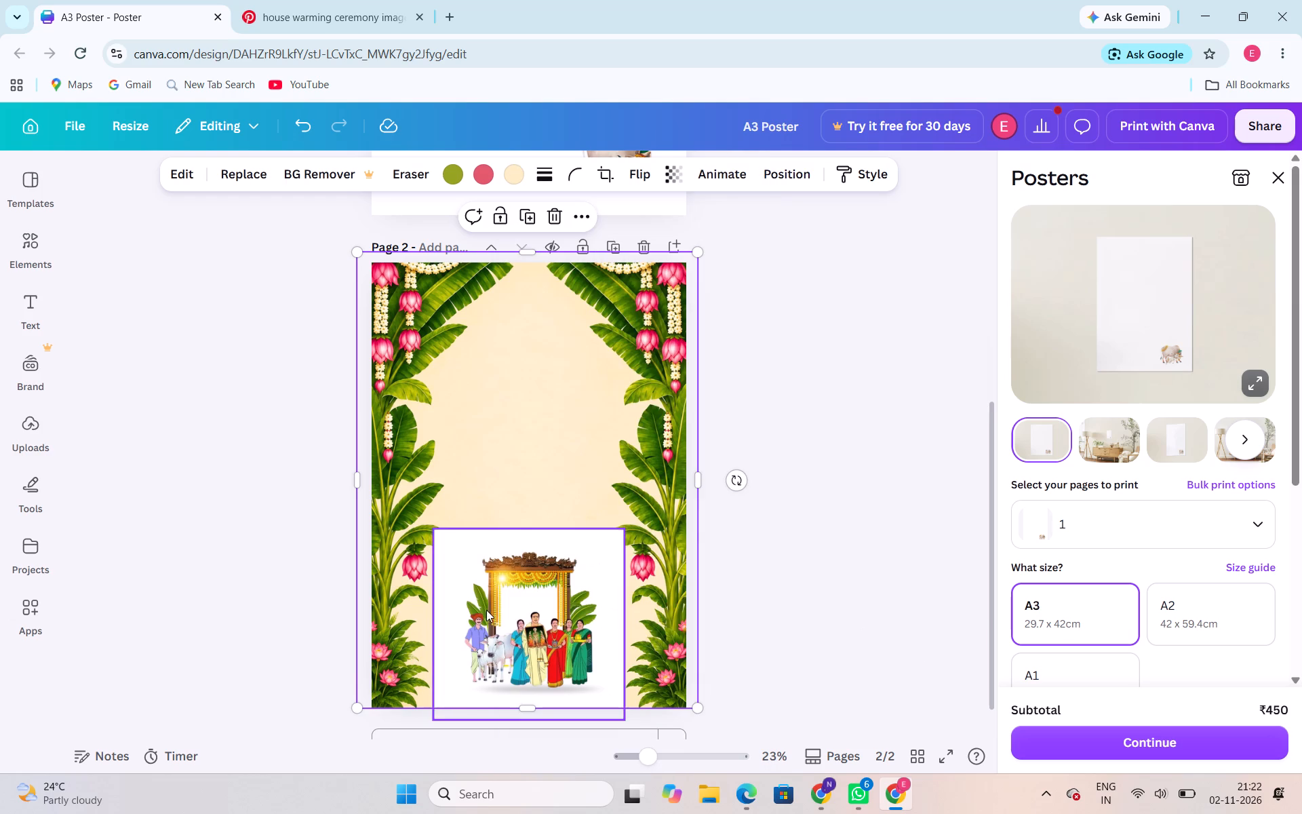
# Enlarge the family and doorway artwork to about the page's width and move it up and right on page 2.
pyautogui.click(488, 614)
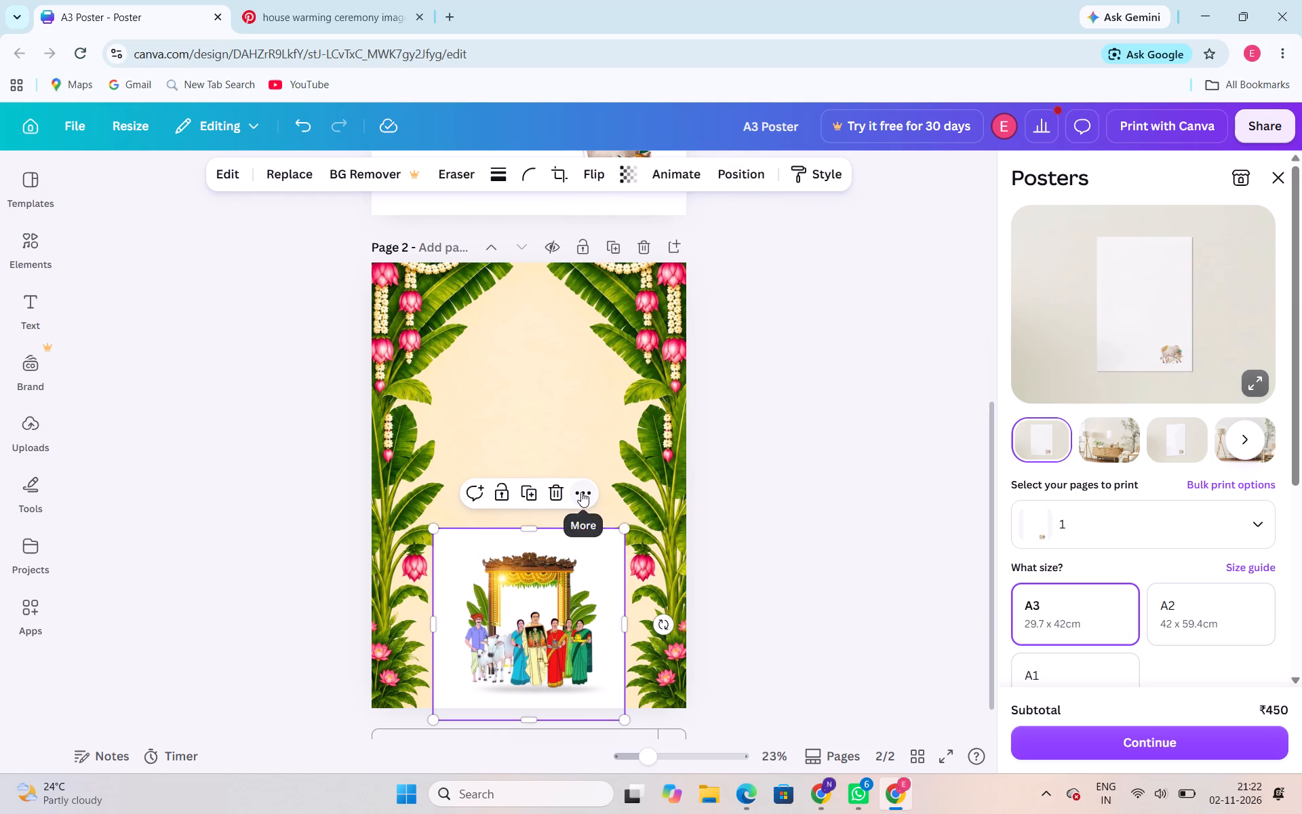
pyautogui.click(581, 492)
pyautogui.click(278, 0)
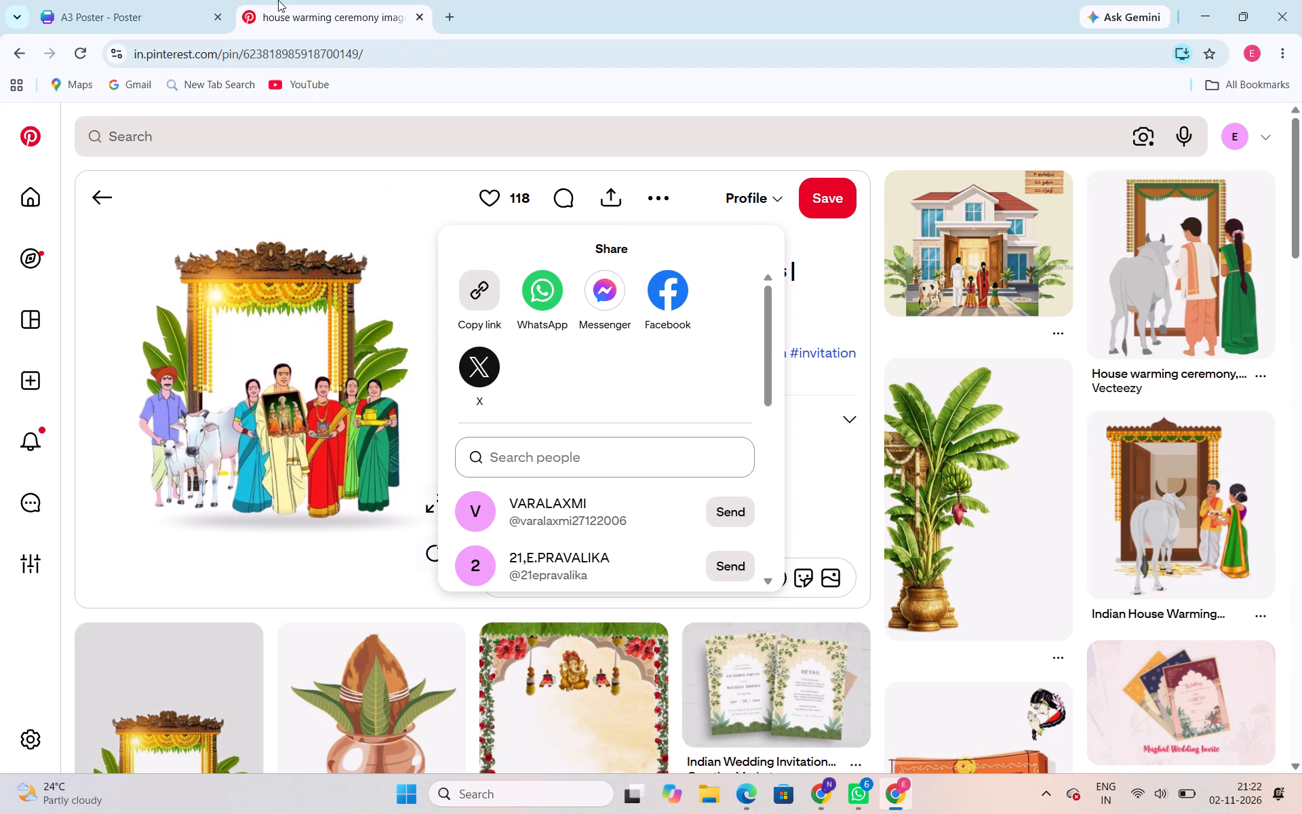
pyautogui.click(132, 0)
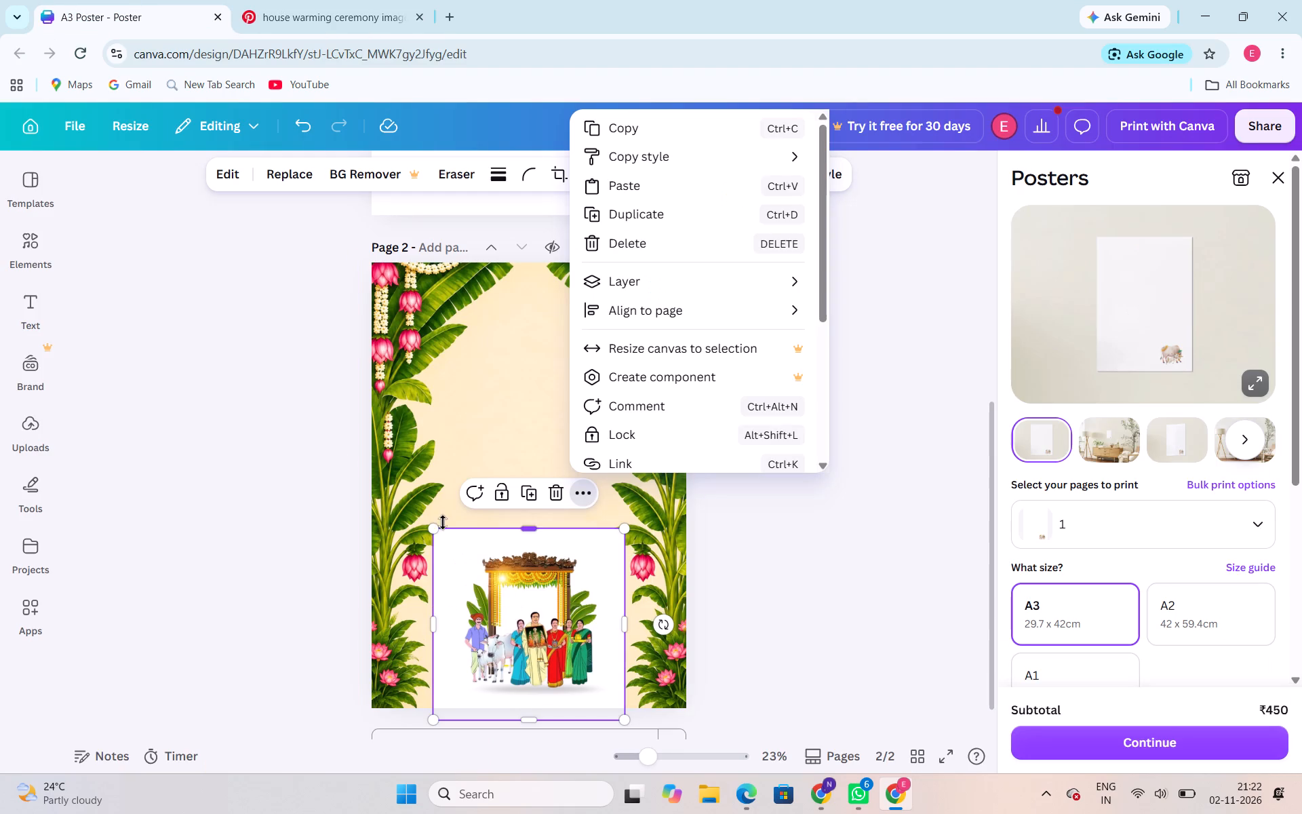
pyautogui.moveTo(432, 533); pyautogui.dragTo(396, 315)
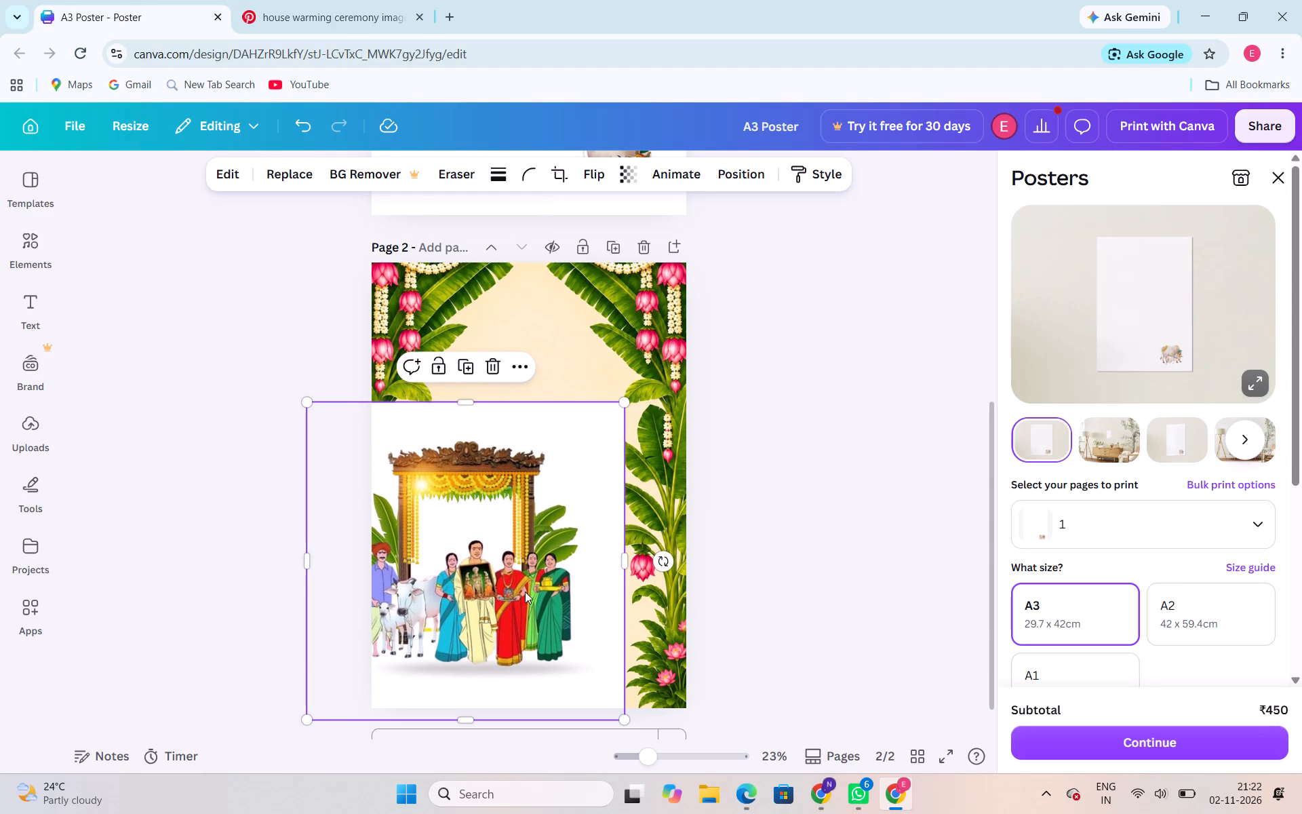
pyautogui.moveTo(509, 579); pyautogui.dragTo(535, 537)
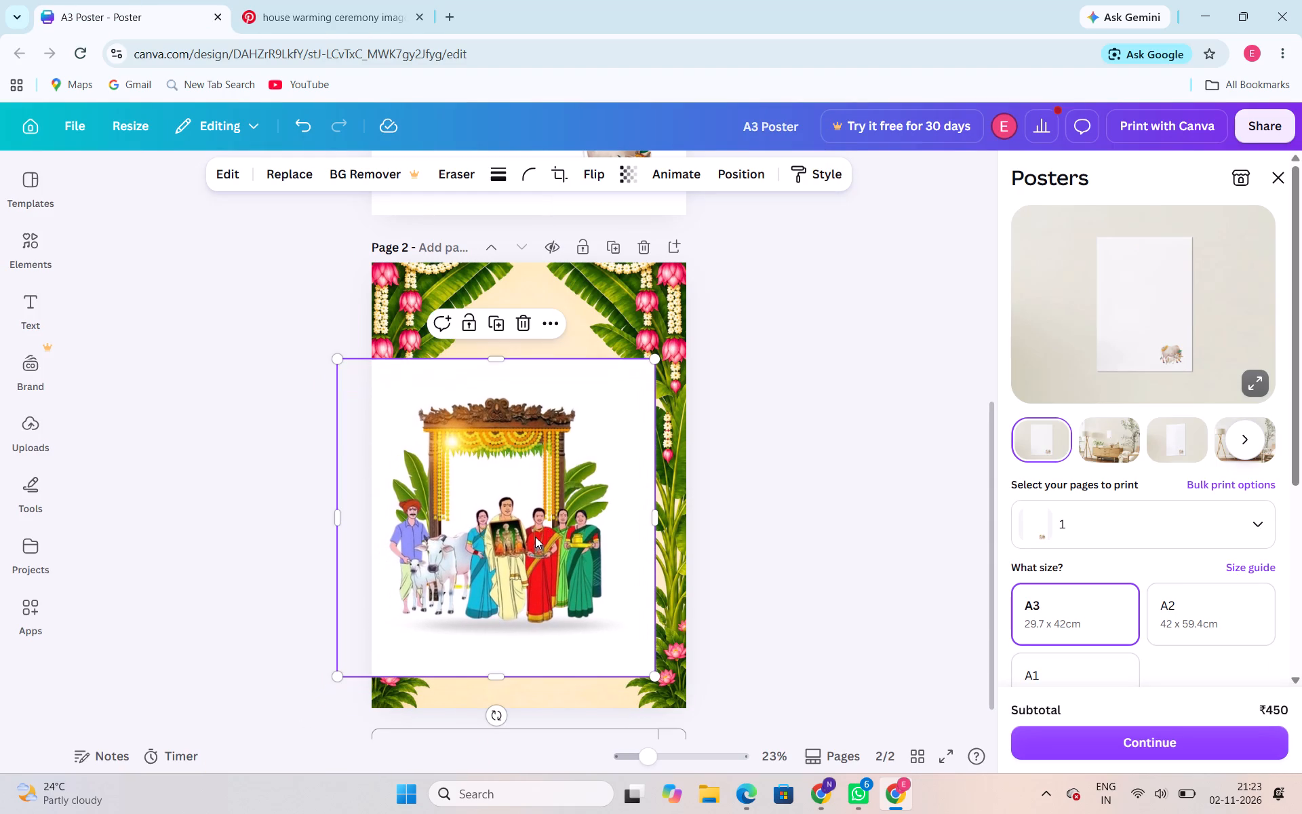
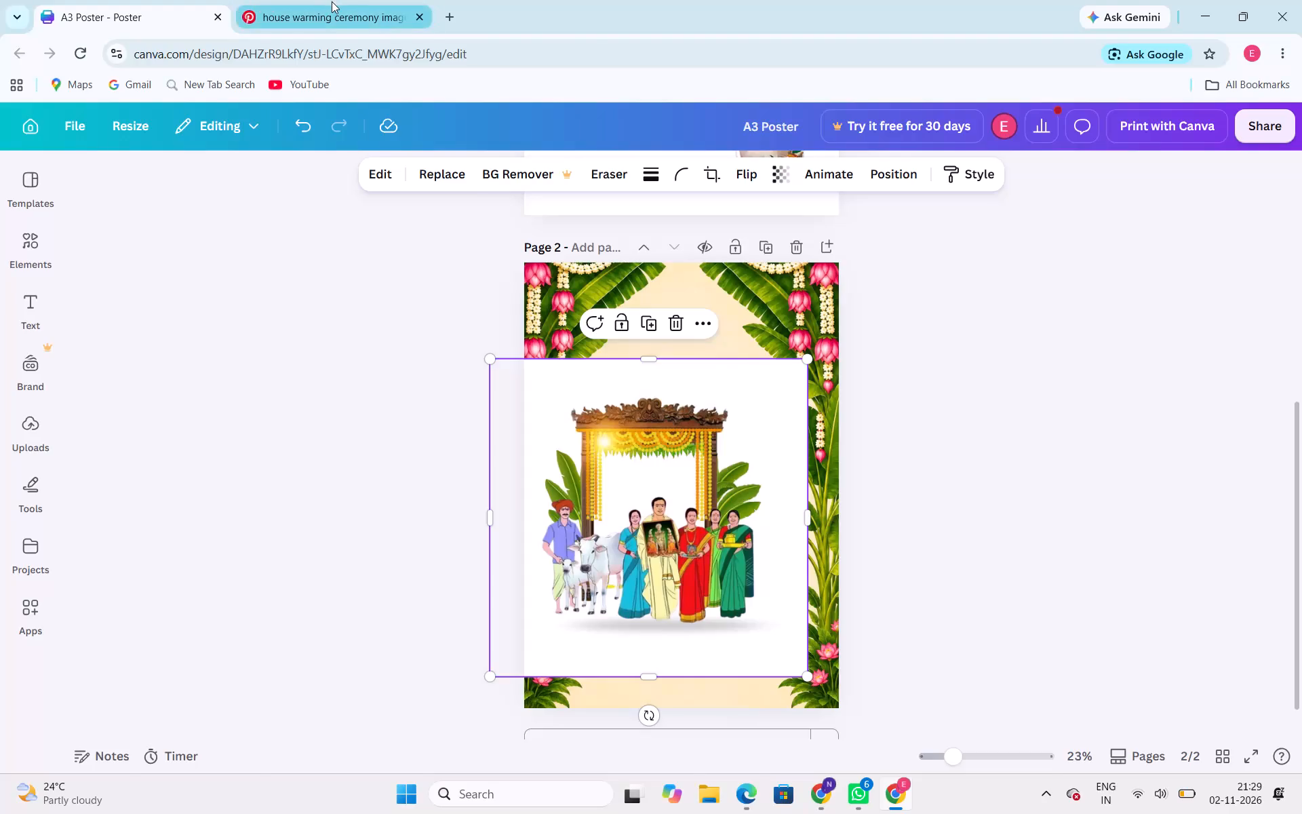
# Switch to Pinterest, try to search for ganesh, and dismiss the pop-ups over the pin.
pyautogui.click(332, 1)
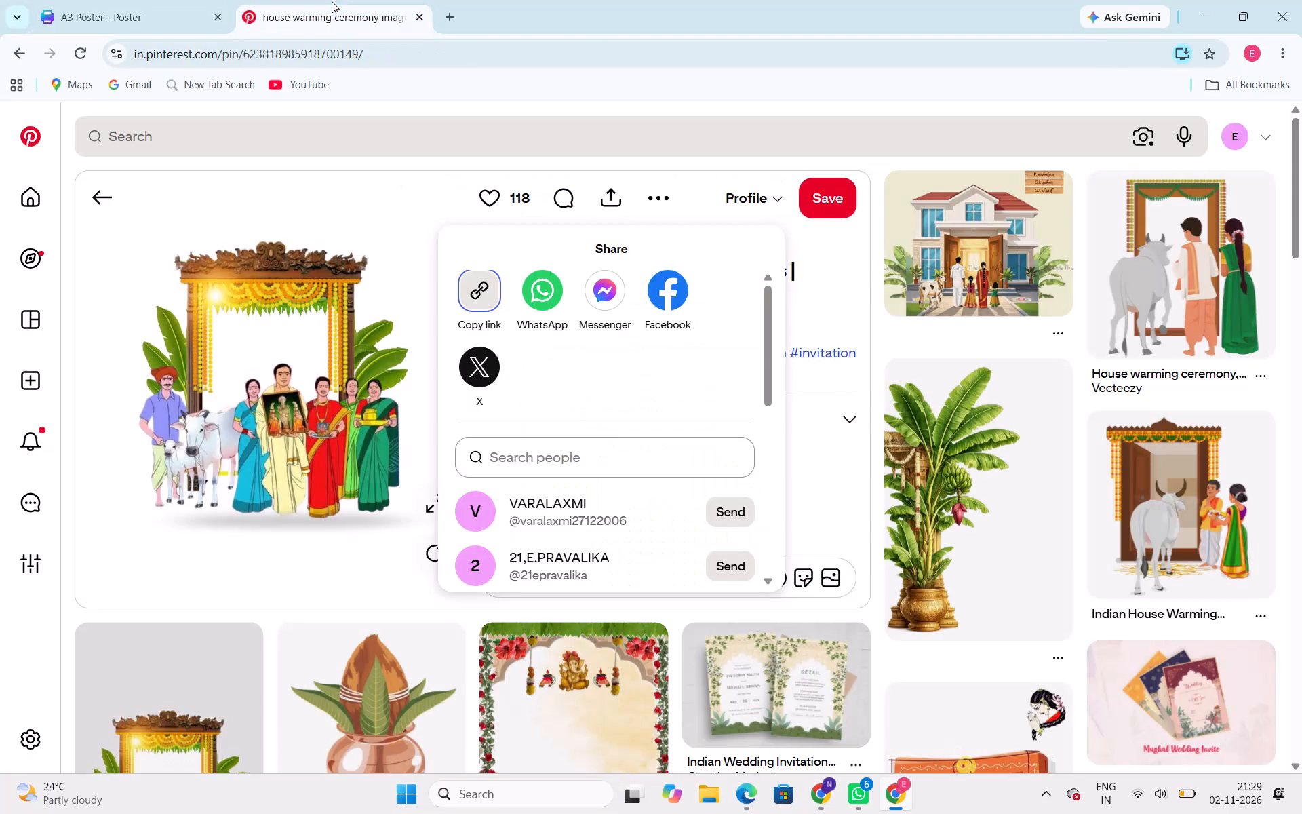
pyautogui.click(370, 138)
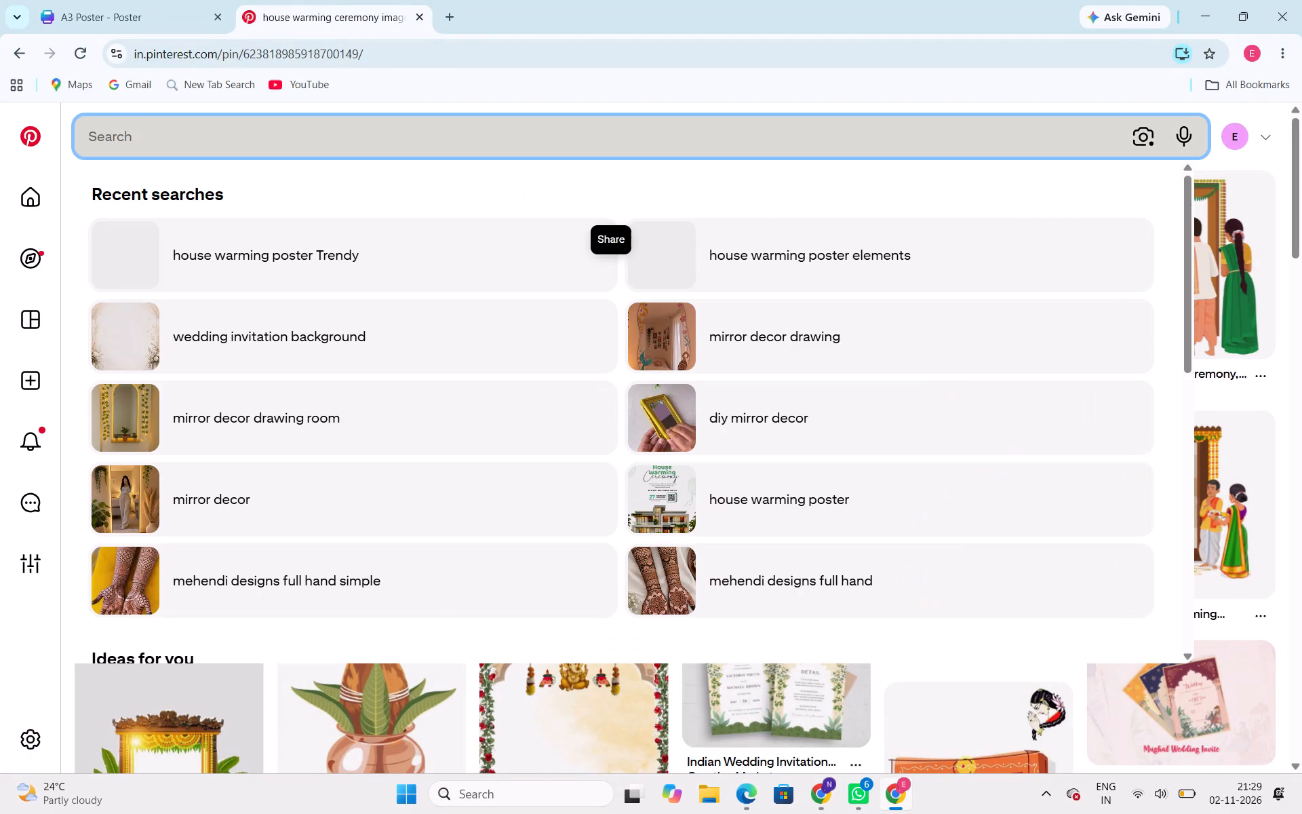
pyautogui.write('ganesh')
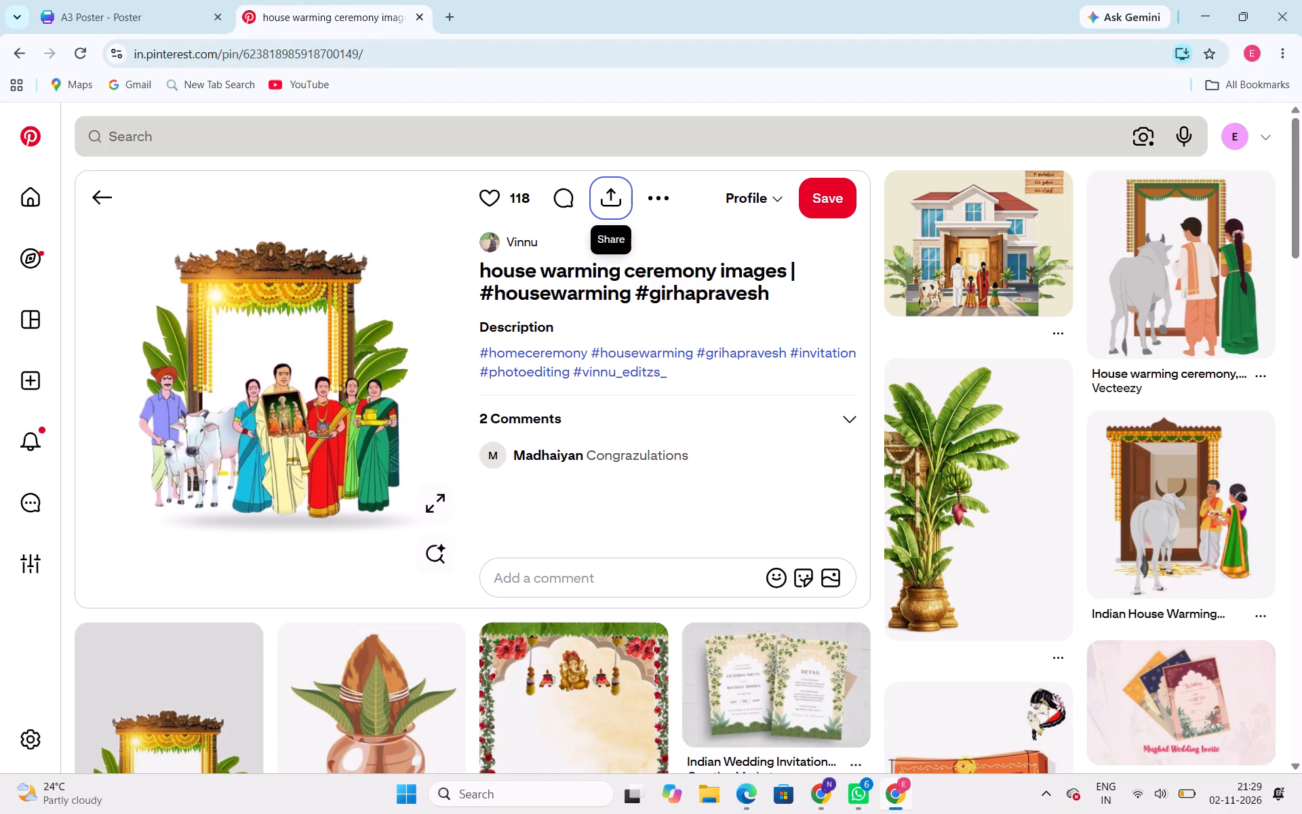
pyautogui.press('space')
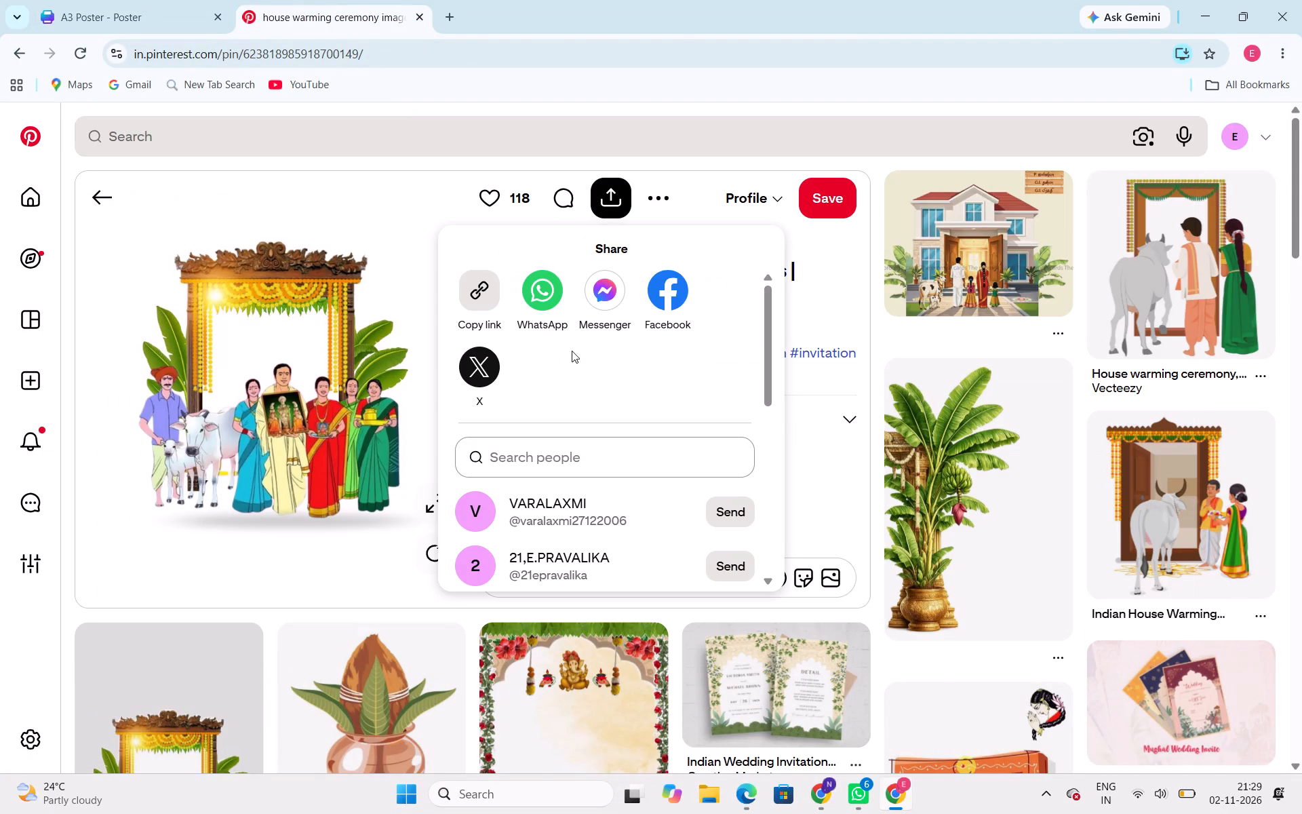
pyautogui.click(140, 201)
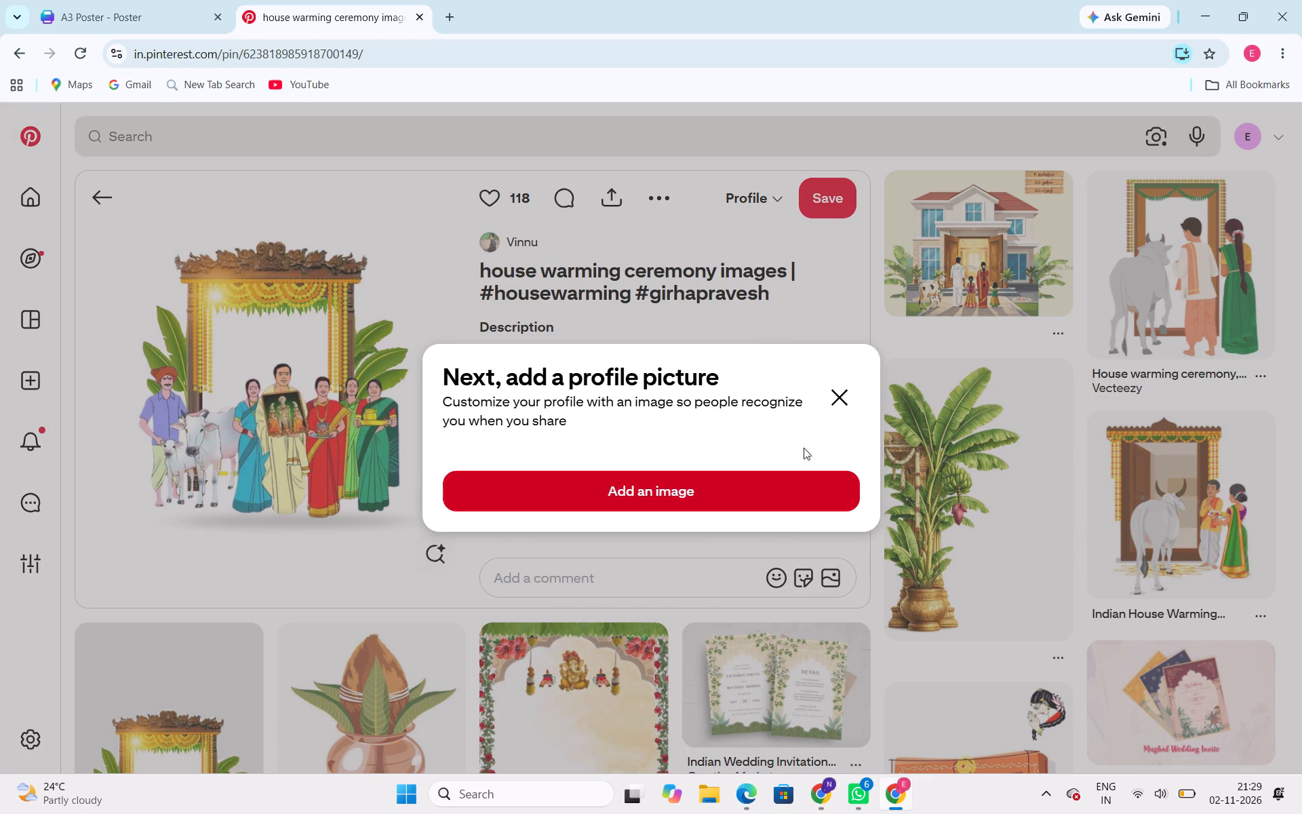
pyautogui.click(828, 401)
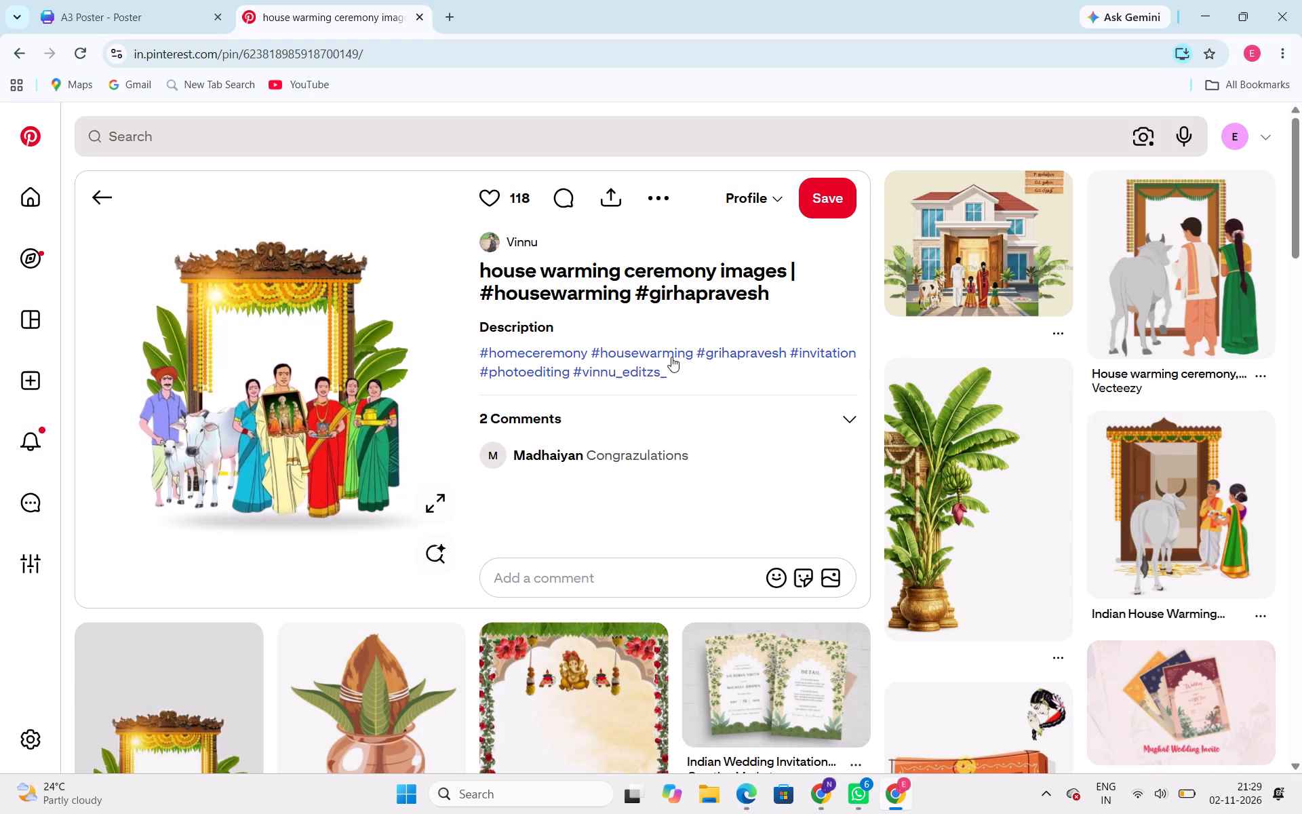
# Open the related floral Ganesha collage pin, inspect its Ganesha cutout, and look through the similar housewarming backgrounds.
pyautogui.click(559, 674)
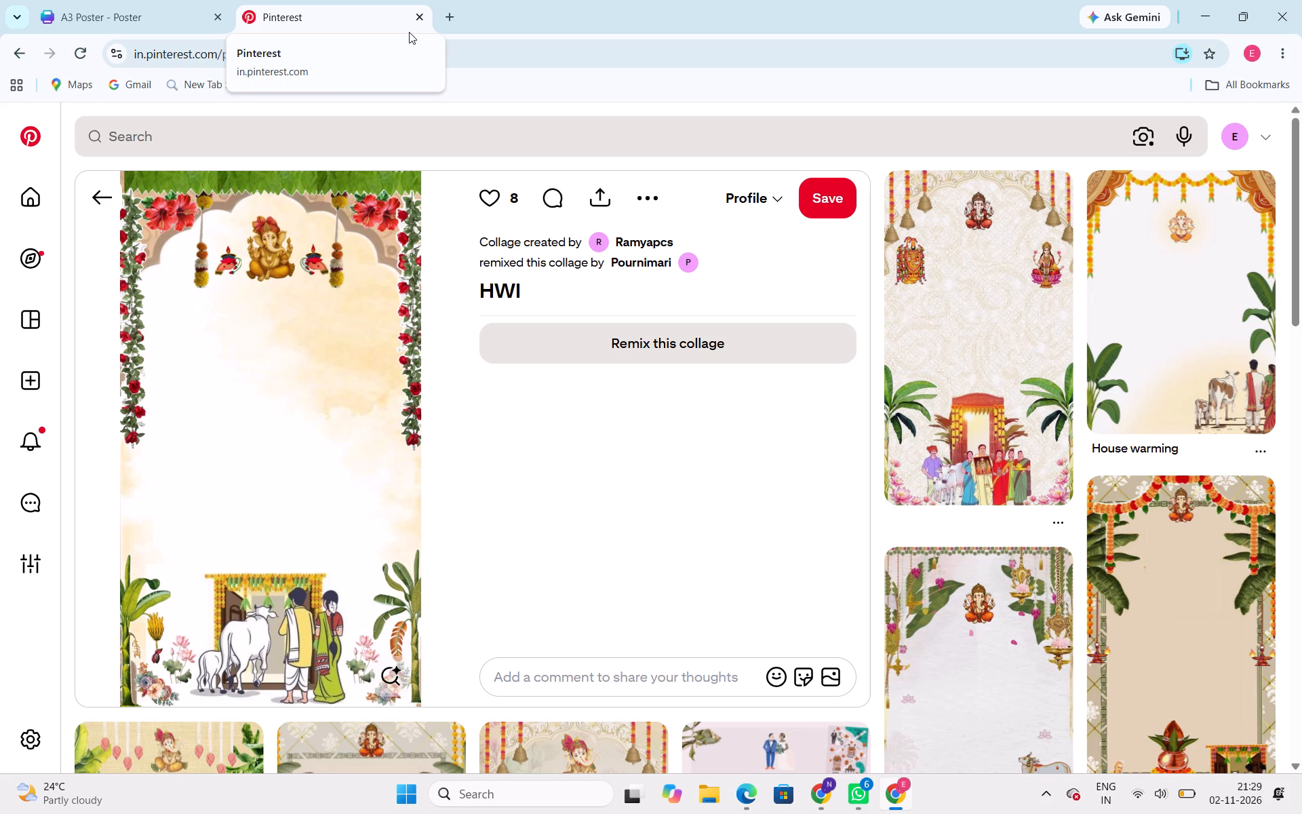
pyautogui.click(348, 136)
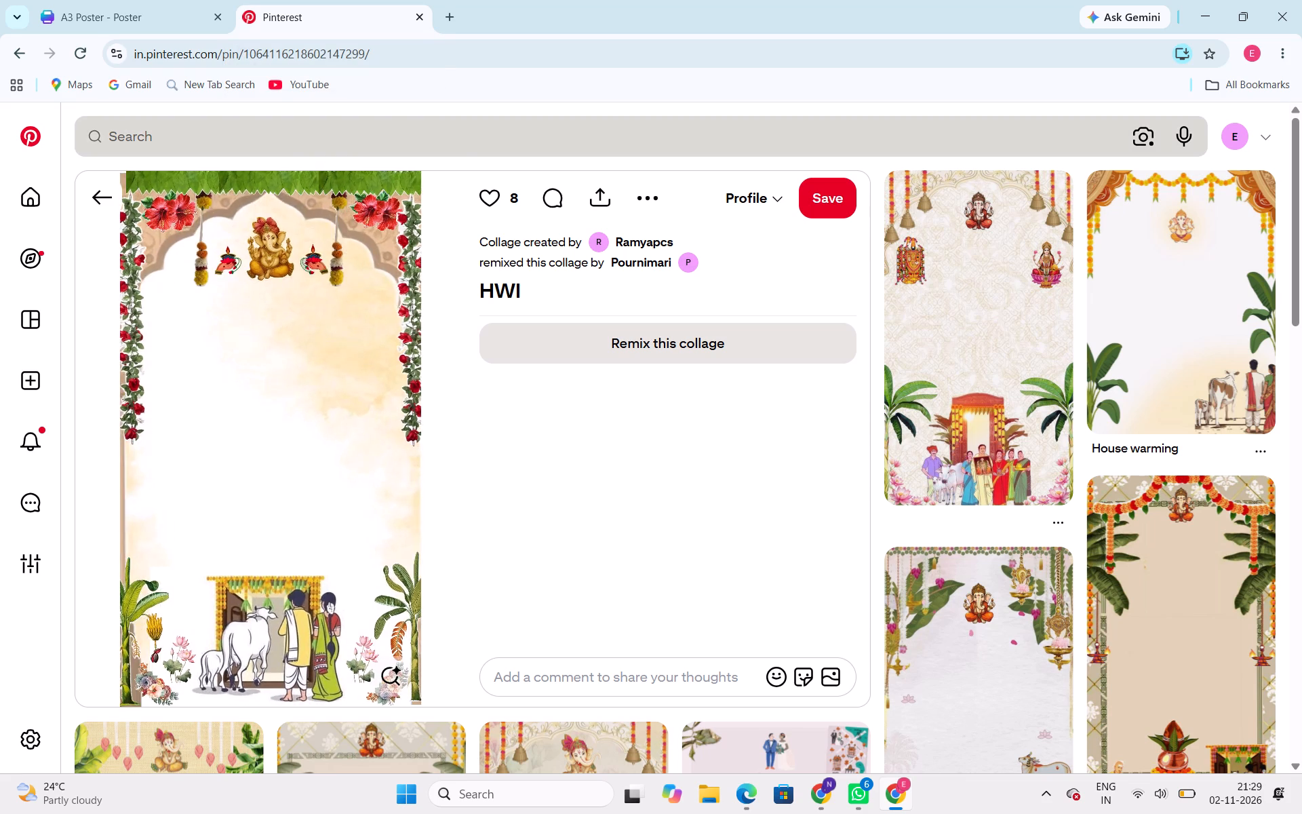
pyautogui.click(3, 123)
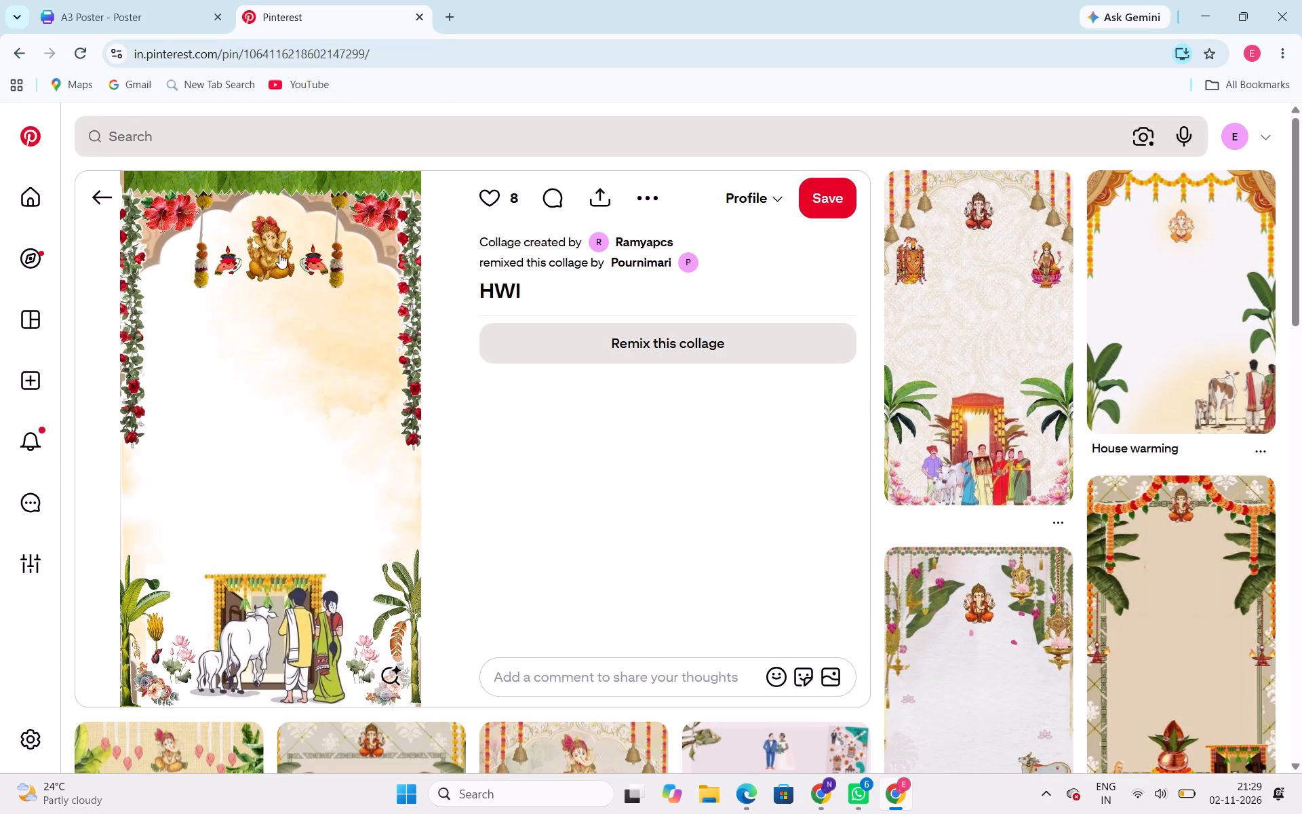
pyautogui.click(281, 252)
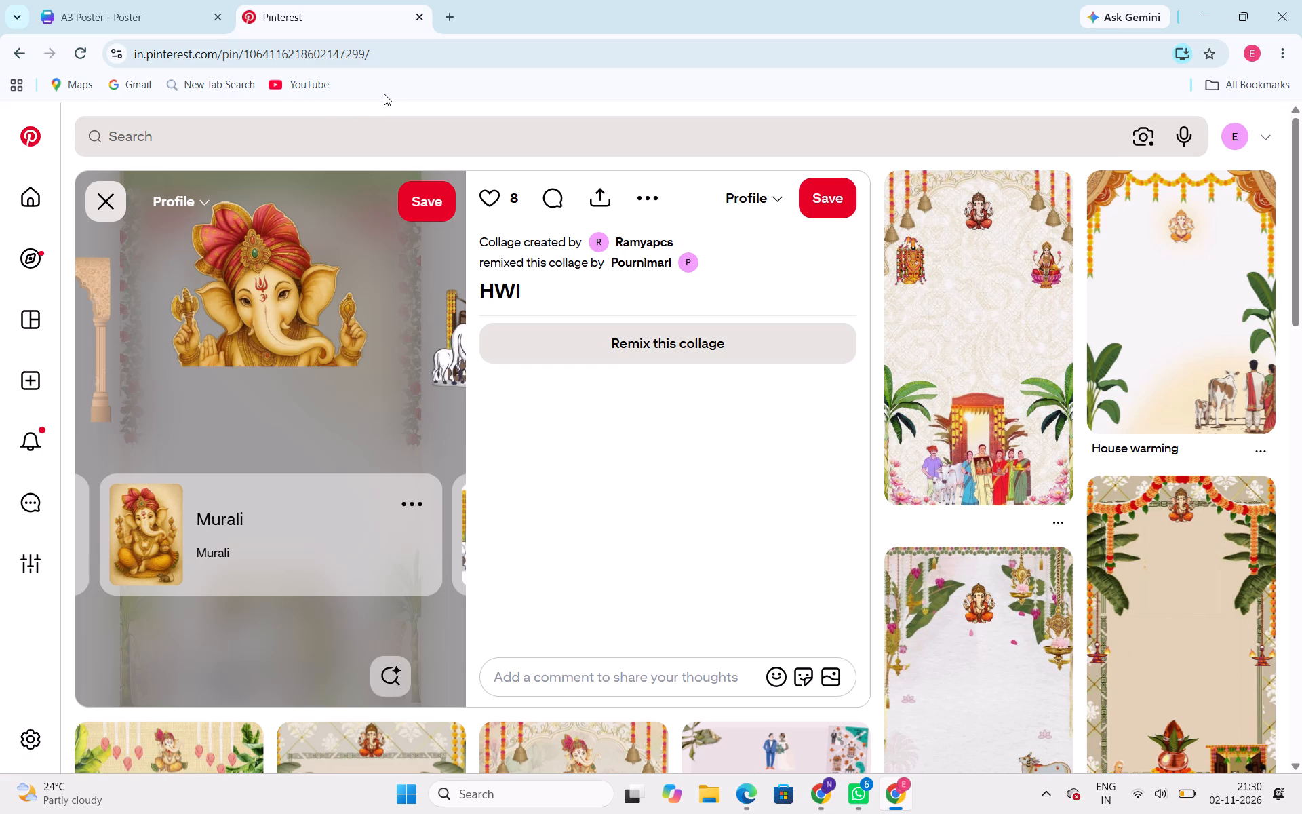
pyautogui.click(115, 192)
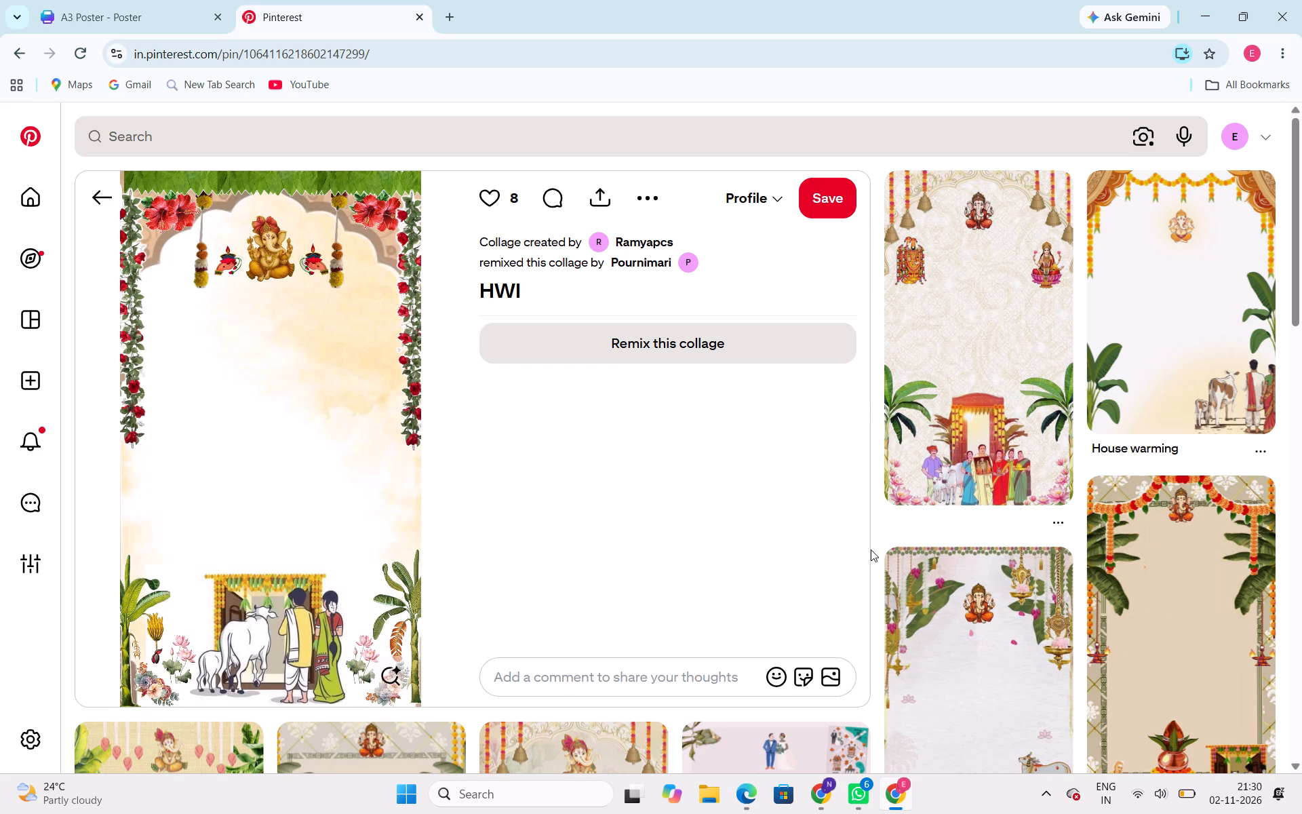
pyautogui.scroll(-1, 673, 554)
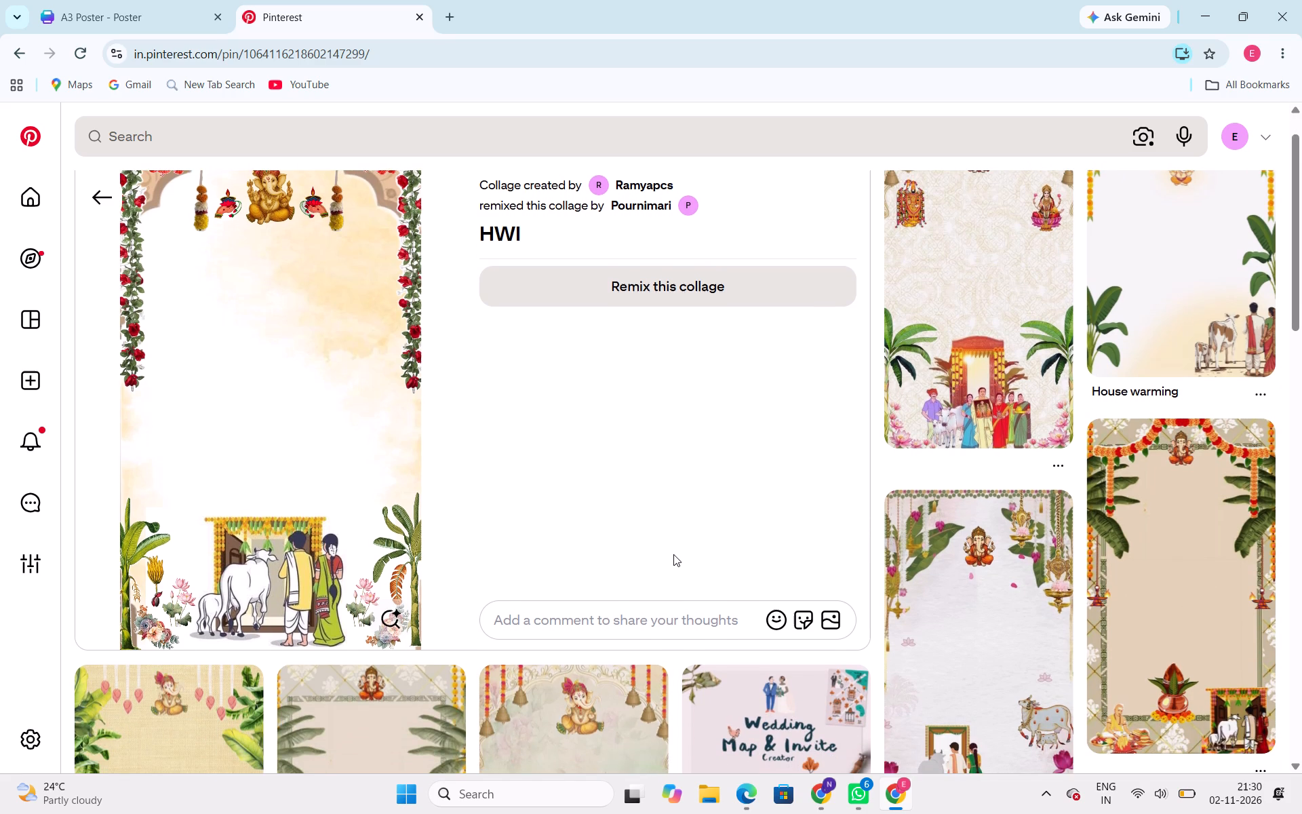
pyautogui.scroll(-1, 673, 554)
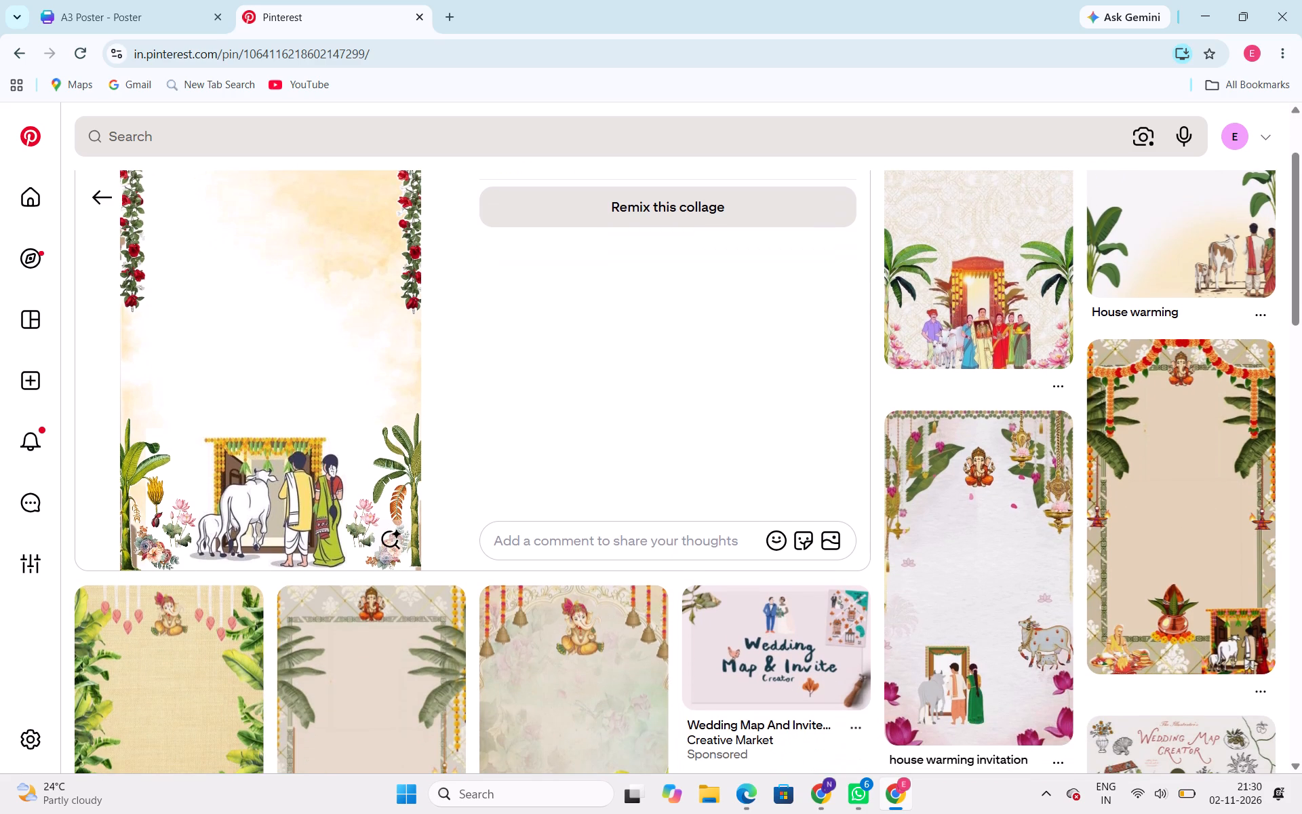
pyautogui.hscroll(-2, 673, 554)
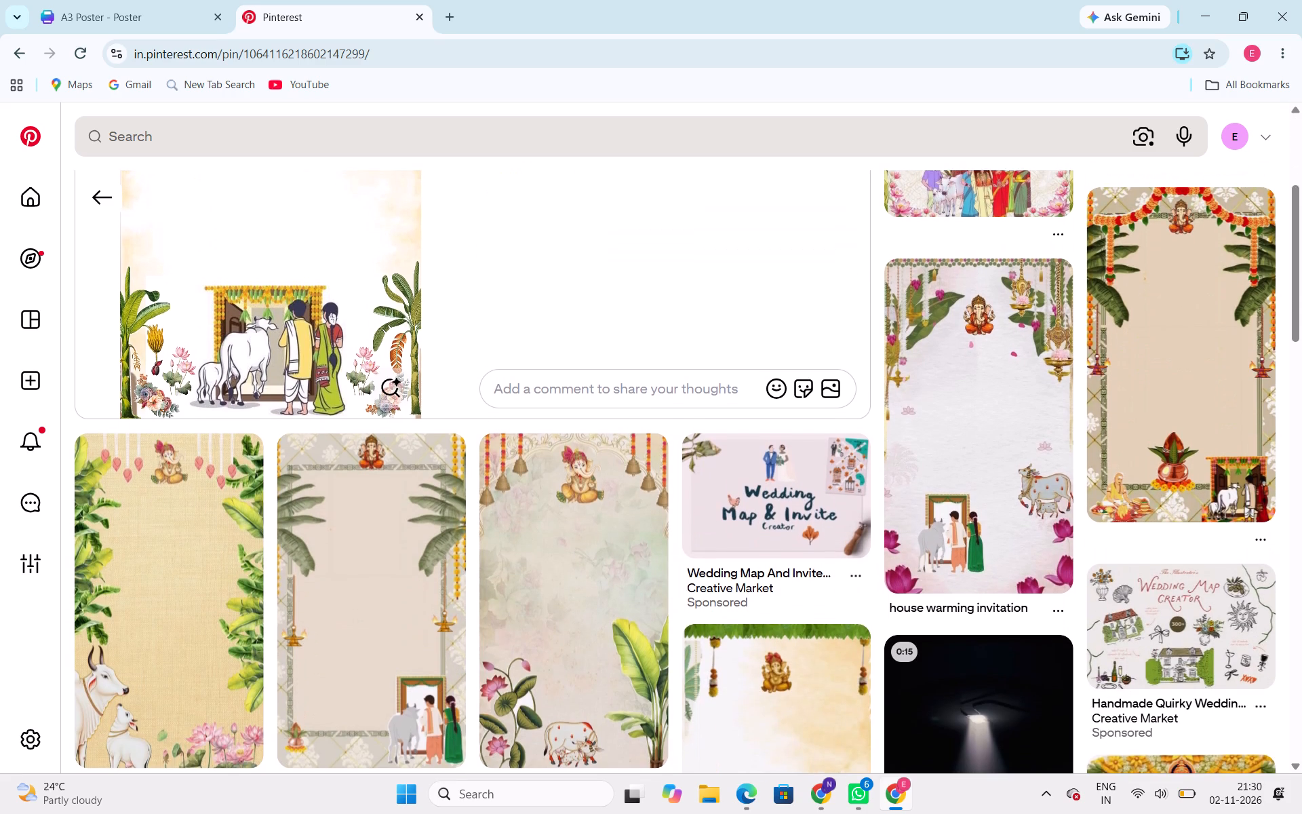
pyautogui.hscroll(-1, 673, 554)
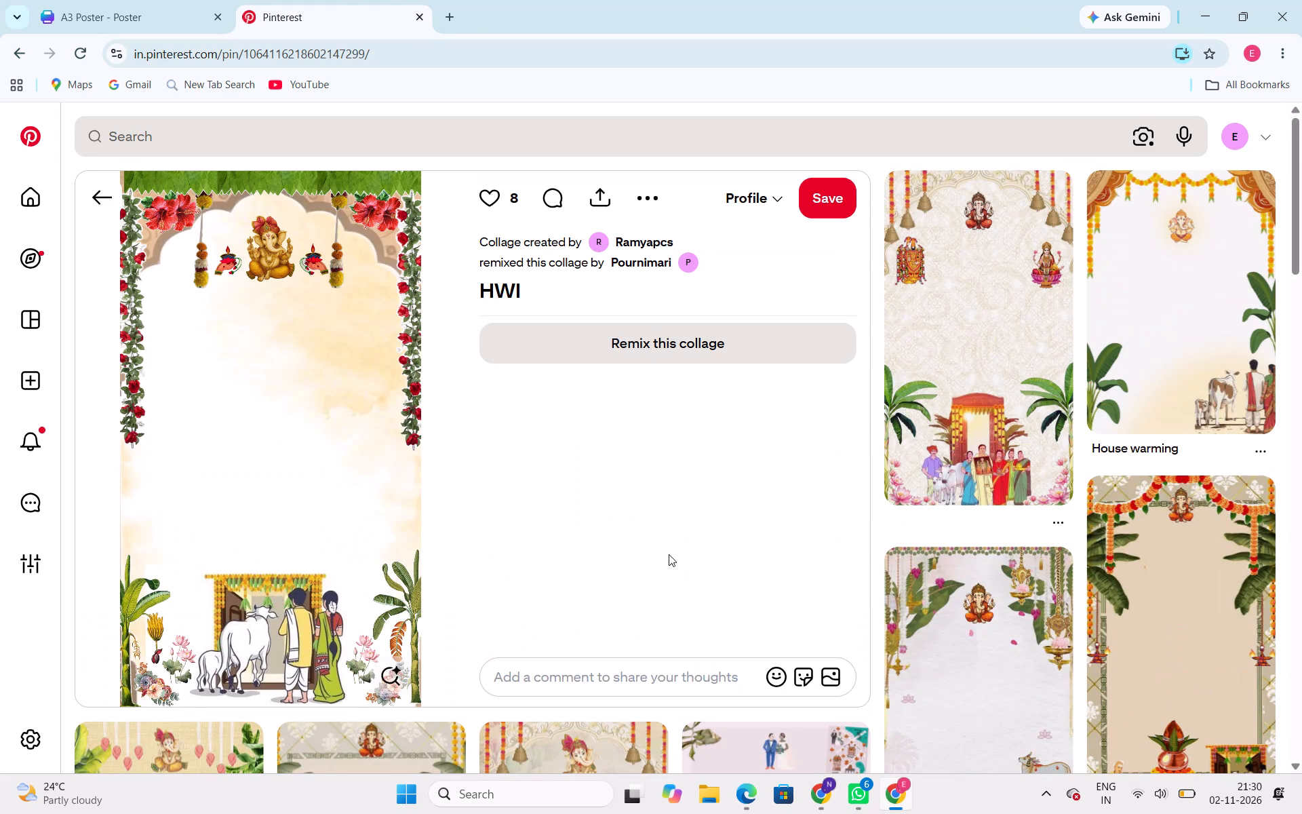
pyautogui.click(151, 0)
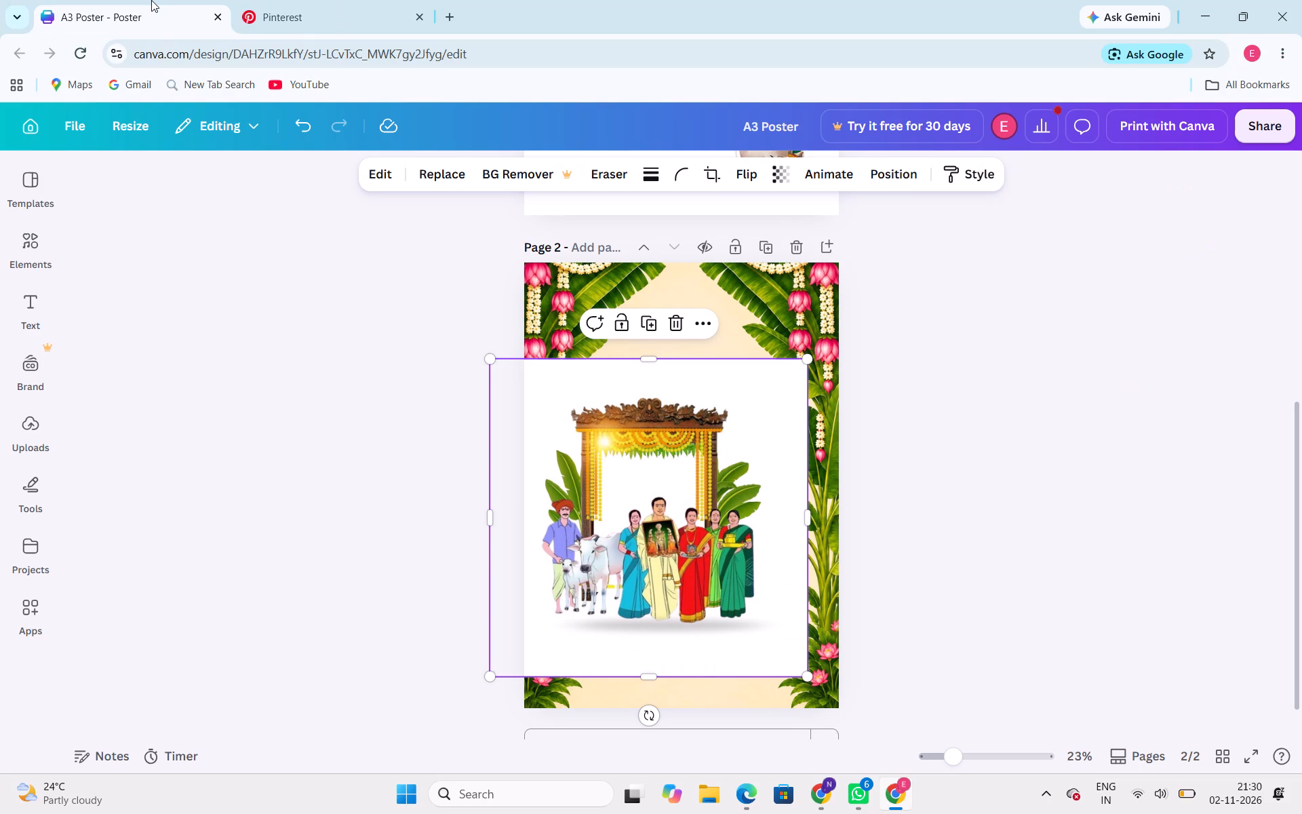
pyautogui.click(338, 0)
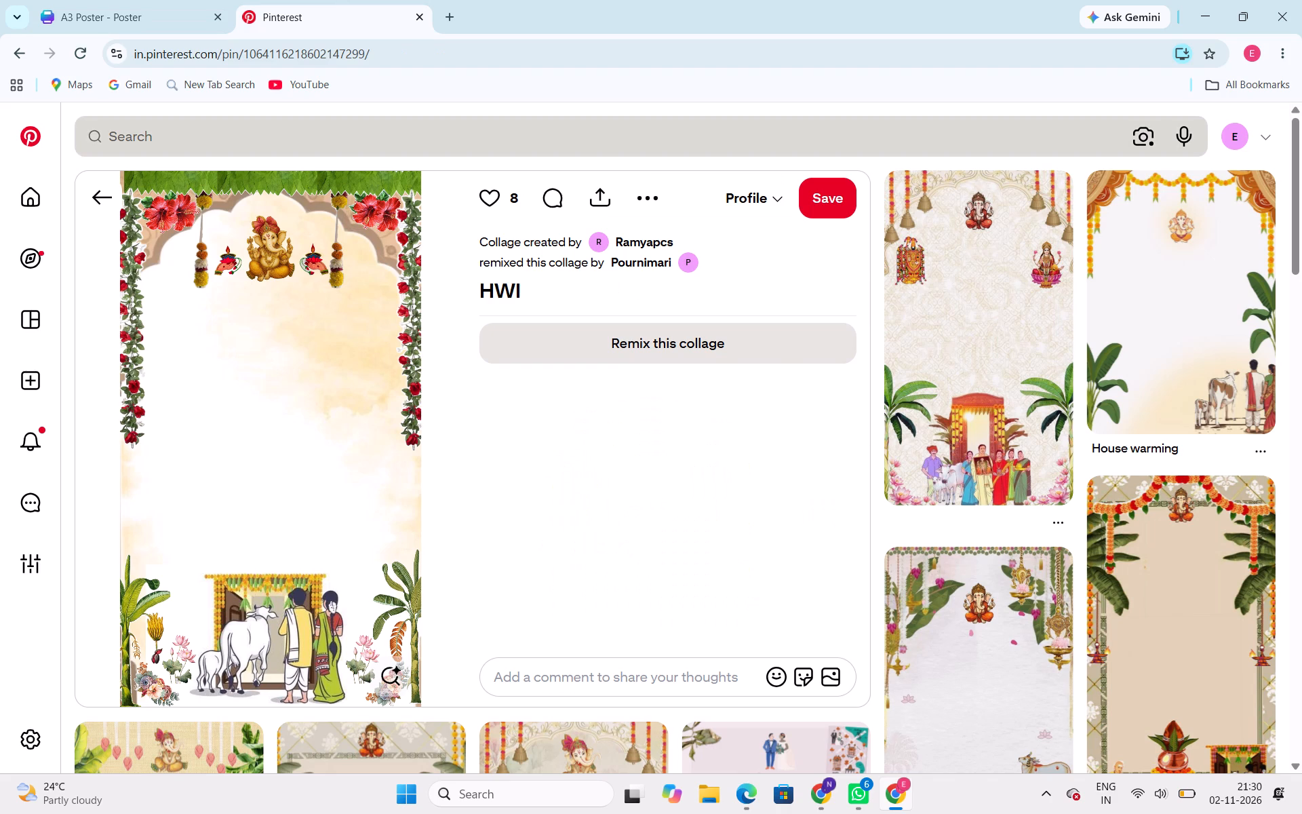
# Search Pinterest for "ganesh line art".
pyautogui.click(263, 150)
pyautogui.write('ganesh')
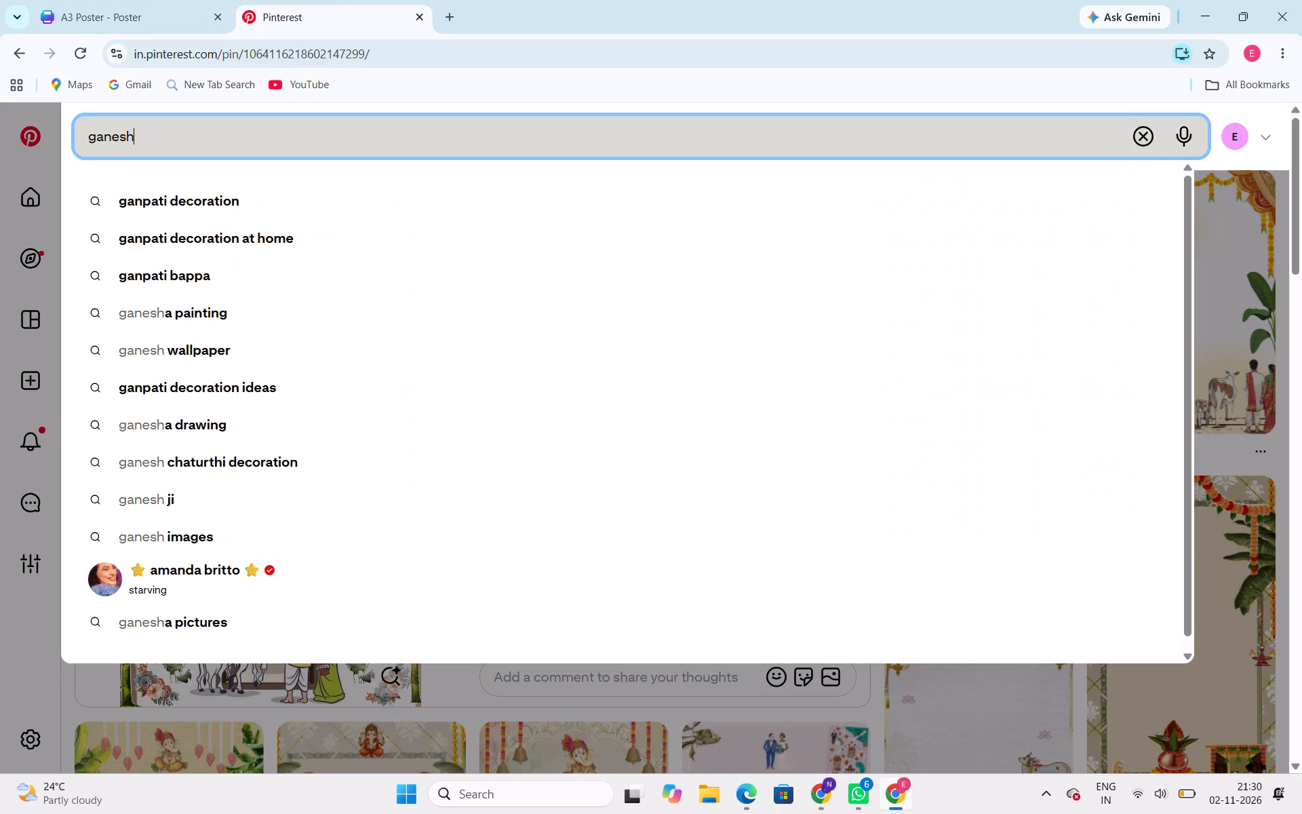
pyautogui.press('space')
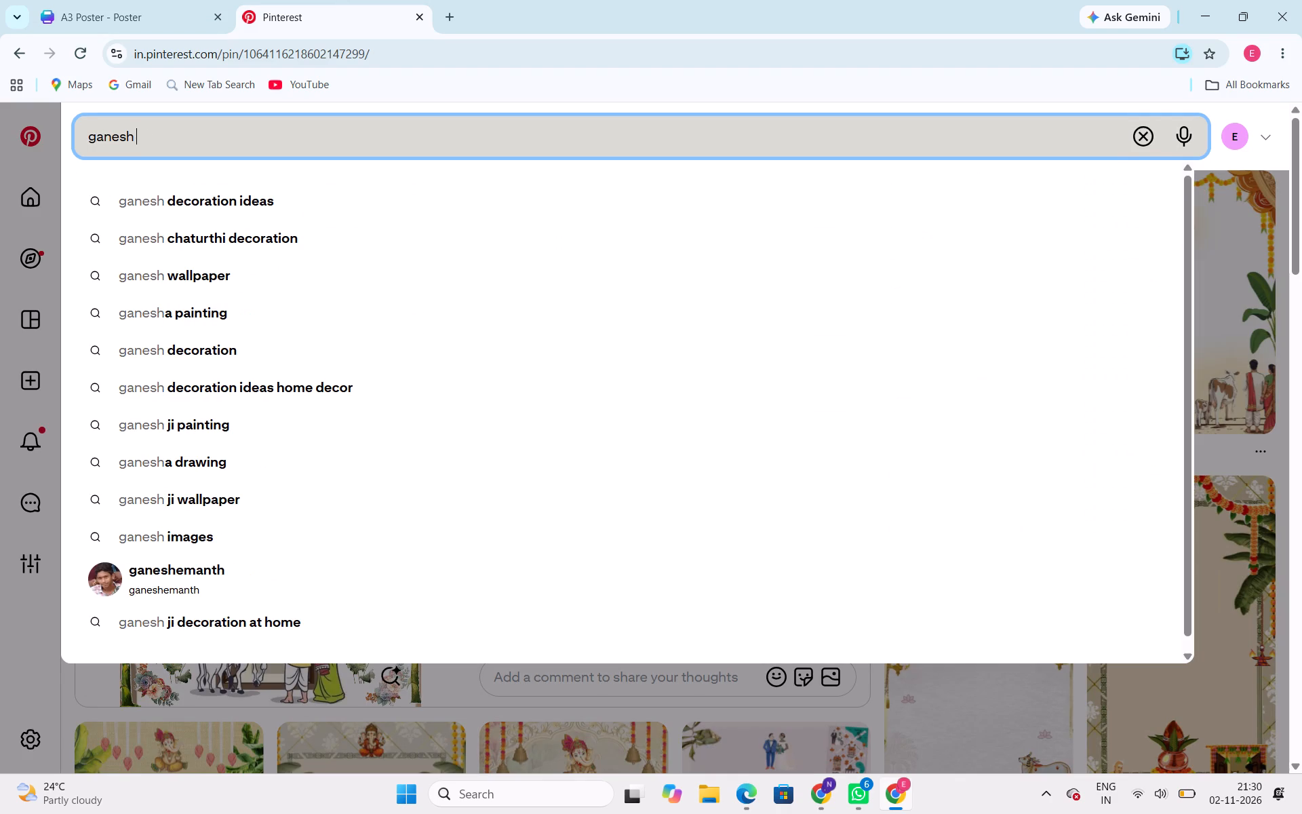
pyautogui.write('line art')
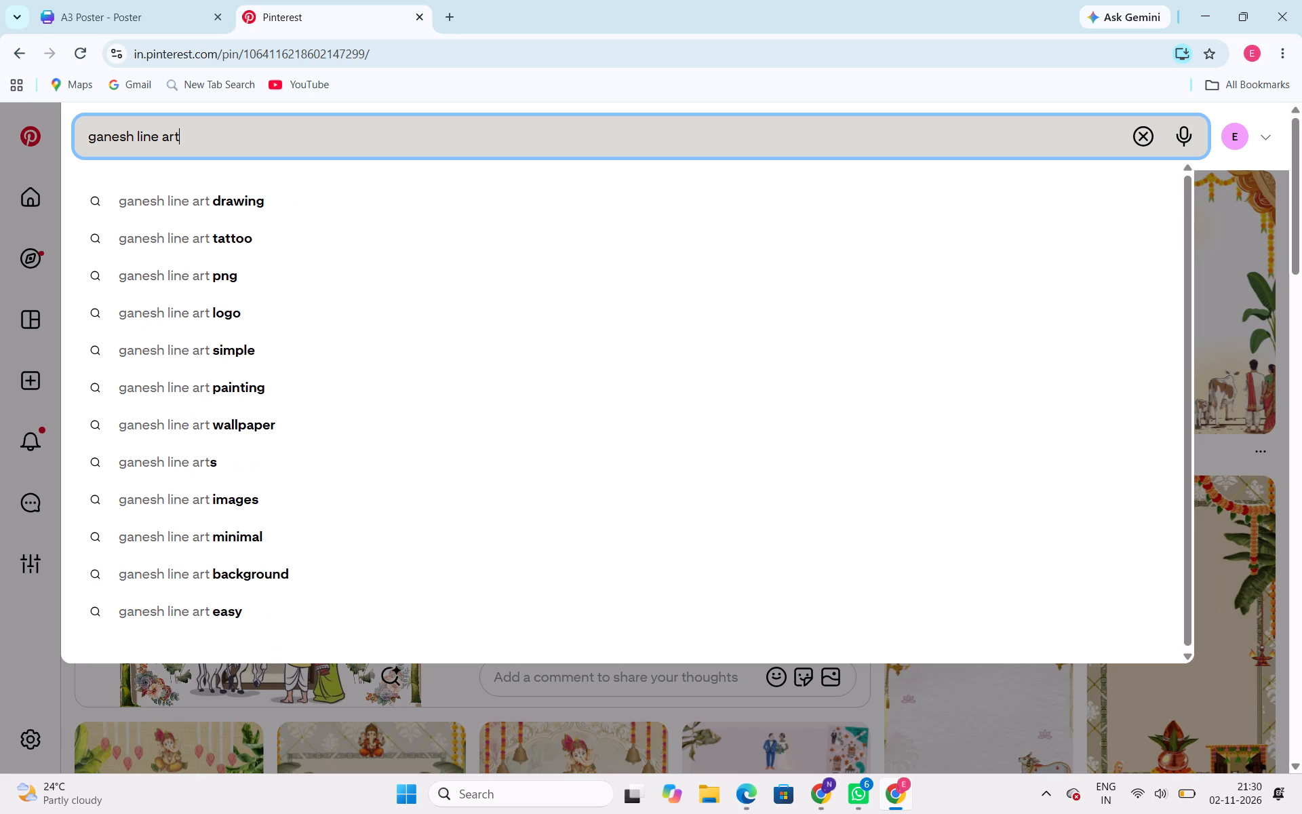
pyautogui.press('Return')
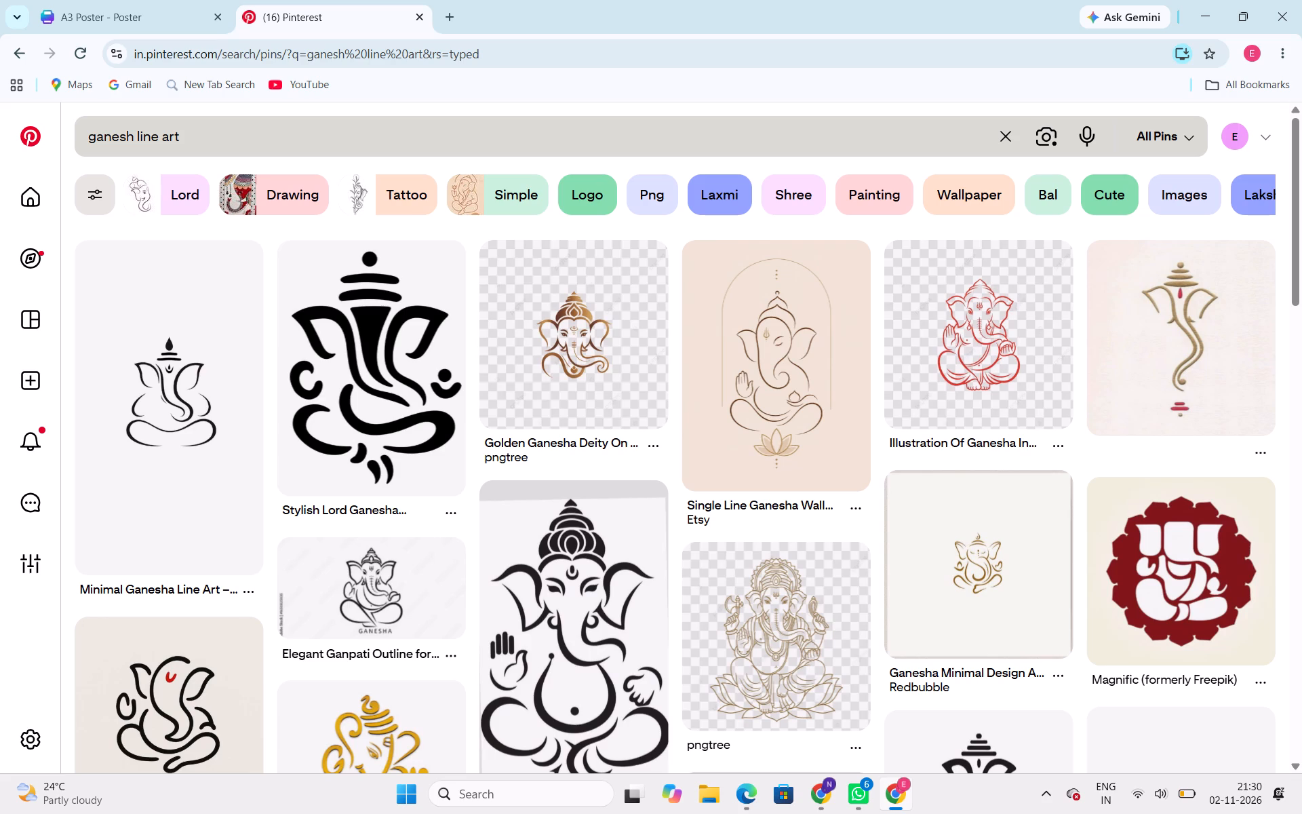
# Switch to Canva and shrink the family and doorway artwork on page 2 to about 70% of the page's width, keeping its lower-left corner fixed.
pyautogui.click(125, 7)
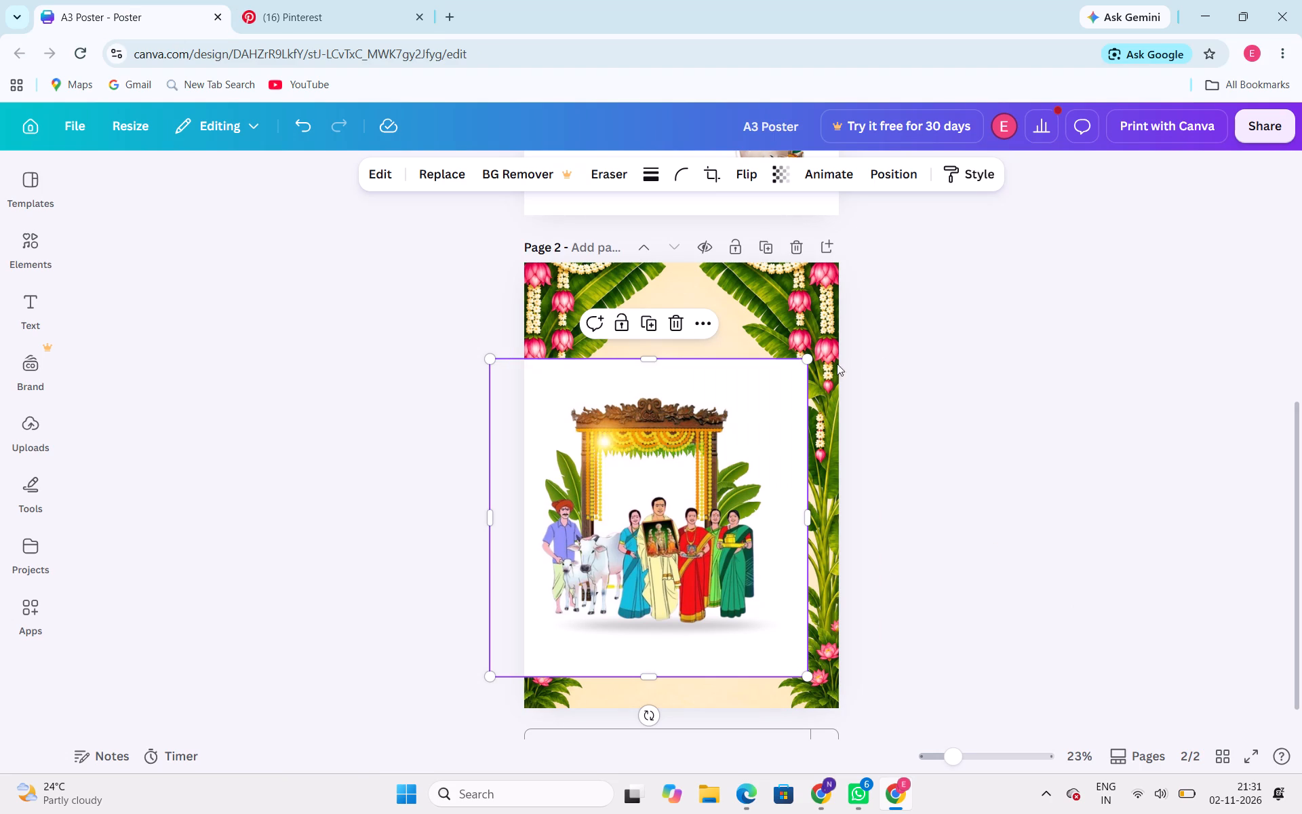
pyautogui.moveTo(804, 360); pyautogui.dragTo(692, 435)
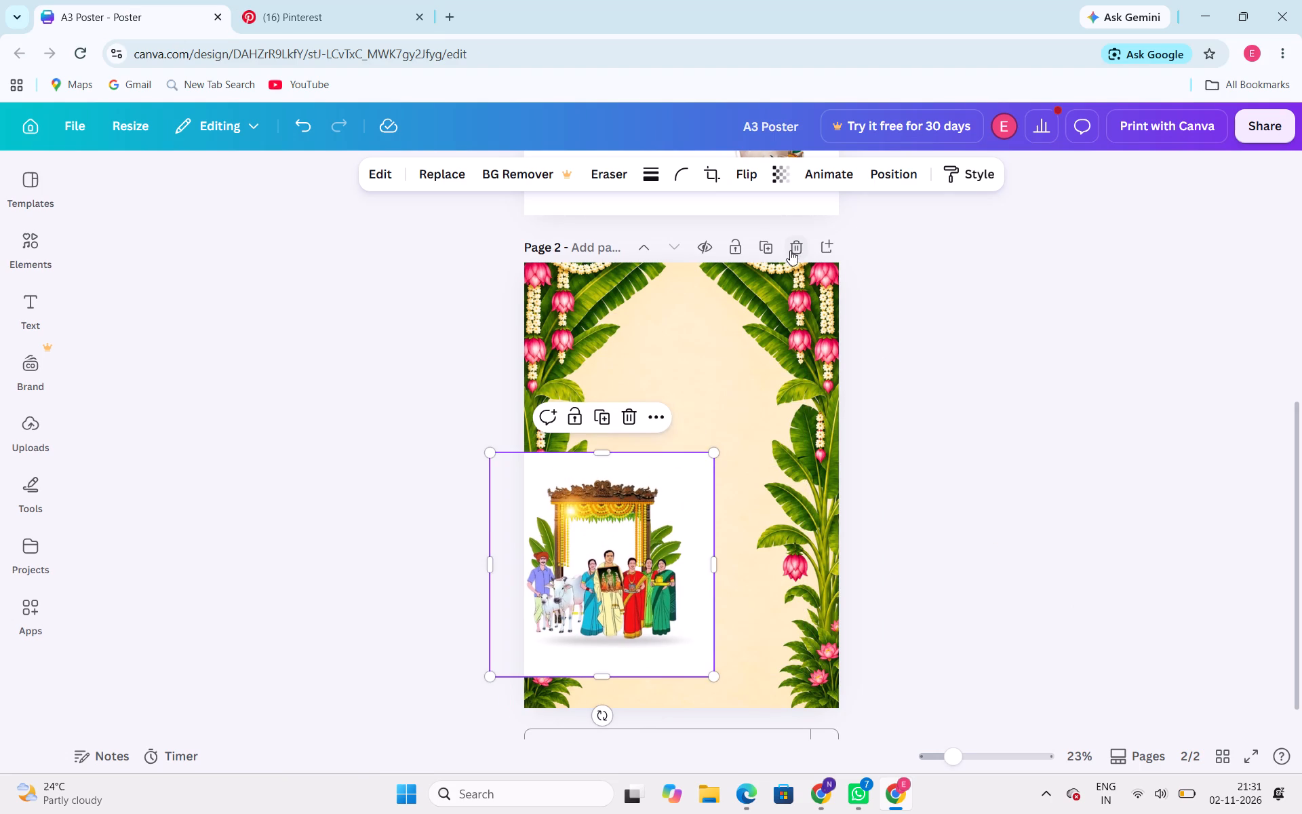
# Add a blank page 3 after page 2 of the poster.
pyautogui.click(823, 247)
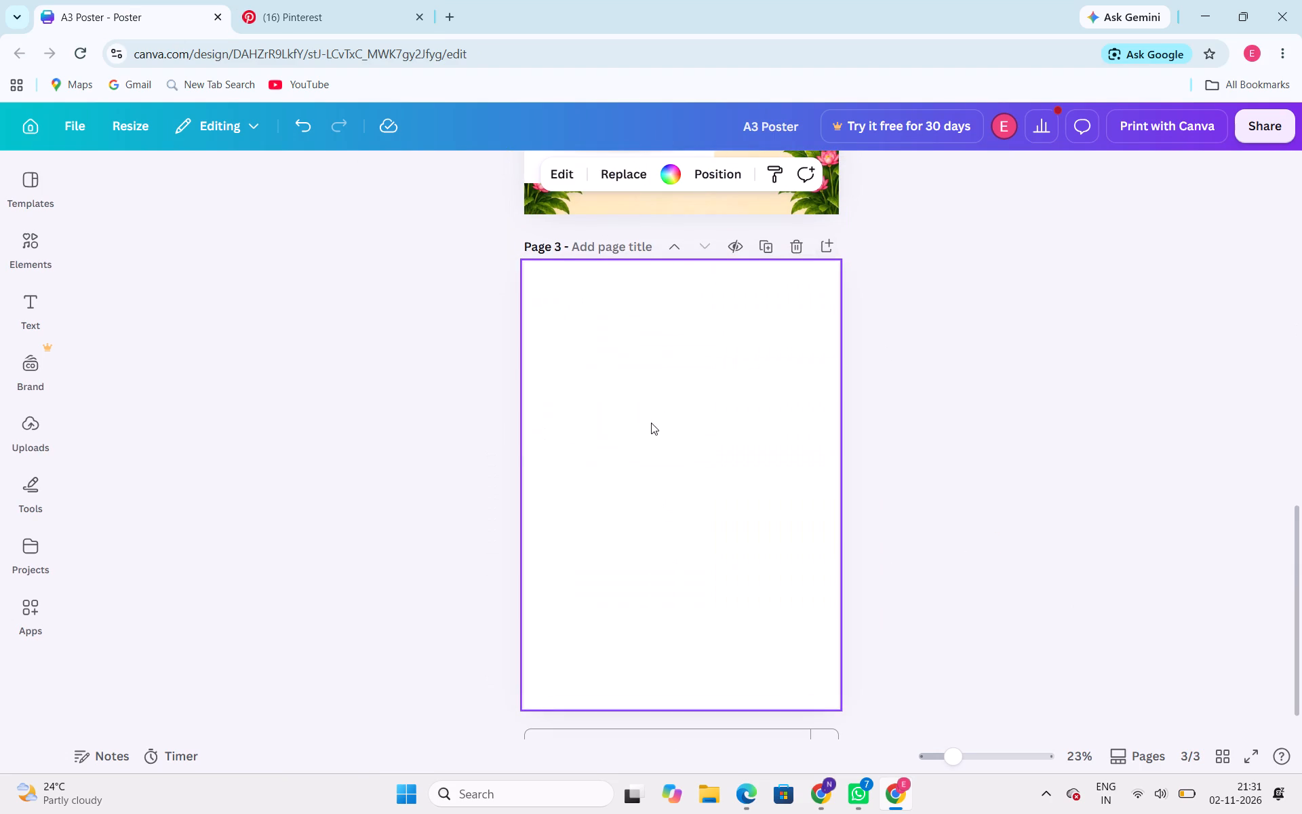
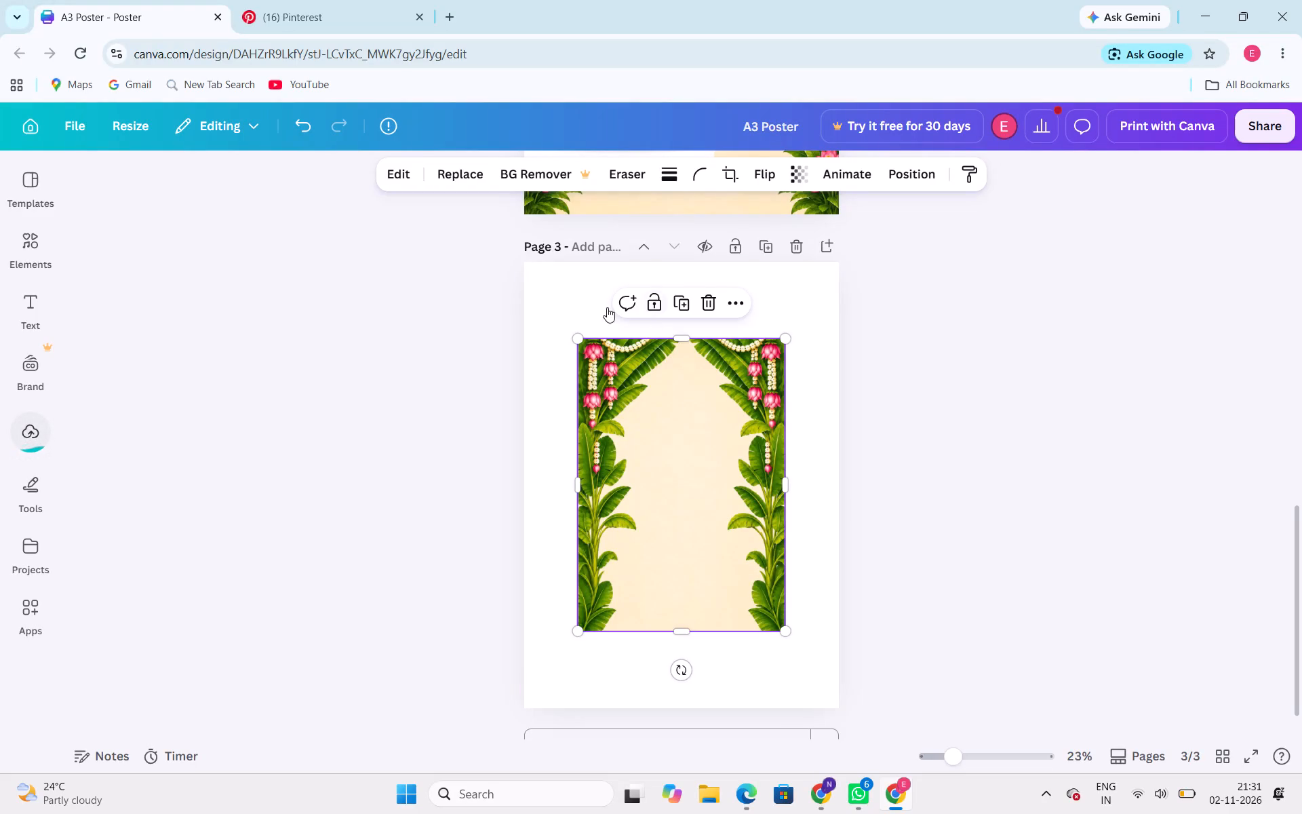
# Enlarge the banana-leaf and lotus garland background image on page 3 from its corners until it fills the whole page.
pyautogui.moveTo(575, 335); pyautogui.dragTo(536, 278)
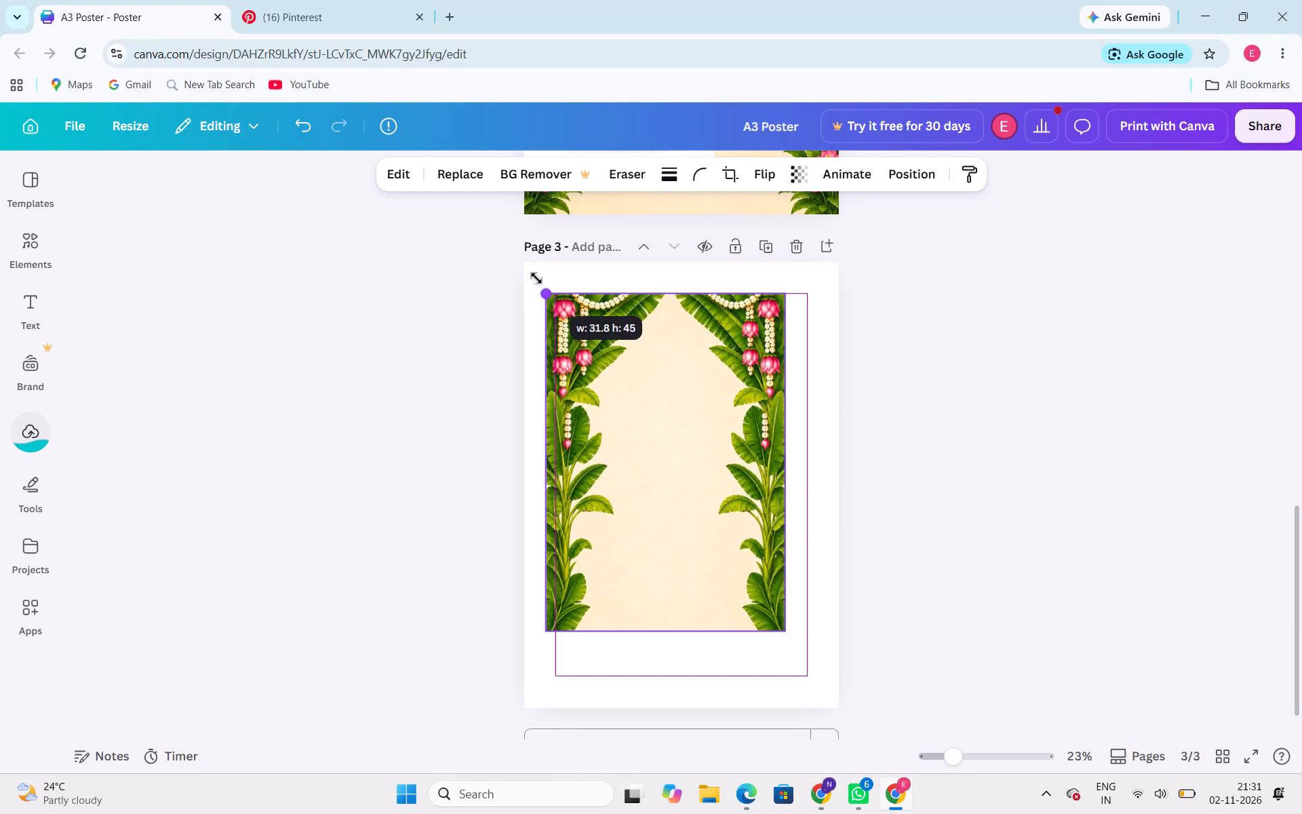
pyautogui.moveTo(536, 278); pyautogui.dragTo(526, 256)
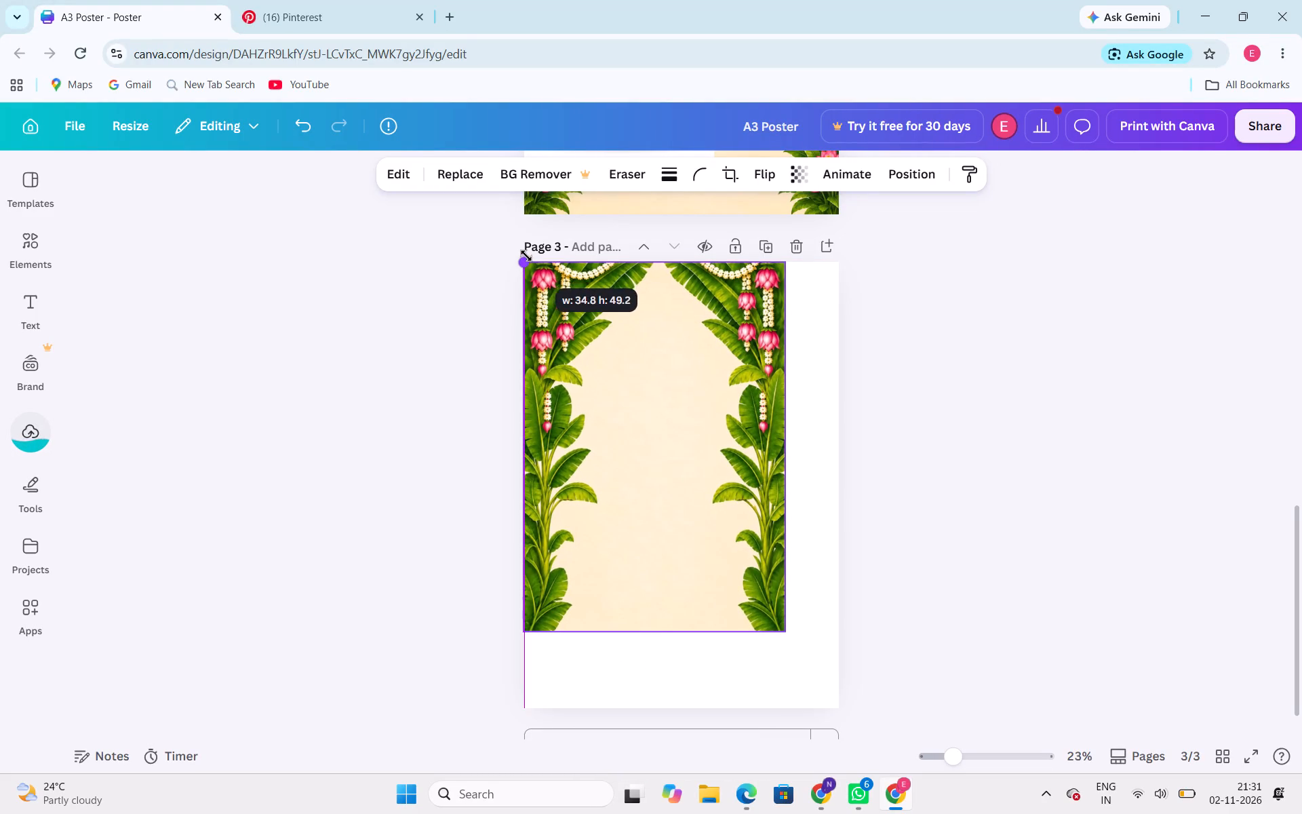
pyautogui.moveTo(526, 256); pyautogui.dragTo(526, 256)
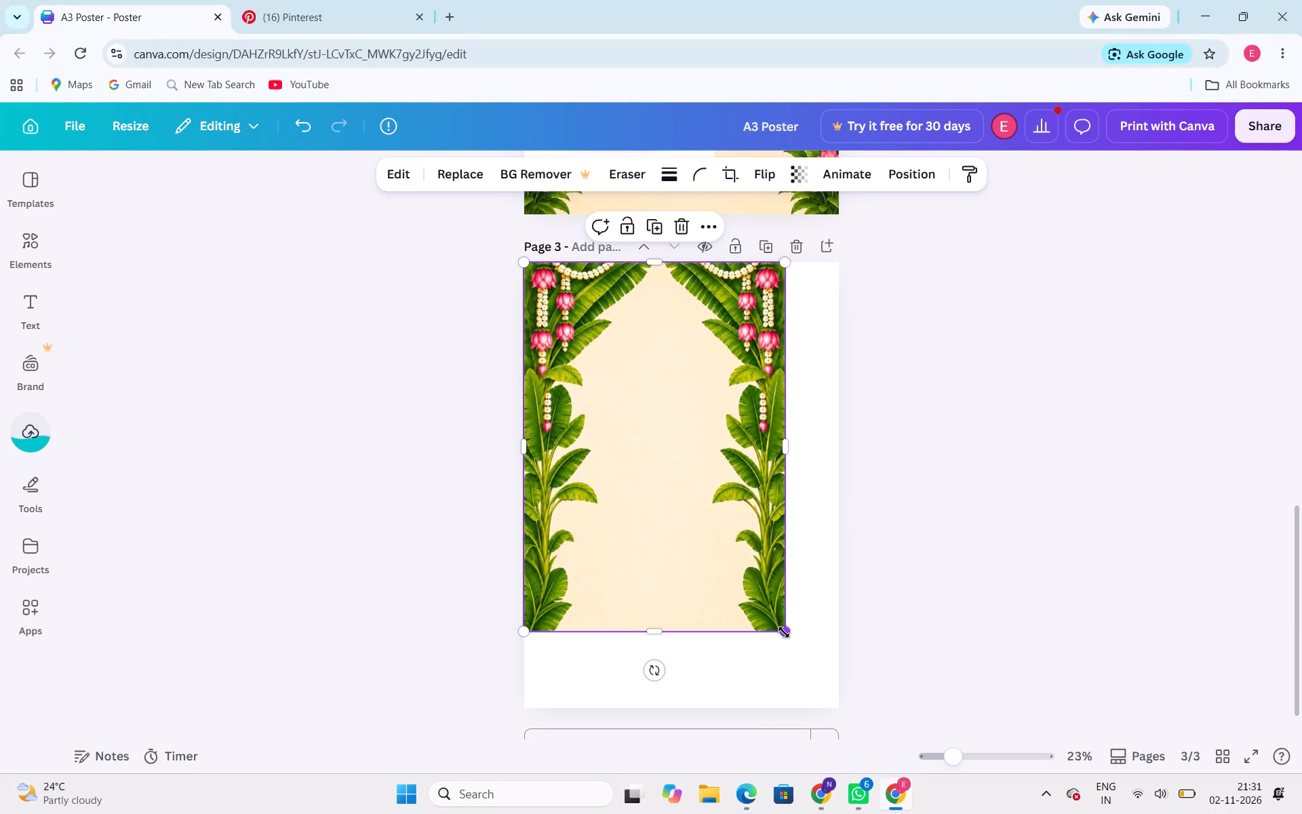
pyautogui.moveTo(785, 633); pyautogui.dragTo(841, 713)
pyautogui.click(1047, 570)
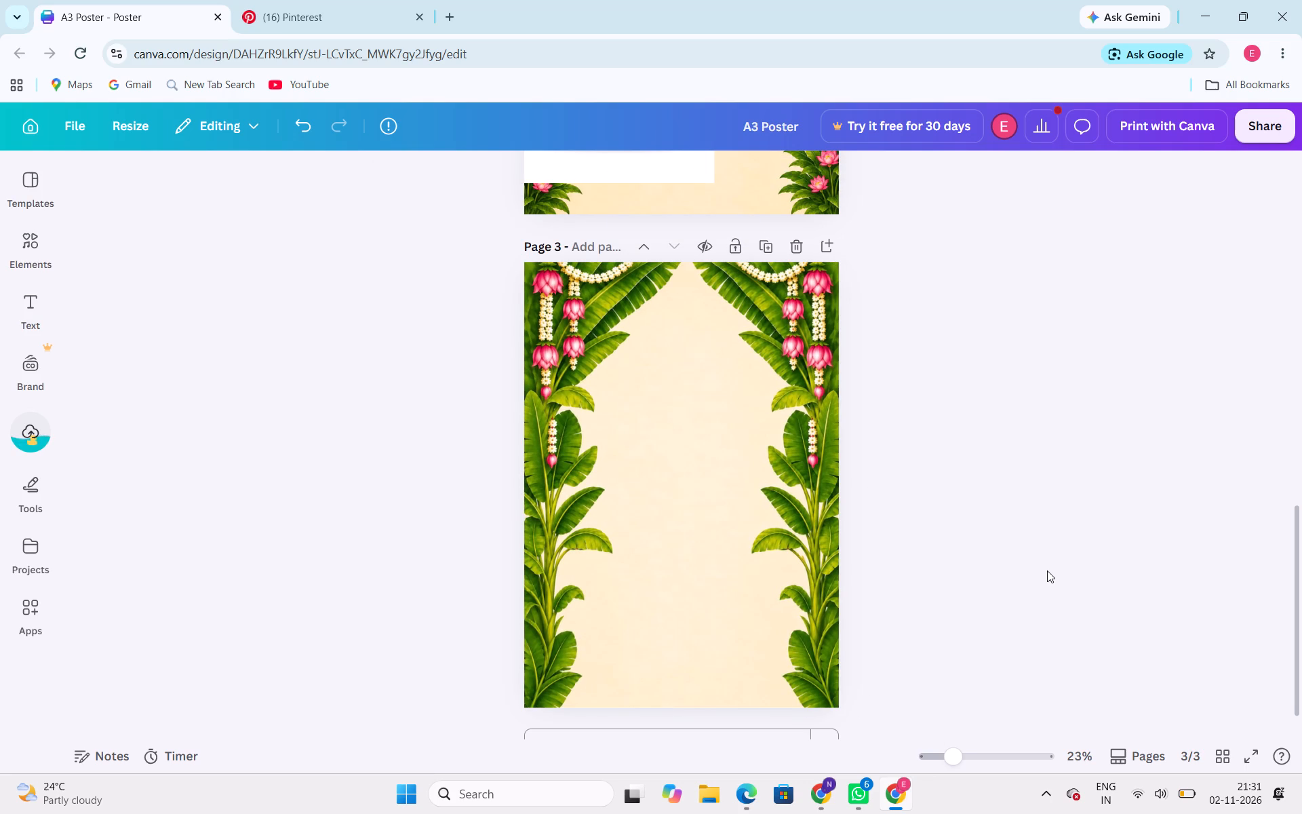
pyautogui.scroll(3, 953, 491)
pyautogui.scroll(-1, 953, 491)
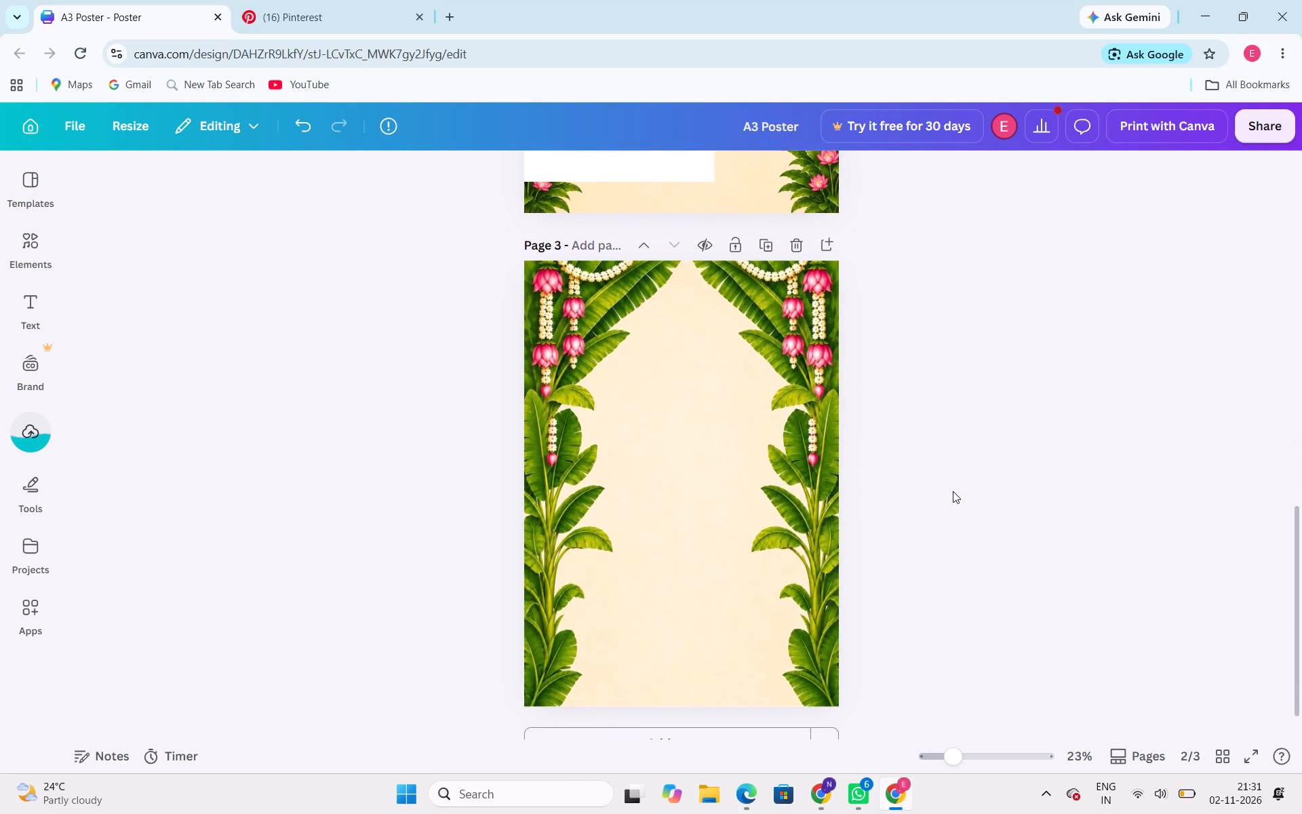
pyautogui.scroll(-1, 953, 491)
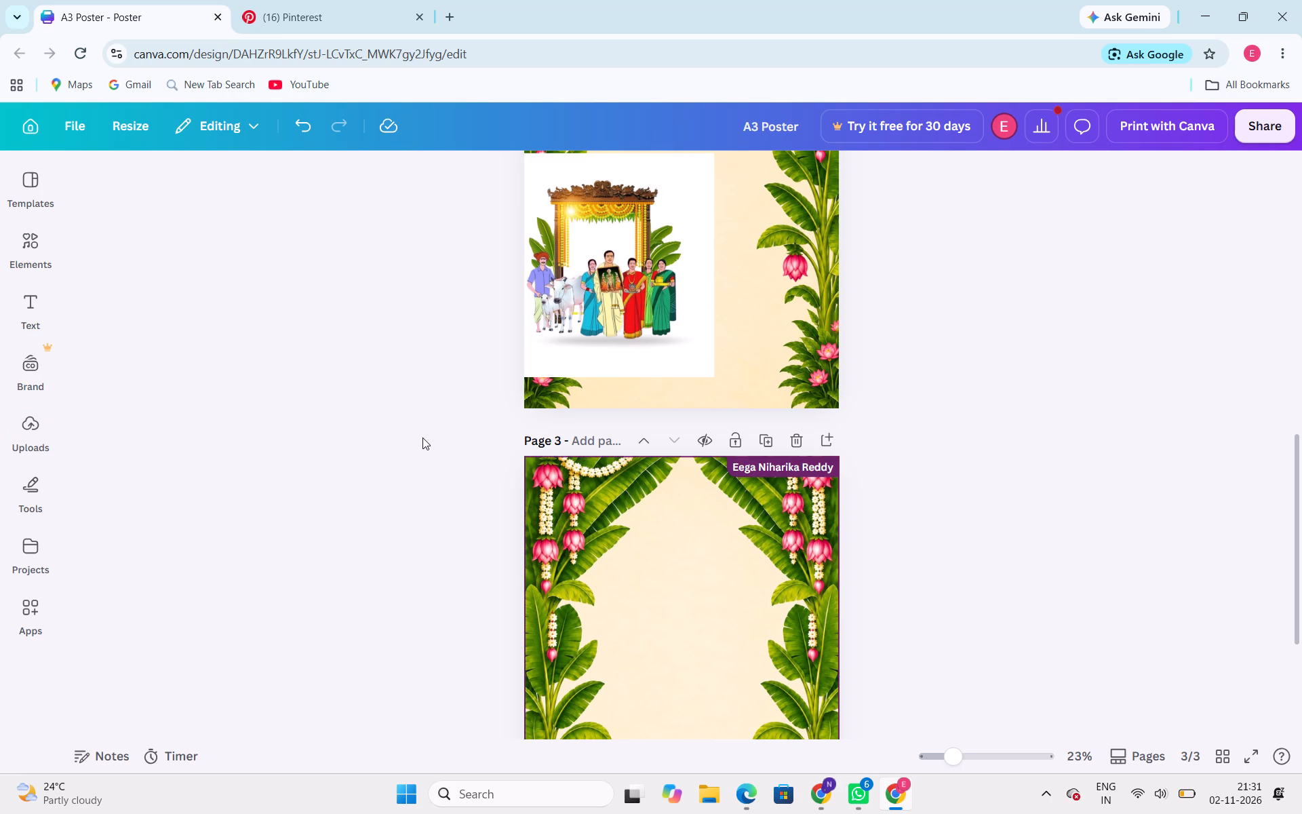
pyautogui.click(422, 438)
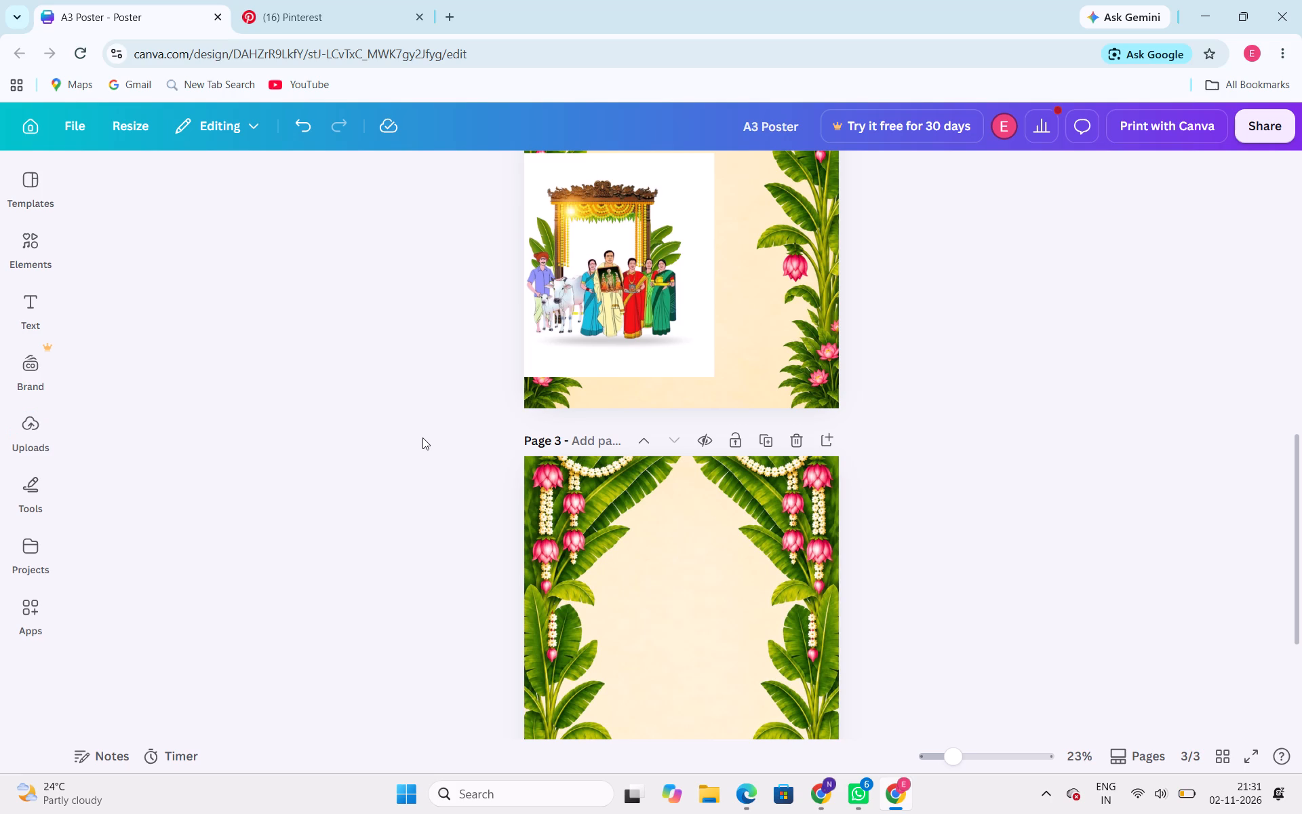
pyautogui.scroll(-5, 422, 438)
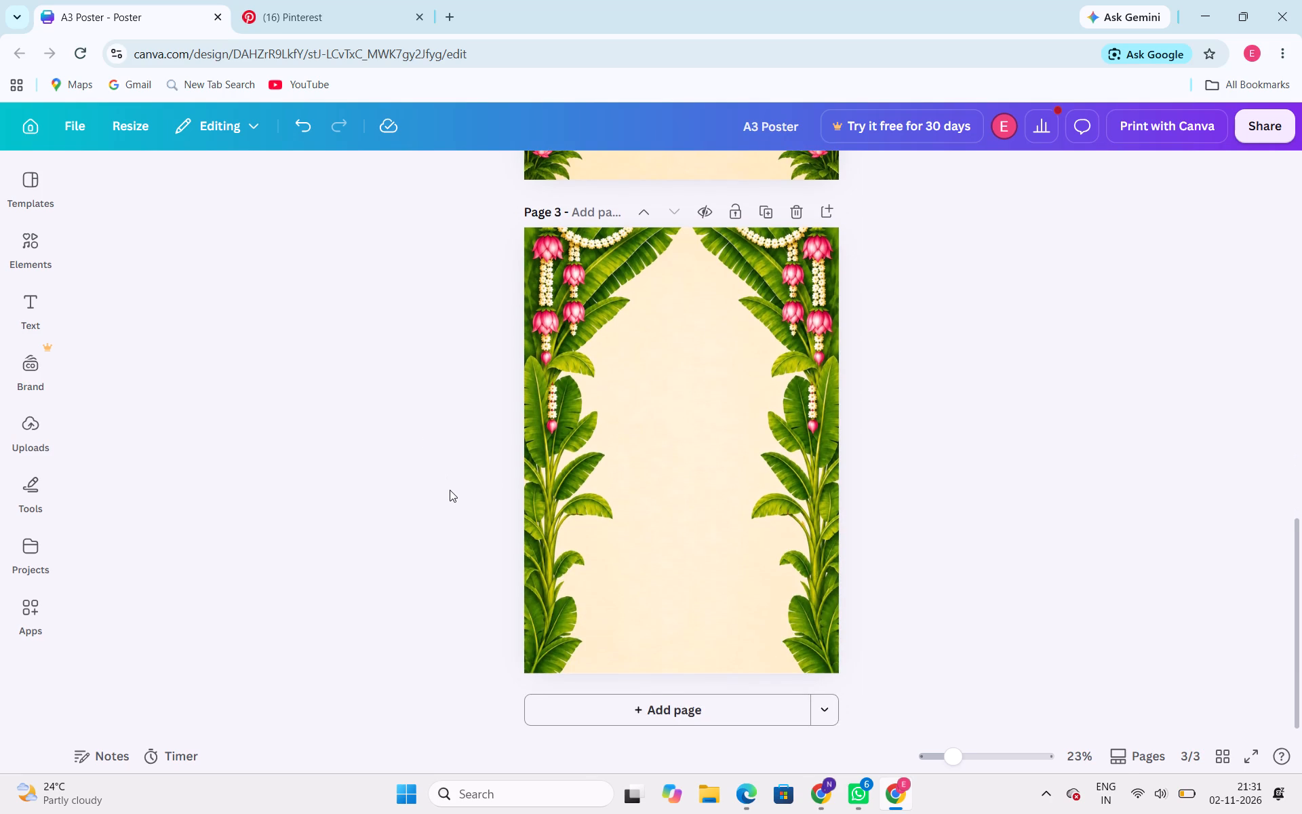
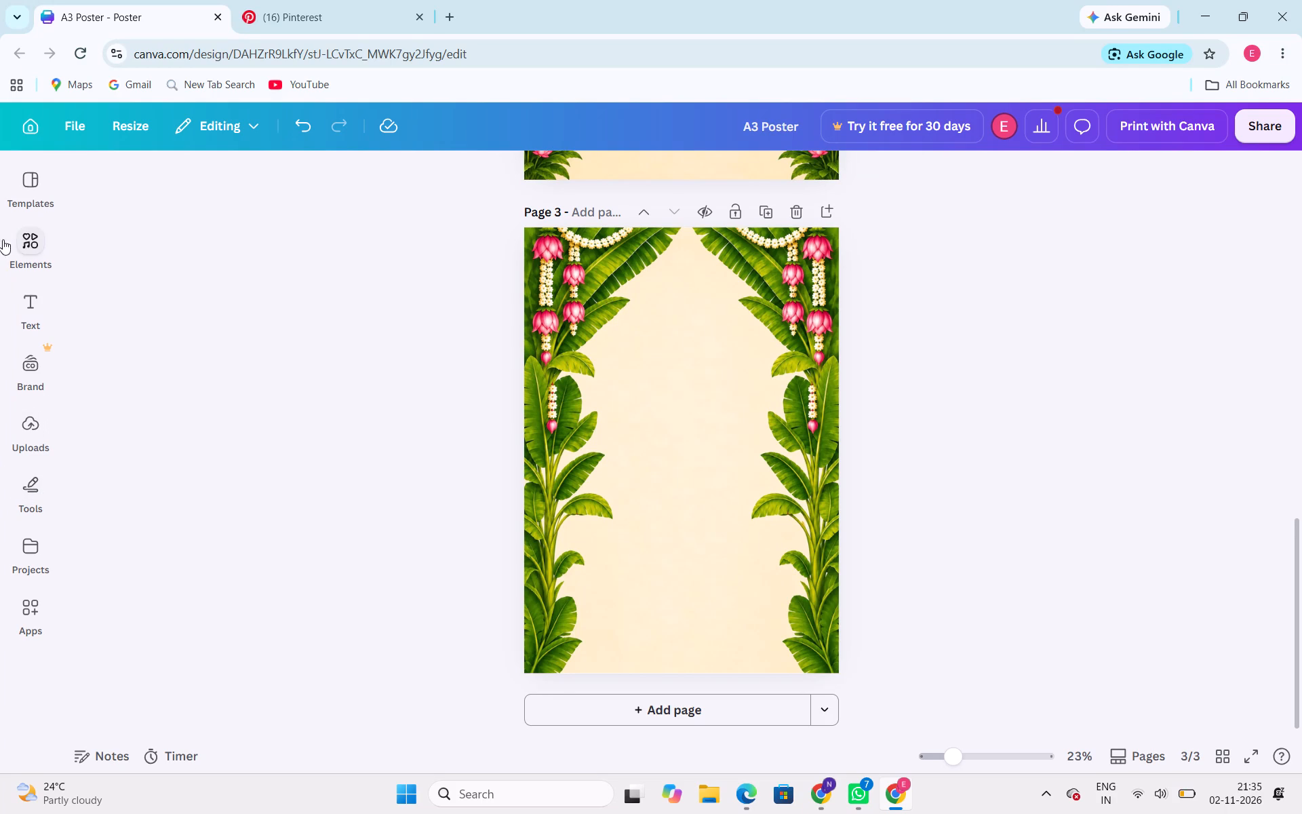
# Search Google for "background remove" in a new browser tab.
pyautogui.scroll(2, 251, 363)
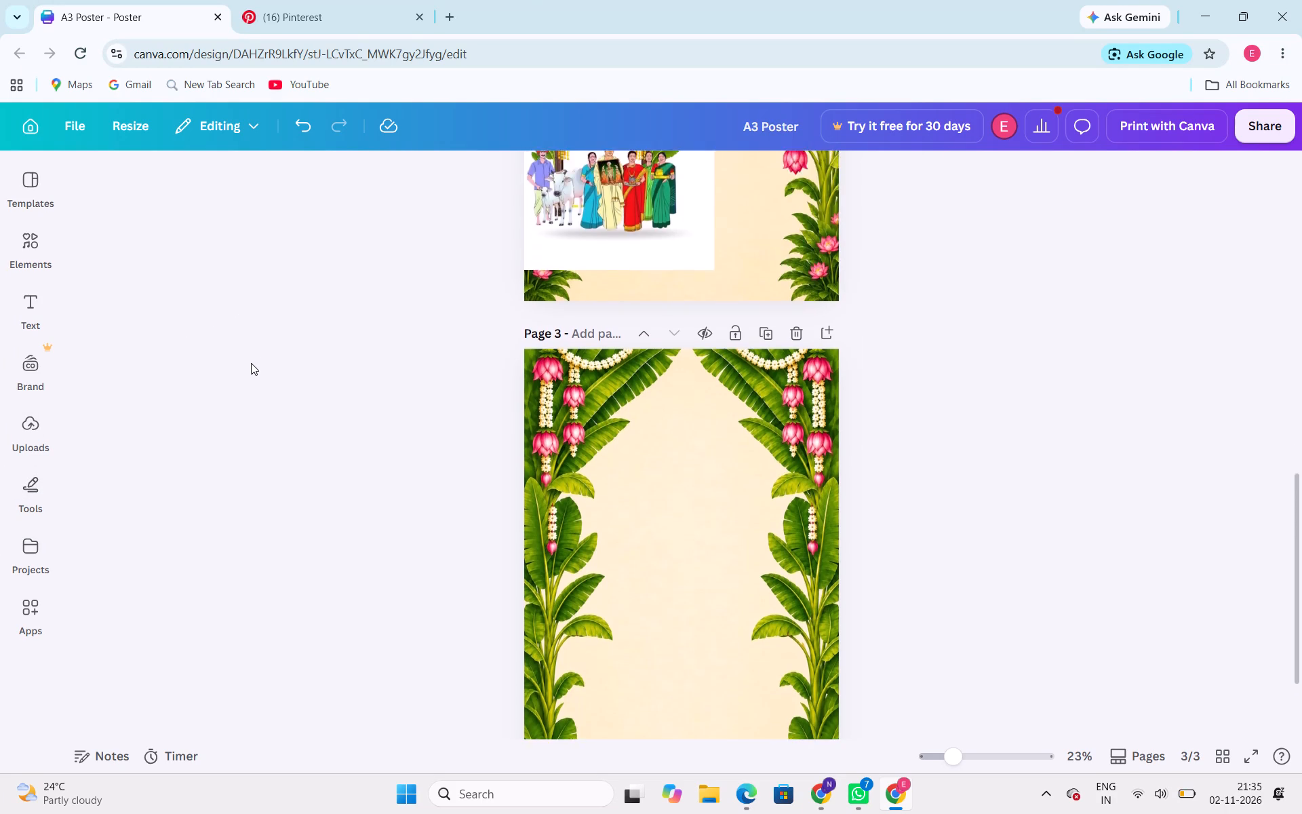
pyautogui.scroll(1, 251, 363)
pyautogui.click(448, 7)
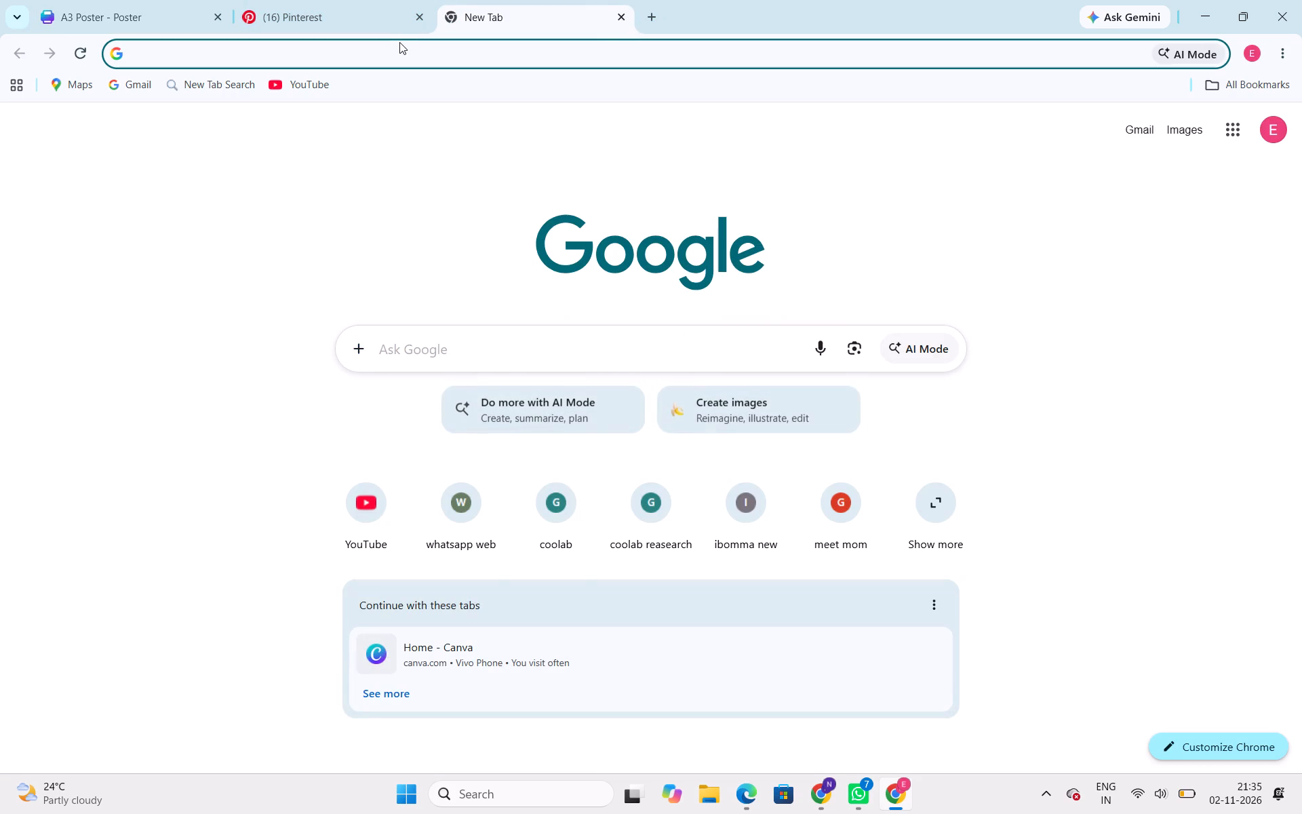
pyautogui.write('backg')
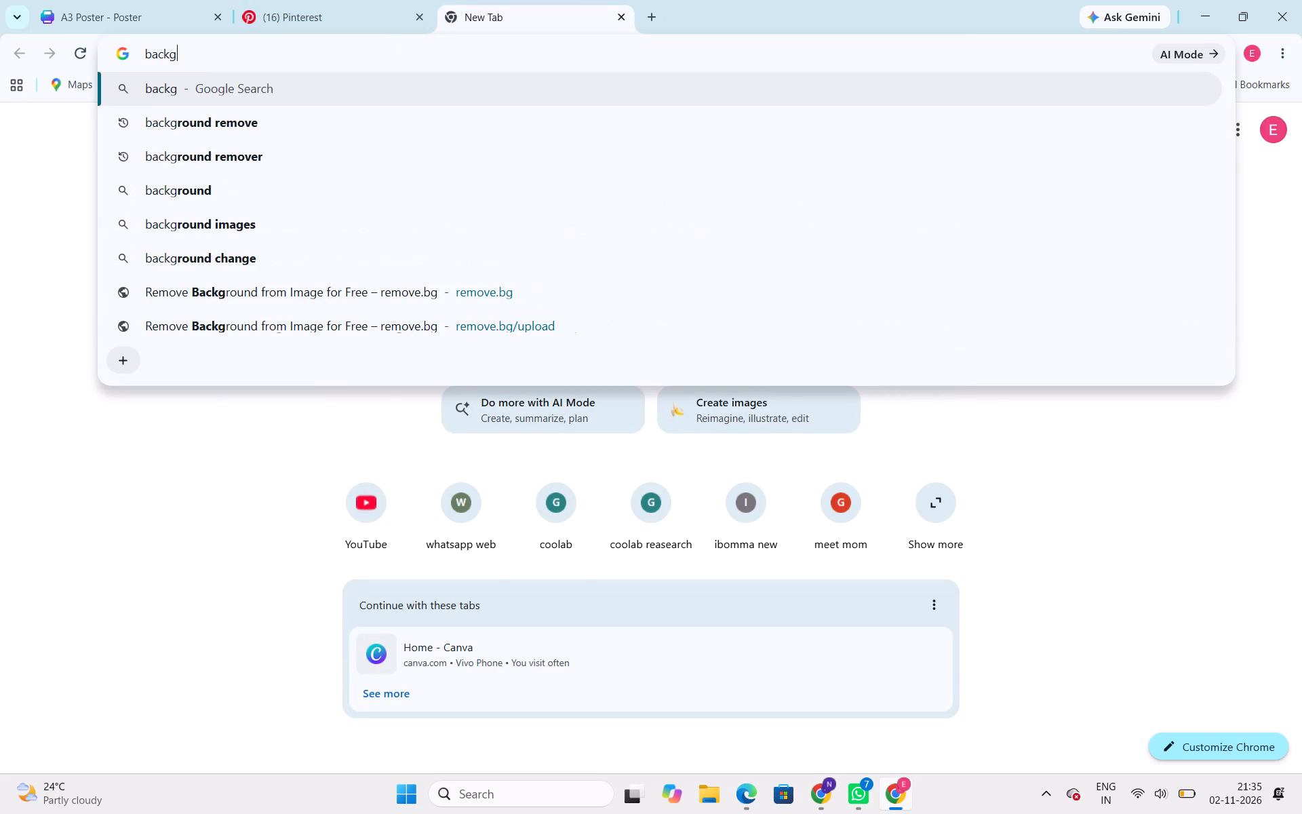
pyautogui.click(391, 125)
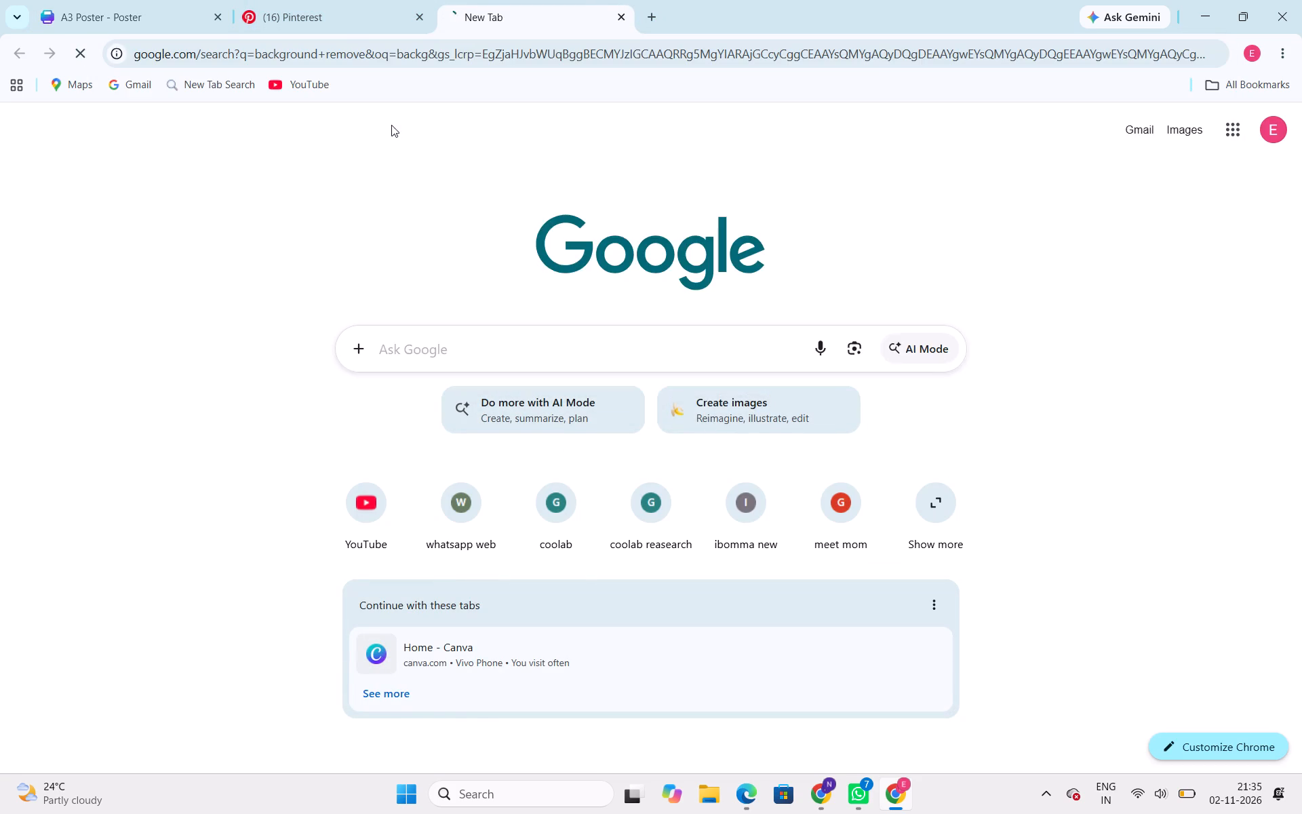
# Return to the Canva poster and copy the family and doorway artwork from page 2 onto page 3.
pyautogui.click(328, 0)
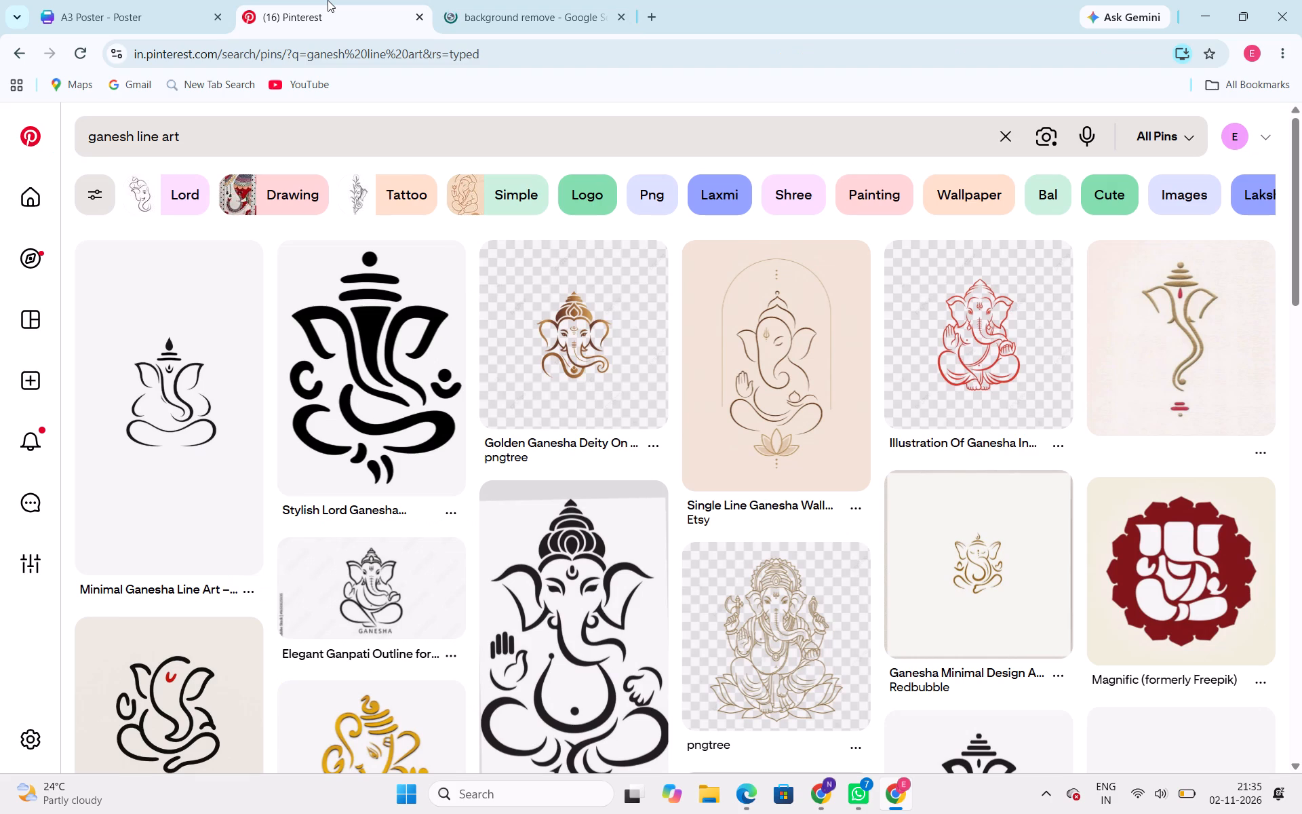
pyautogui.click(201, 0)
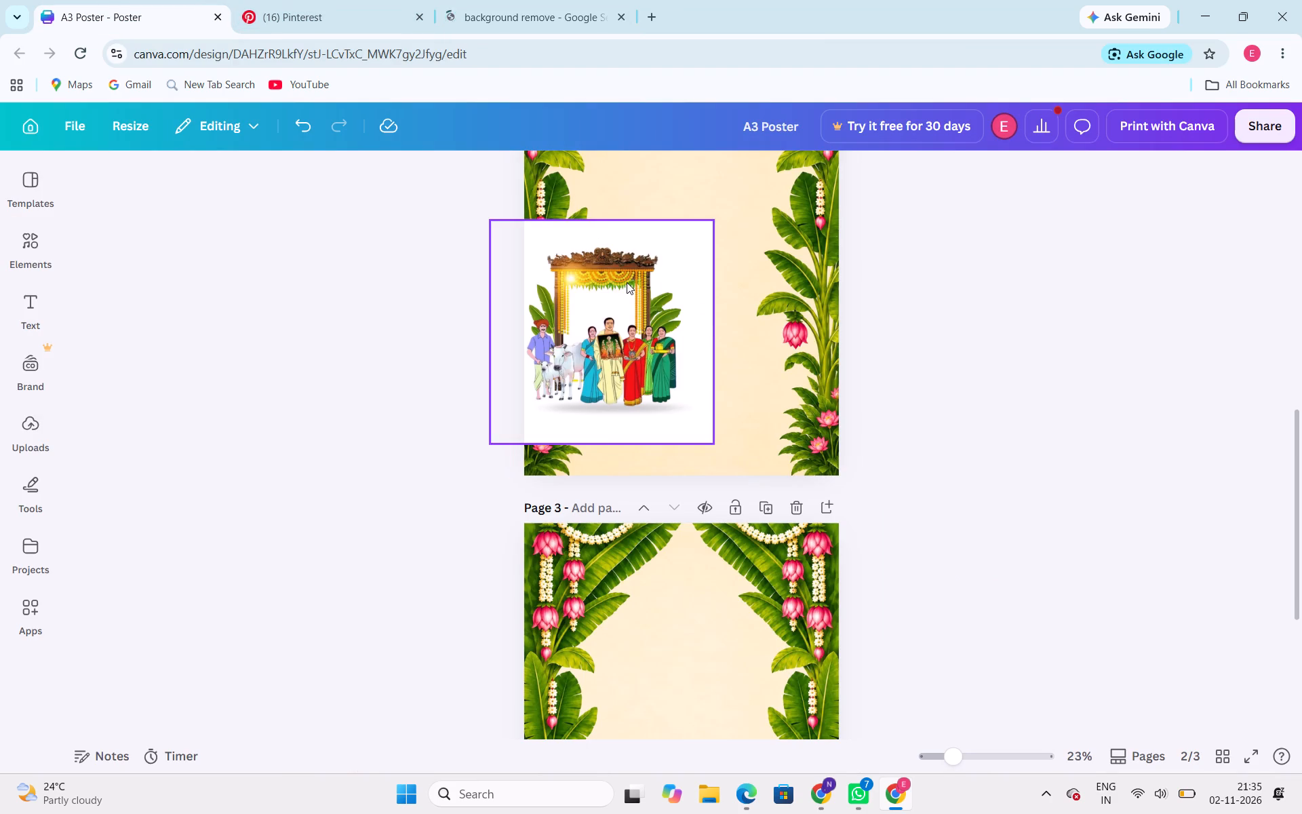
pyautogui.click(627, 282)
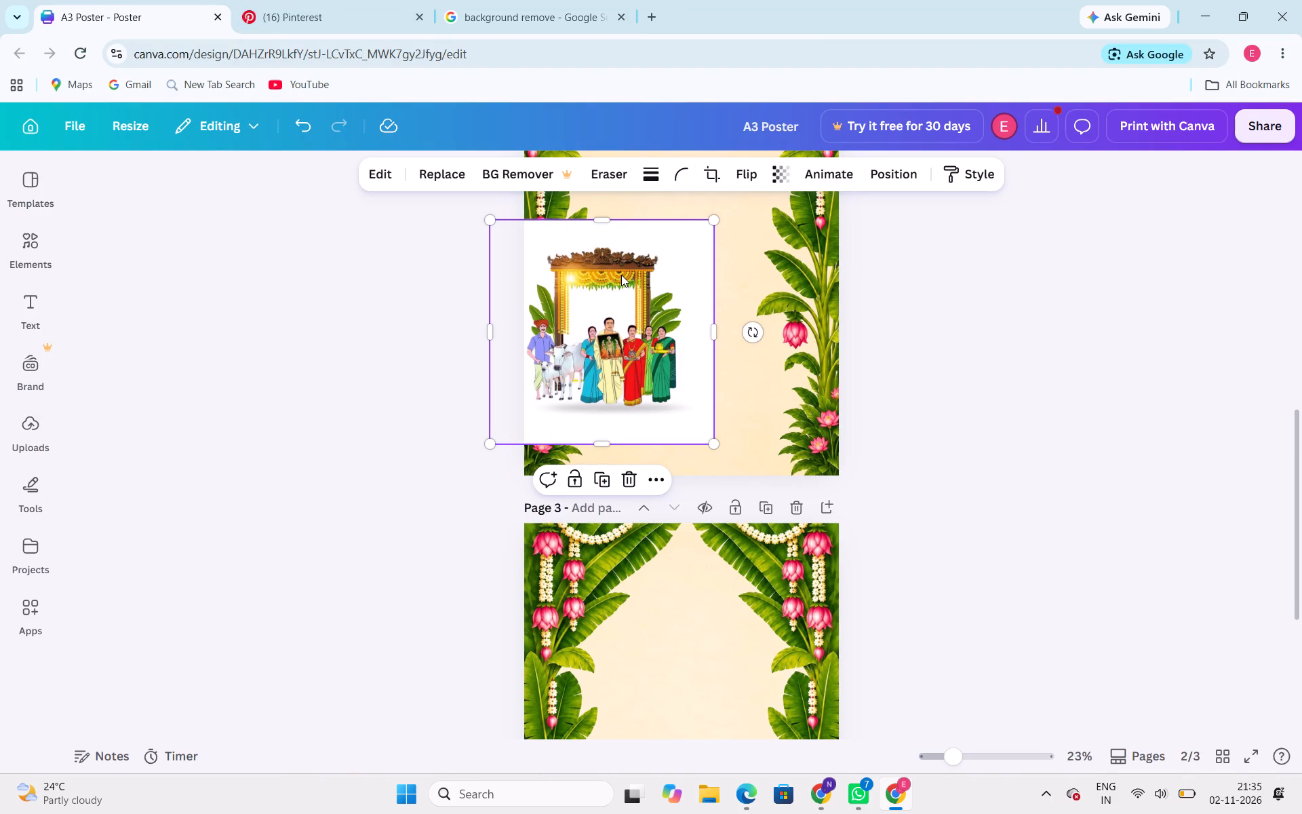
pyautogui.hotkey('ctrl', 'c')
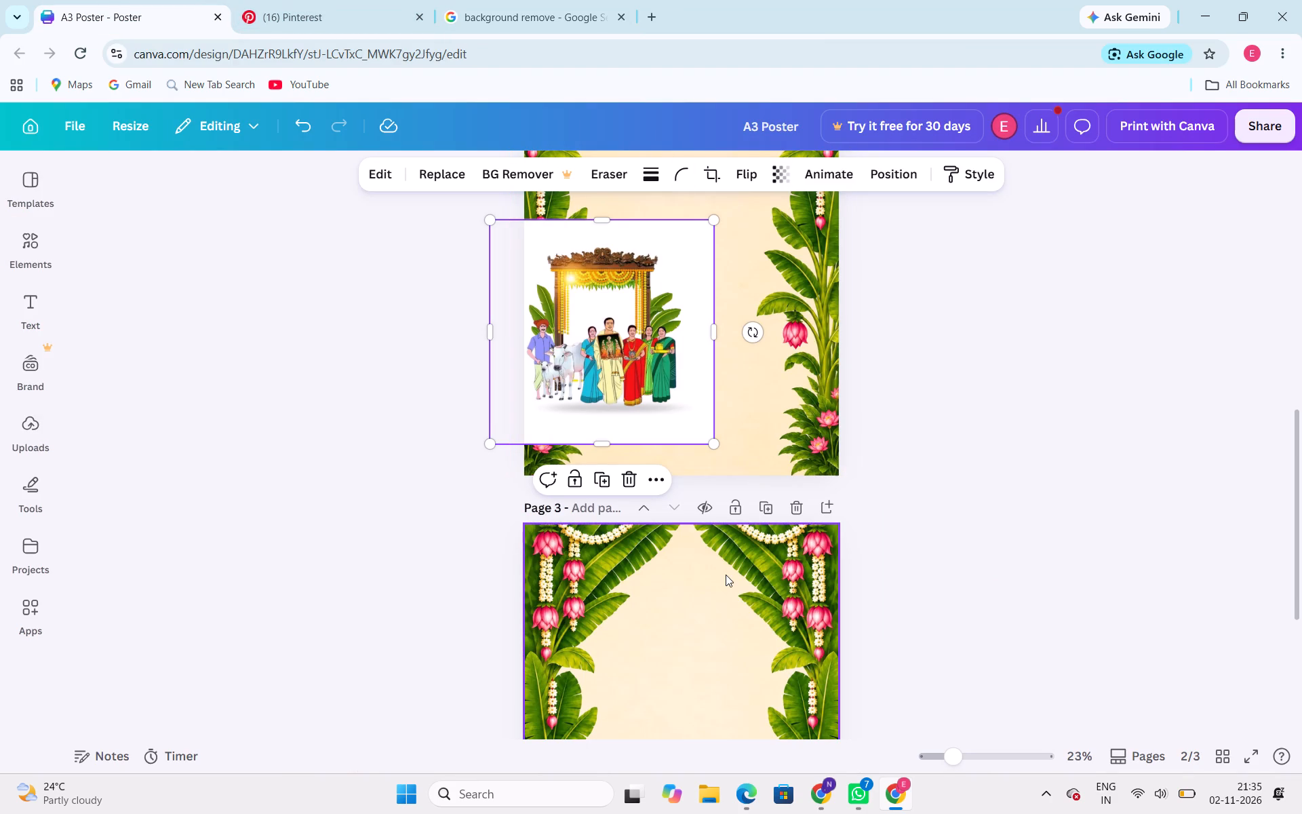
pyautogui.click(719, 610)
pyautogui.hotkey('ctrl', 'v')
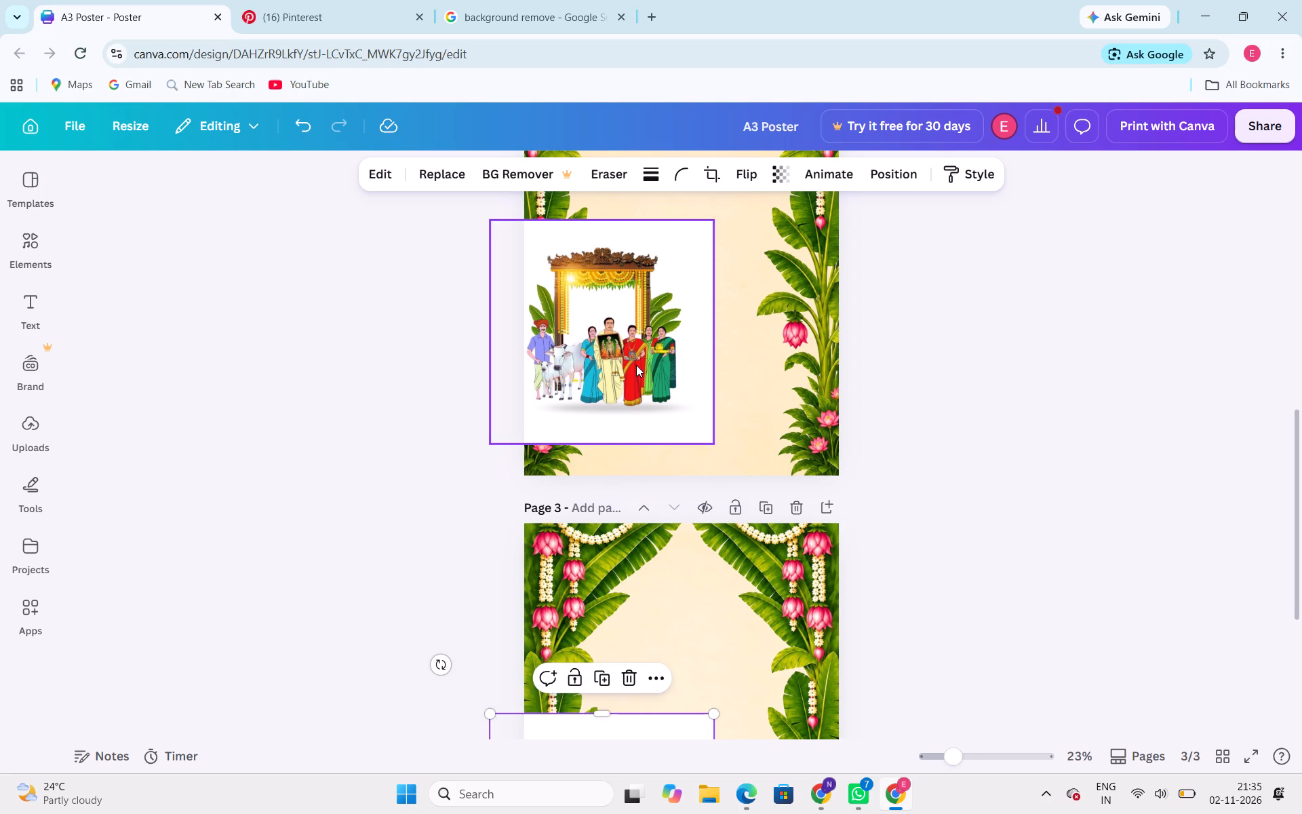
# Delete the first two pages, keeping only the banana-leaf page with the copied family artwork.
pyautogui.scroll(2, 654, 351)
pyautogui.click(800, 231)
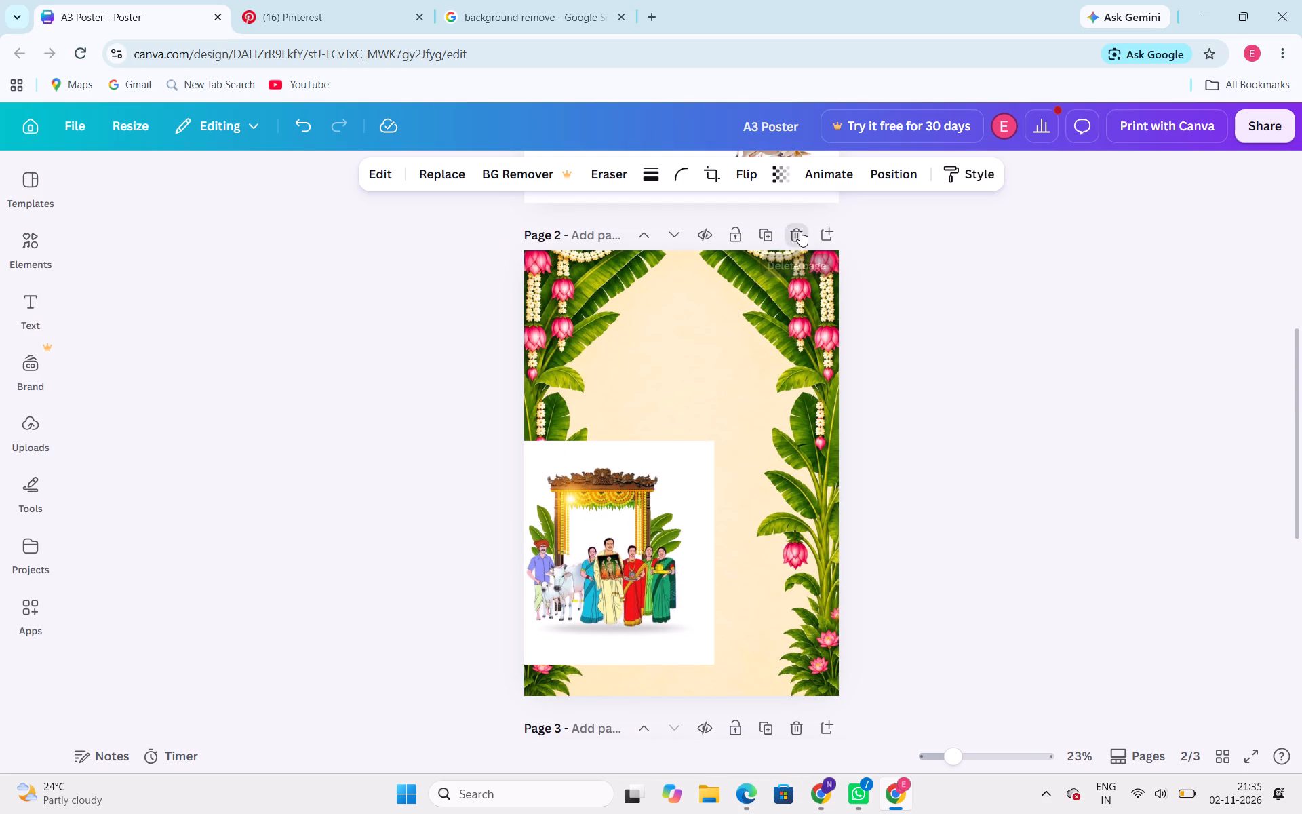
pyautogui.scroll(6, 747, 296)
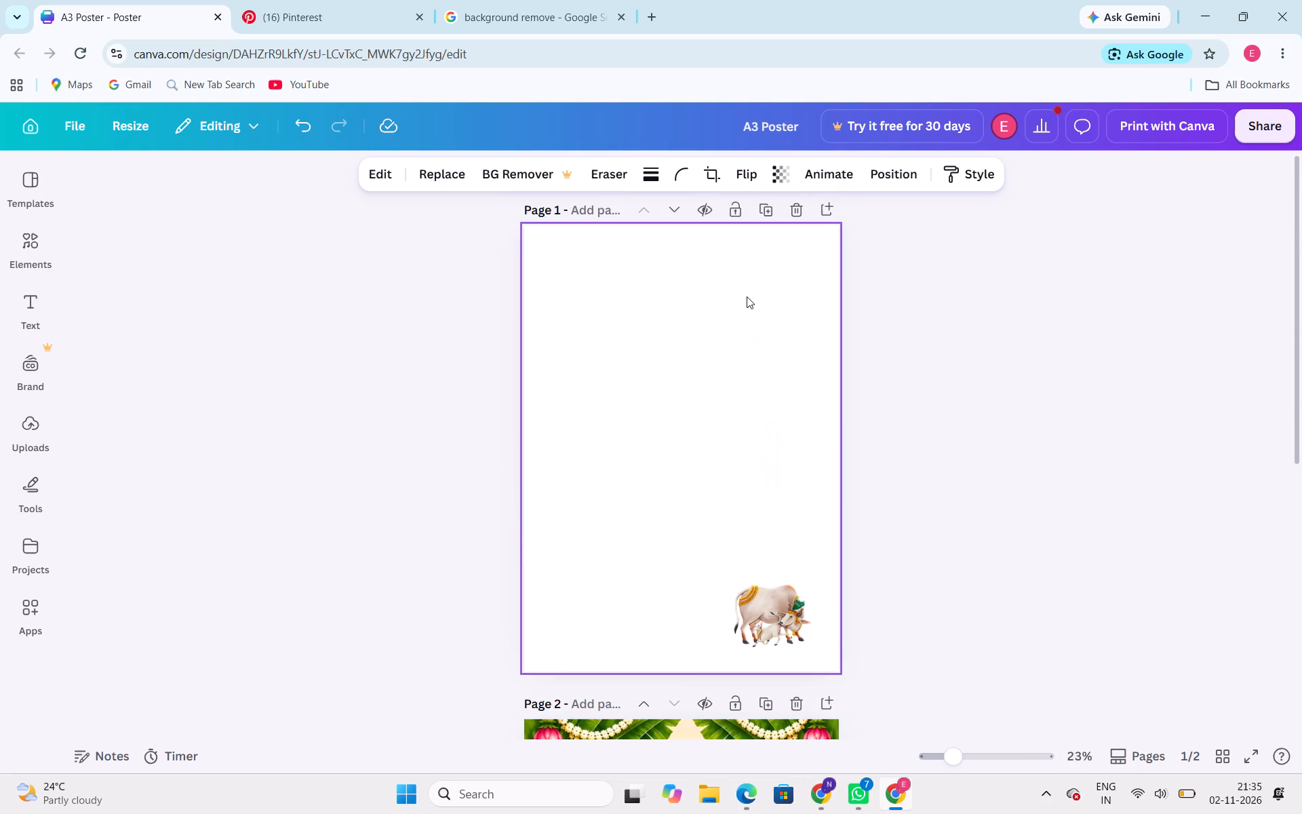
pyautogui.click(806, 202)
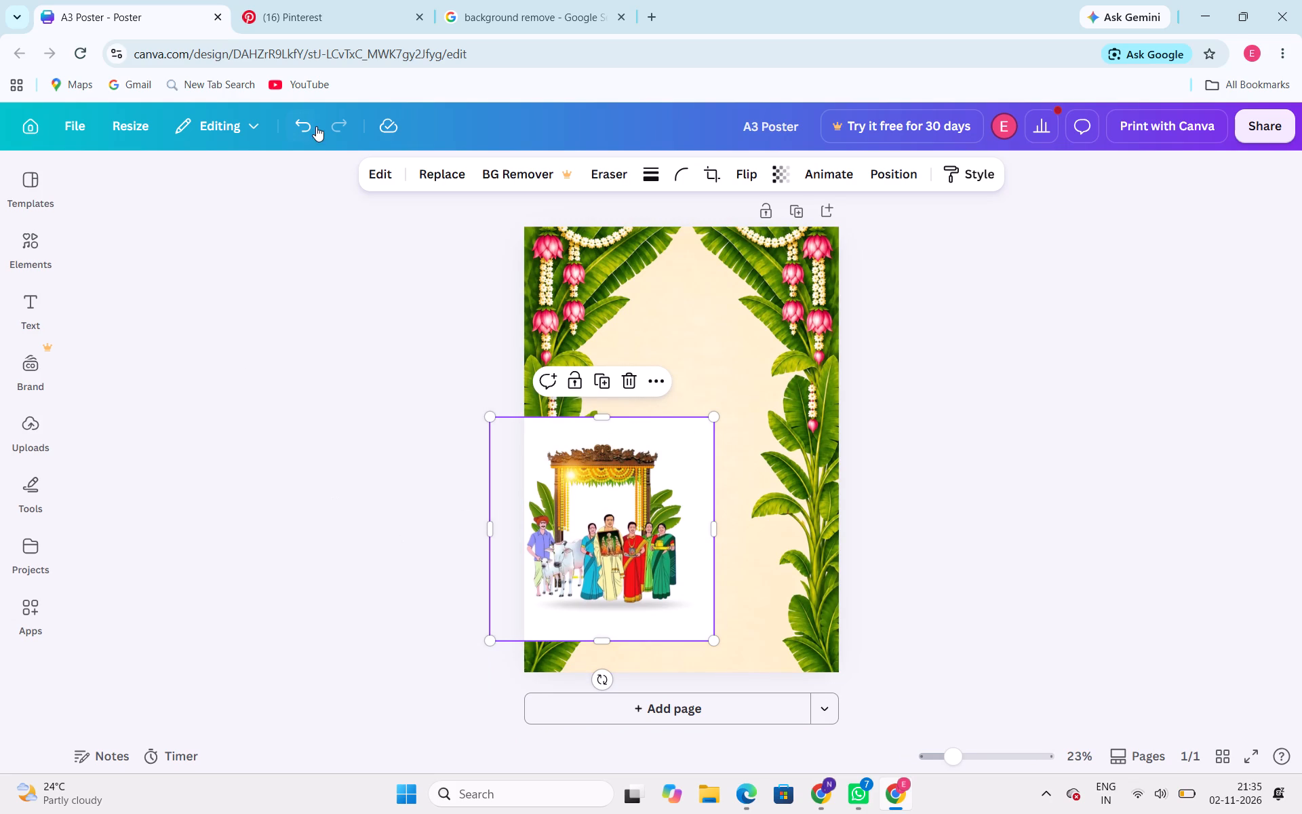
# Open the remove.bg website from the Google background-remove results.
pyautogui.click(402, 0)
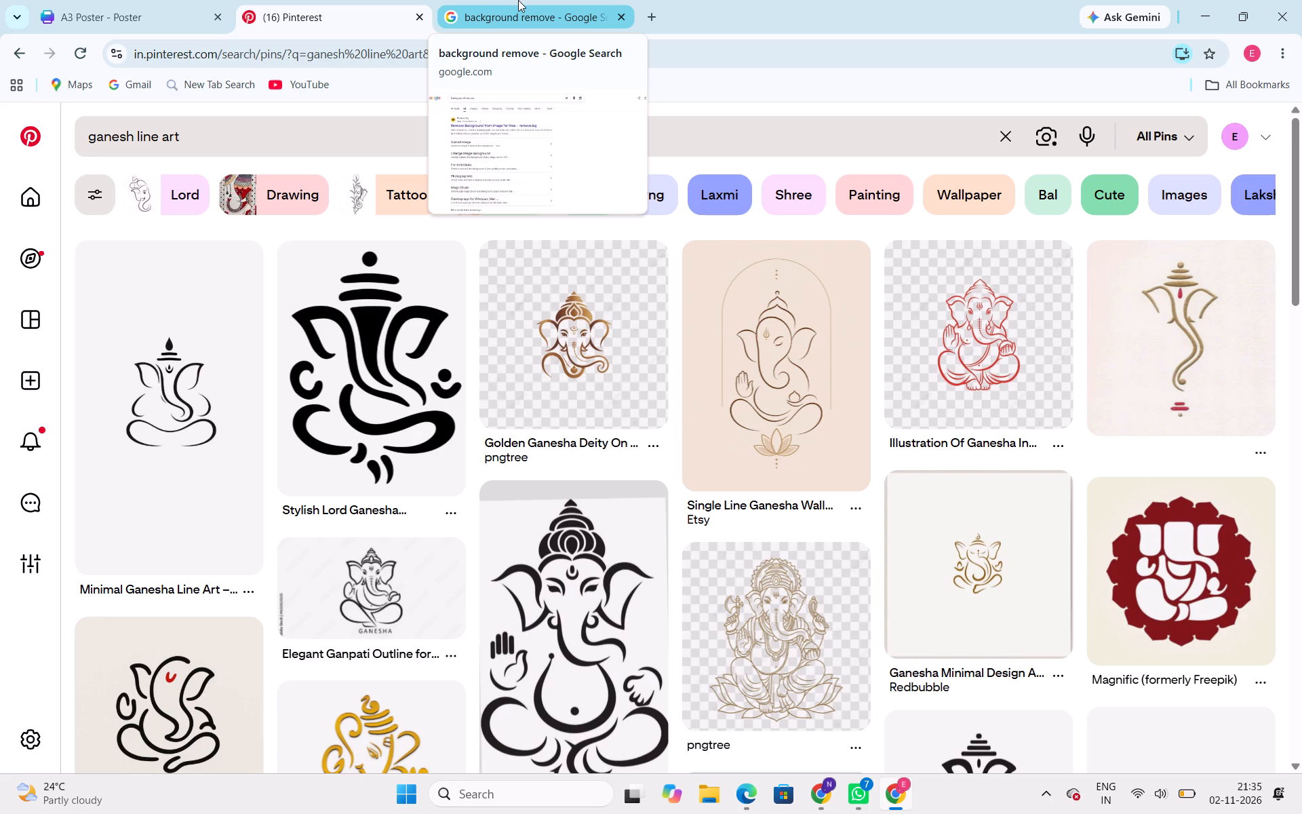
pyautogui.click(323, 0)
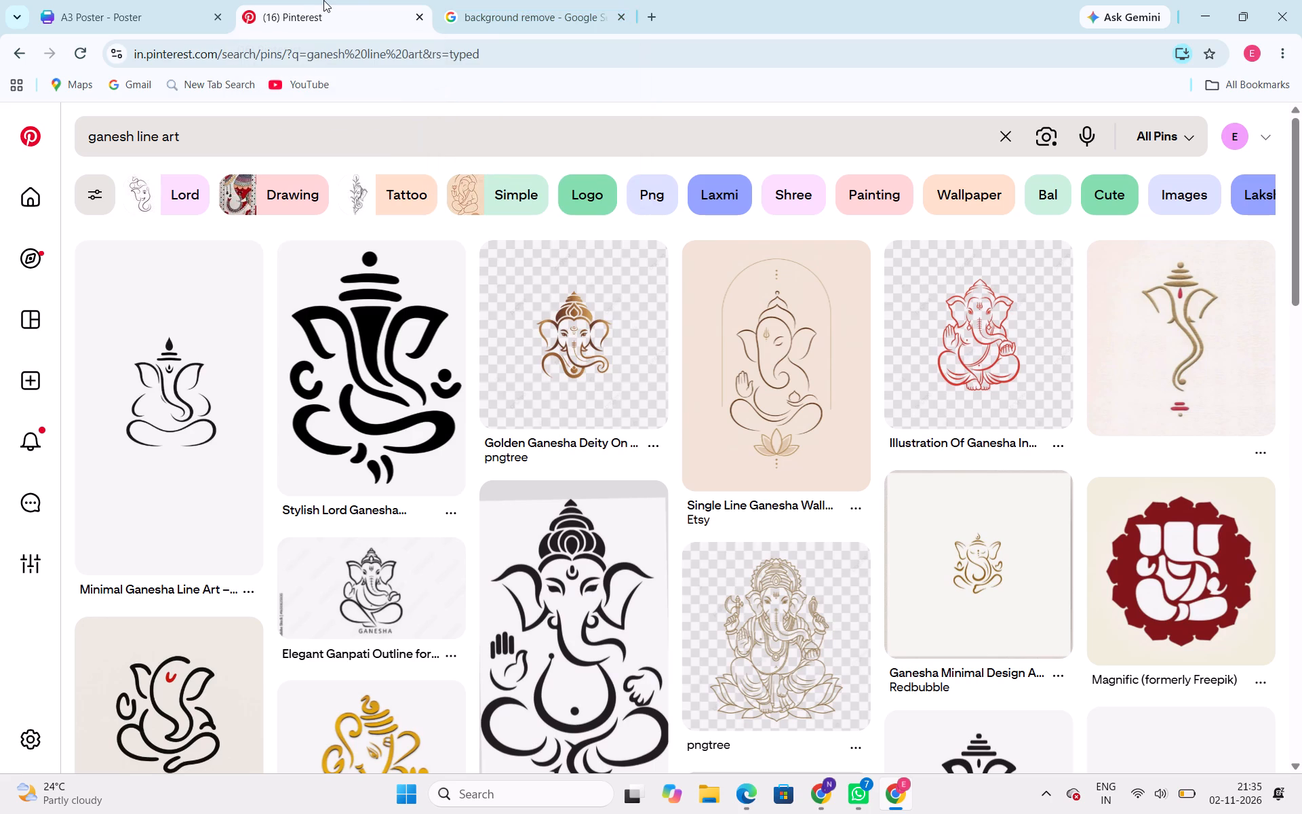
pyautogui.click(582, 0)
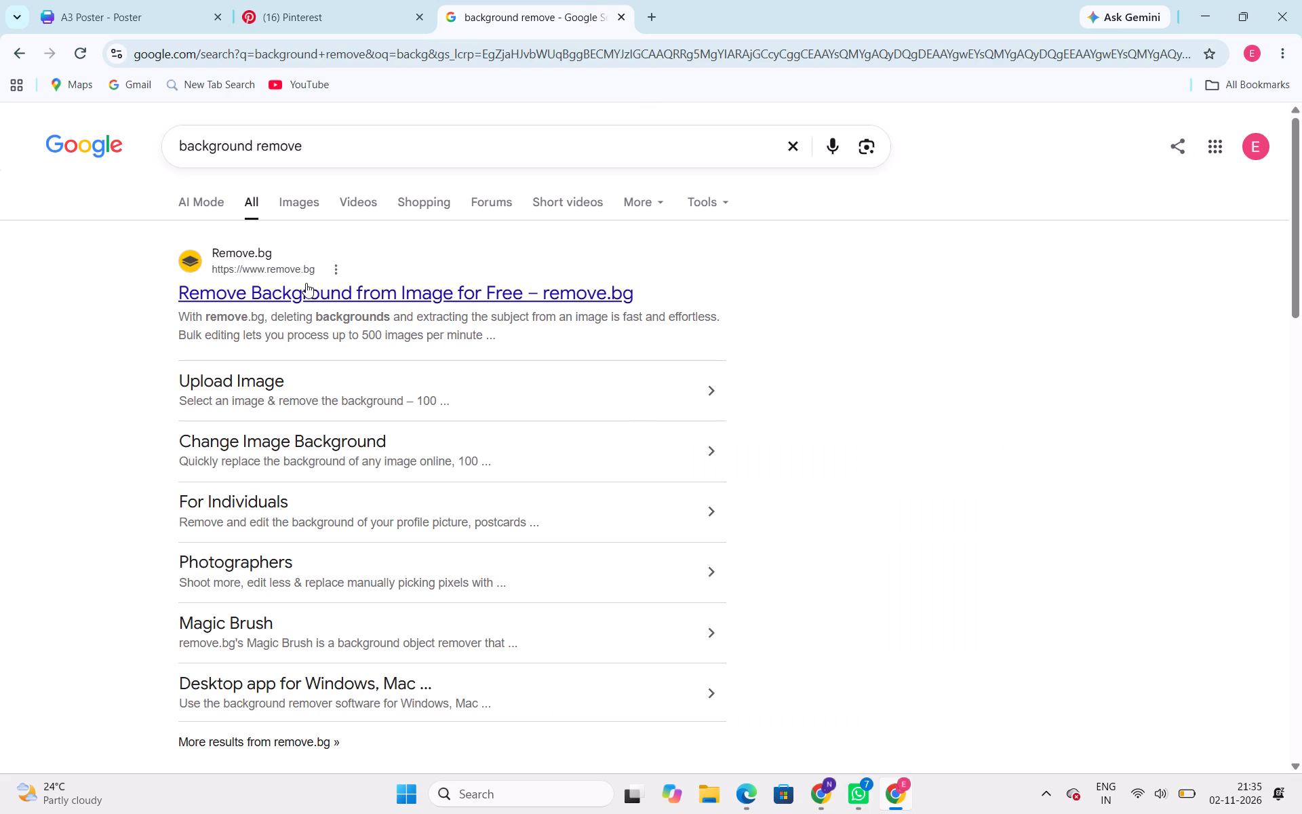
pyautogui.click(306, 283)
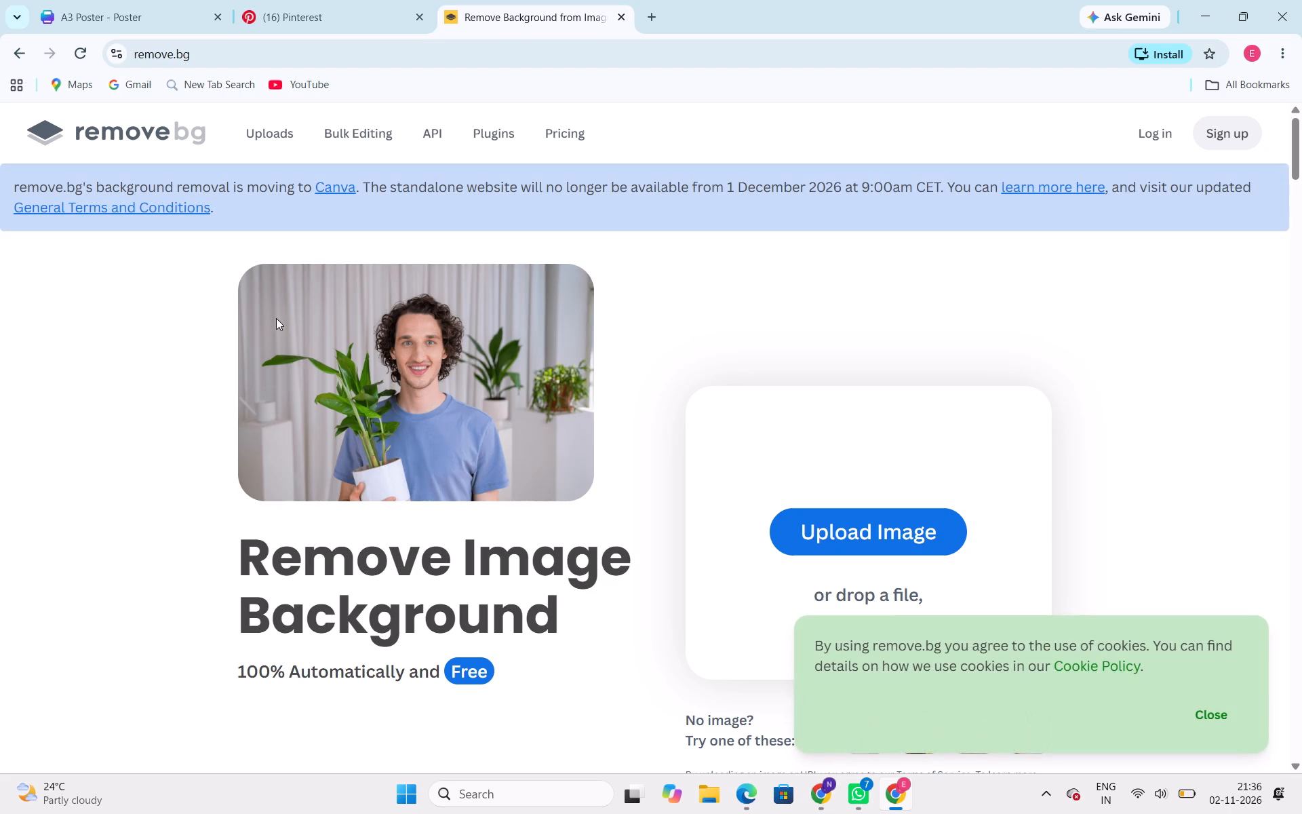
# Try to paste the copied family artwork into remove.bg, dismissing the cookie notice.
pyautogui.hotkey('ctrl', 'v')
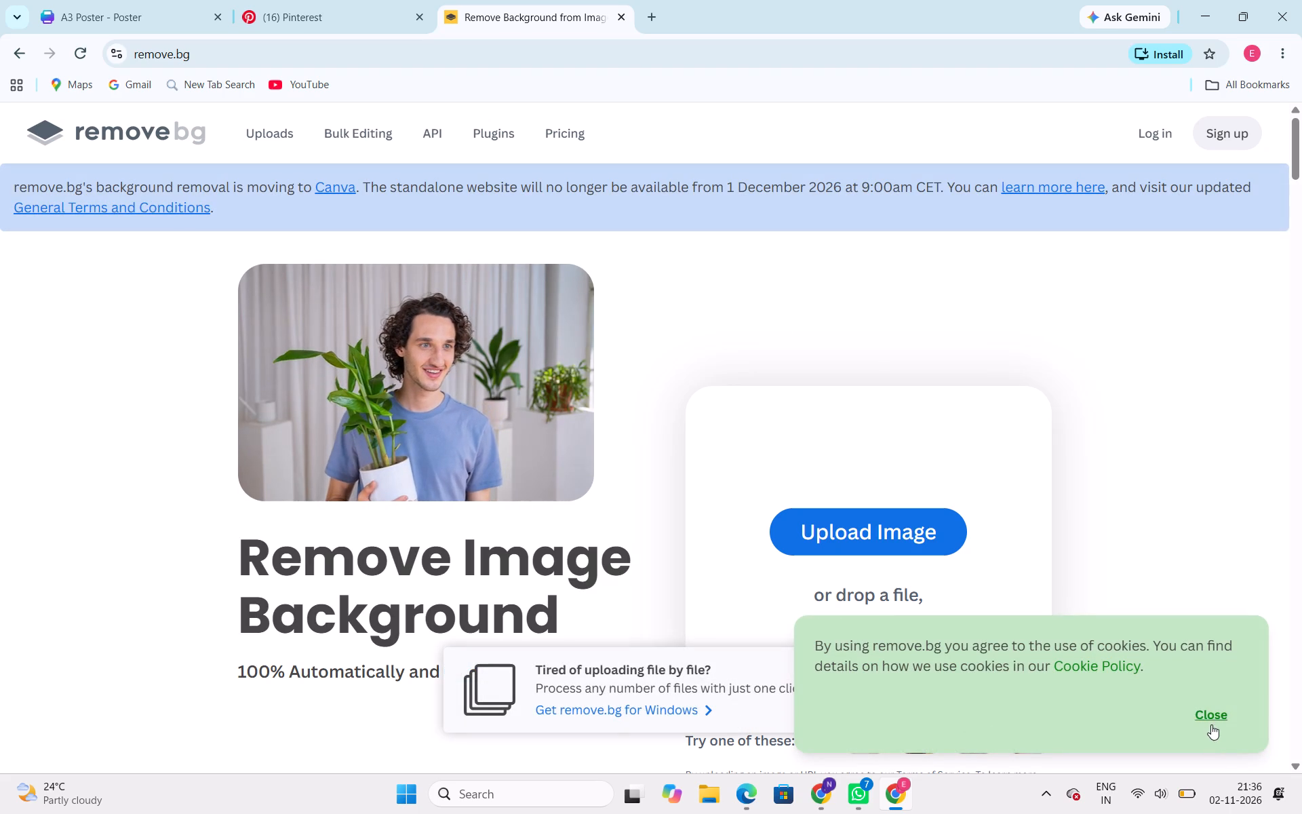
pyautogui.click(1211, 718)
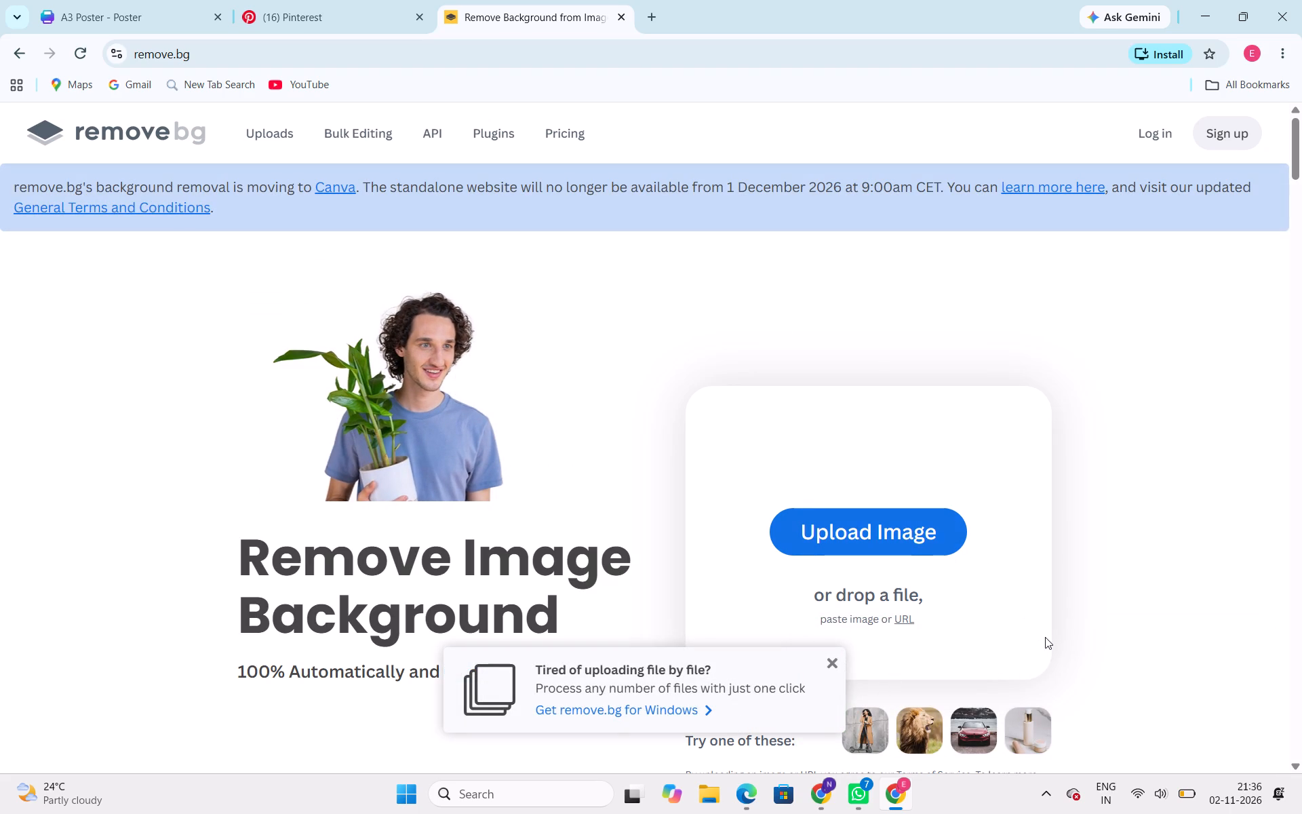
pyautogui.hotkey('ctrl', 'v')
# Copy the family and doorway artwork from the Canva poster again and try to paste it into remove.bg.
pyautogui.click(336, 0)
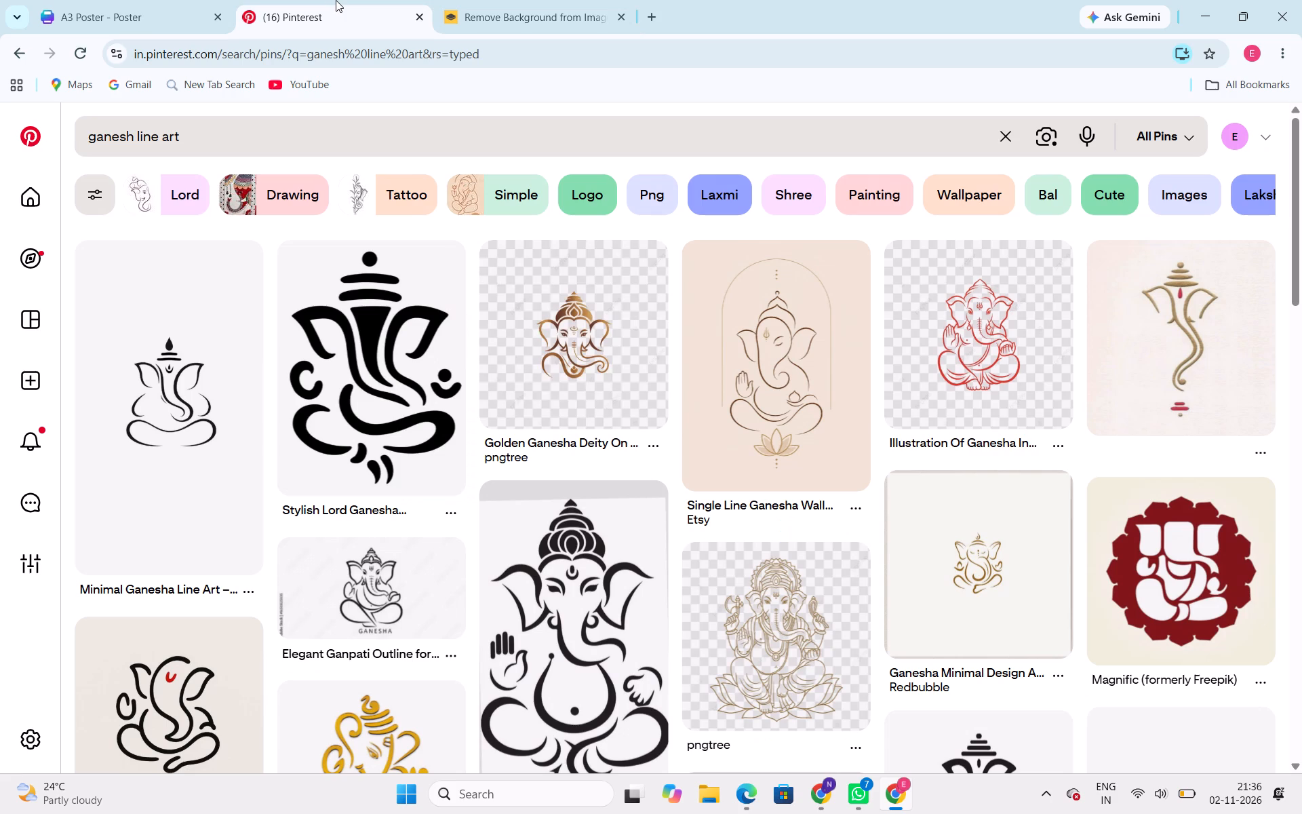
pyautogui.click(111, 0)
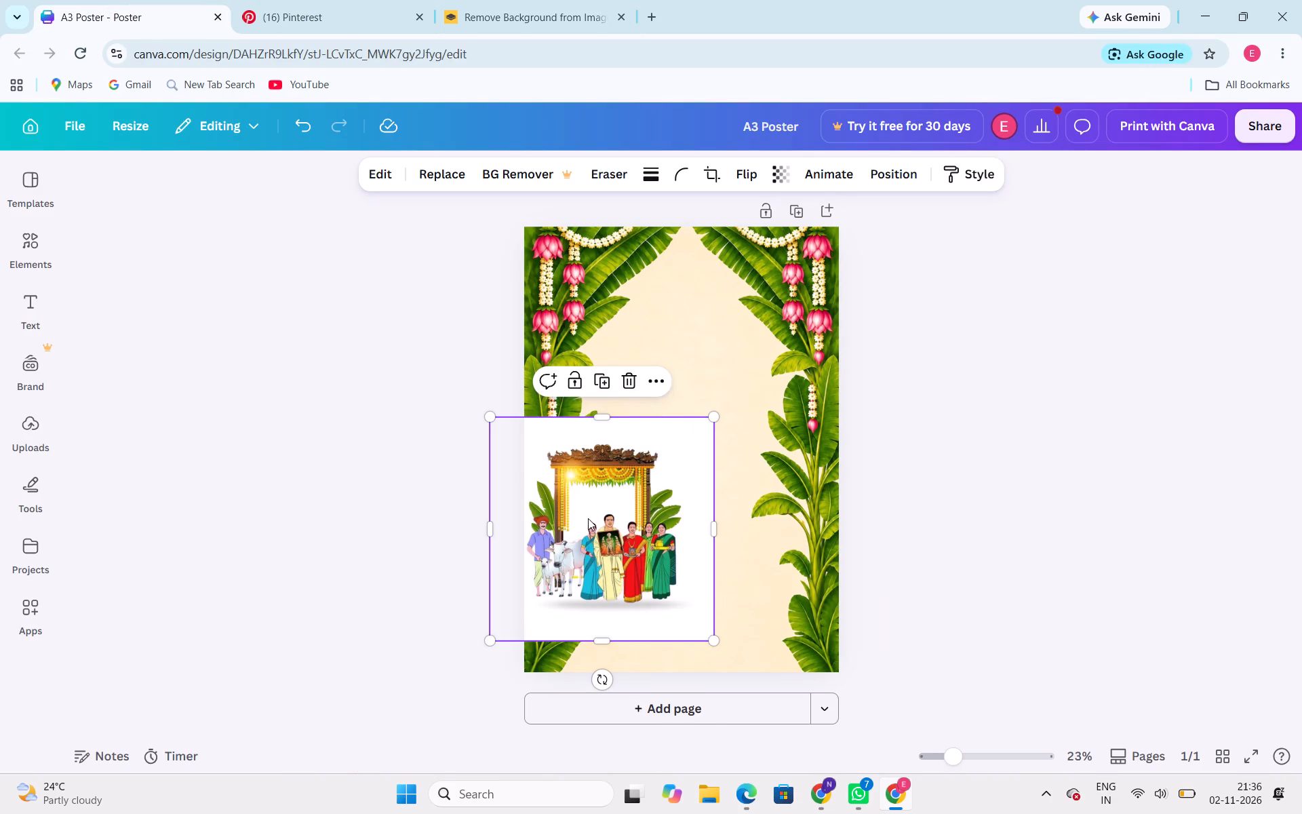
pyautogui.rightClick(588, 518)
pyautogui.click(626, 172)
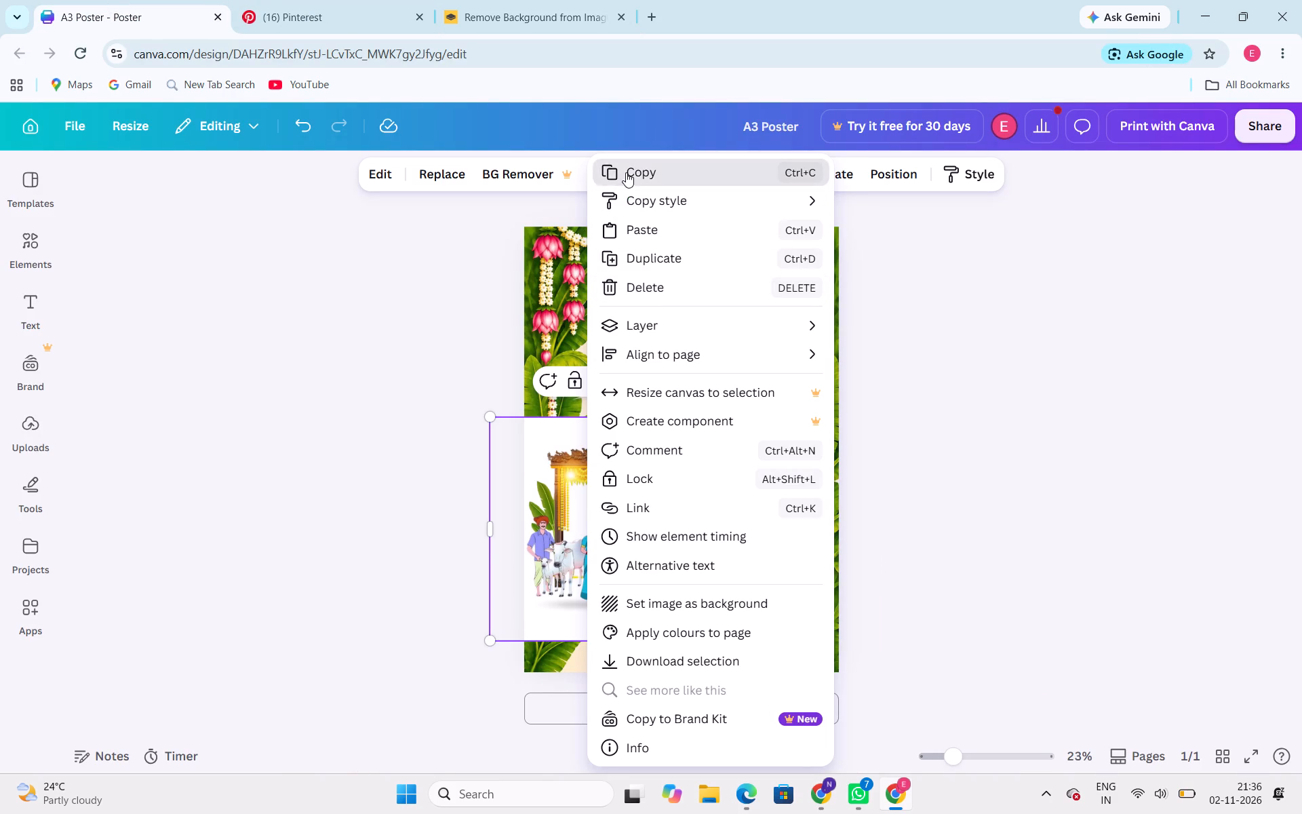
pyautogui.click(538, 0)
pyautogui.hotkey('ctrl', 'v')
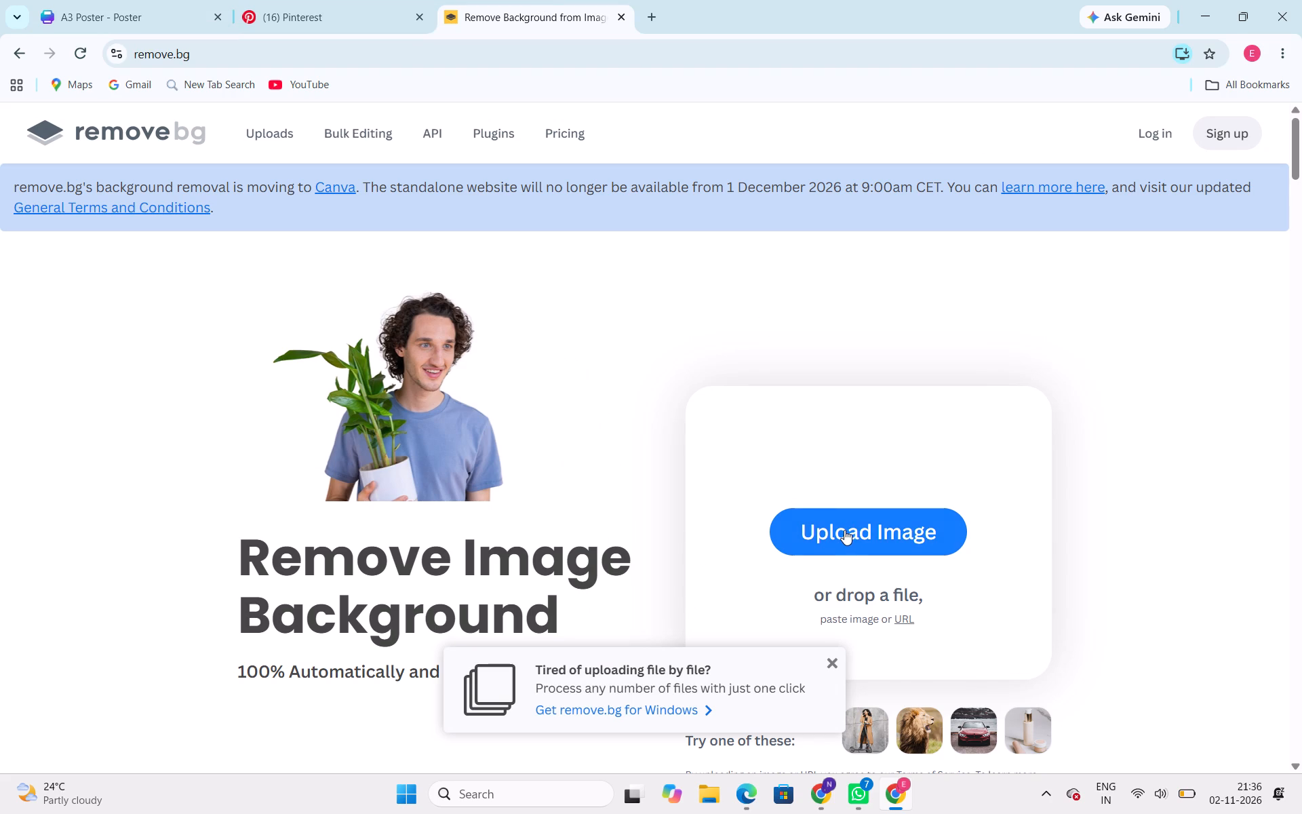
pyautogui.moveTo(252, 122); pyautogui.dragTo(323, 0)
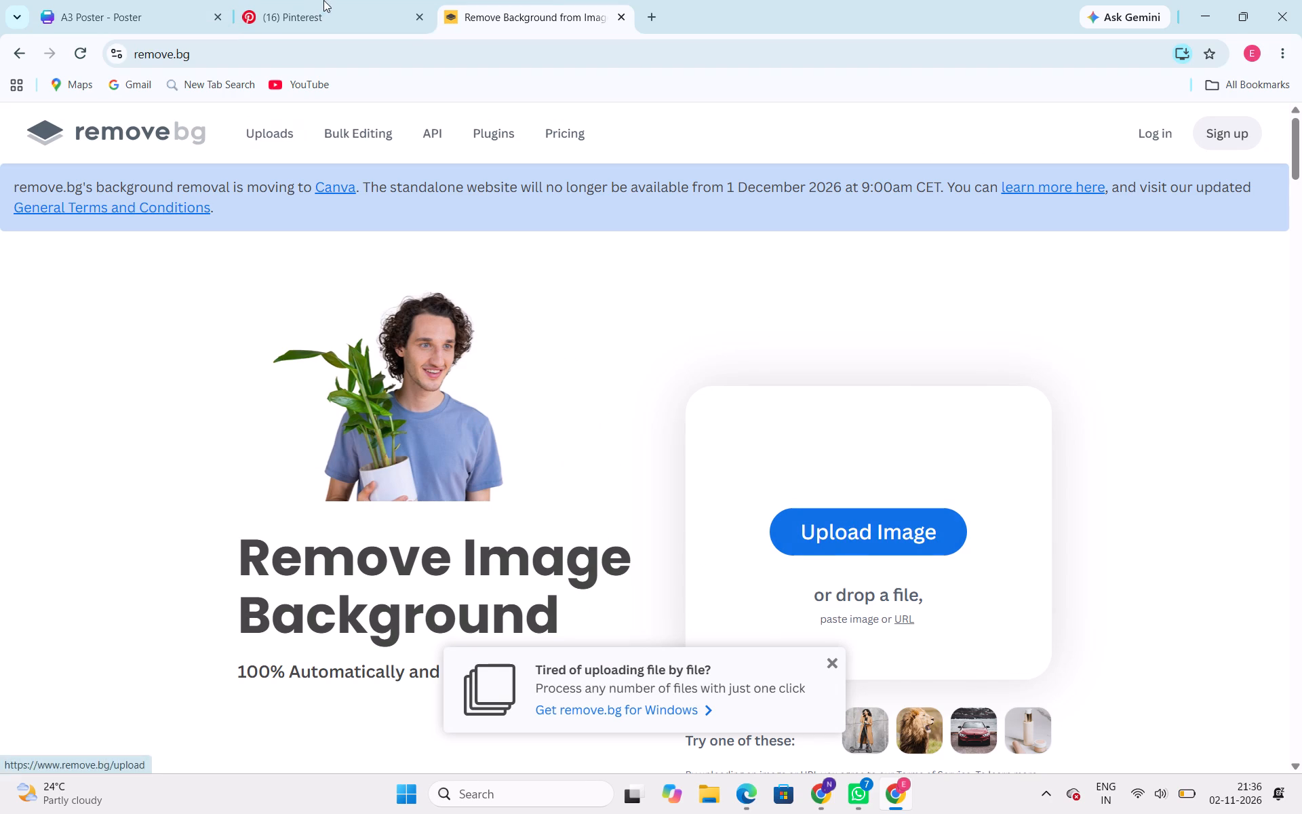
# Look through the Pinterest results for ganesh line art for a suitable Ganesha design.
pyautogui.click(323, 0)
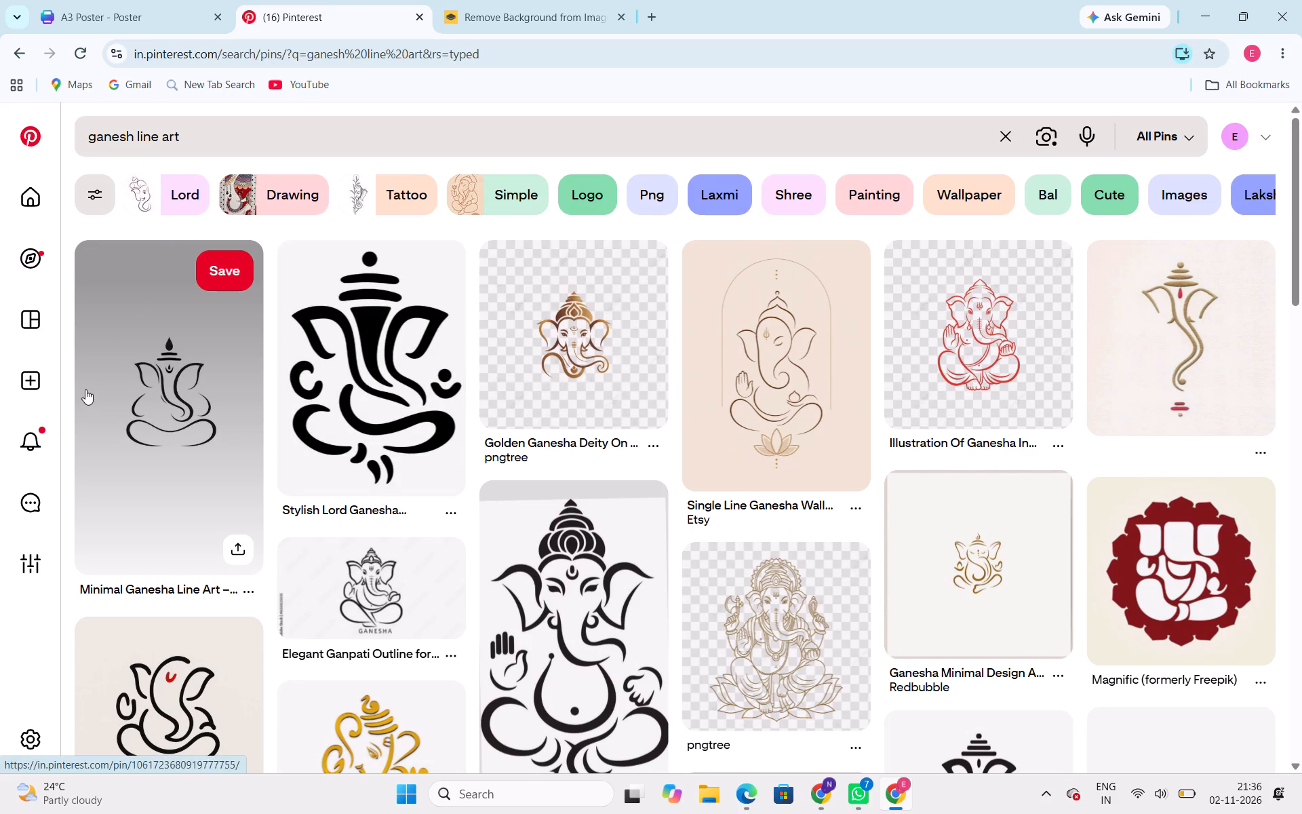
pyautogui.scroll(-8, 85, 389)
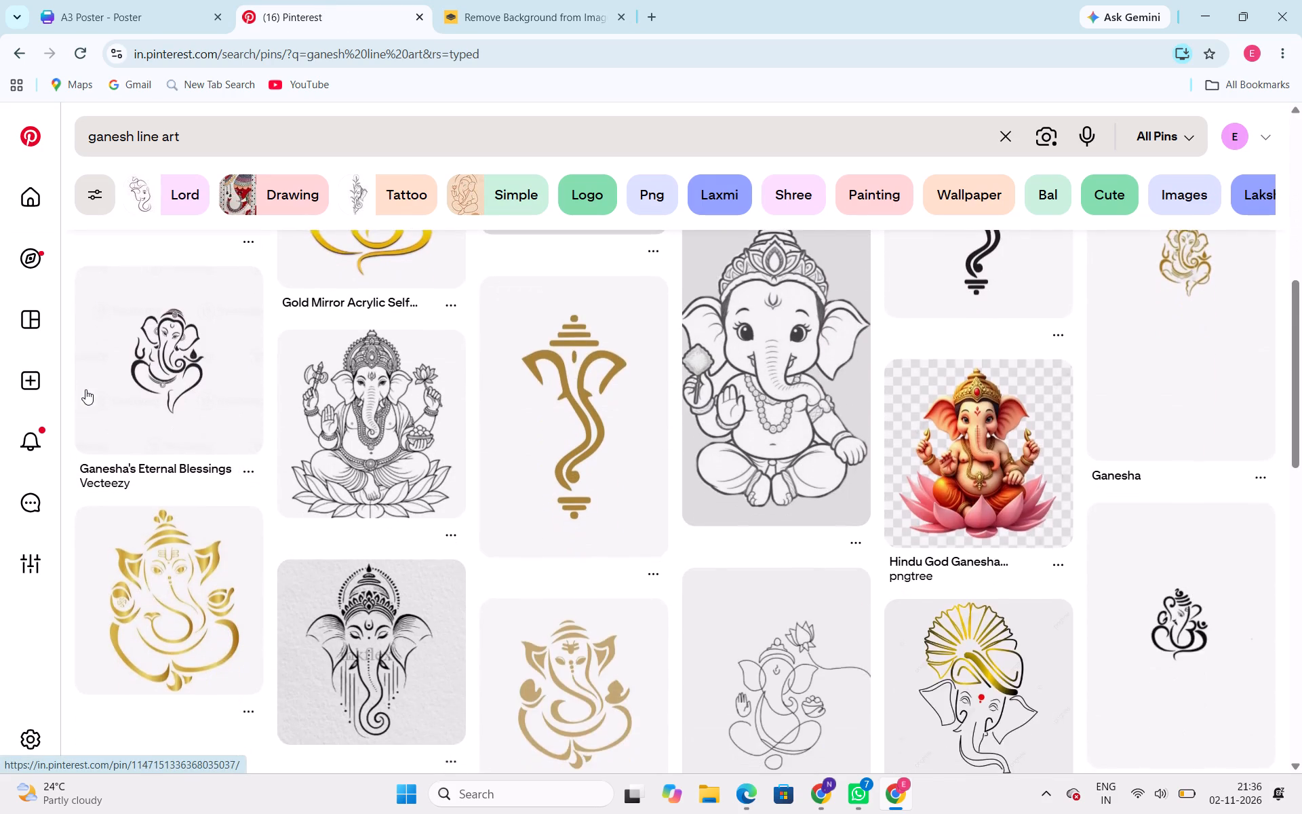
pyautogui.scroll(-2, 85, 389)
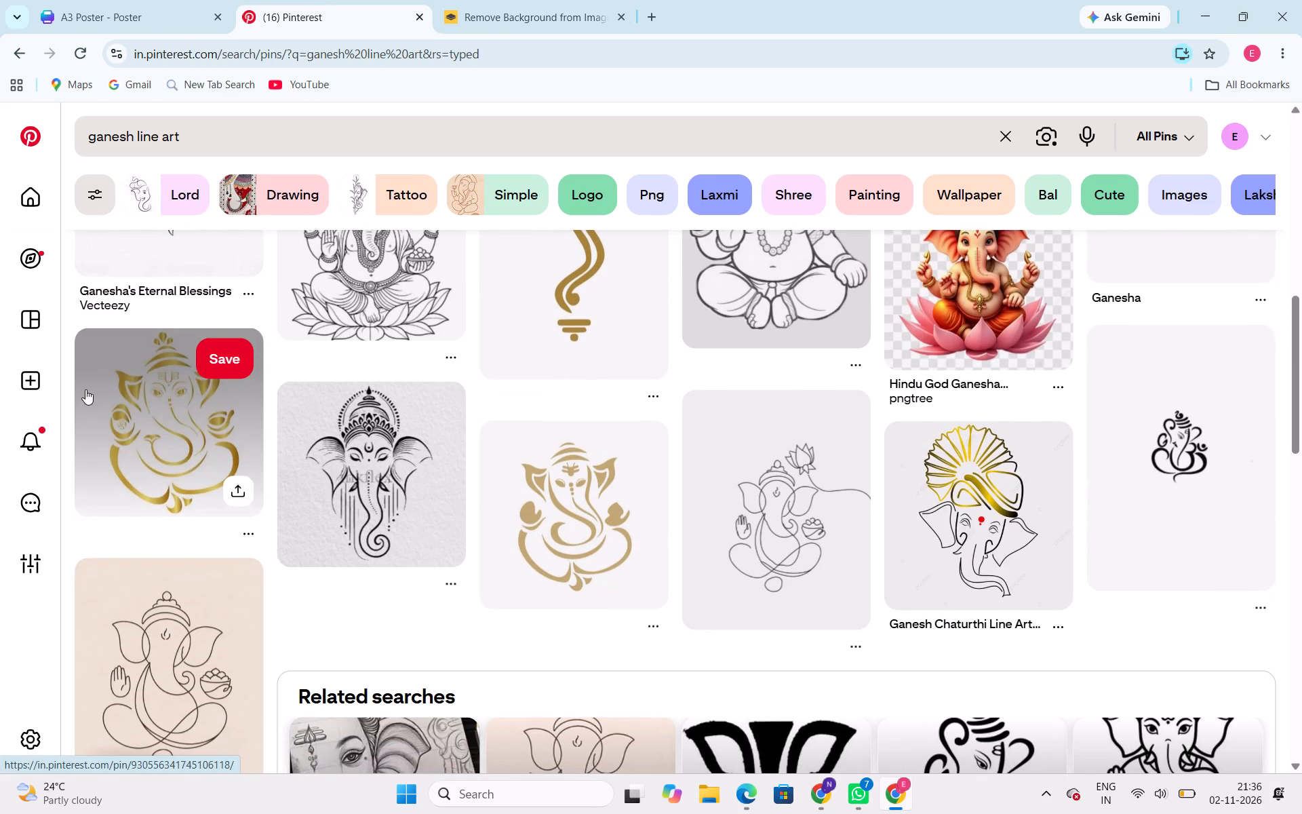
pyautogui.scroll(-6, 85, 389)
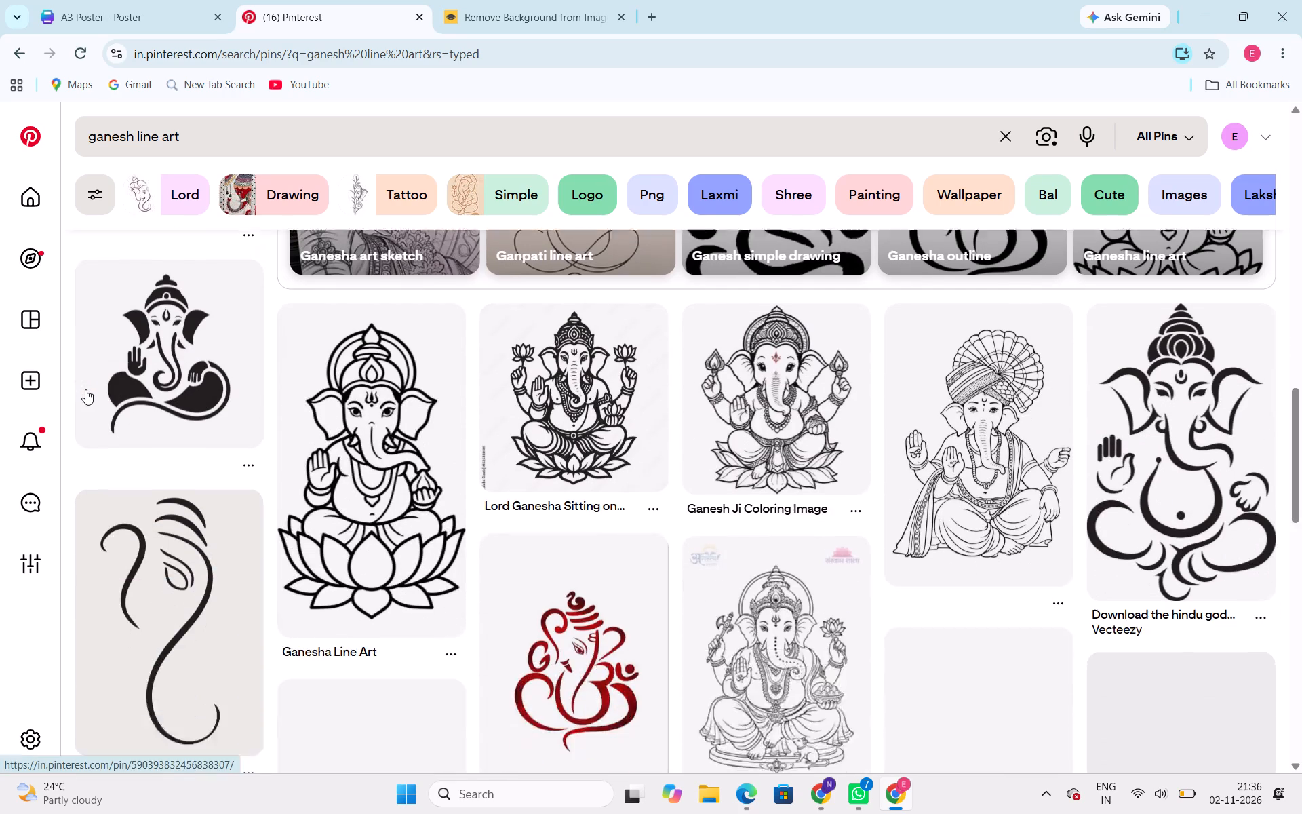
pyautogui.scroll(-6, 85, 389)
pyautogui.scroll(7, 85, 389)
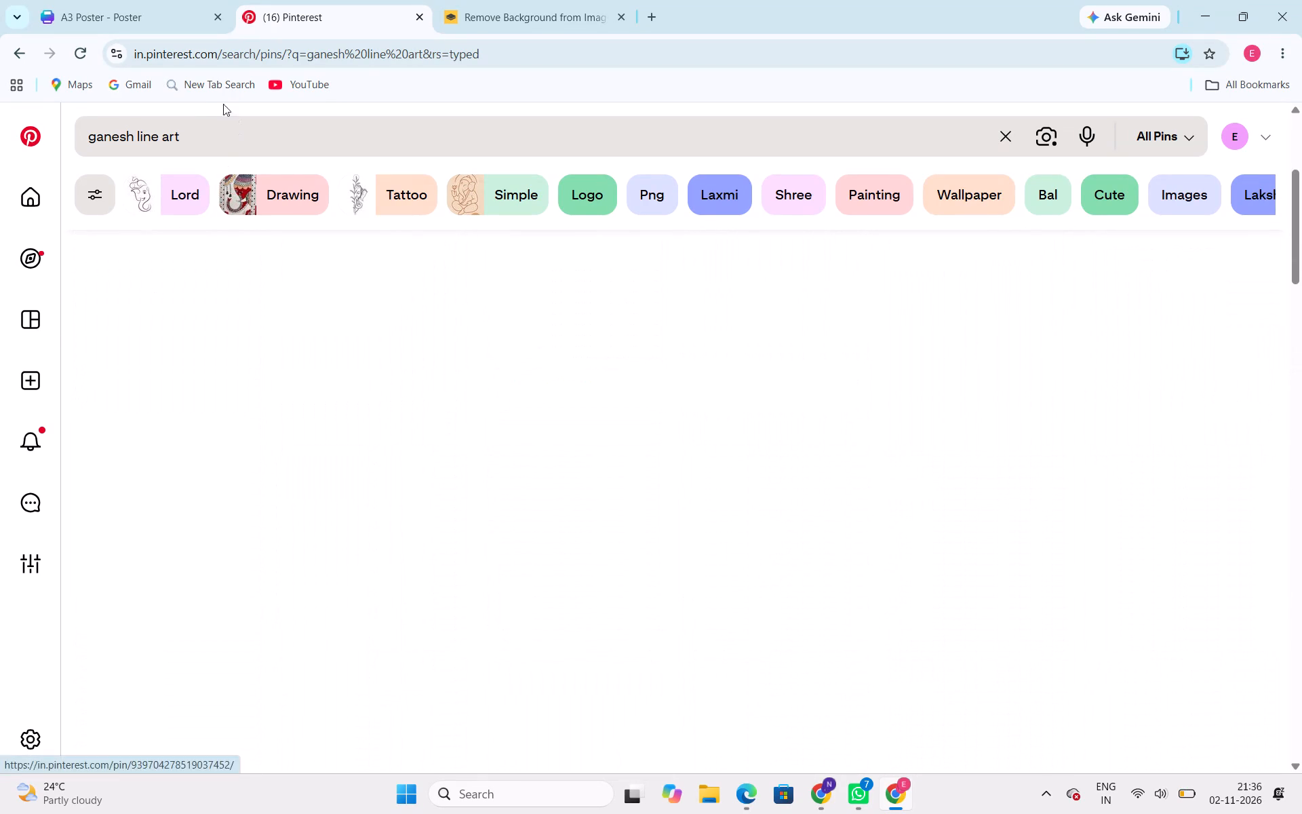
# Refine the Pinterest search to "ganesh line art in gold".
pyautogui.click(204, 133)
pyautogui.press('space')
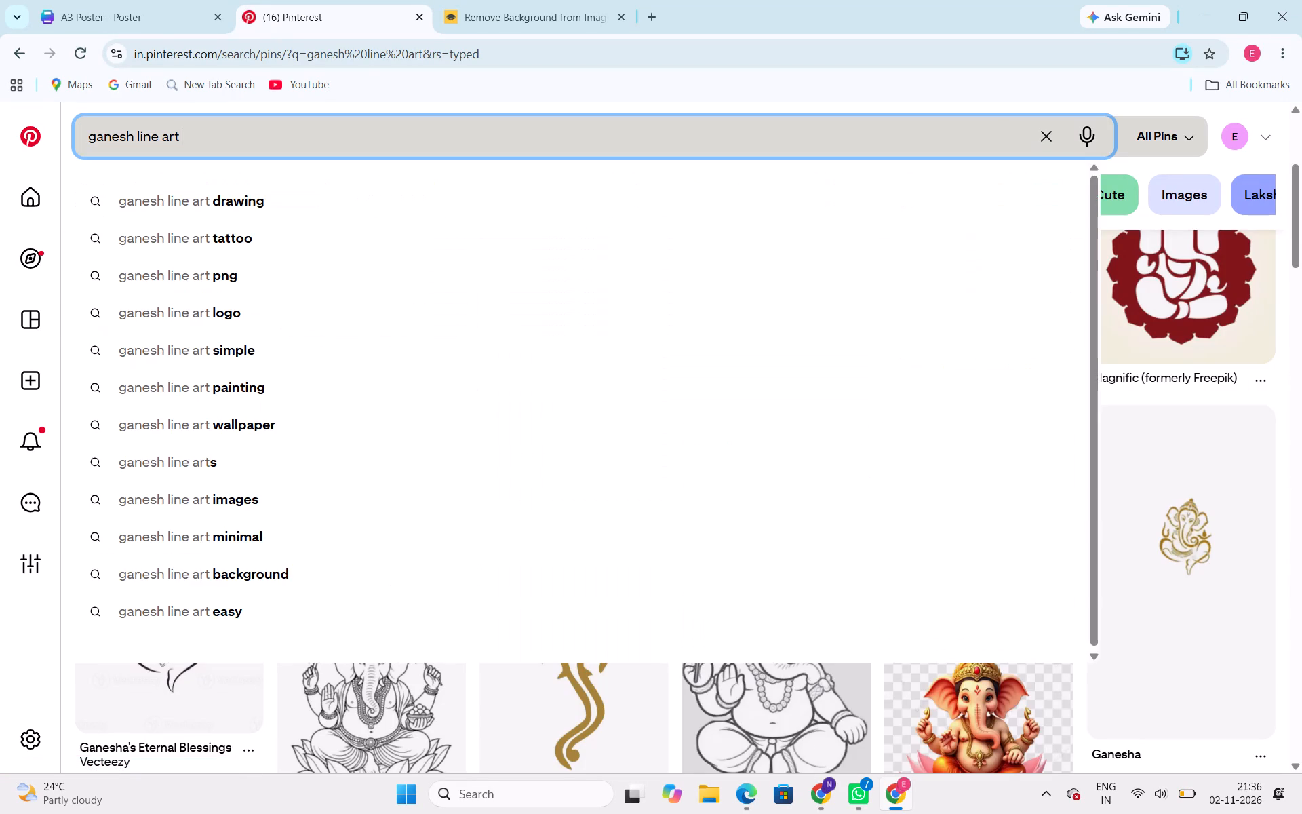
pyautogui.write('in gold')
pyautogui.press('Return')
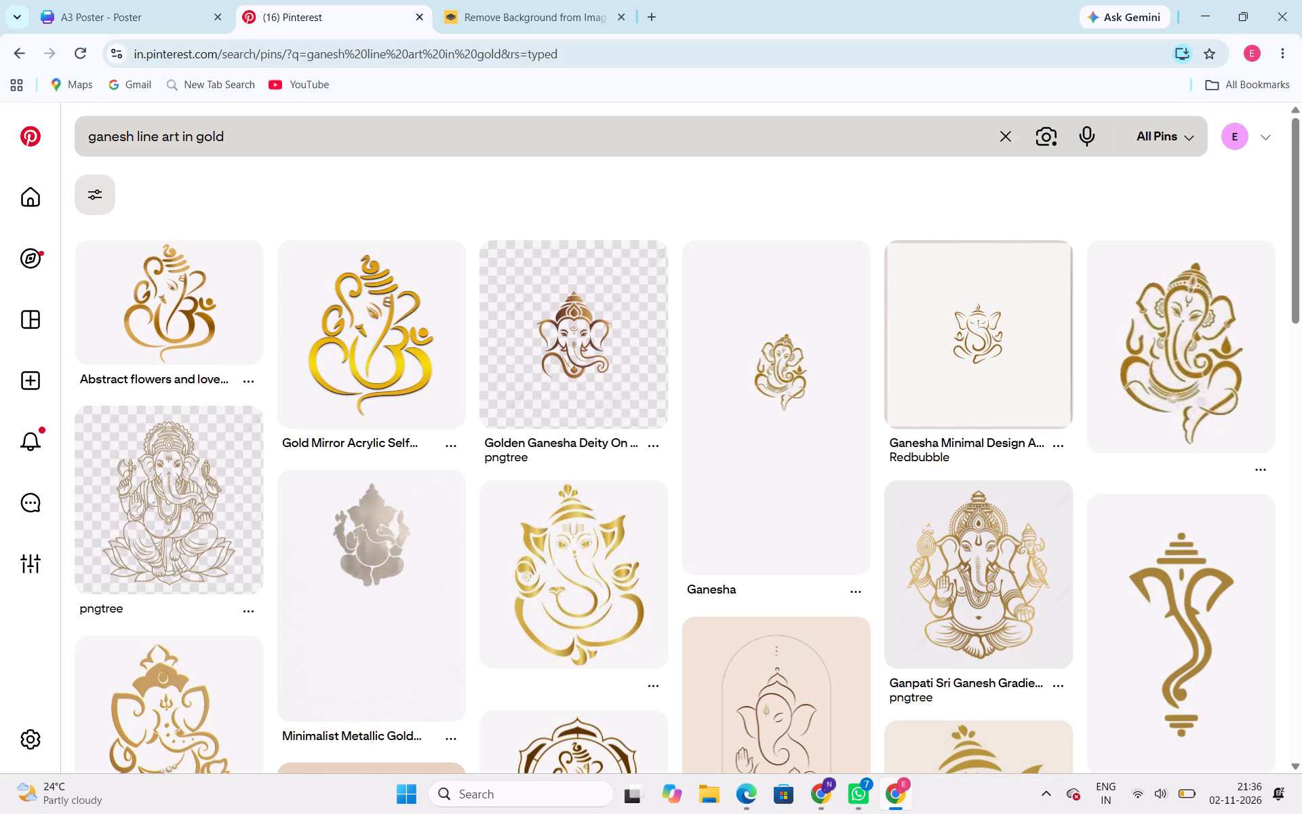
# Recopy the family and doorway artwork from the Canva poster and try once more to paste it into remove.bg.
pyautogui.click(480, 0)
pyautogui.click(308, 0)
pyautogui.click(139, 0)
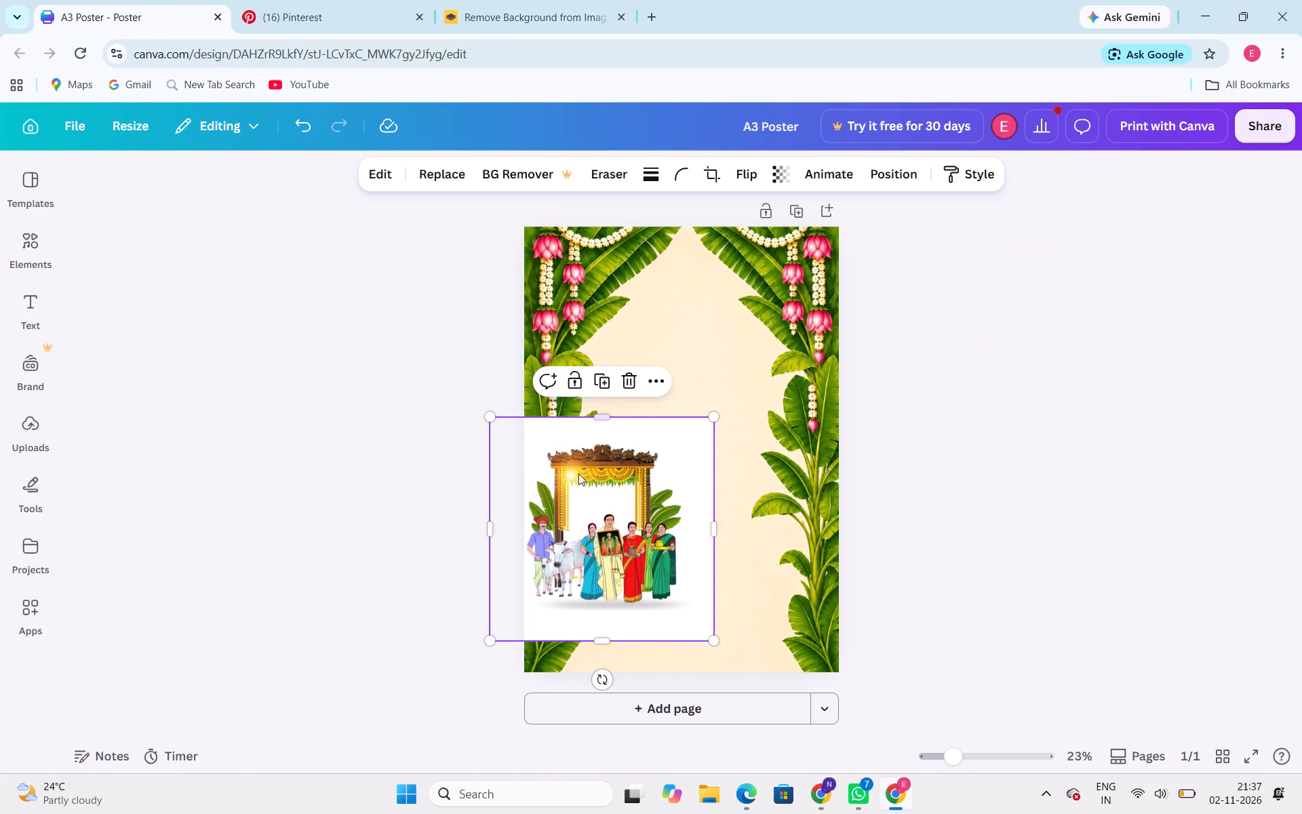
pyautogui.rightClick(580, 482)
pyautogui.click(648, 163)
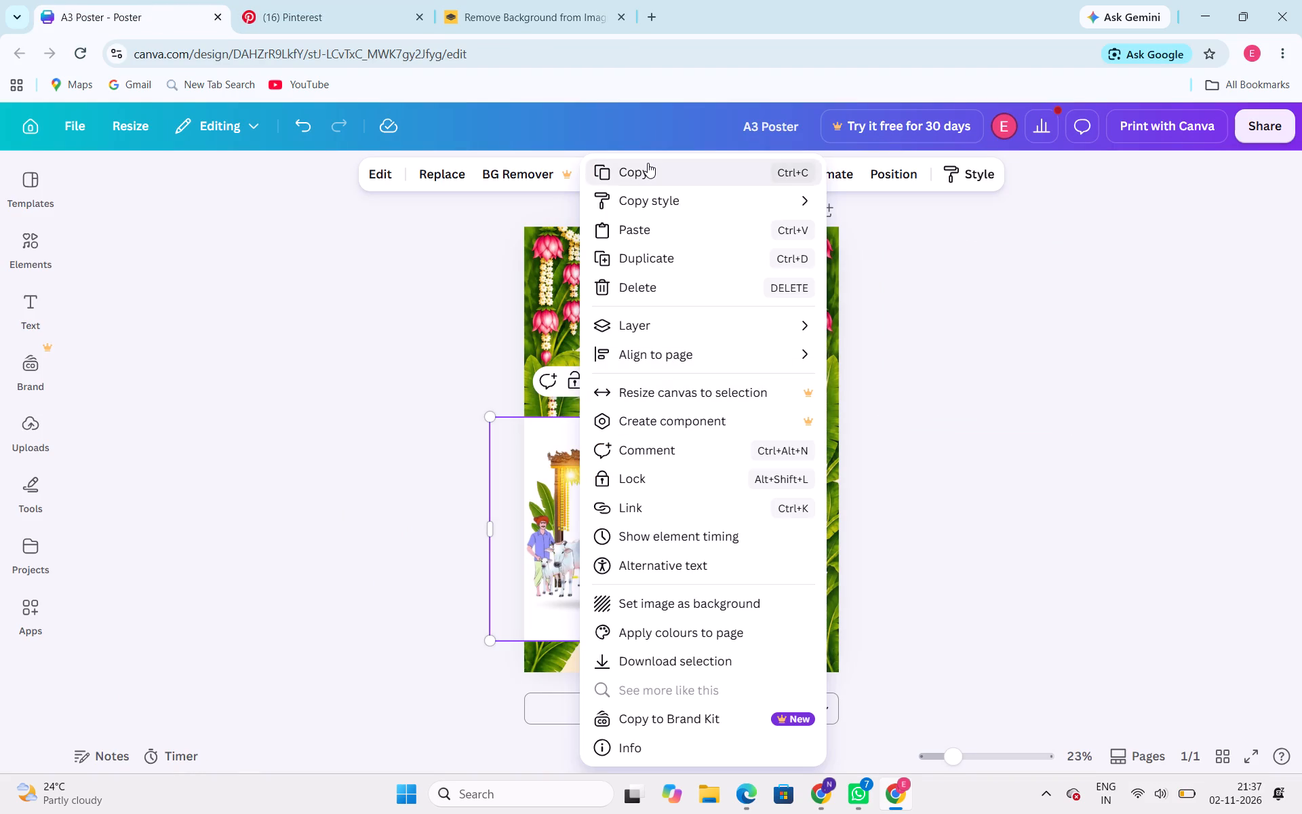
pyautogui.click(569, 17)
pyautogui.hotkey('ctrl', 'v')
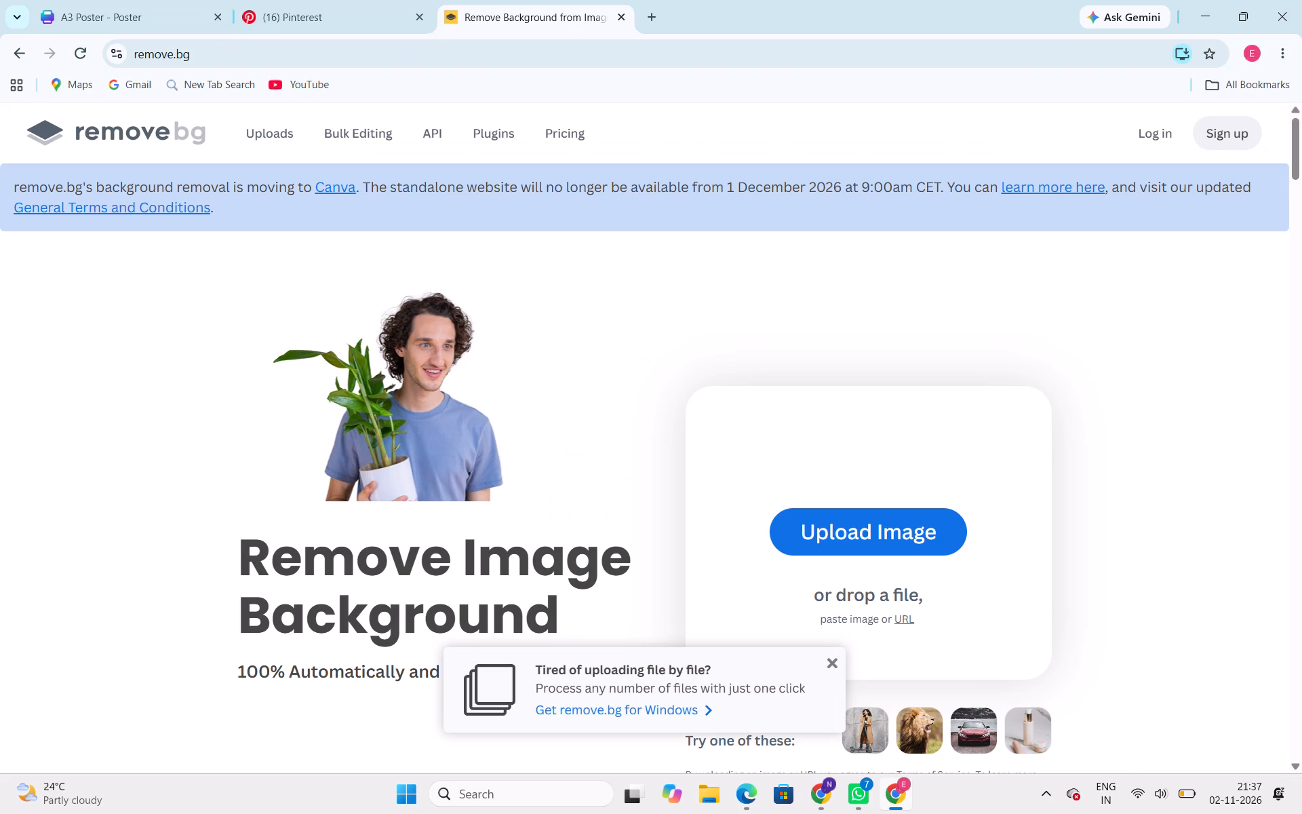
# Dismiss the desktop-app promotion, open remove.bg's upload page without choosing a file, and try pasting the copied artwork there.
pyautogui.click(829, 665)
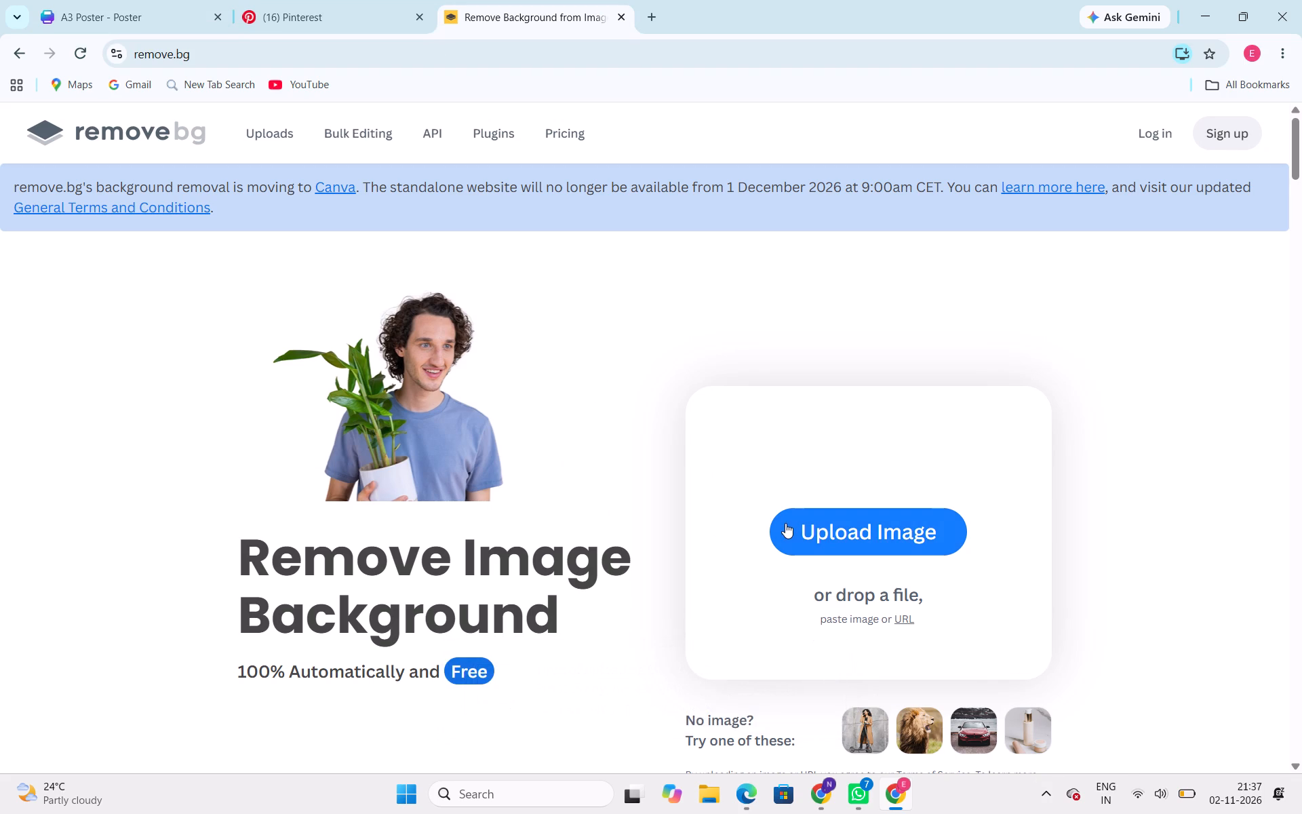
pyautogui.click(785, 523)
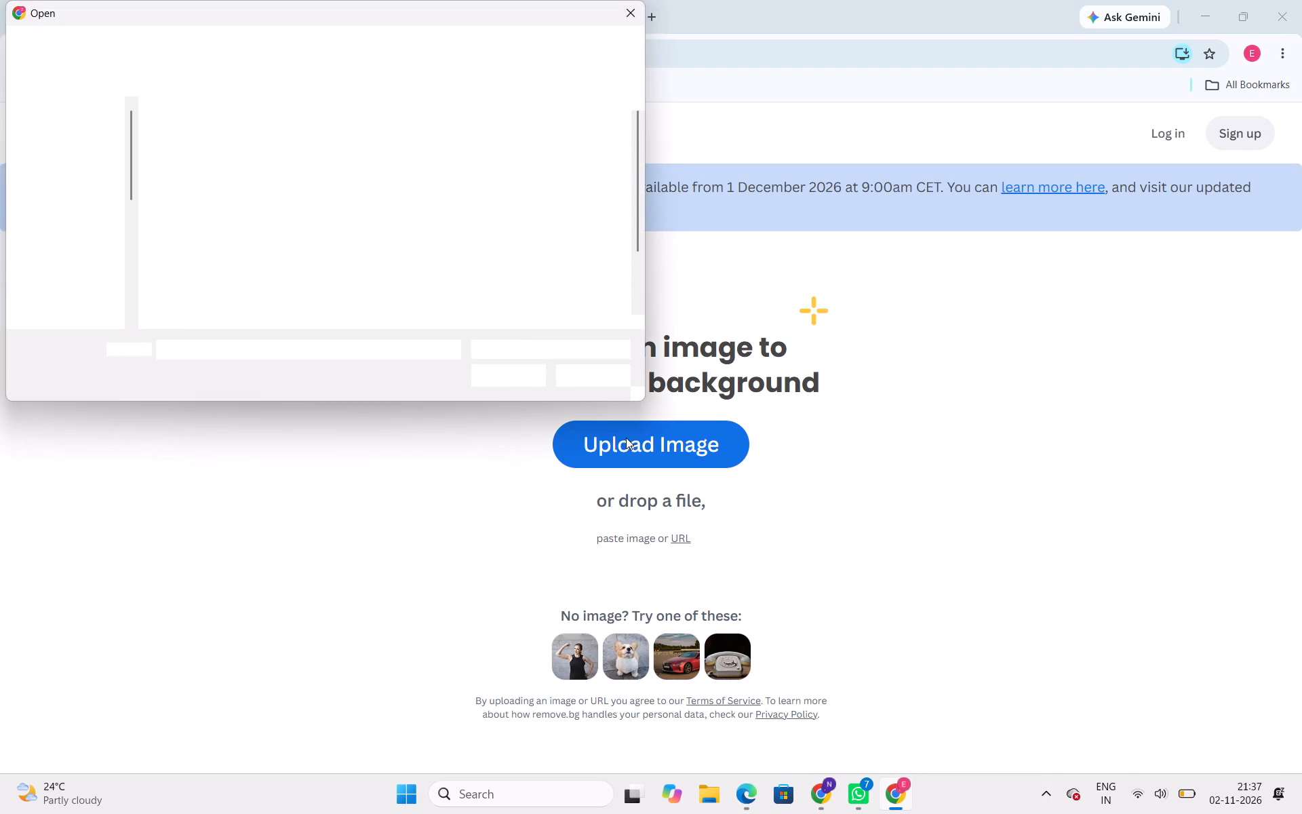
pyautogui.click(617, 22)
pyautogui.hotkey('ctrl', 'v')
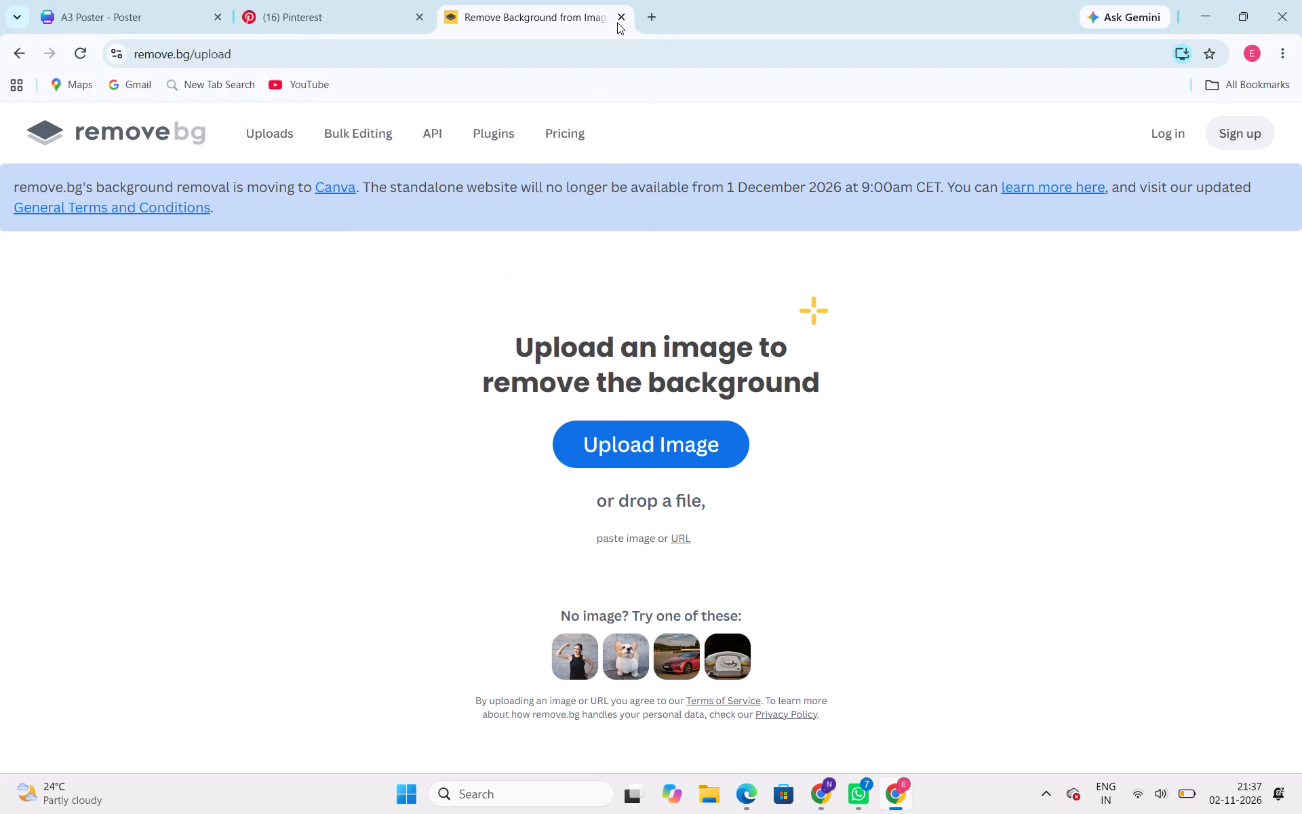
# Switch back to the Canva poster containing the family and doorway artwork.
pyautogui.click(264, 0)
pyautogui.click(113, 0)
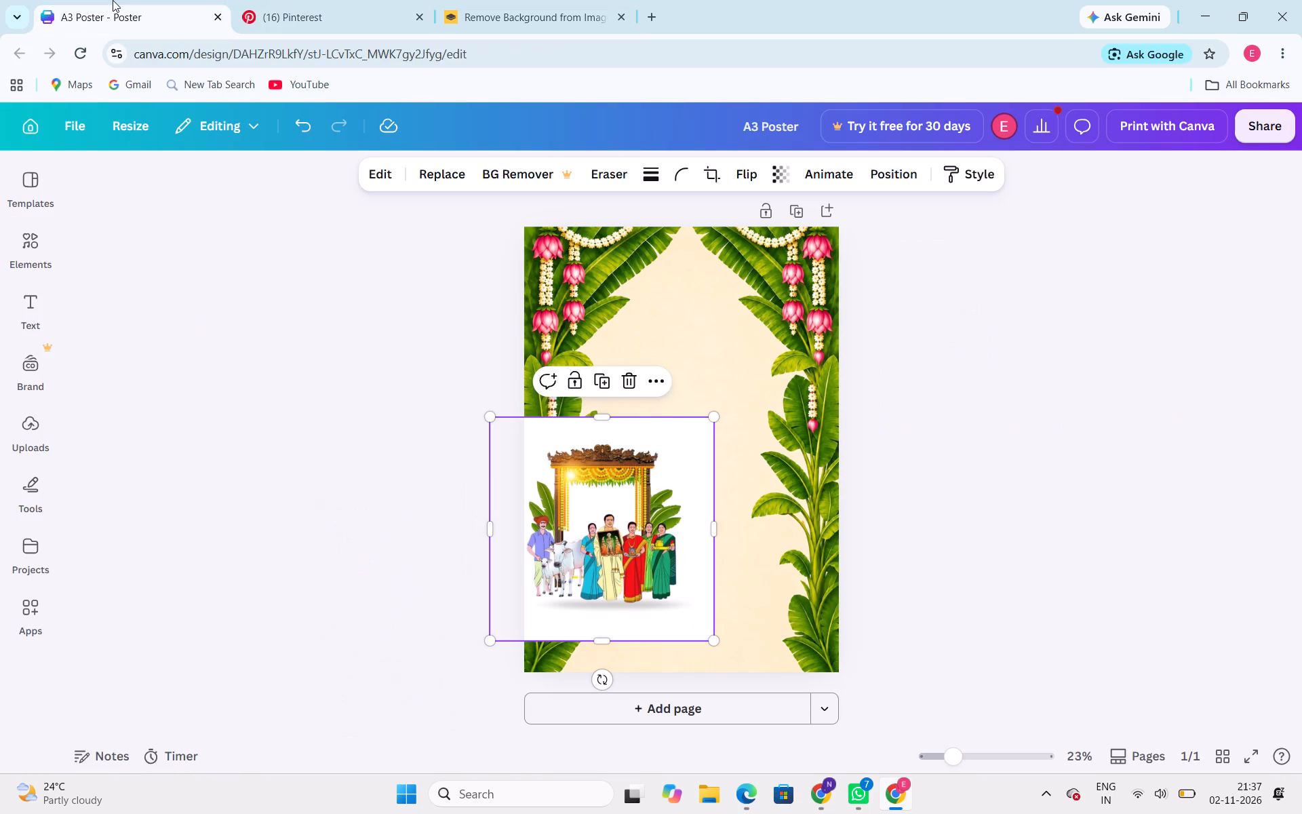
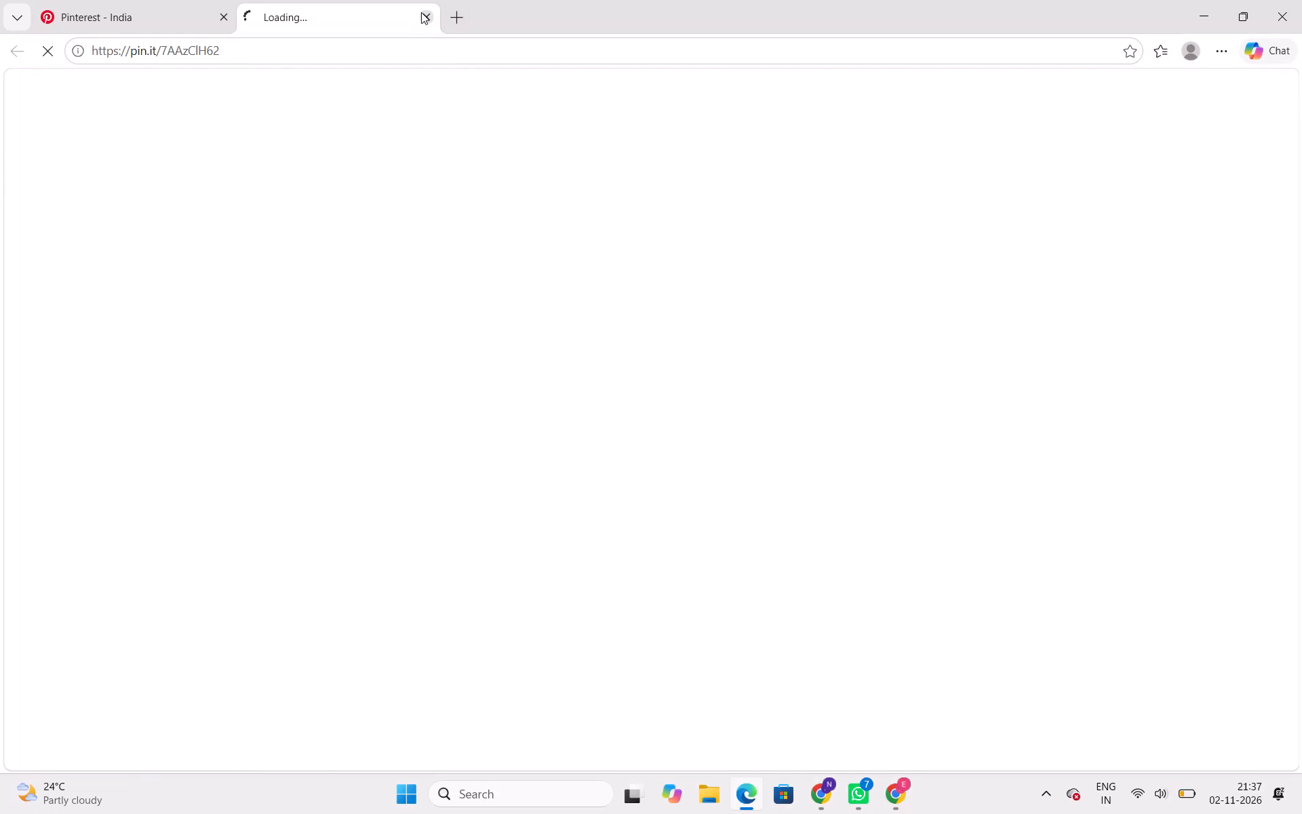
# Close the still-loading pin.it link page in Microsoft Edge, keeping the Pinterest - India page open.
pyautogui.click(421, 12)
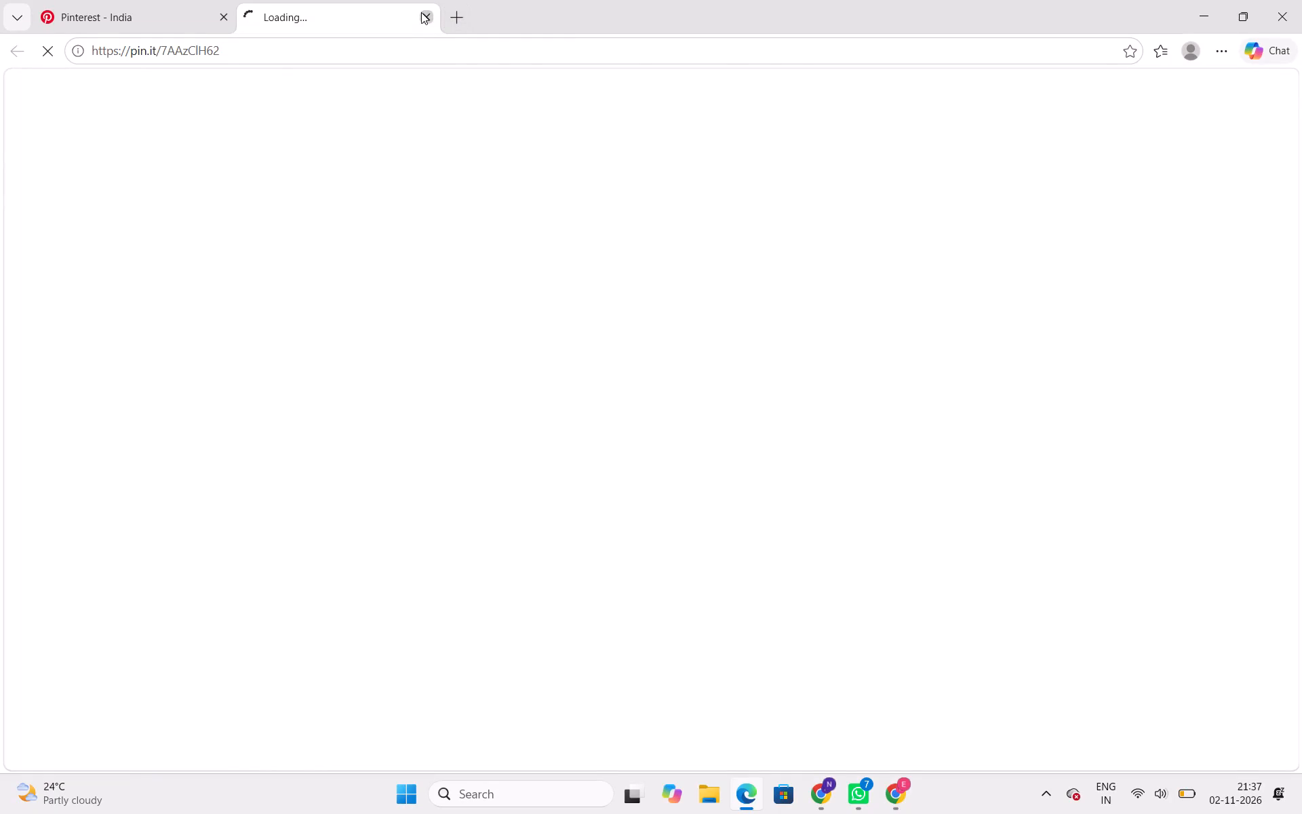
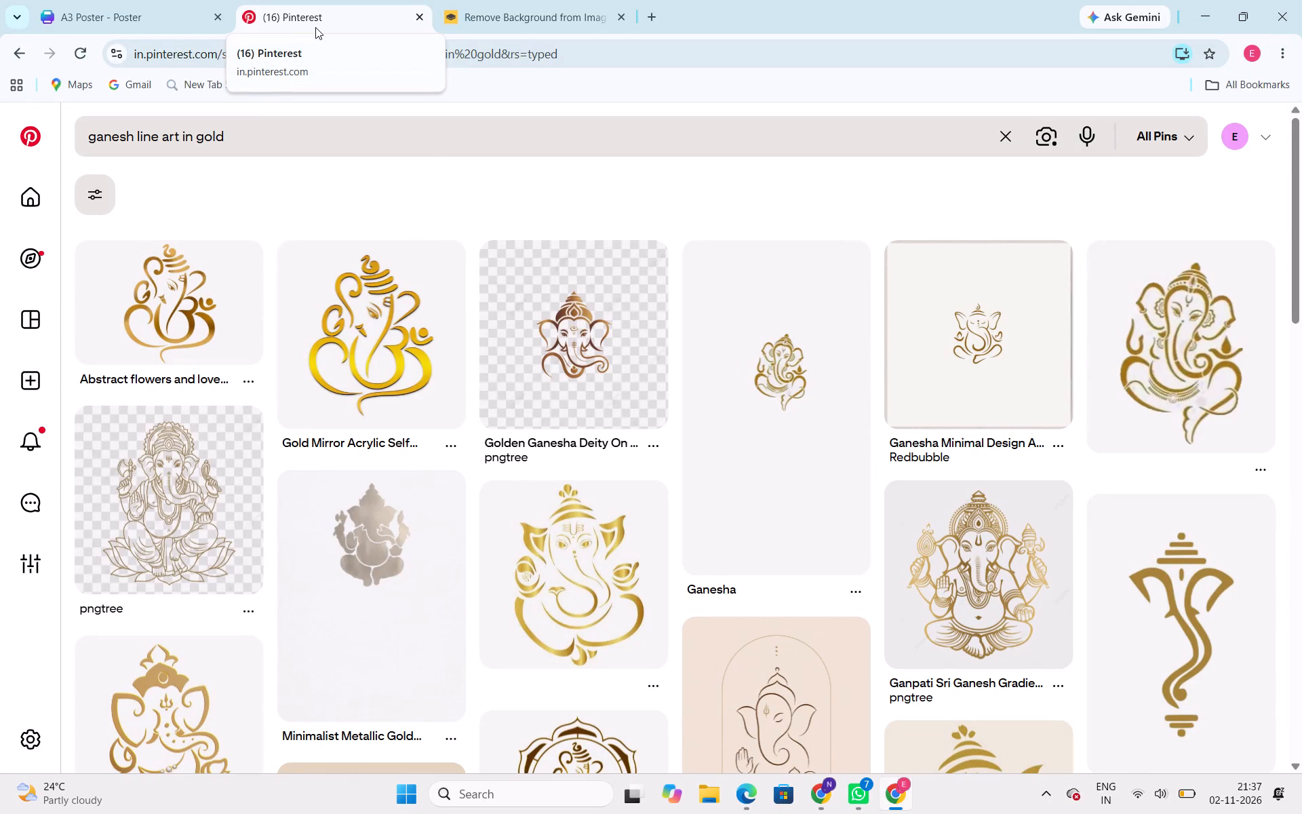
# Look through the gold Ganesh line art results and open the "Illustration Of Ganesha Head Artwork" pin.
pyautogui.scroll(-4, 397, 317)
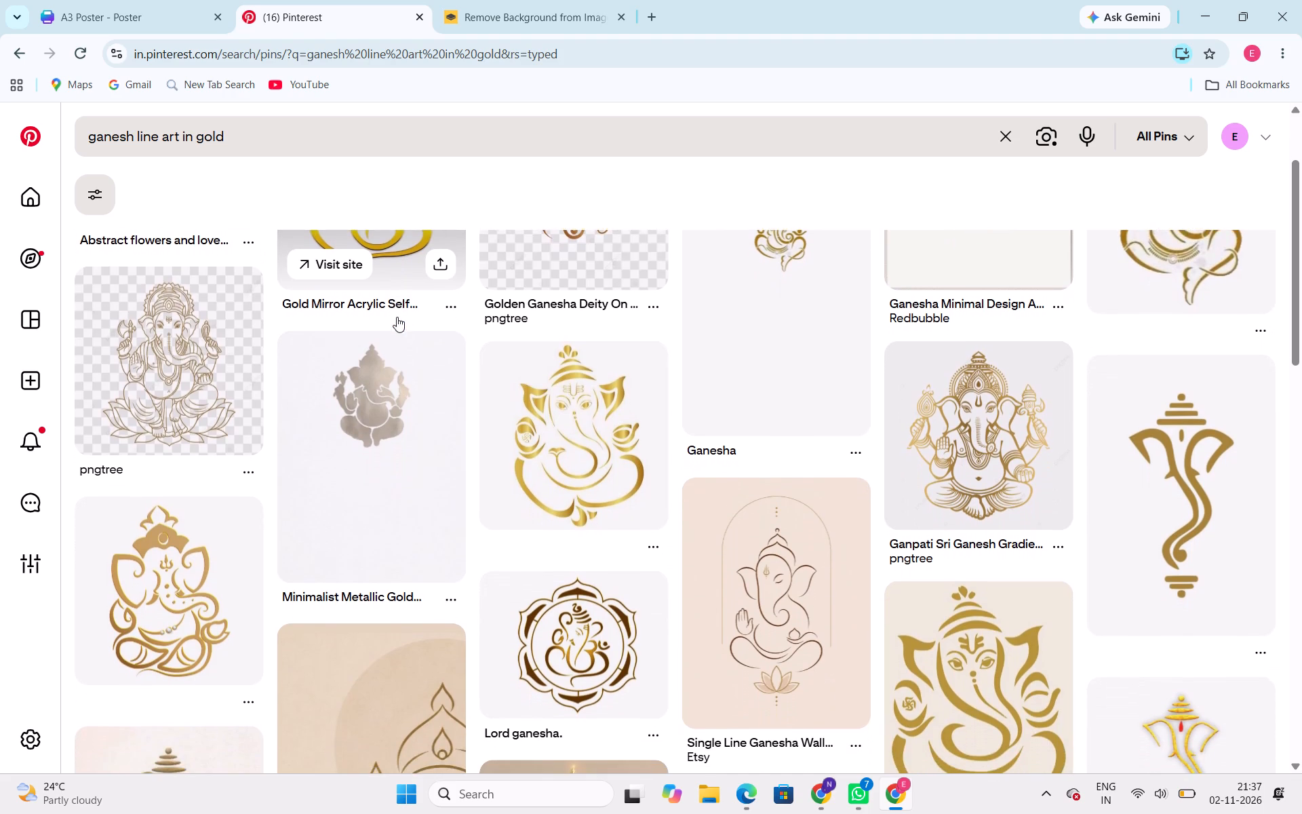
pyautogui.scroll(-1, 424, 196)
pyautogui.scroll(1, 460, 358)
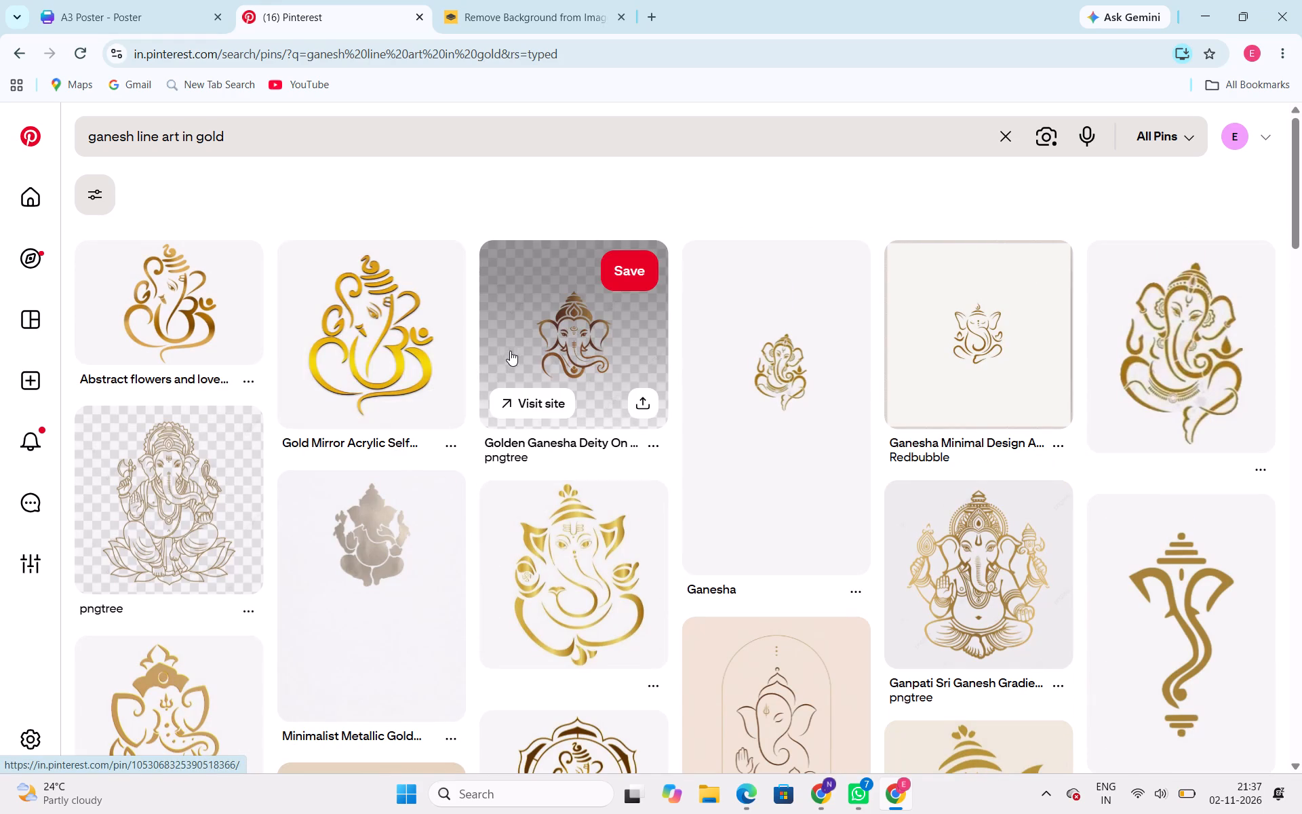
pyautogui.click(577, 317)
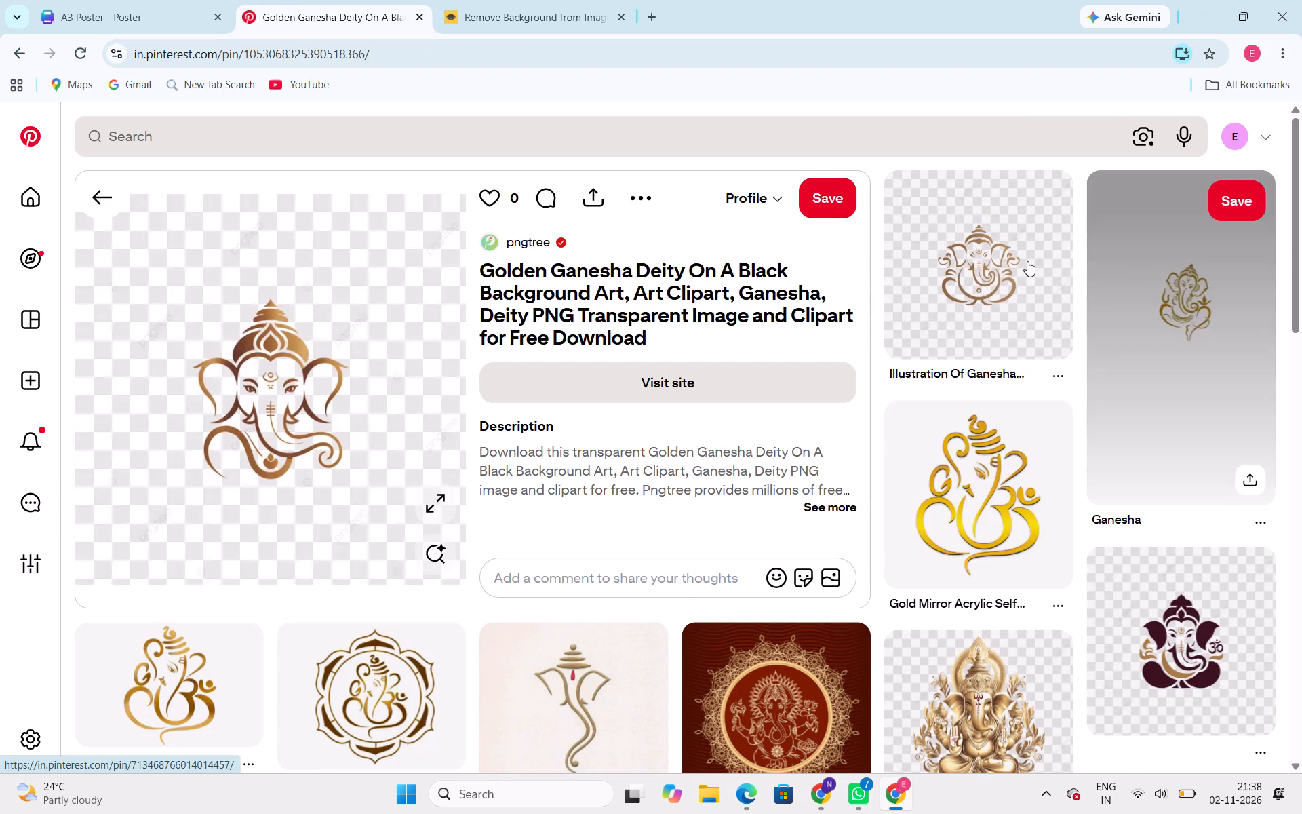
pyautogui.click(978, 266)
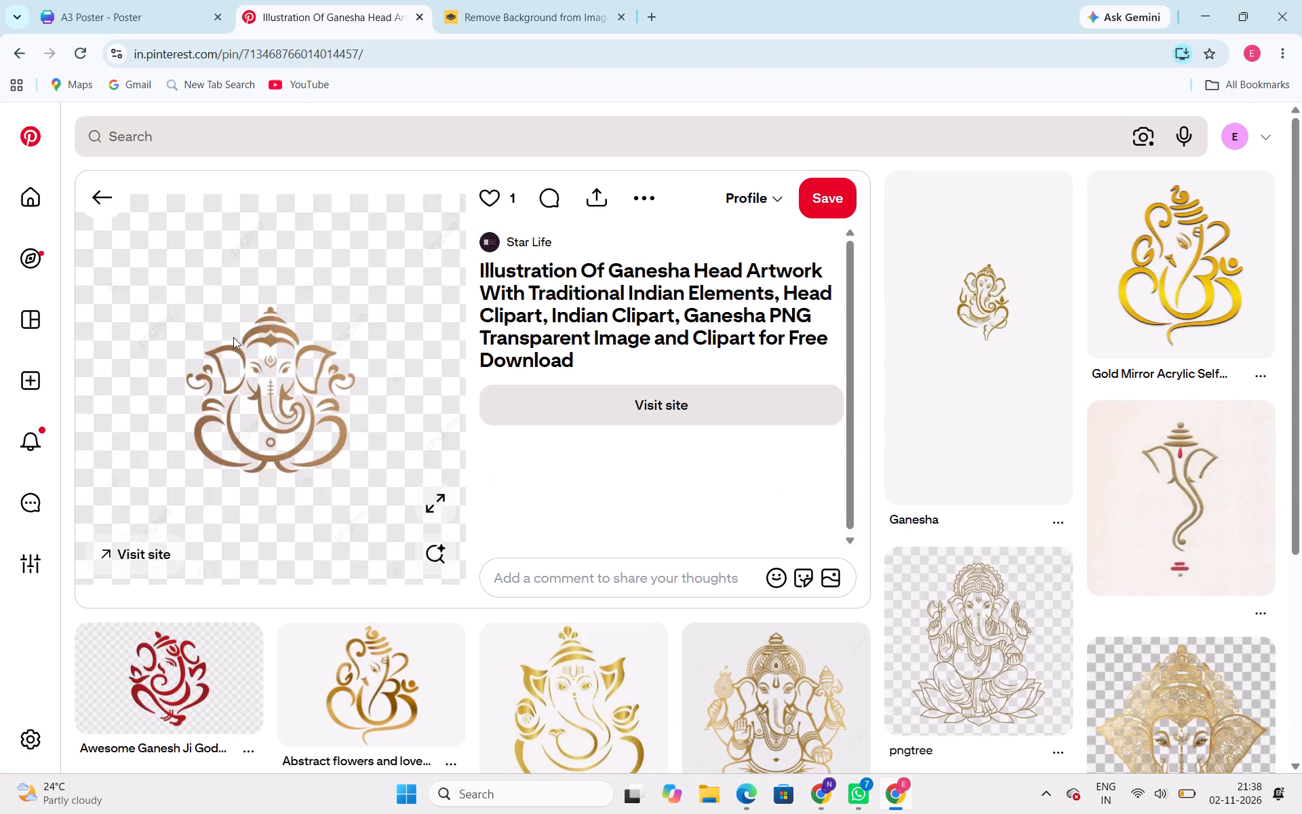
# Copy the Ganesha head illustration with the checkered background from its pin.
pyautogui.scroll(-1, 233, 347)
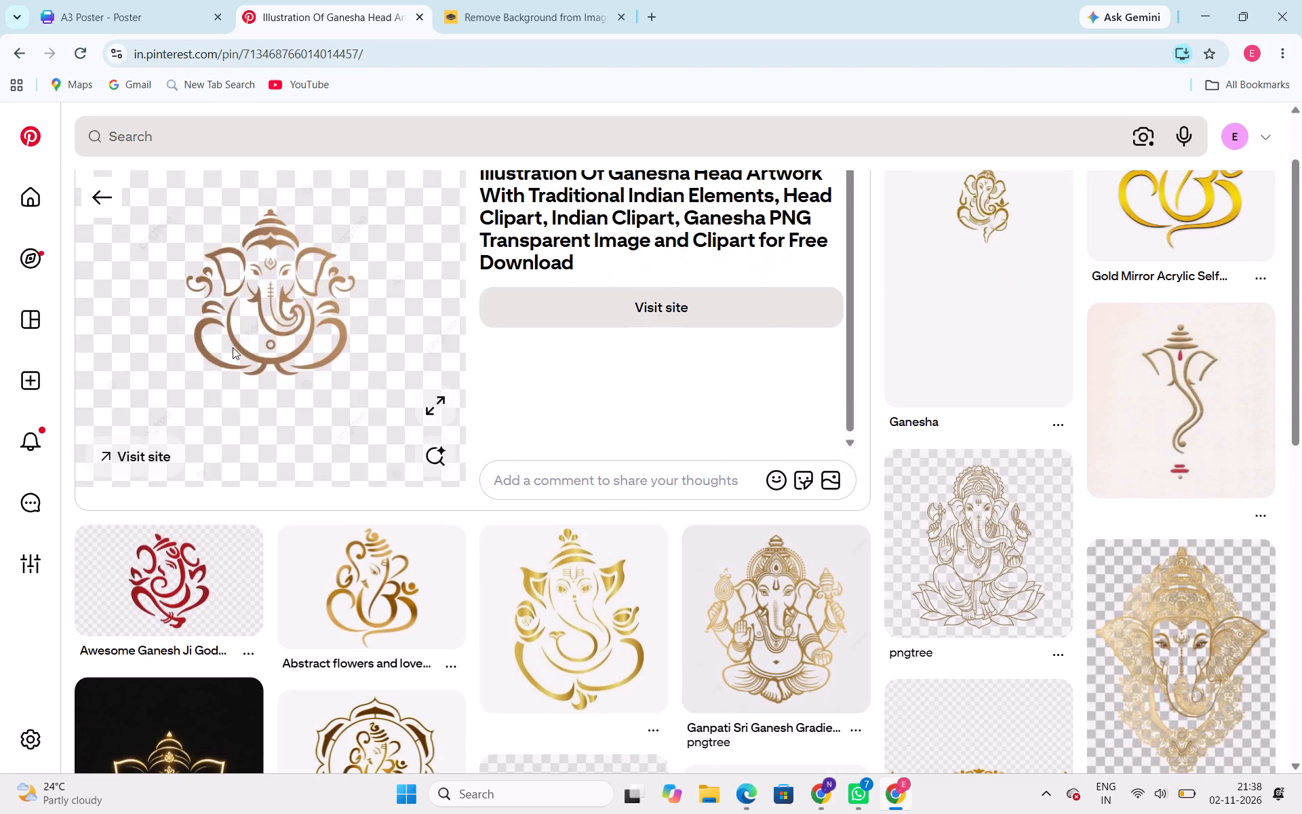
pyautogui.scroll(-1, 233, 347)
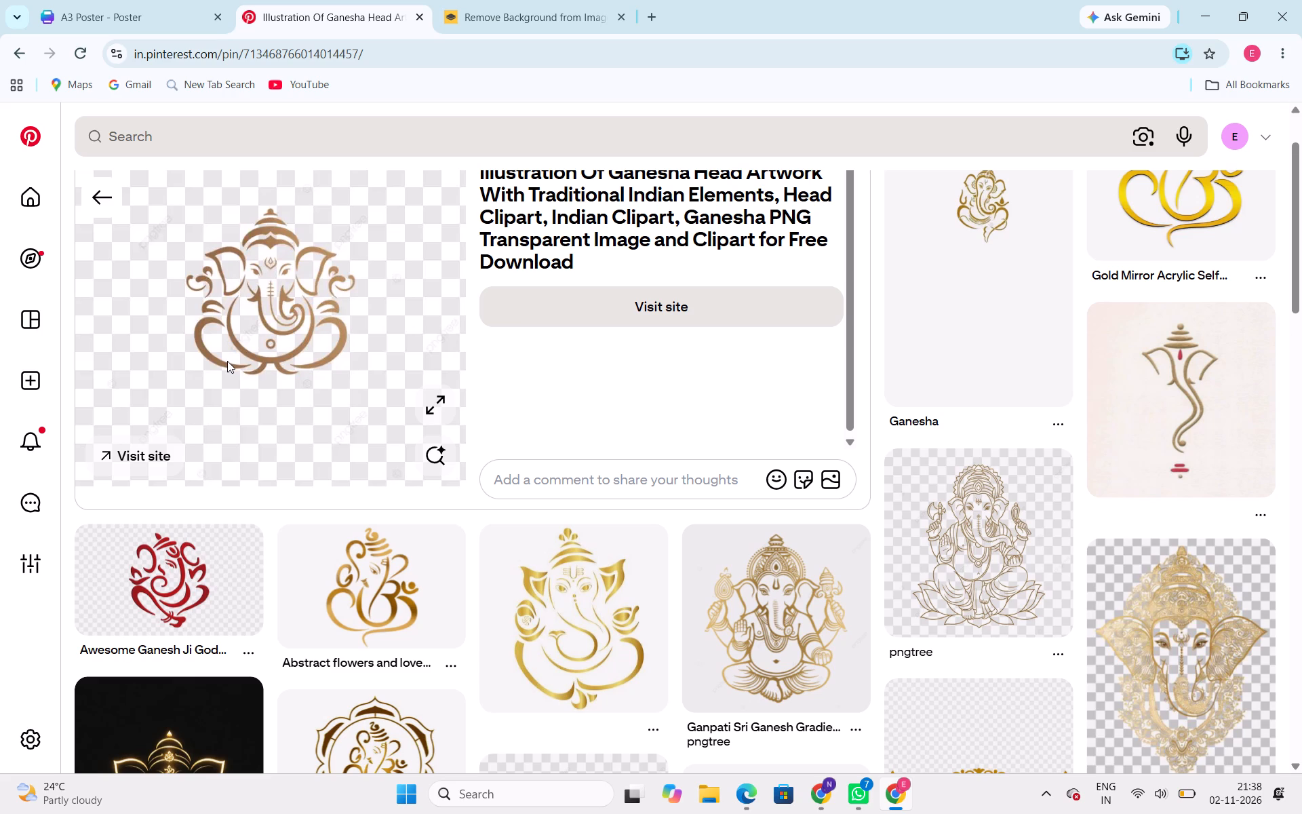
pyautogui.scroll(2, 227, 361)
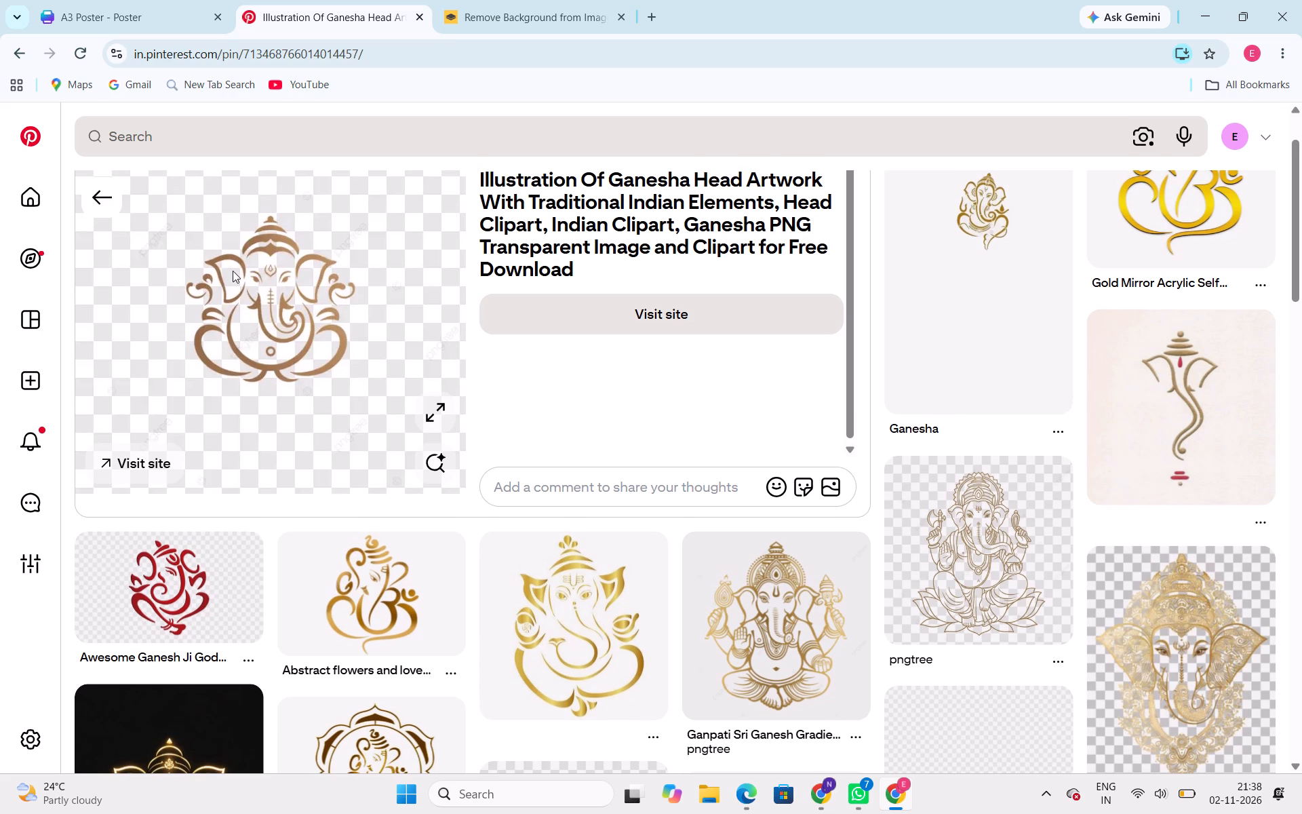
pyautogui.rightClick(233, 271)
pyautogui.click(312, 328)
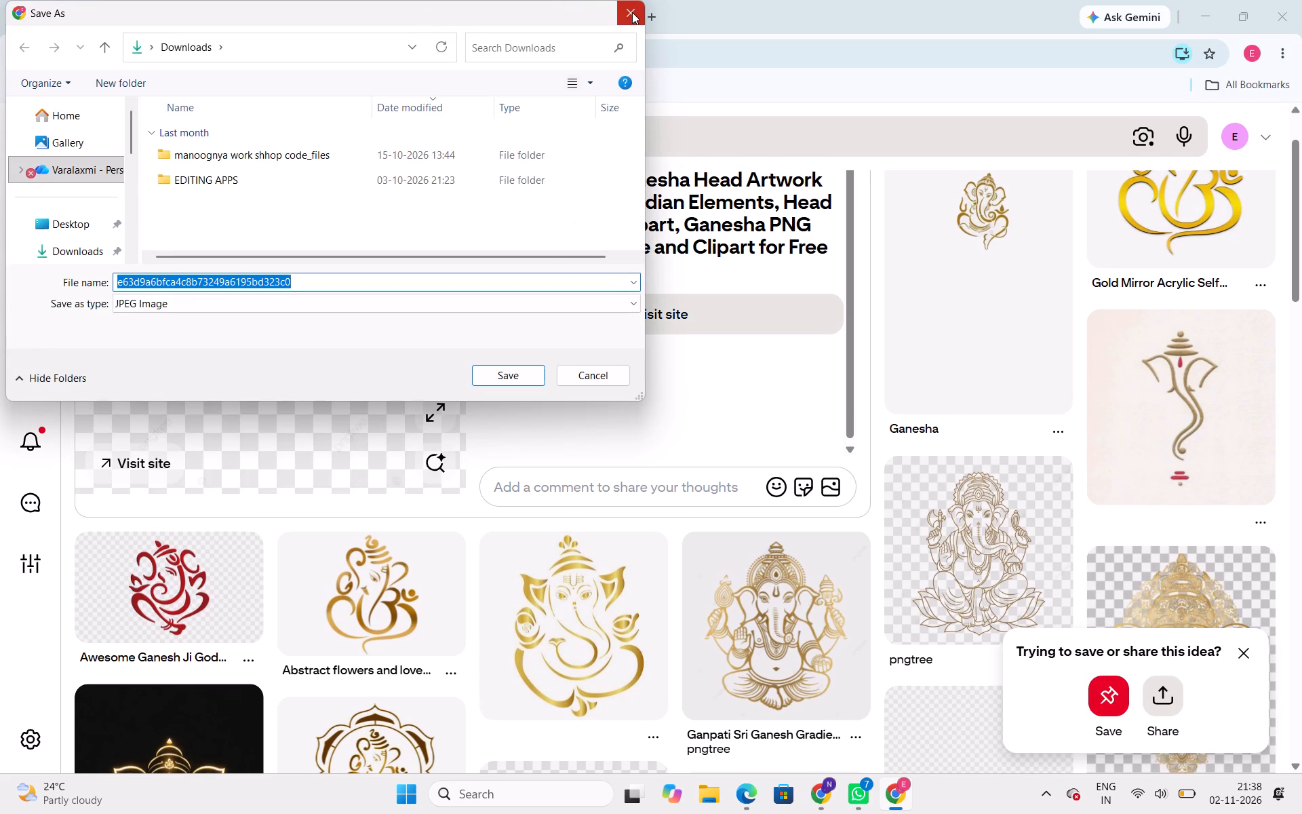
pyautogui.click(632, 12)
pyautogui.rightClick(235, 249)
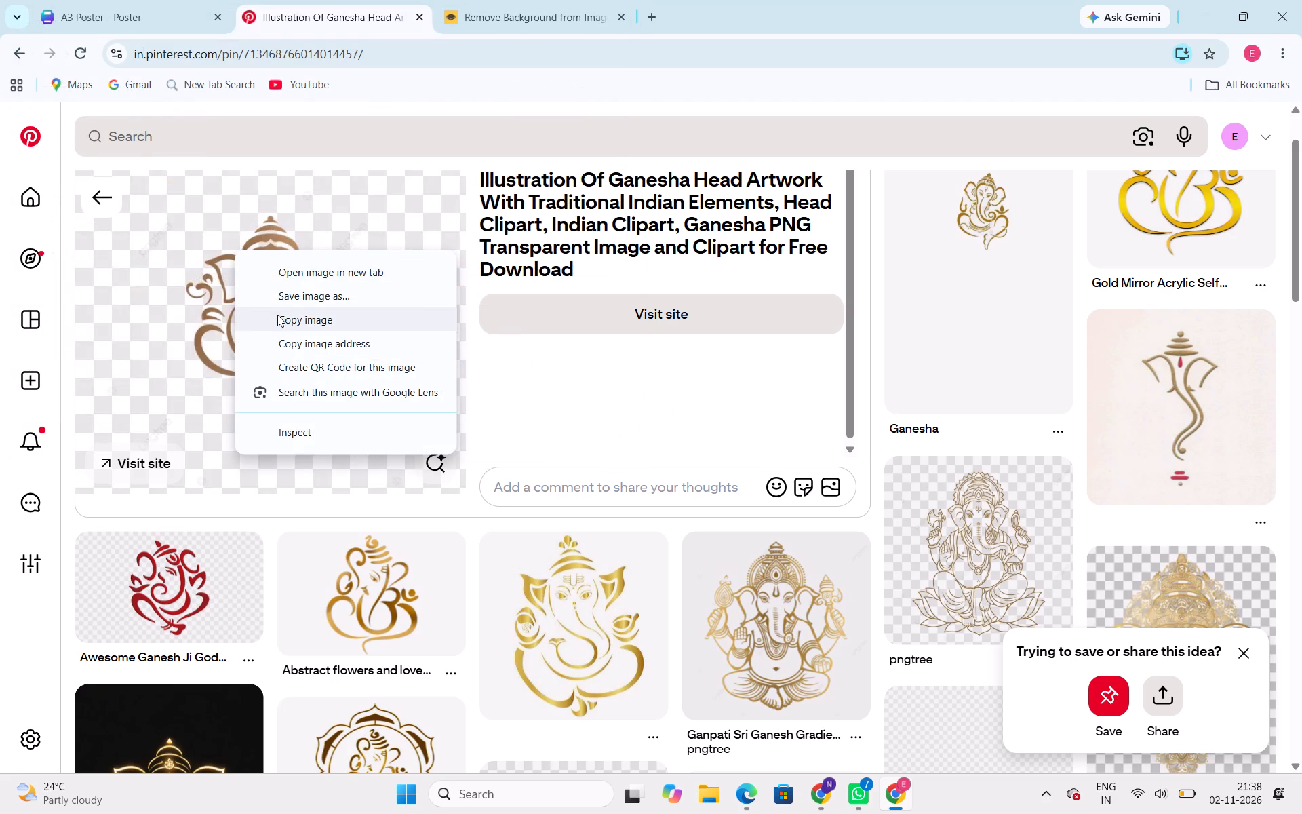
pyautogui.click(277, 315)
# Switch to the Canva A3 poster and move the family and doorway picture to the bottom centre of the page.
pyautogui.click(173, 1)
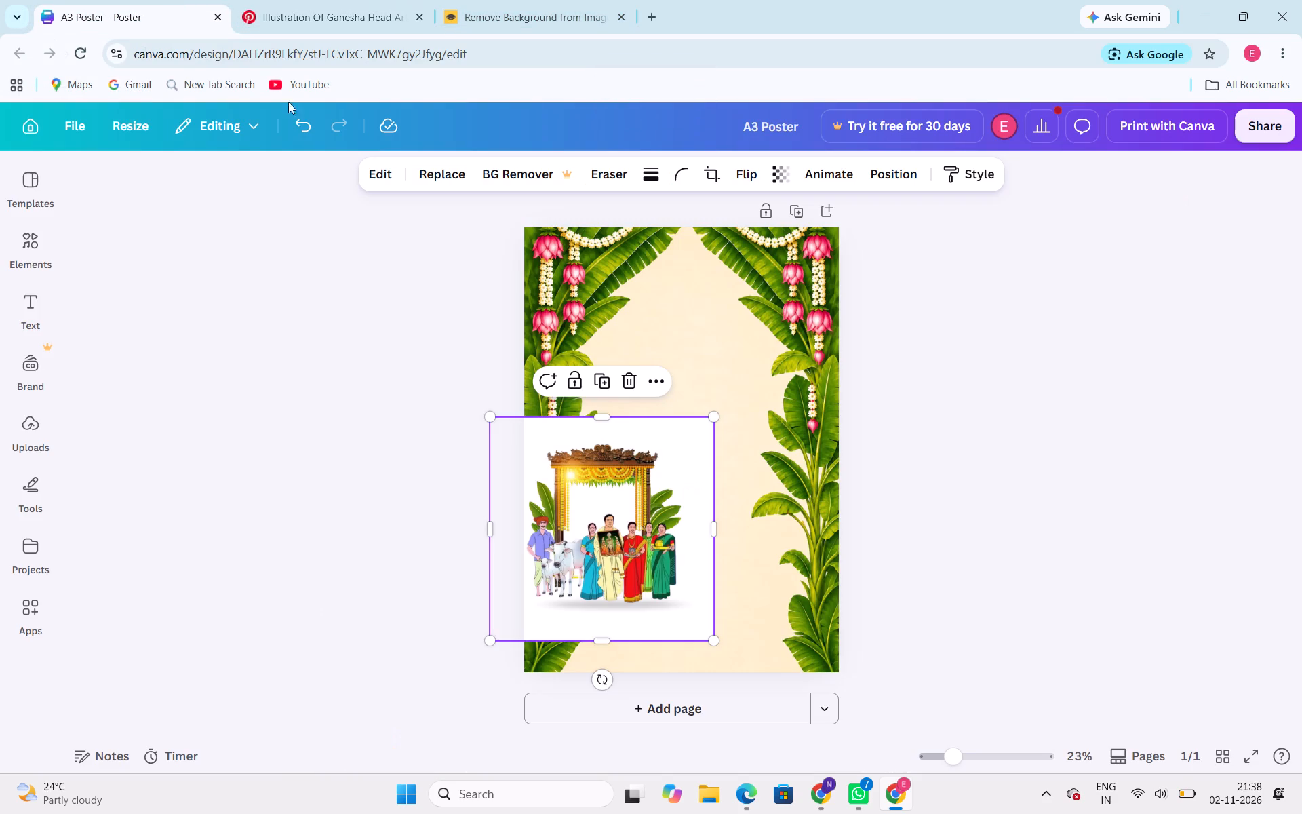
pyautogui.moveTo(574, 493); pyautogui.dragTo(651, 568)
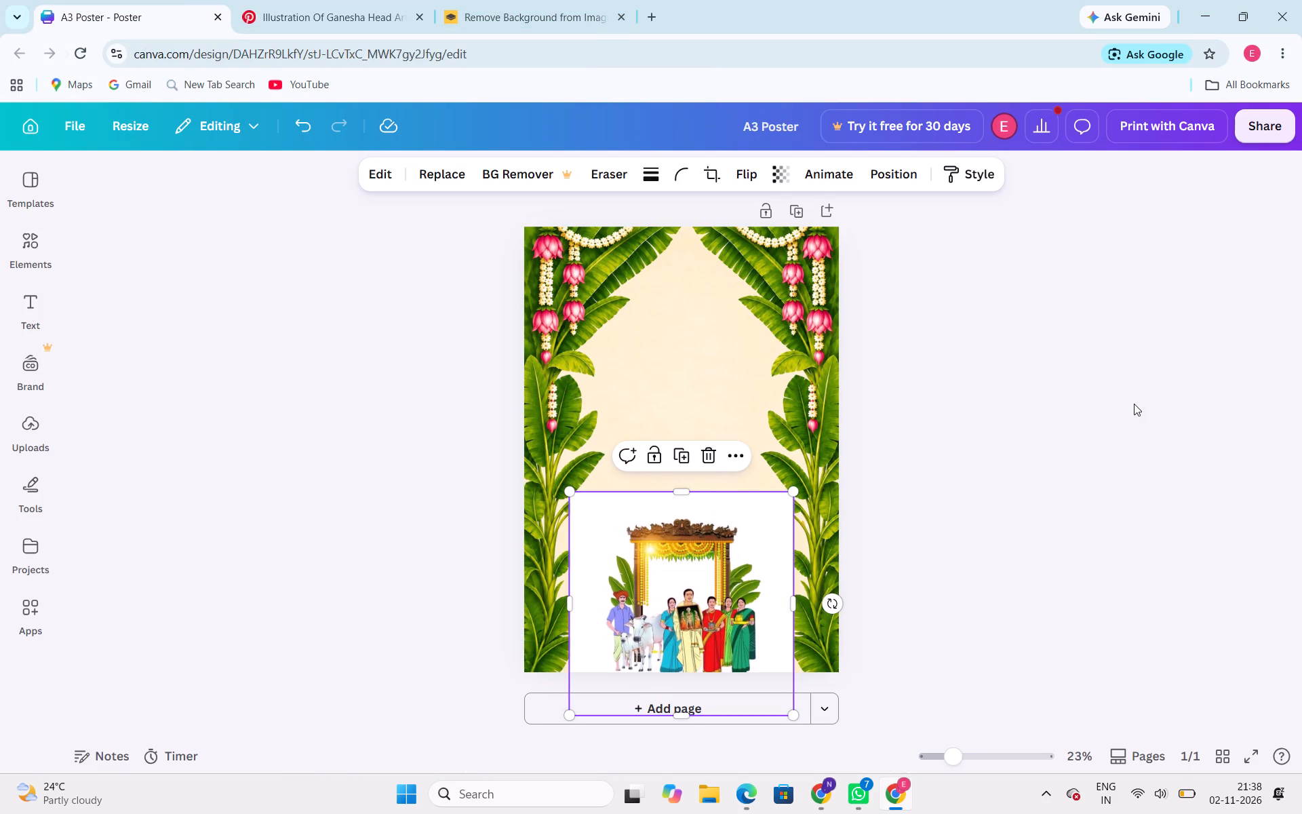
# Paste the copied Ganesha head illustration onto the poster, shrink it and place it above the family artwork on the page's left side.
pyautogui.click(1133, 403)
pyautogui.hotkey('ctrl', 'v')
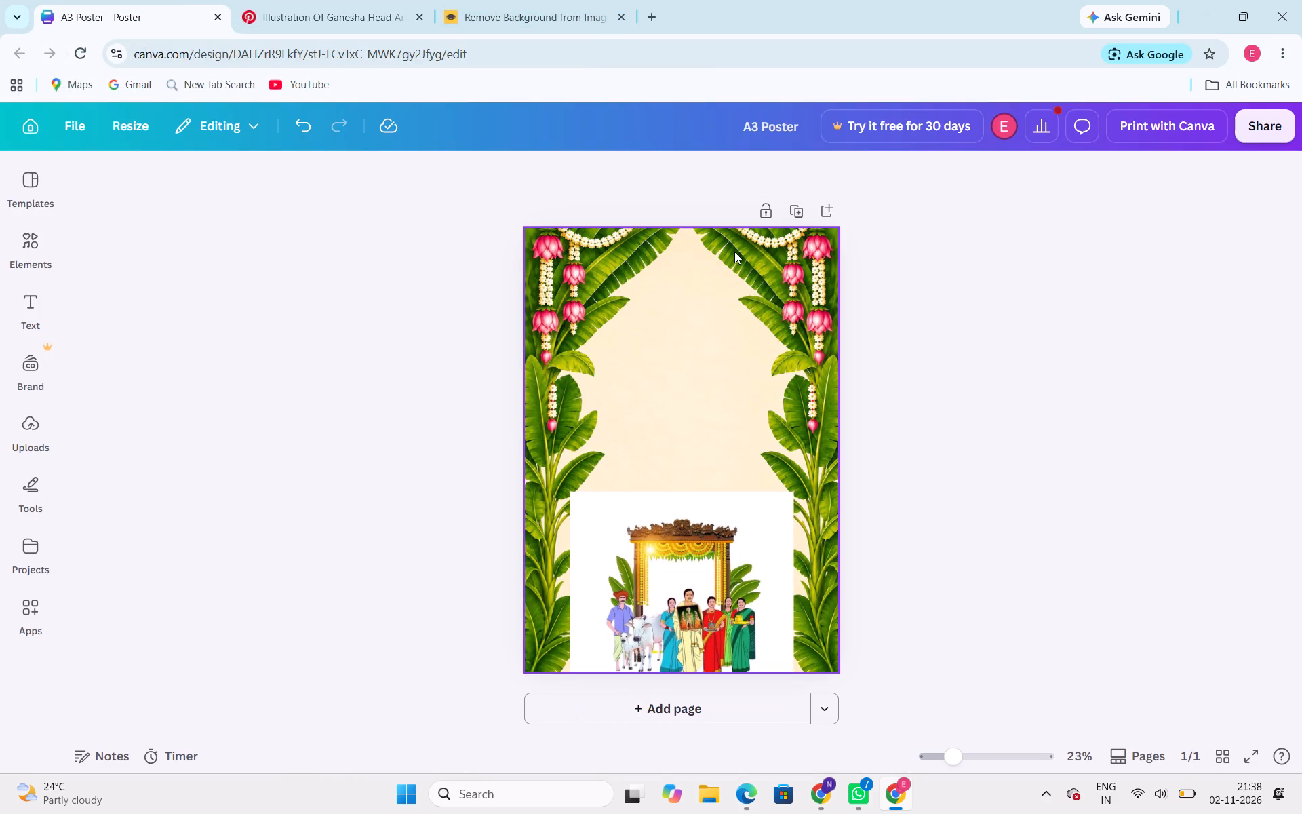
pyautogui.moveTo(649, 450); pyautogui.dragTo(616, 410)
pyautogui.moveTo(738, 323); pyautogui.dragTo(688, 351)
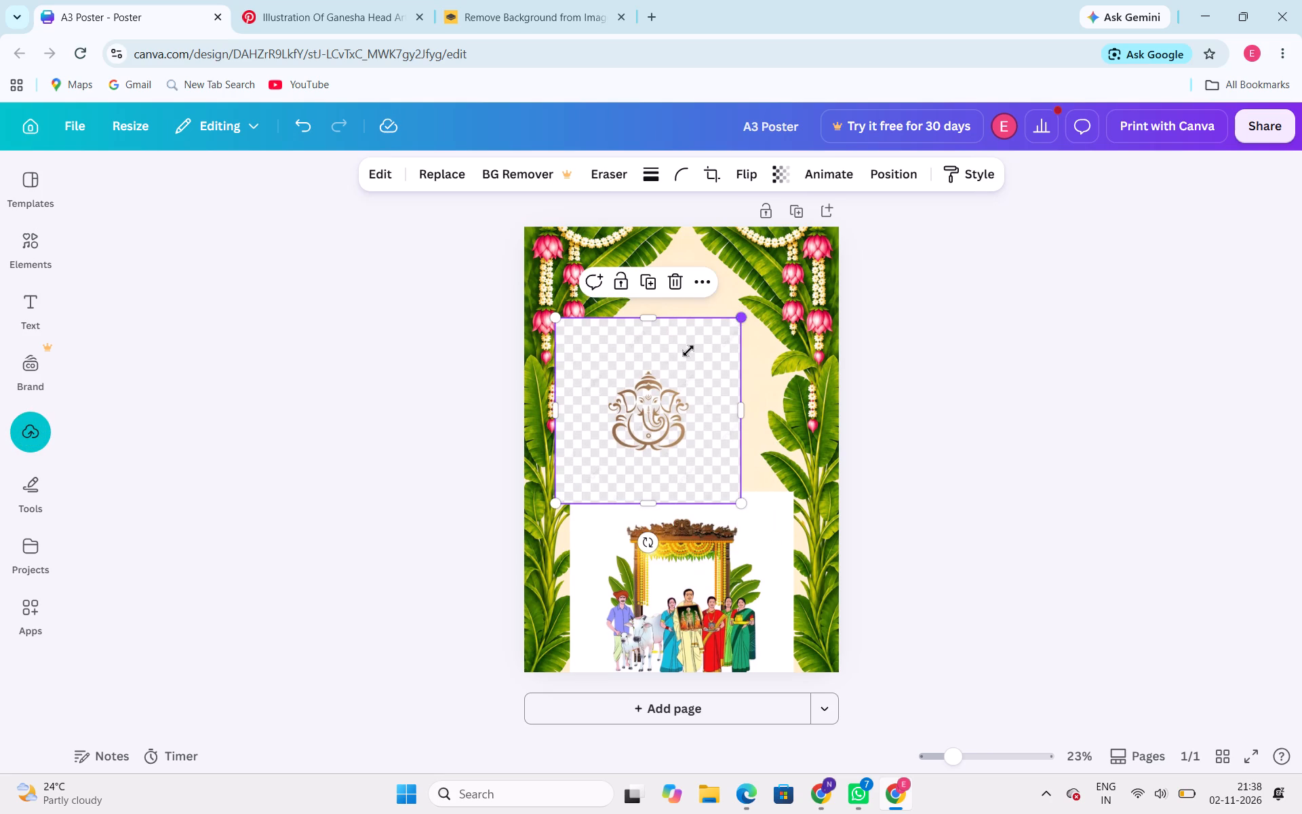
pyautogui.moveTo(688, 351); pyautogui.dragTo(666, 373)
# Return to Pinterest, open the glowing gold "Jai bappa" Ganesha pin among the related pins and copy its image.
pyautogui.click(289, 0)
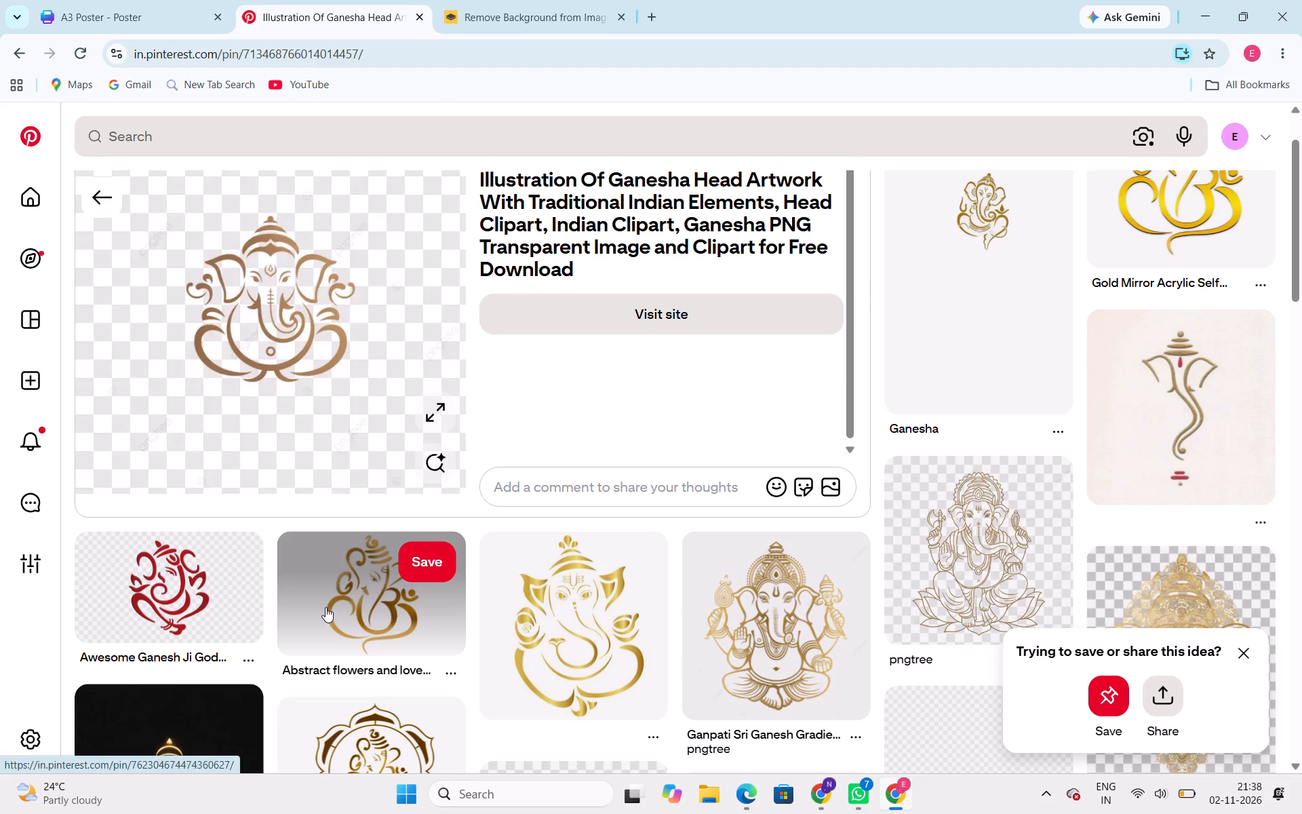
pyautogui.scroll(-2, 344, 507)
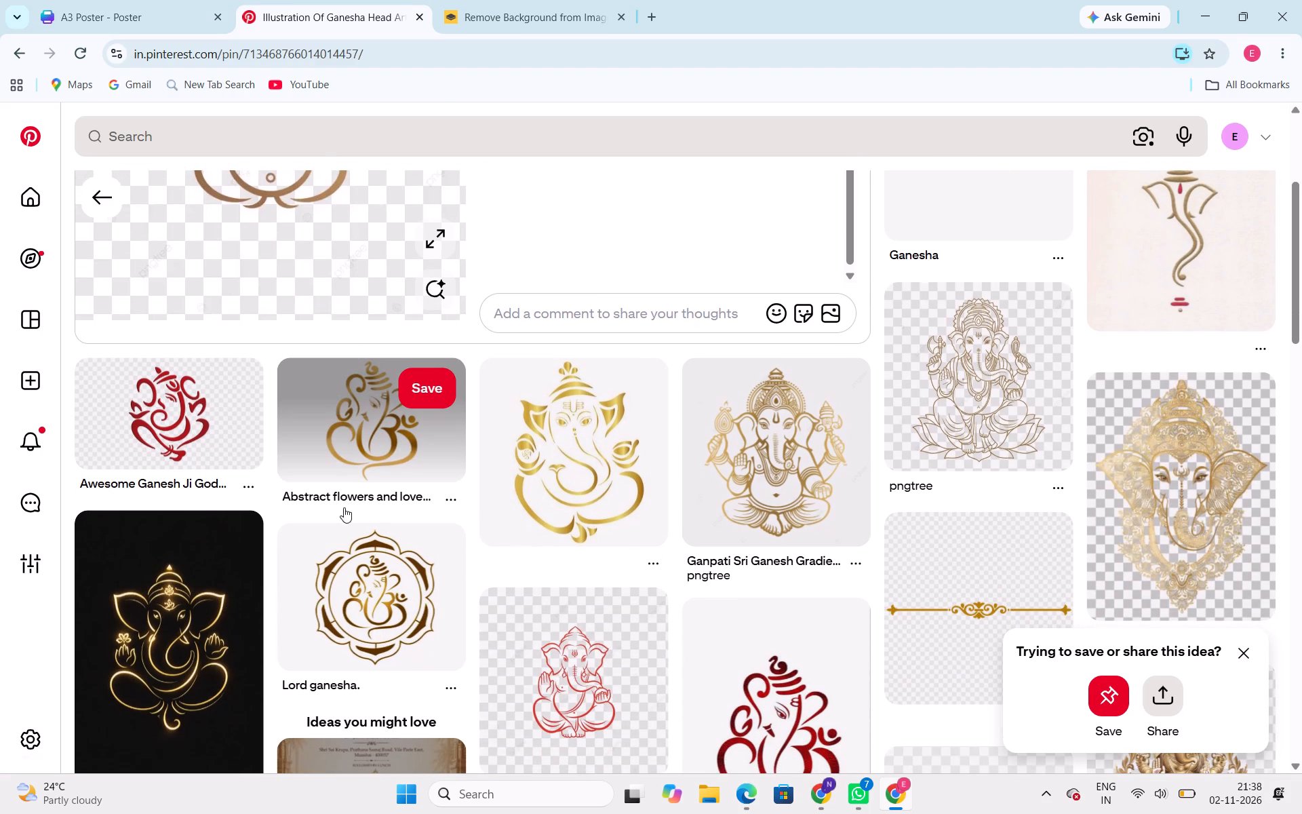
pyautogui.scroll(3, 338, 448)
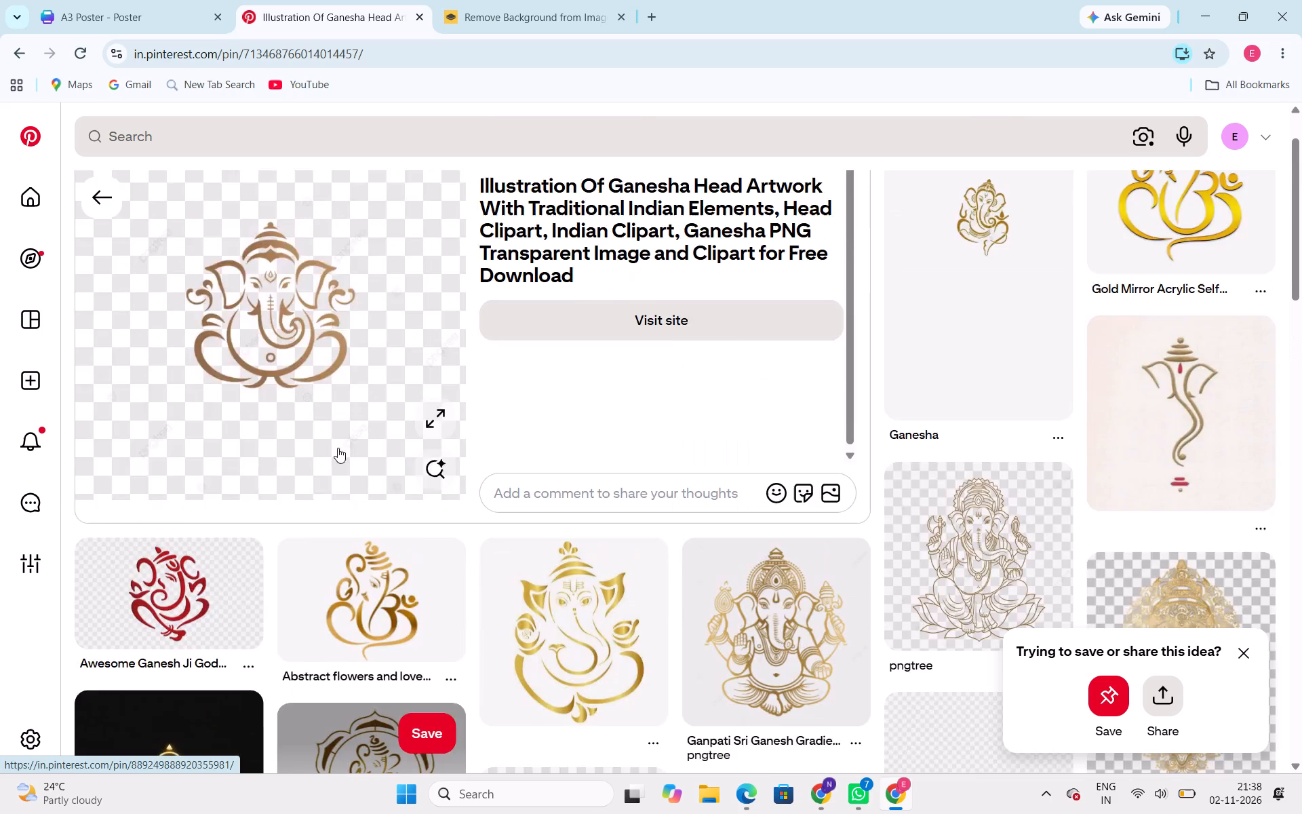
pyautogui.scroll(-4, 338, 448)
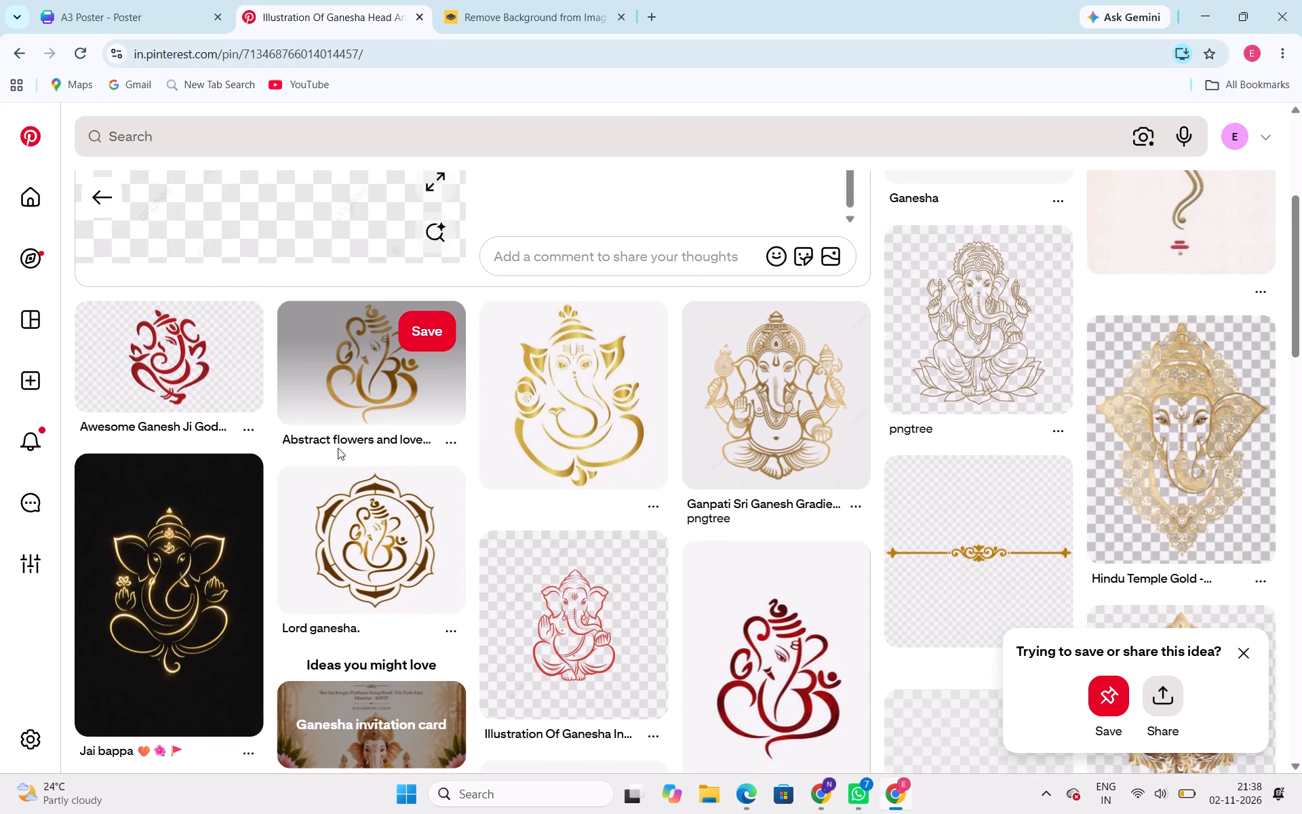
pyautogui.scroll(3, 338, 448)
pyautogui.scroll(-4, 338, 448)
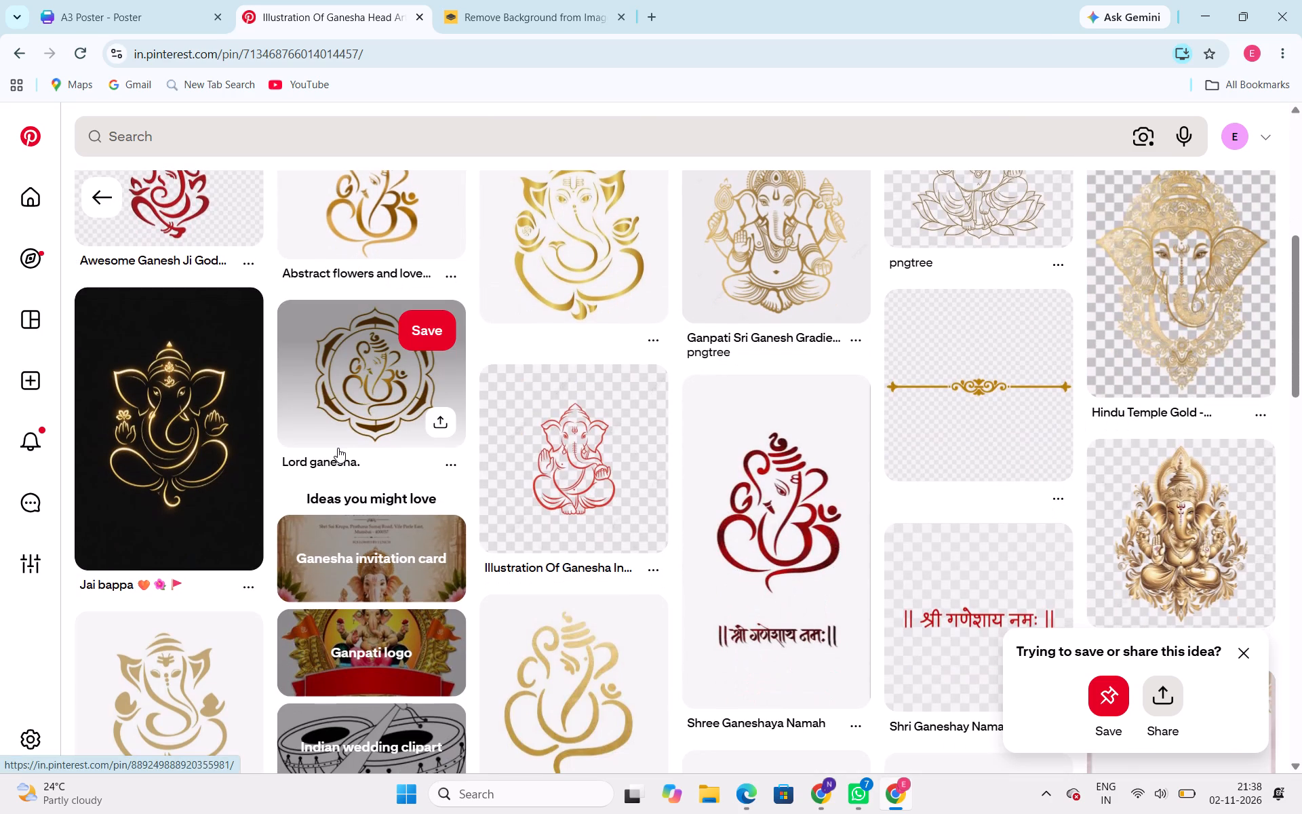
pyautogui.click(166, 488)
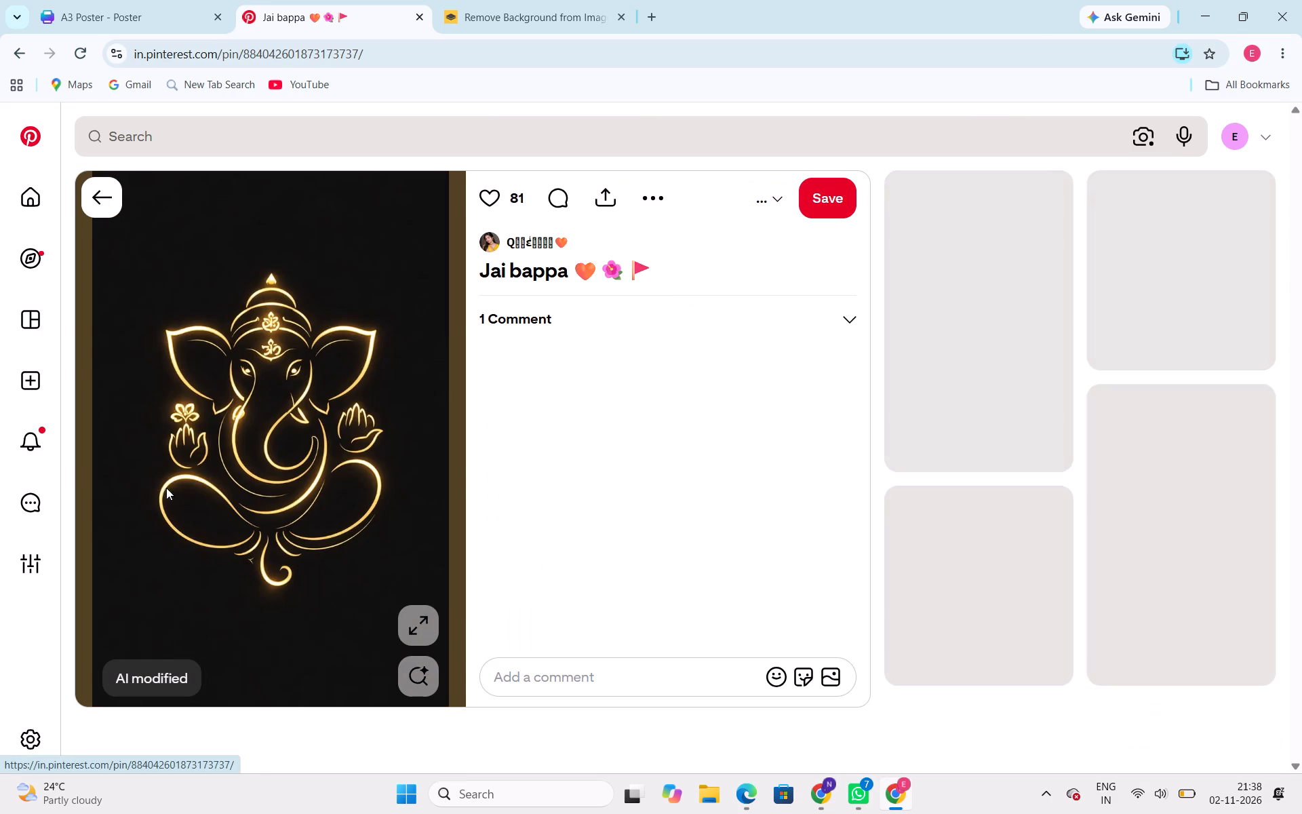
pyautogui.rightClick(229, 414)
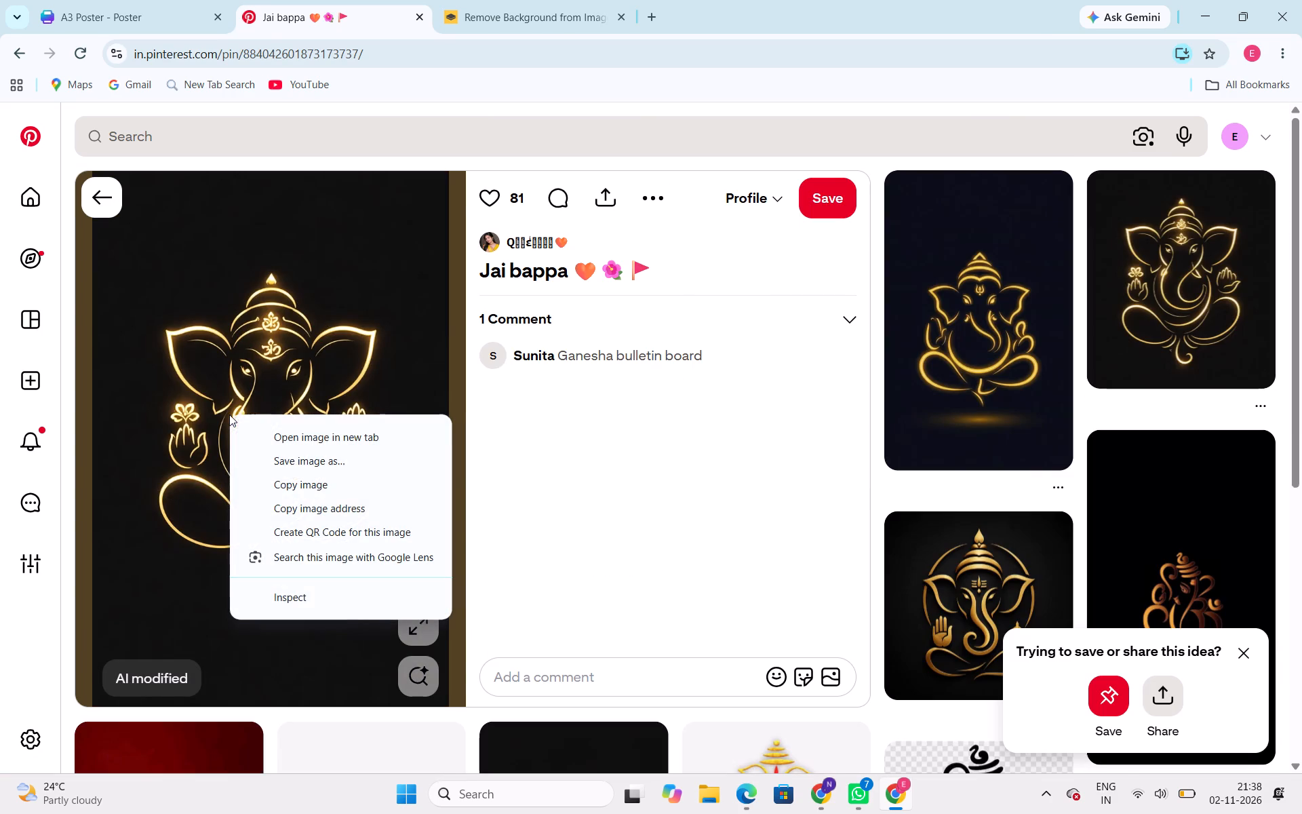
pyautogui.click(274, 493)
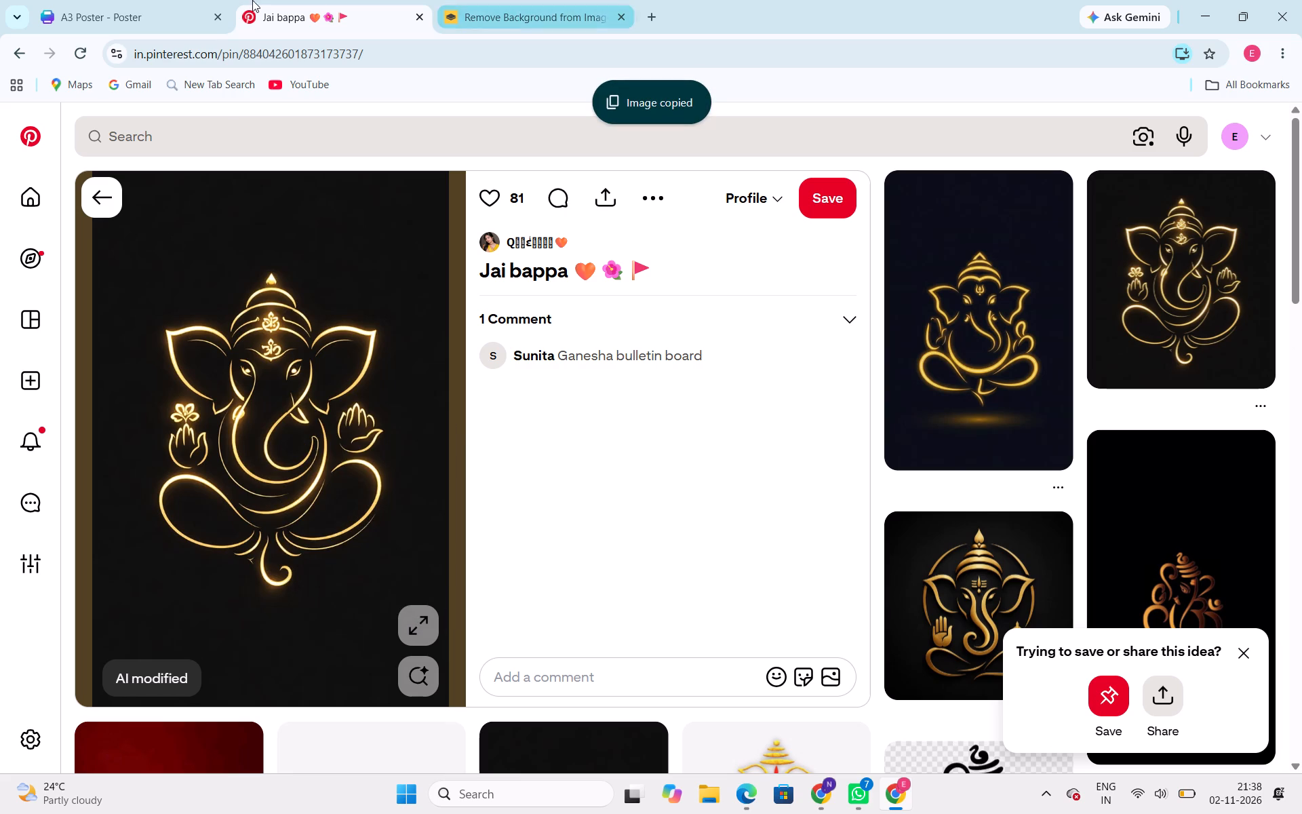
# Paste the black-background gold Ganesha onto the Canva poster, shrink it and place it to the right of the checkered Ganesha image.
pyautogui.click(172, 0)
pyautogui.hotkey('shift', 'v')
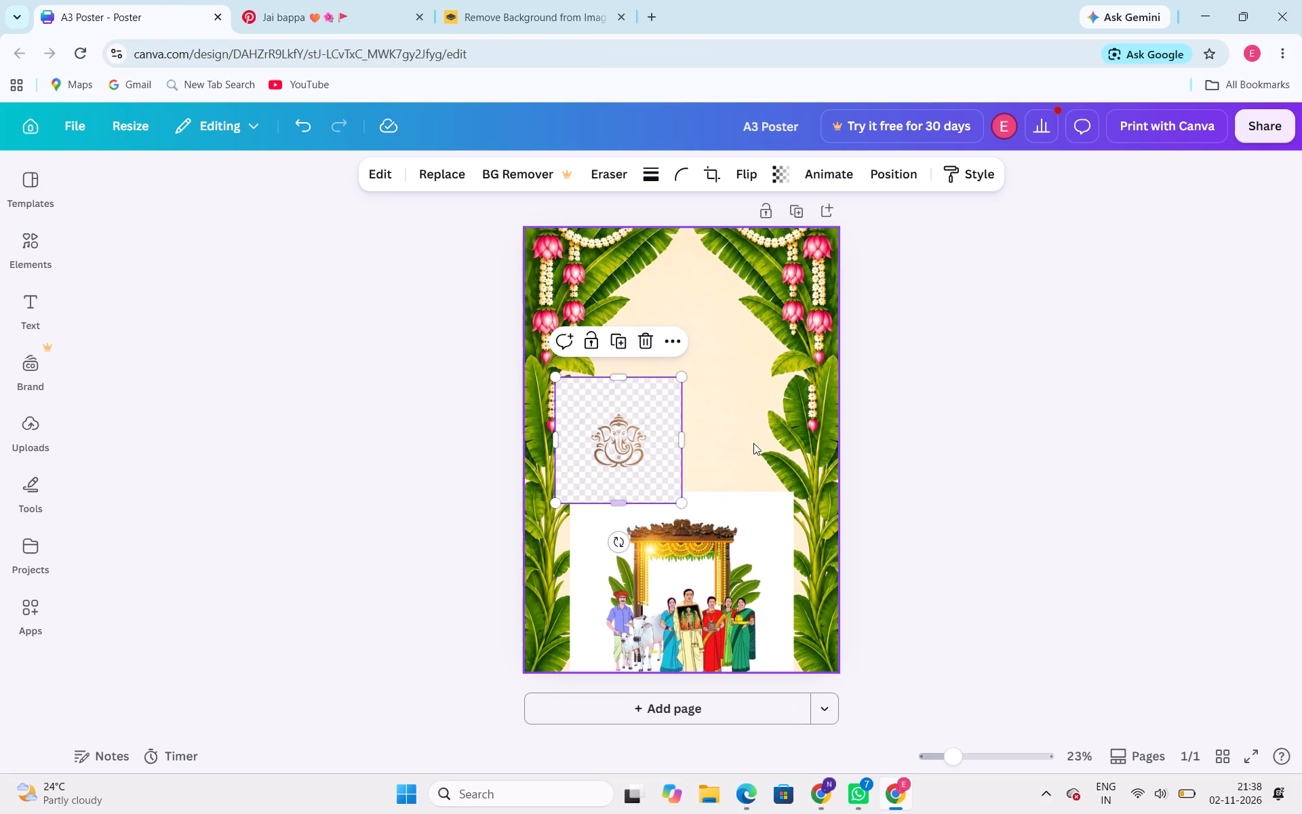
pyautogui.click(994, 356)
pyautogui.hotkey('ctrl', 'v')
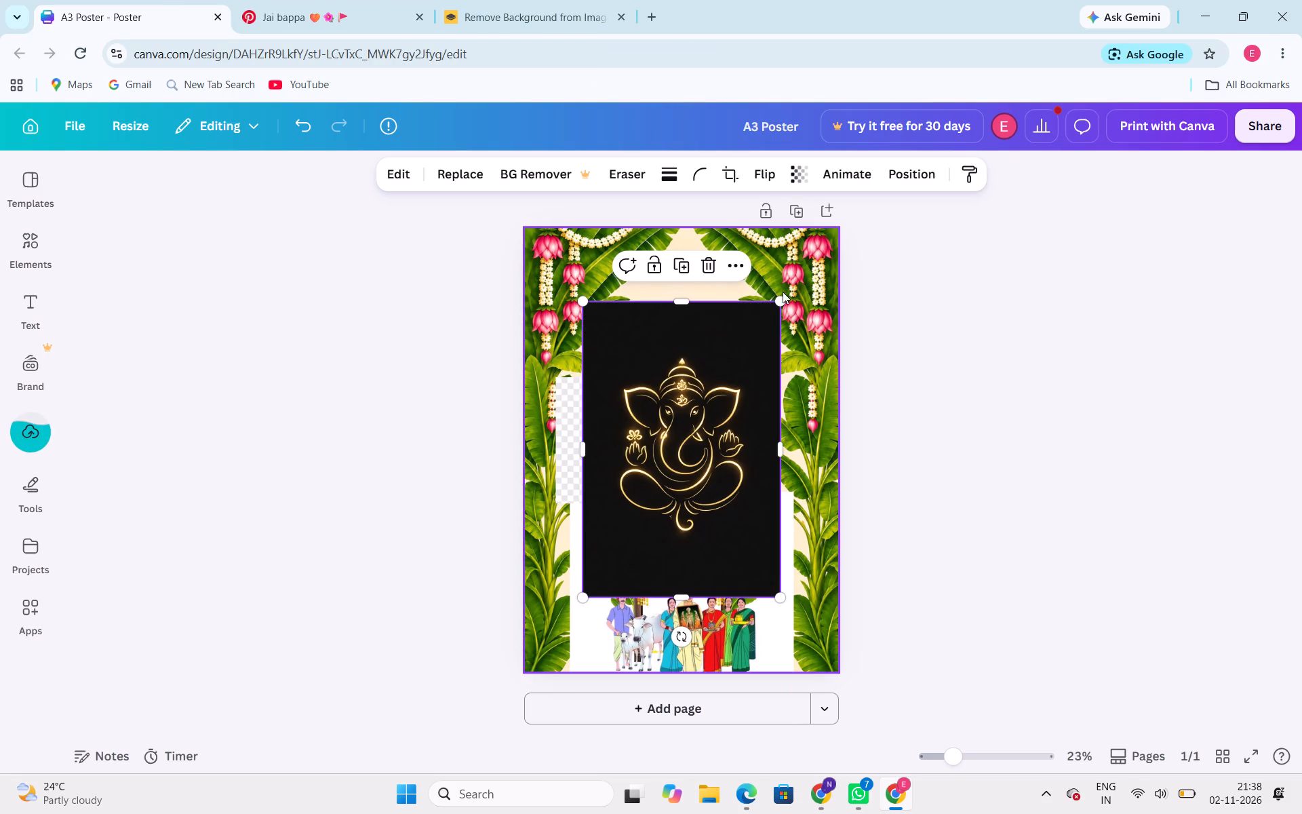
pyautogui.moveTo(777, 298); pyautogui.dragTo(696, 433)
pyautogui.moveTo(664, 490); pyautogui.dragTo(701, 465)
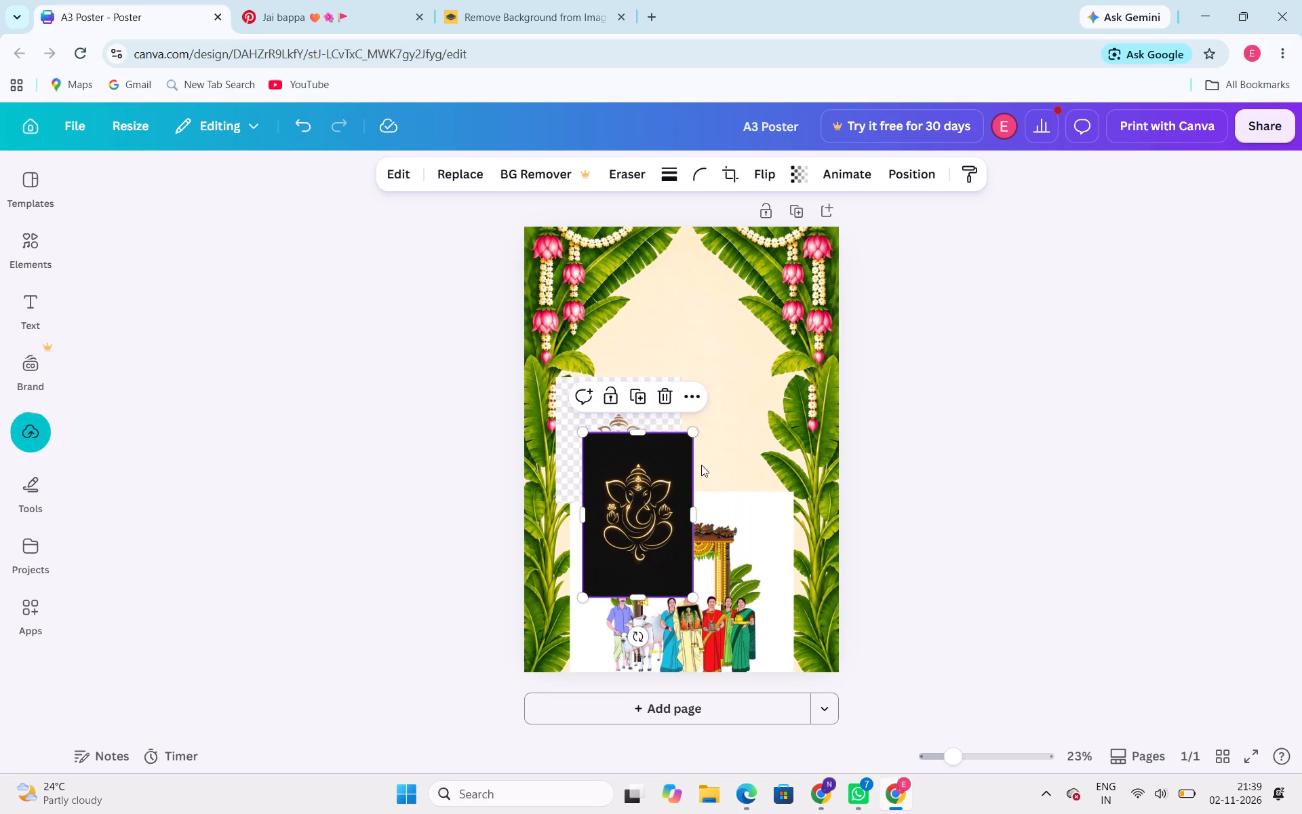
pyautogui.moveTo(701, 465); pyautogui.dragTo(778, 416)
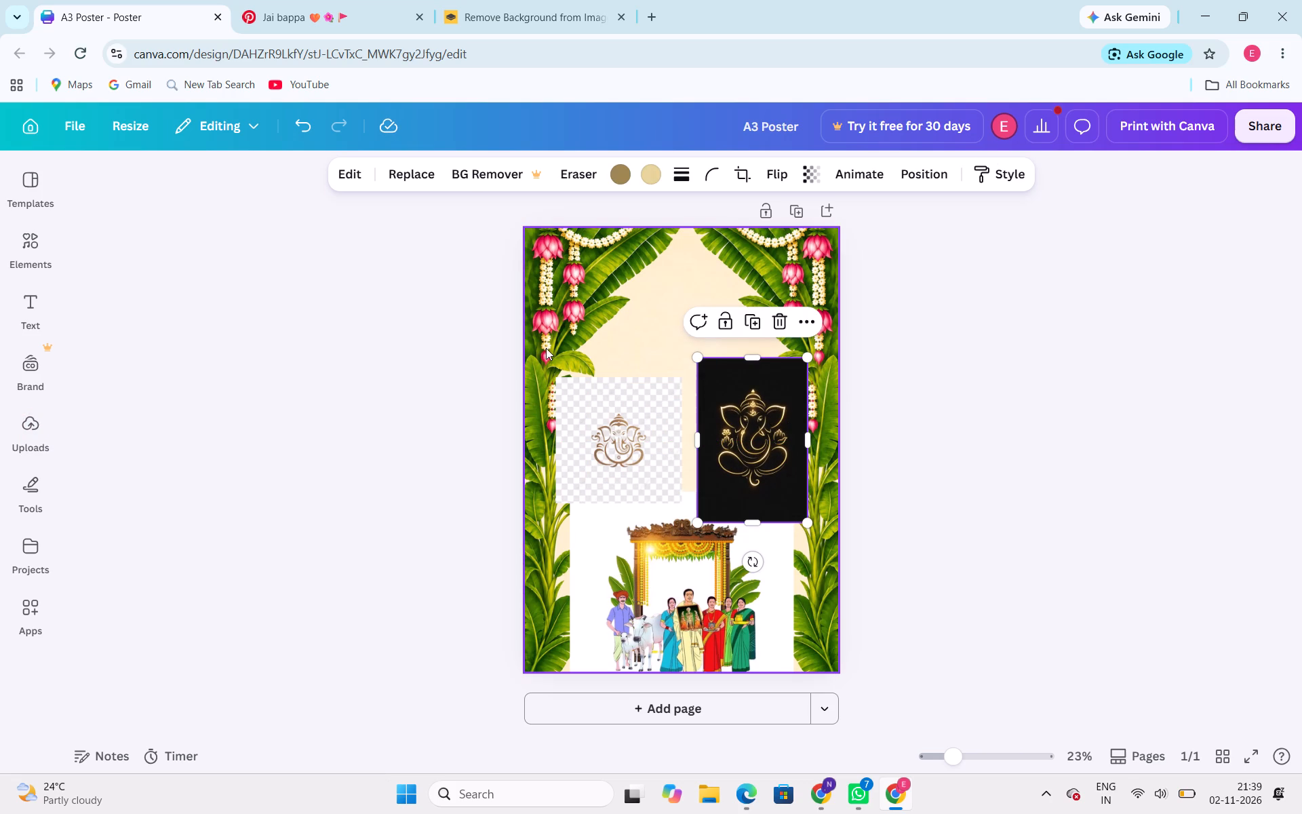
# Browse Pinterest for more gold Ganesha artwork, checking pins related to "Jai bappa" and to the Ganesha head illustration.
pyautogui.click(341, 0)
pyautogui.scroll(-5, 455, 323)
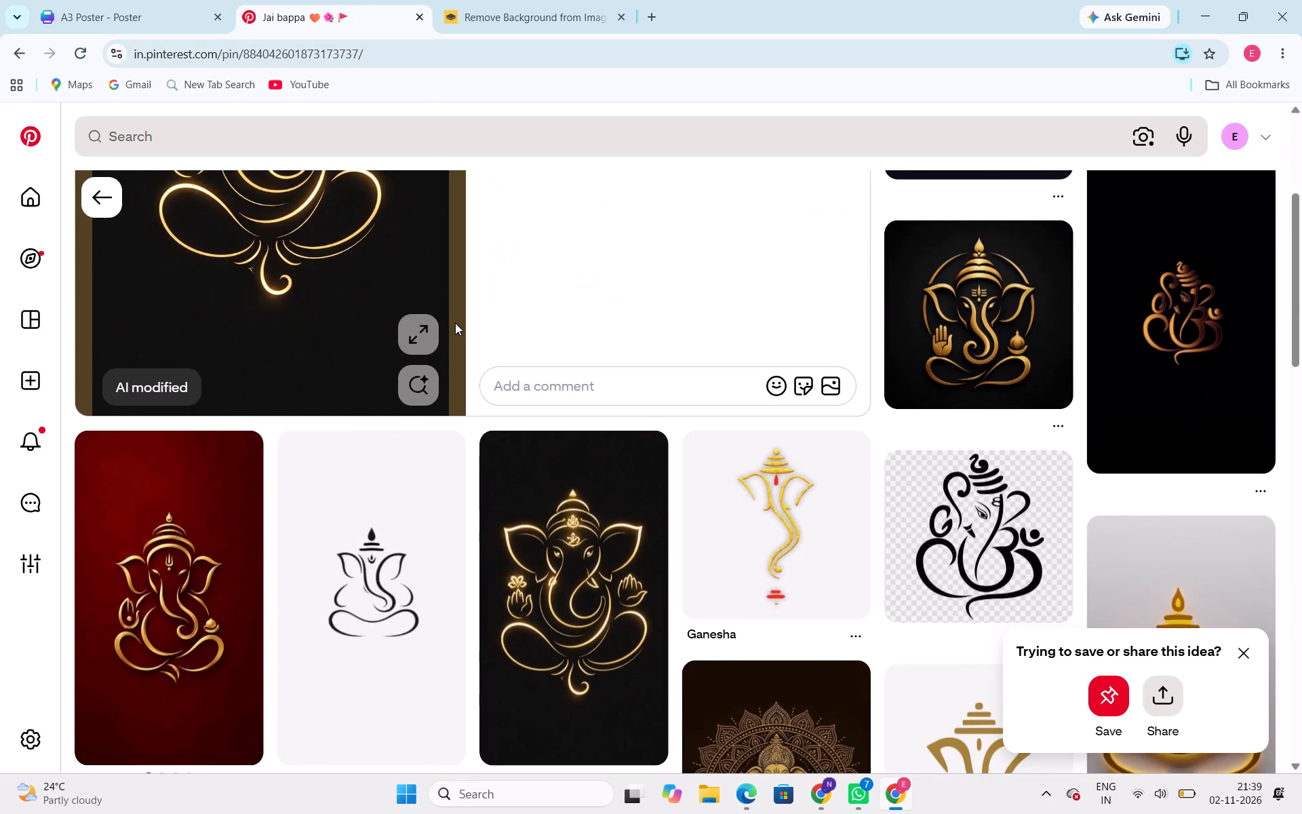
pyautogui.scroll(-1, 455, 323)
pyautogui.scroll(2, 455, 323)
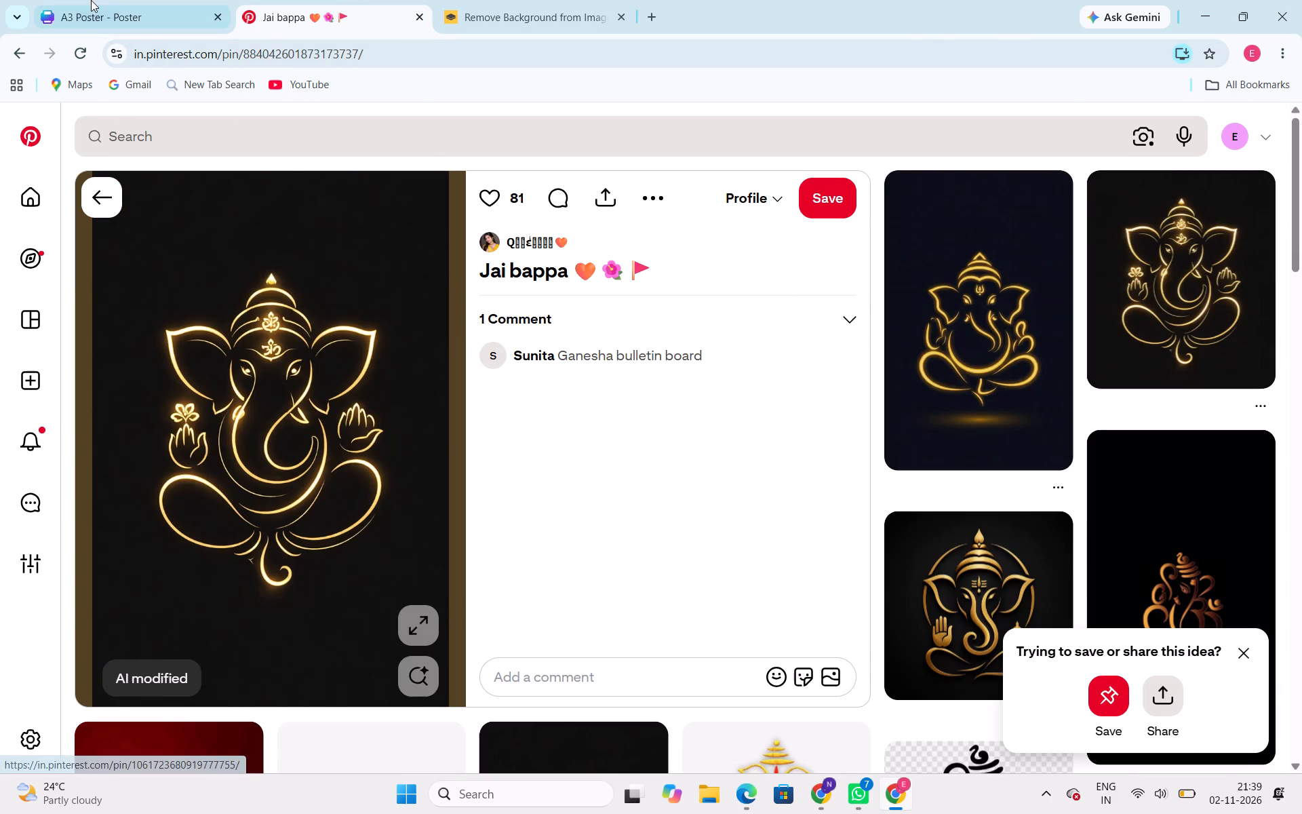
pyautogui.click(20, 53)
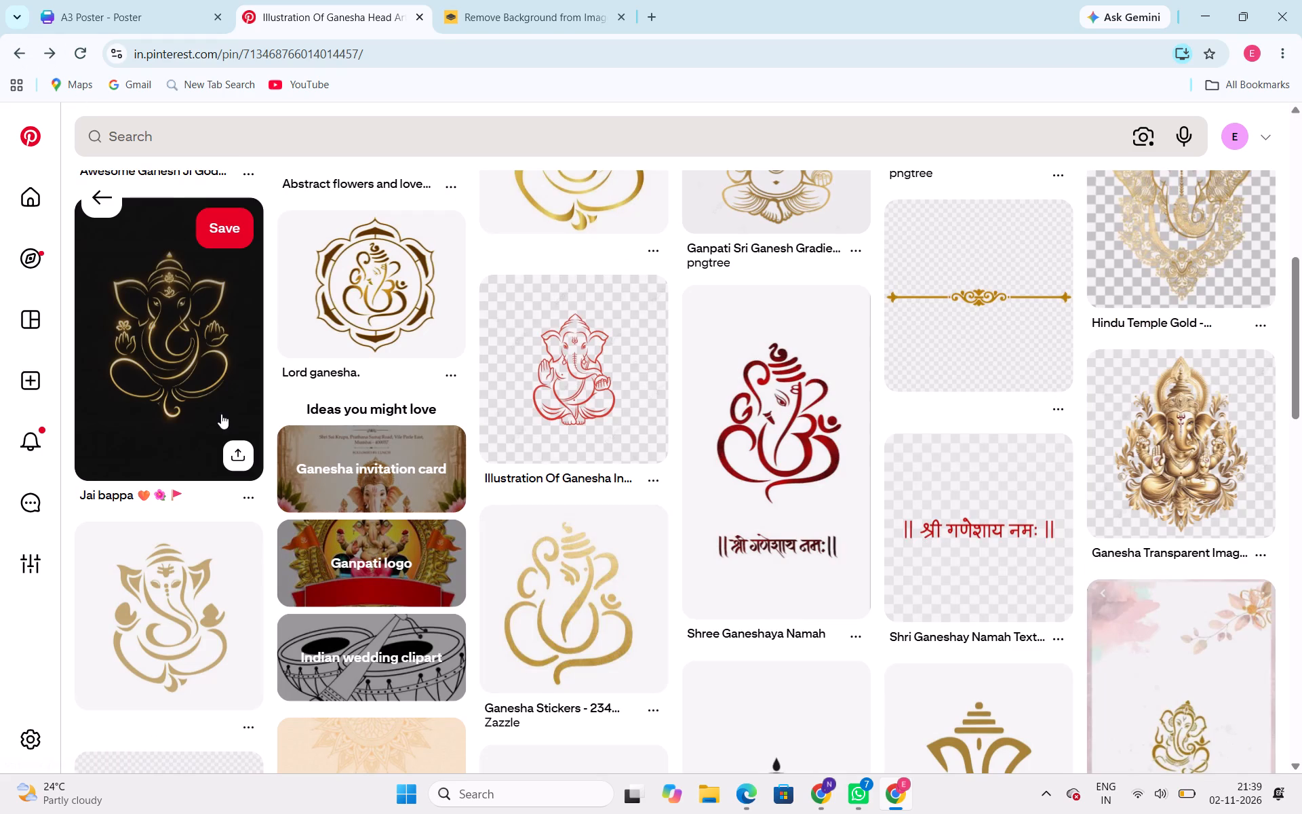
pyautogui.scroll(5, 525, 353)
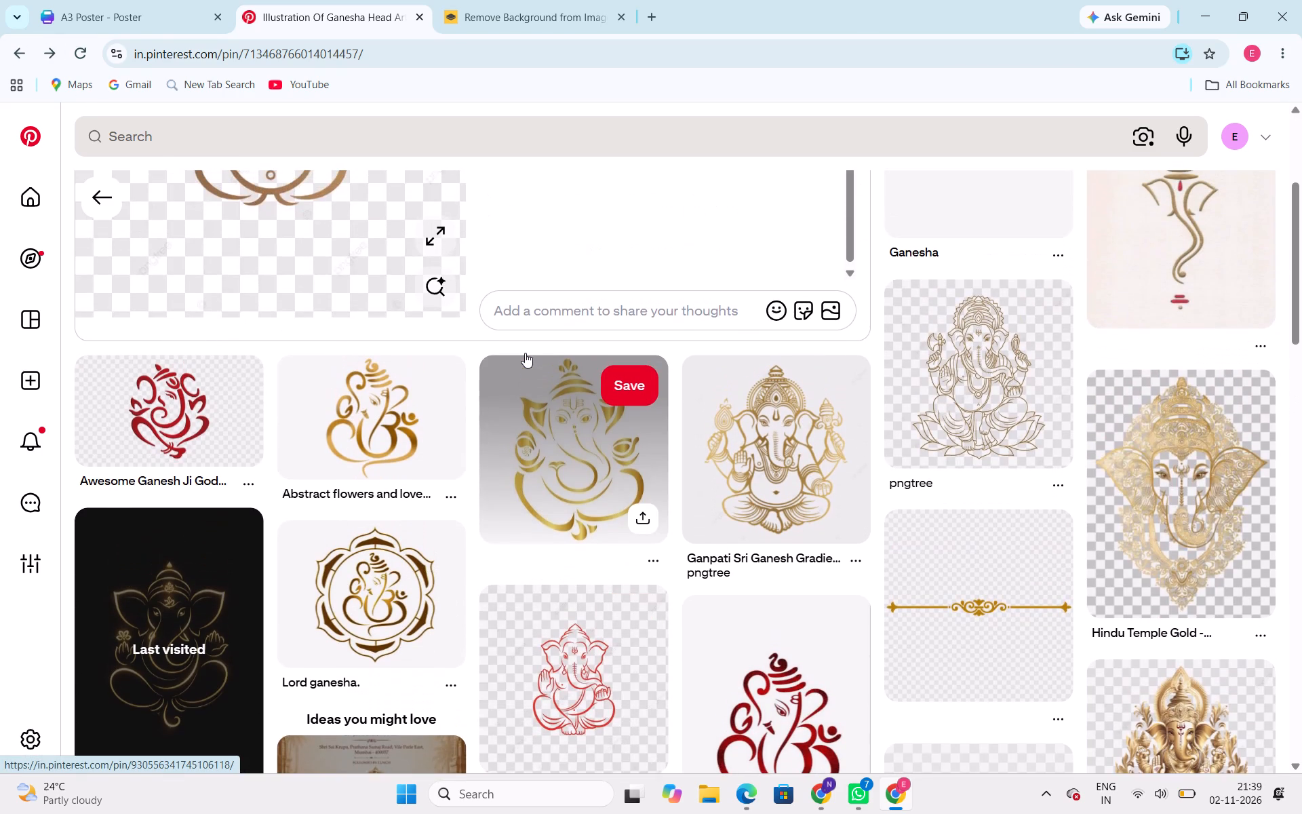
pyautogui.scroll(1, 525, 353)
pyautogui.scroll(-4, 525, 353)
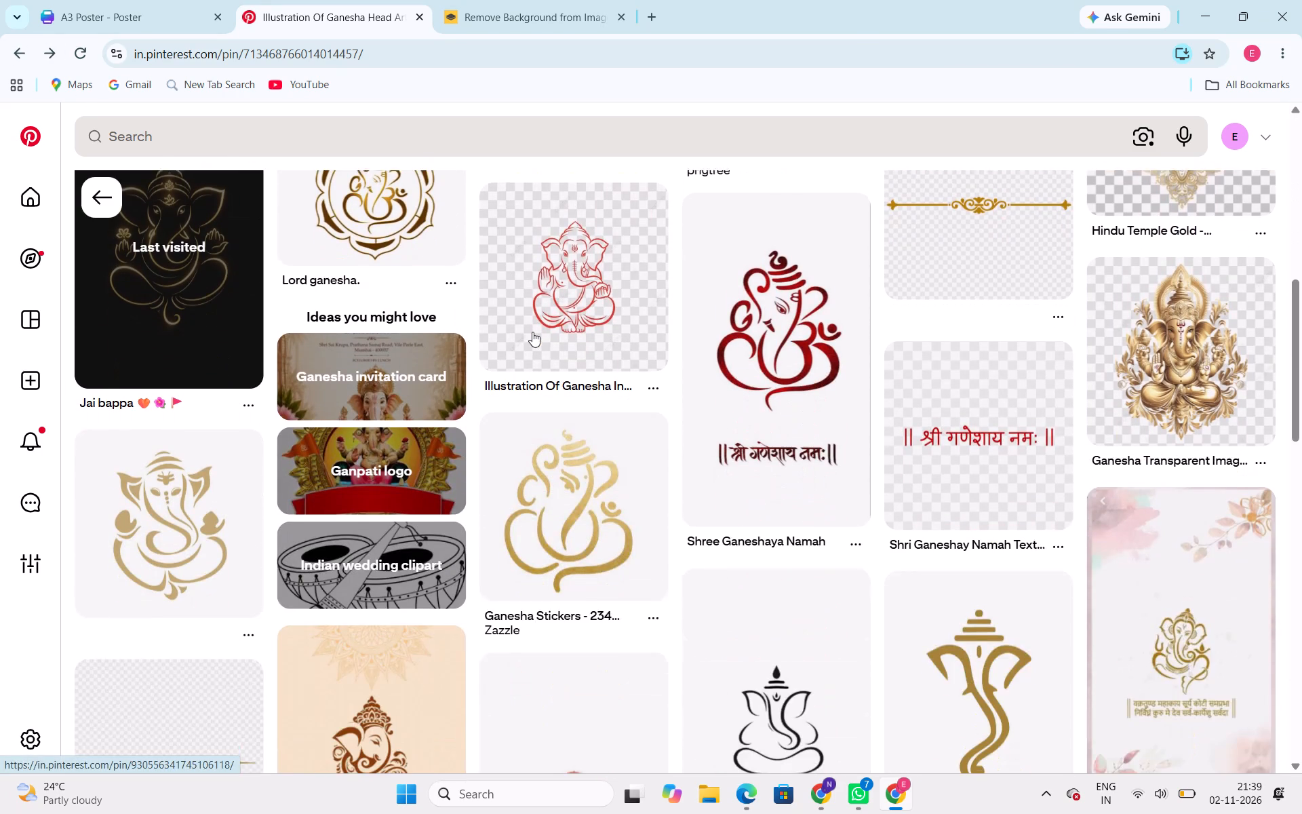
pyautogui.scroll(-5, 532, 332)
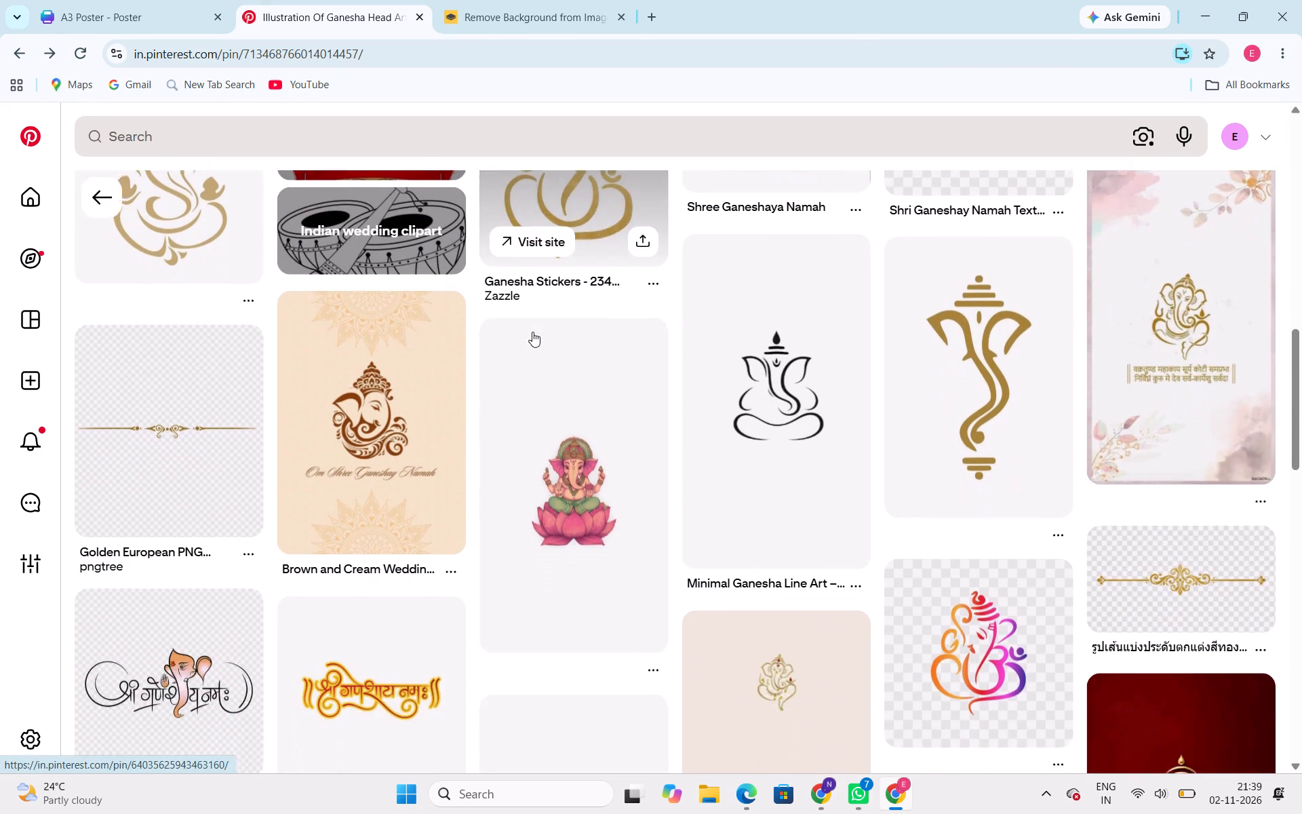
pyautogui.scroll(-6, 532, 332)
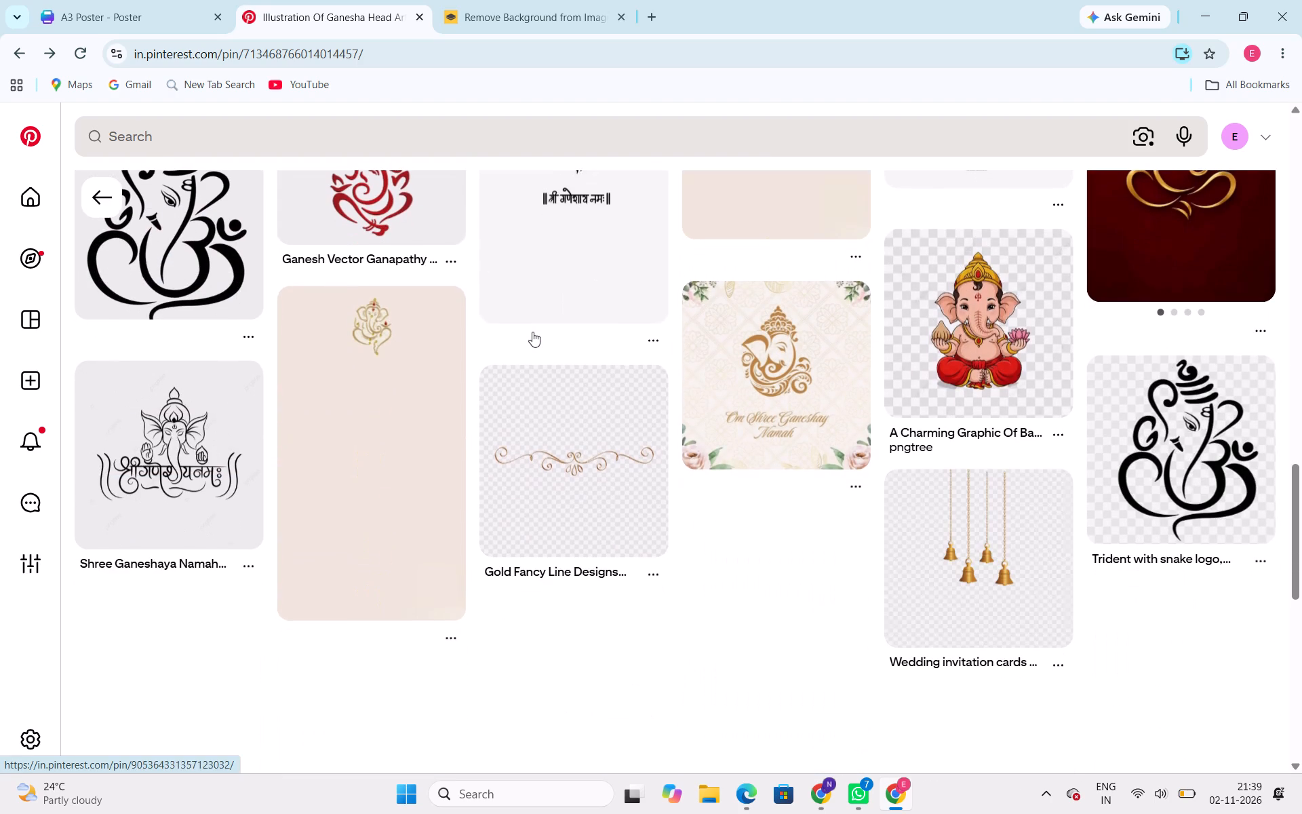
pyautogui.scroll(-2, 532, 332)
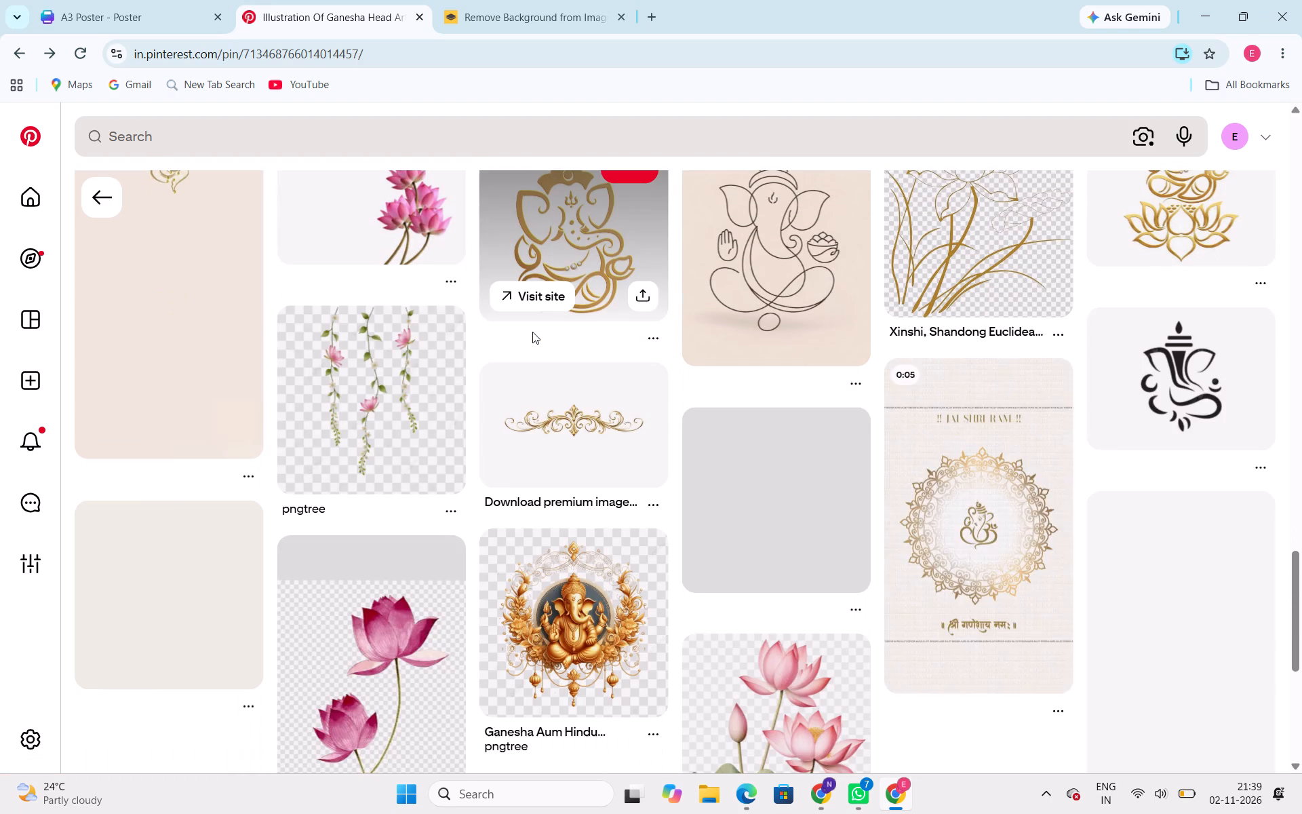
pyautogui.scroll(7, 532, 332)
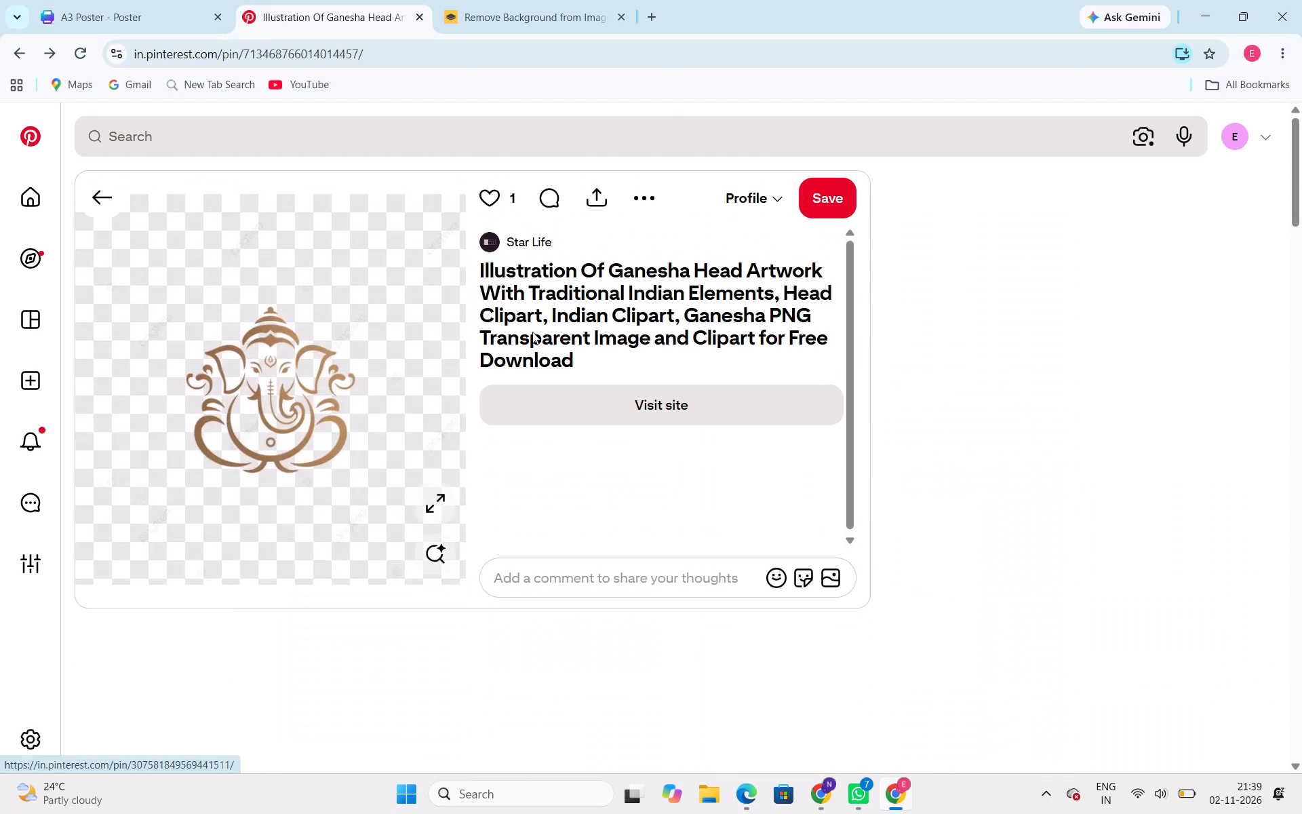
pyautogui.scroll(1, 532, 332)
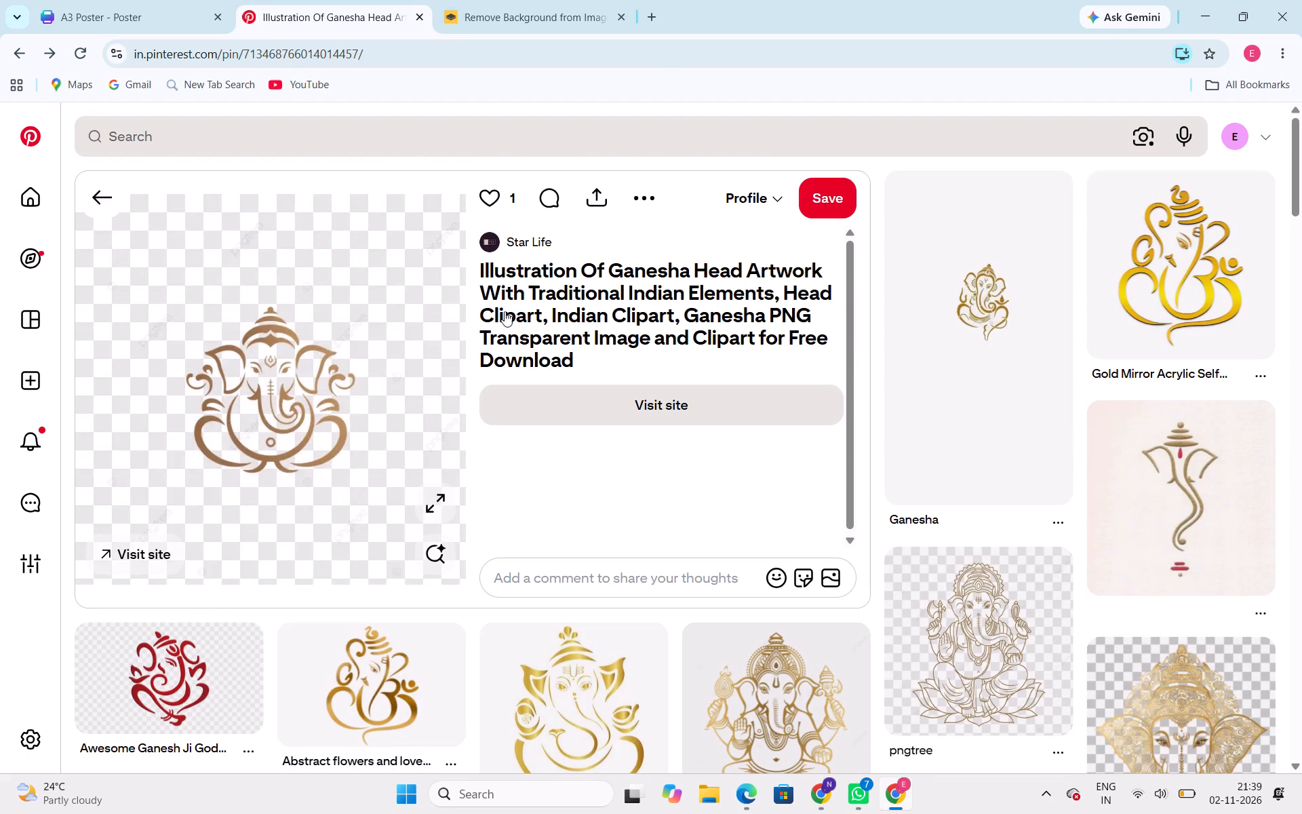
# Examine the gold "Ganesha" collage pin and its related pins for usable artwork, and return to the Ganesha head illustration pin.
pyautogui.click(939, 381)
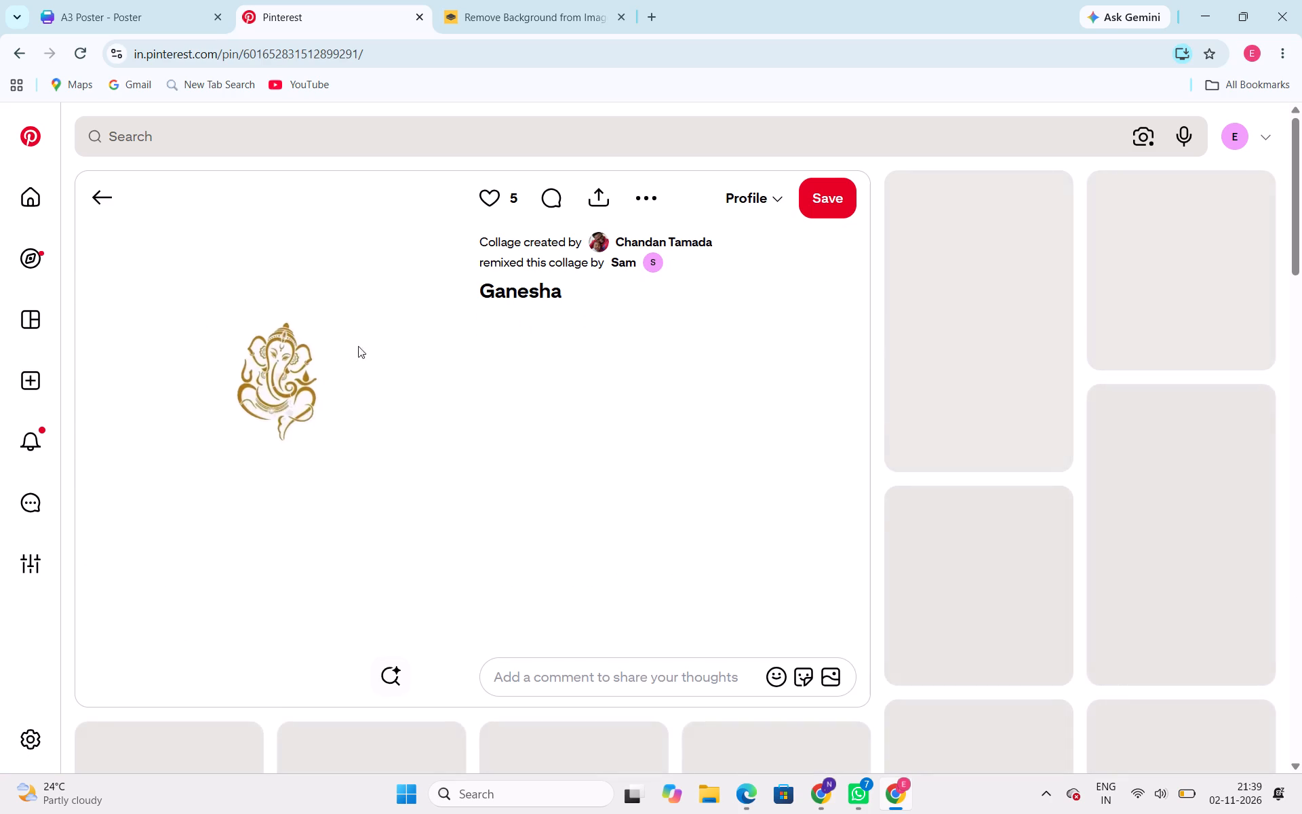
pyautogui.scroll(-2, 624, 383)
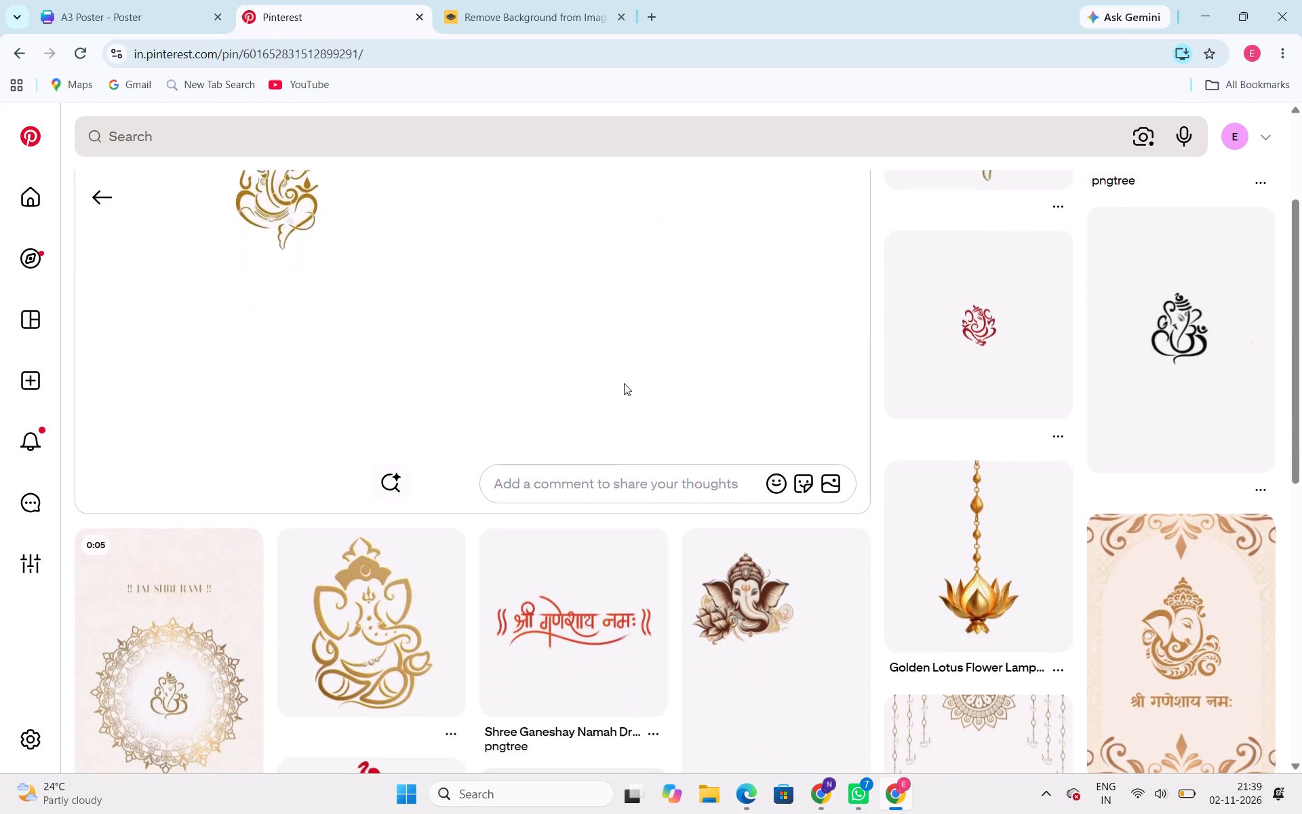
pyautogui.scroll(-4, 624, 383)
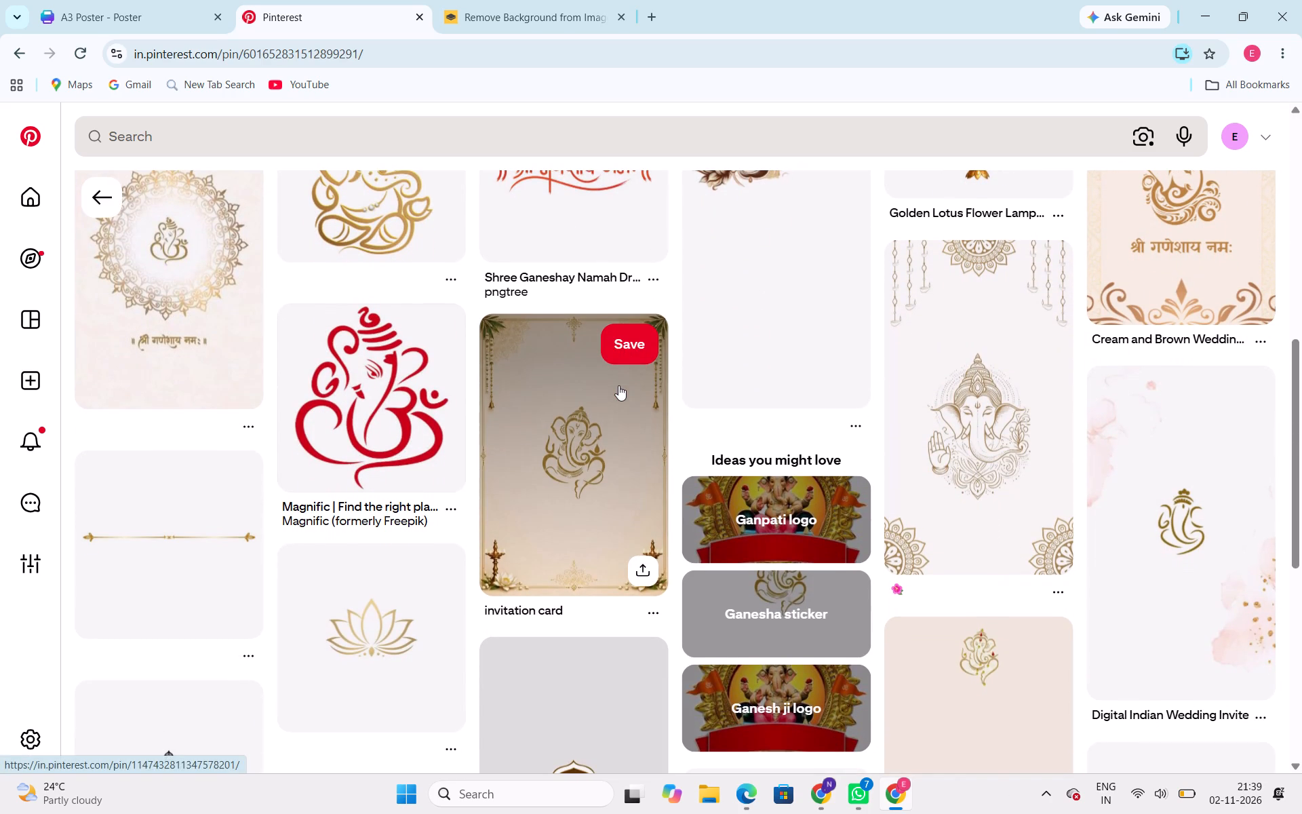
pyautogui.scroll(7, 502, 435)
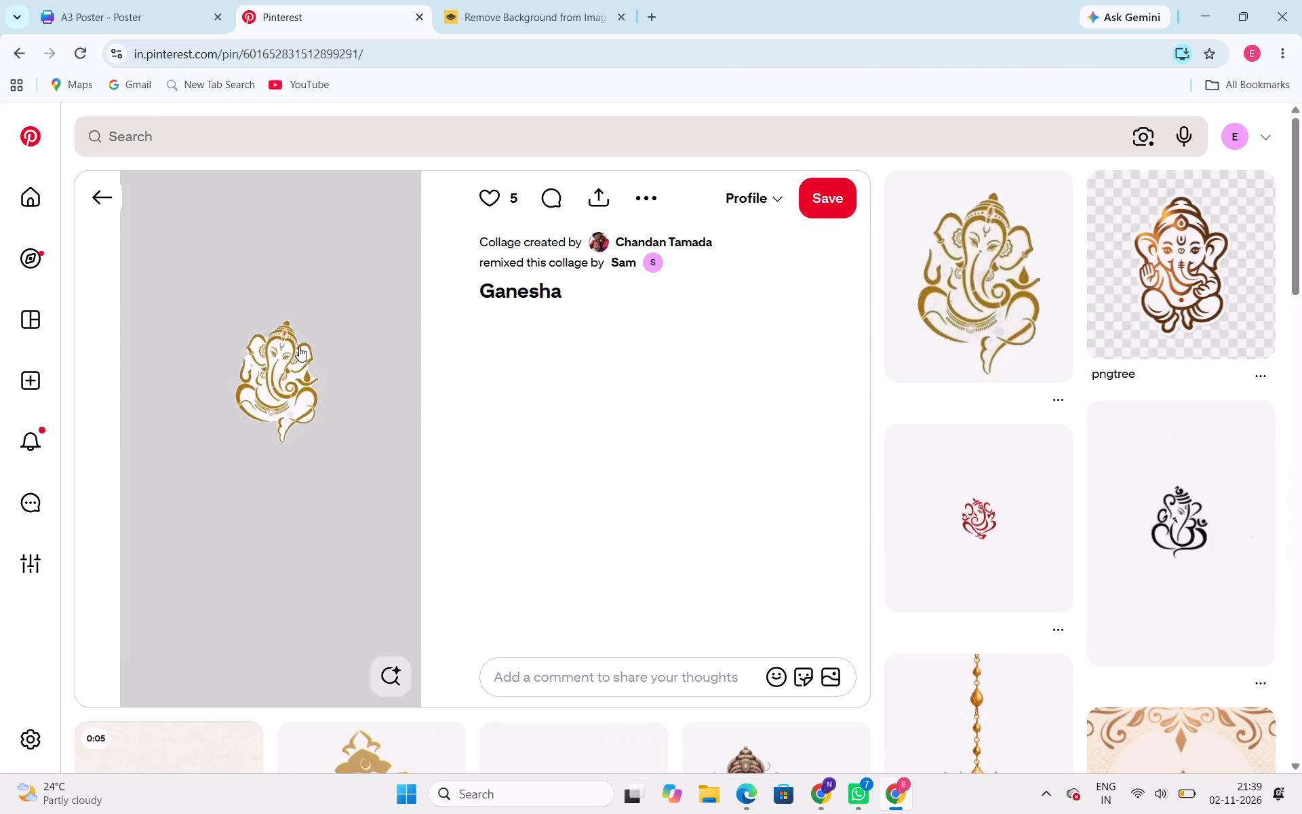
pyautogui.click(482, 0)
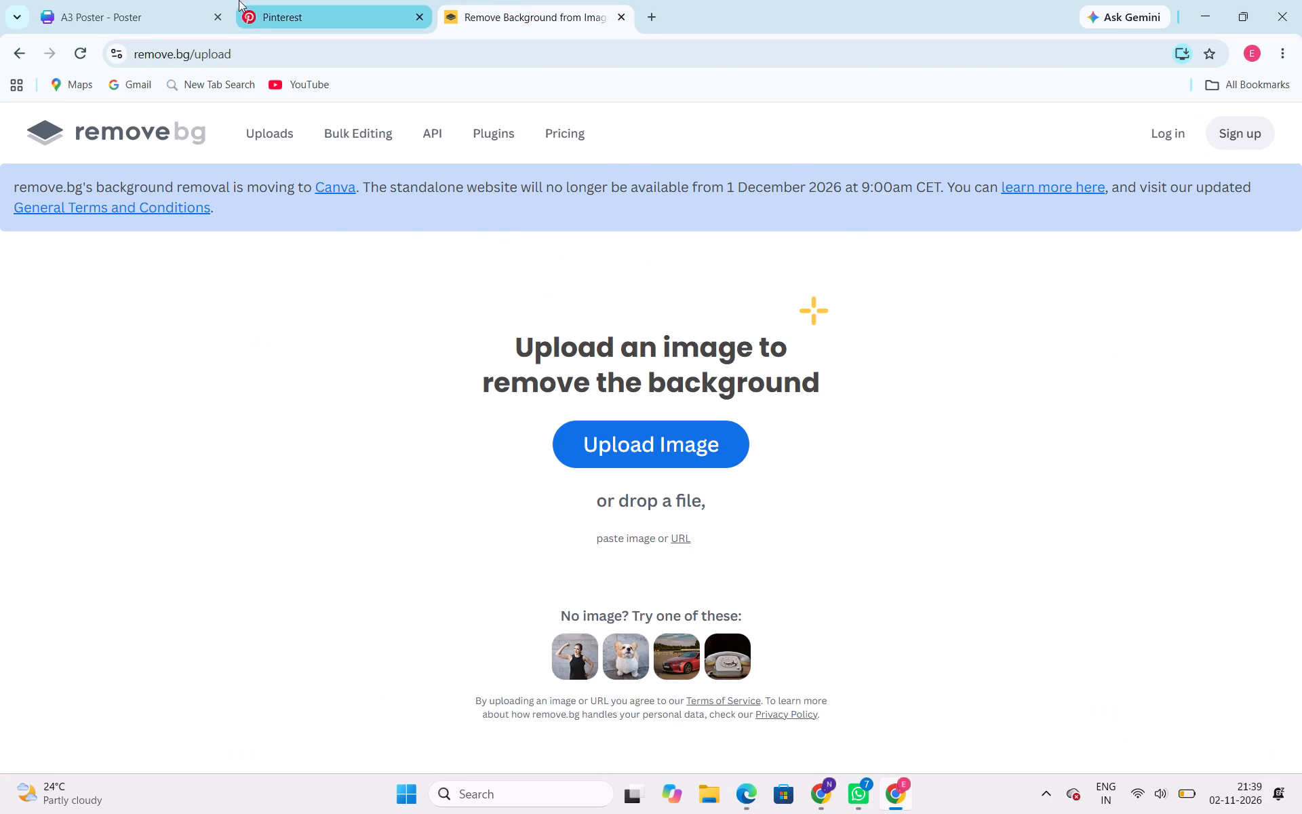
pyautogui.click(153, 0)
pyautogui.click(268, 9)
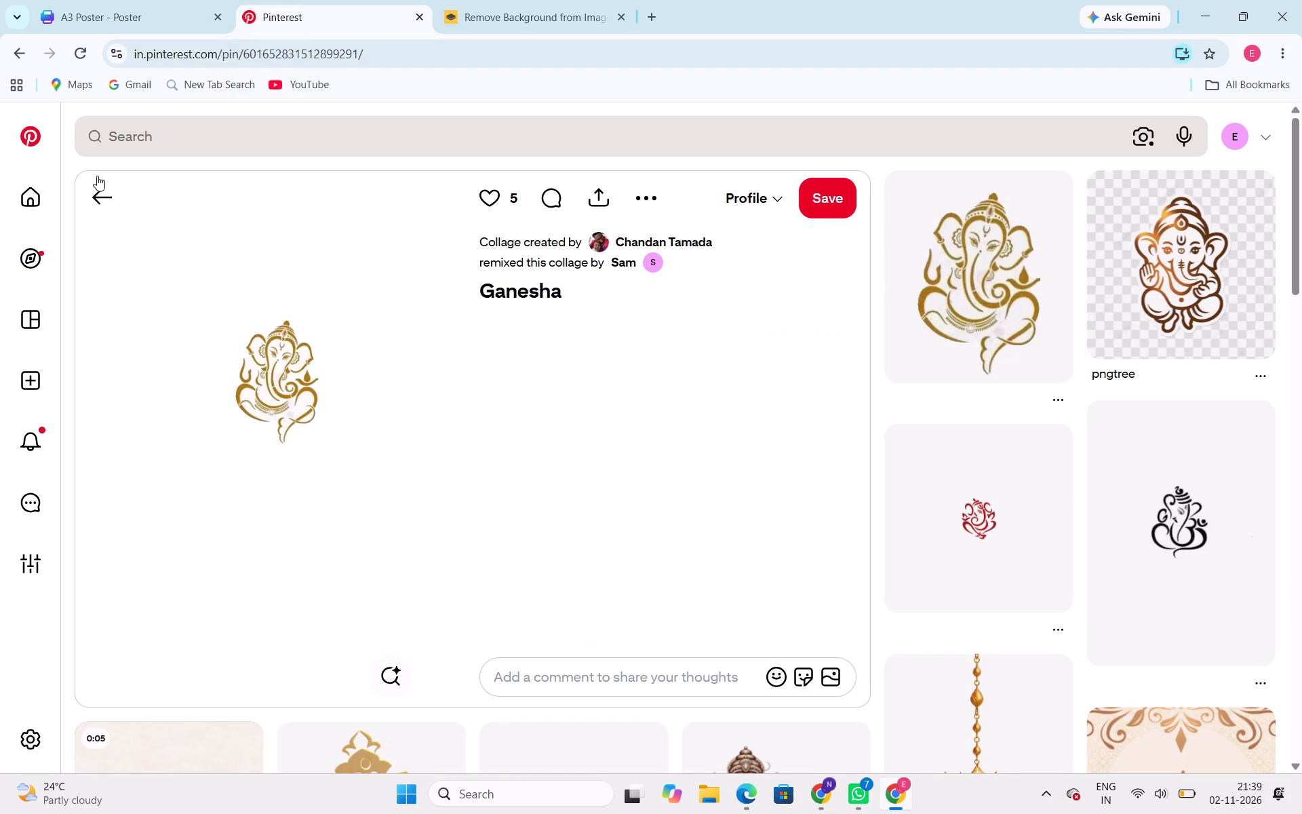
pyautogui.click(95, 193)
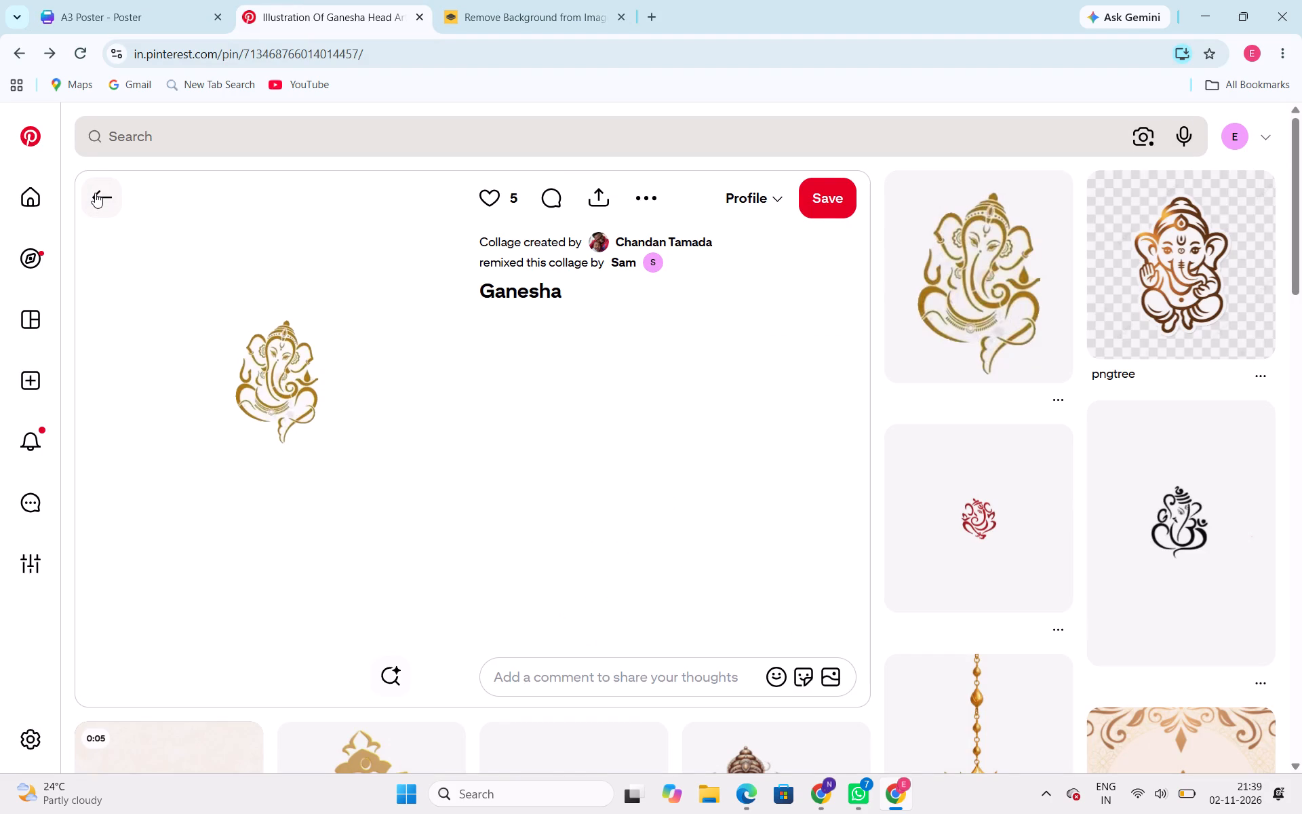
# Open the related "Jai bappa" pin, copy its glowing gold Ganesha image and paste it into remove.bg for background removal.
pyautogui.scroll(-2, 271, 353)
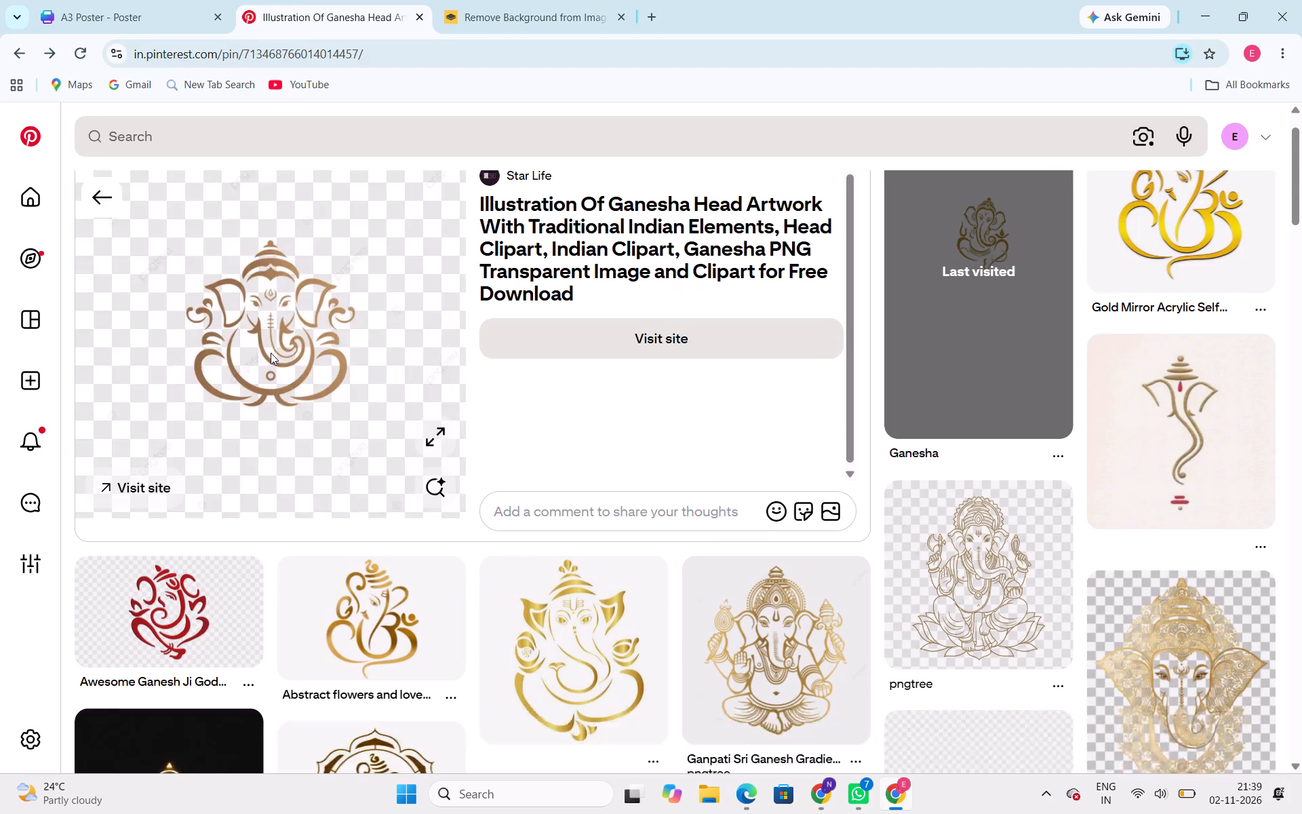
pyautogui.scroll(-3, 271, 353)
pyautogui.click(154, 528)
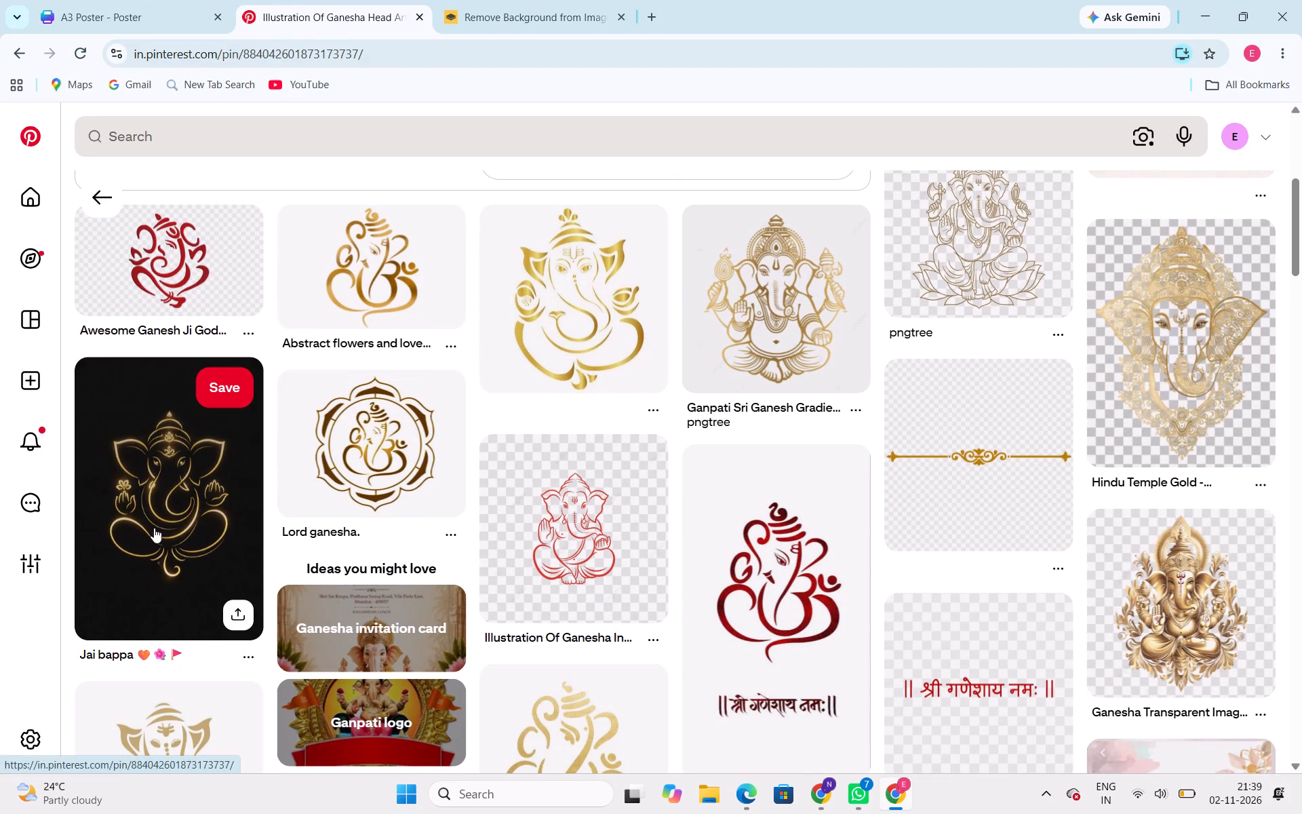
pyautogui.rightClick(268, 431)
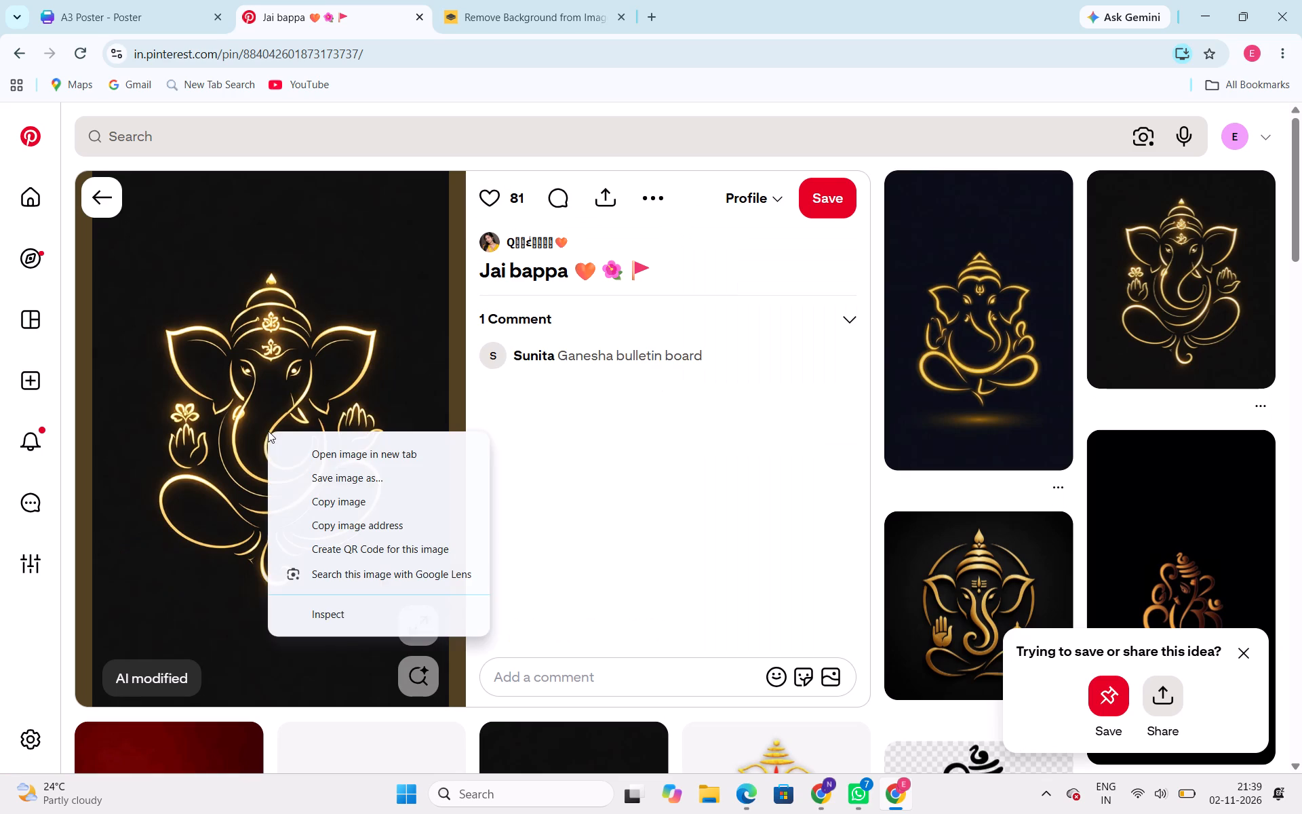
pyautogui.click(331, 497)
pyautogui.click(521, 0)
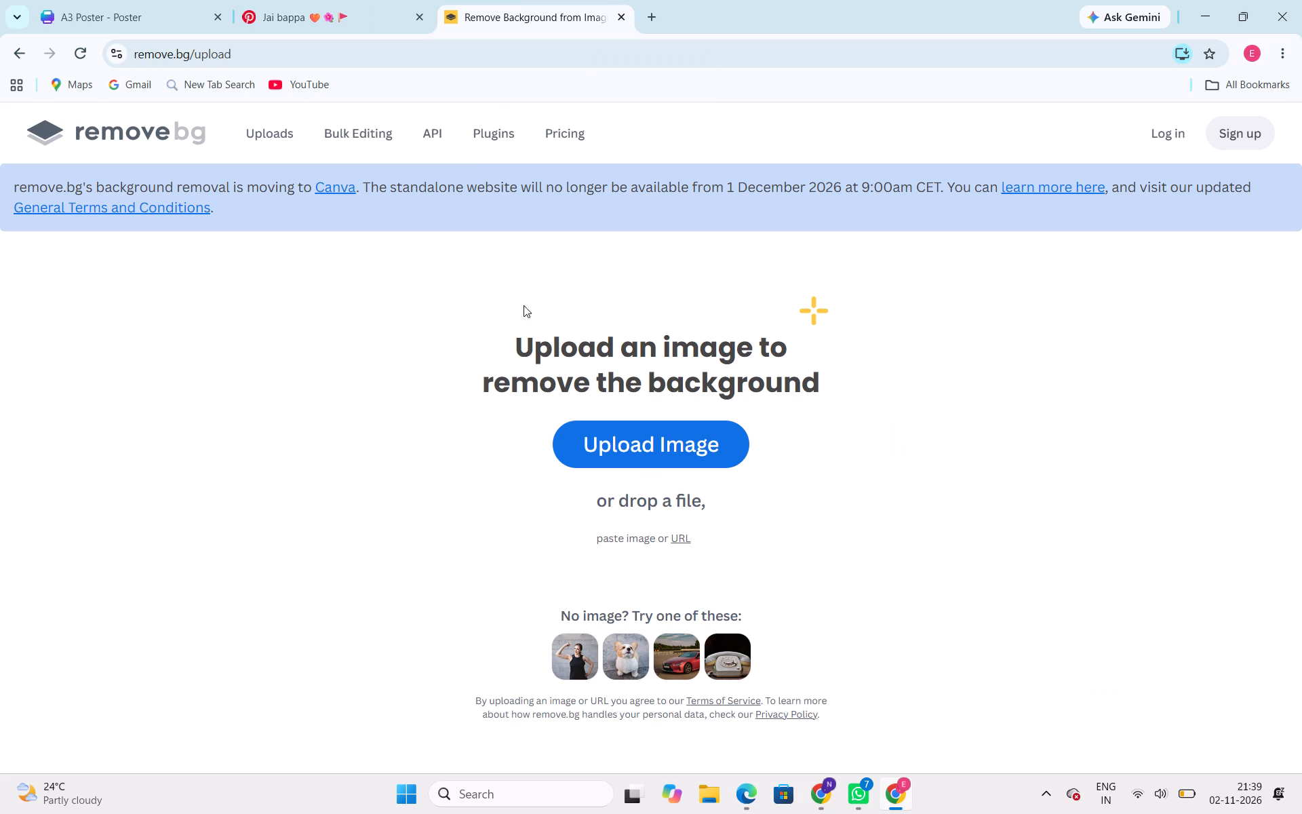
pyautogui.hotkey('ctrl', 'v')
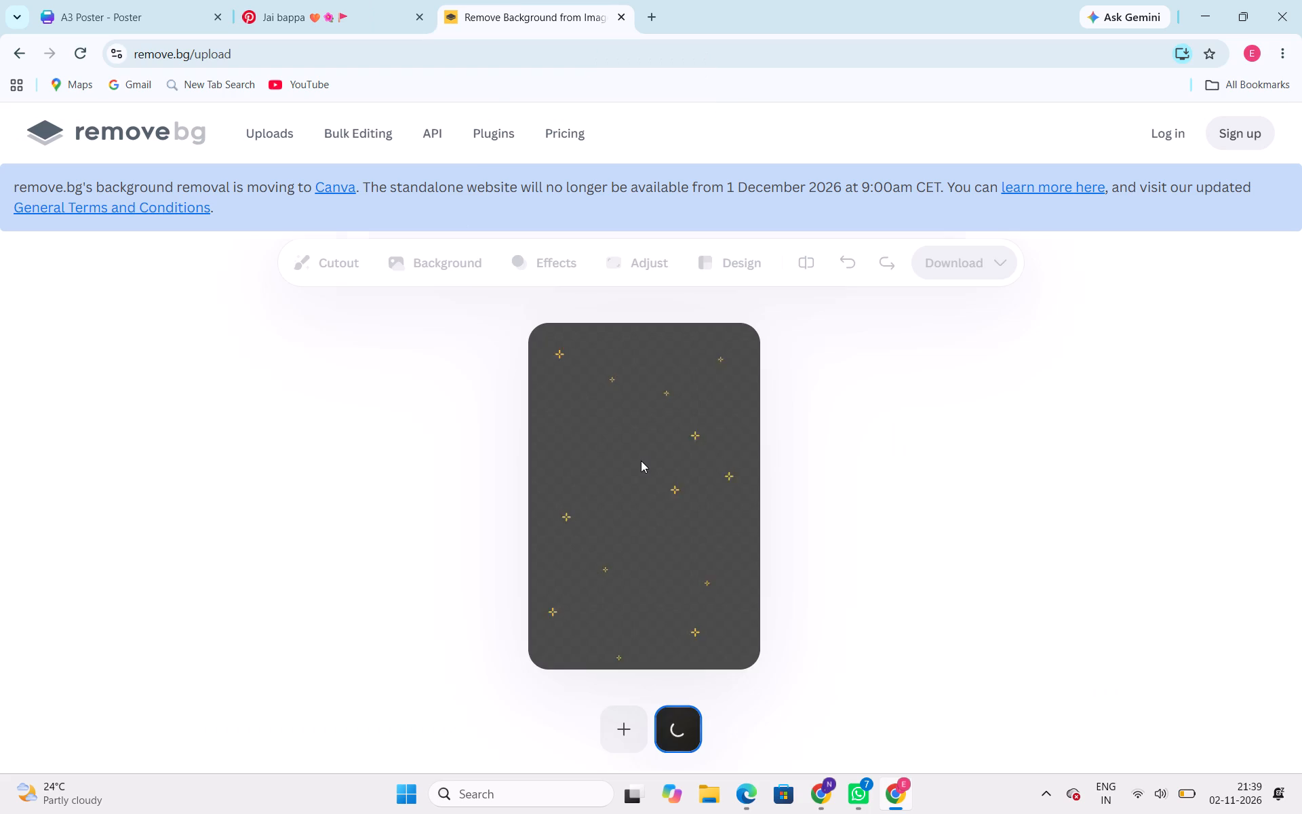
# Back on Pinterest, return to the search results and rerun the recent search "family image to add for house warming".
pyautogui.click(258, 0)
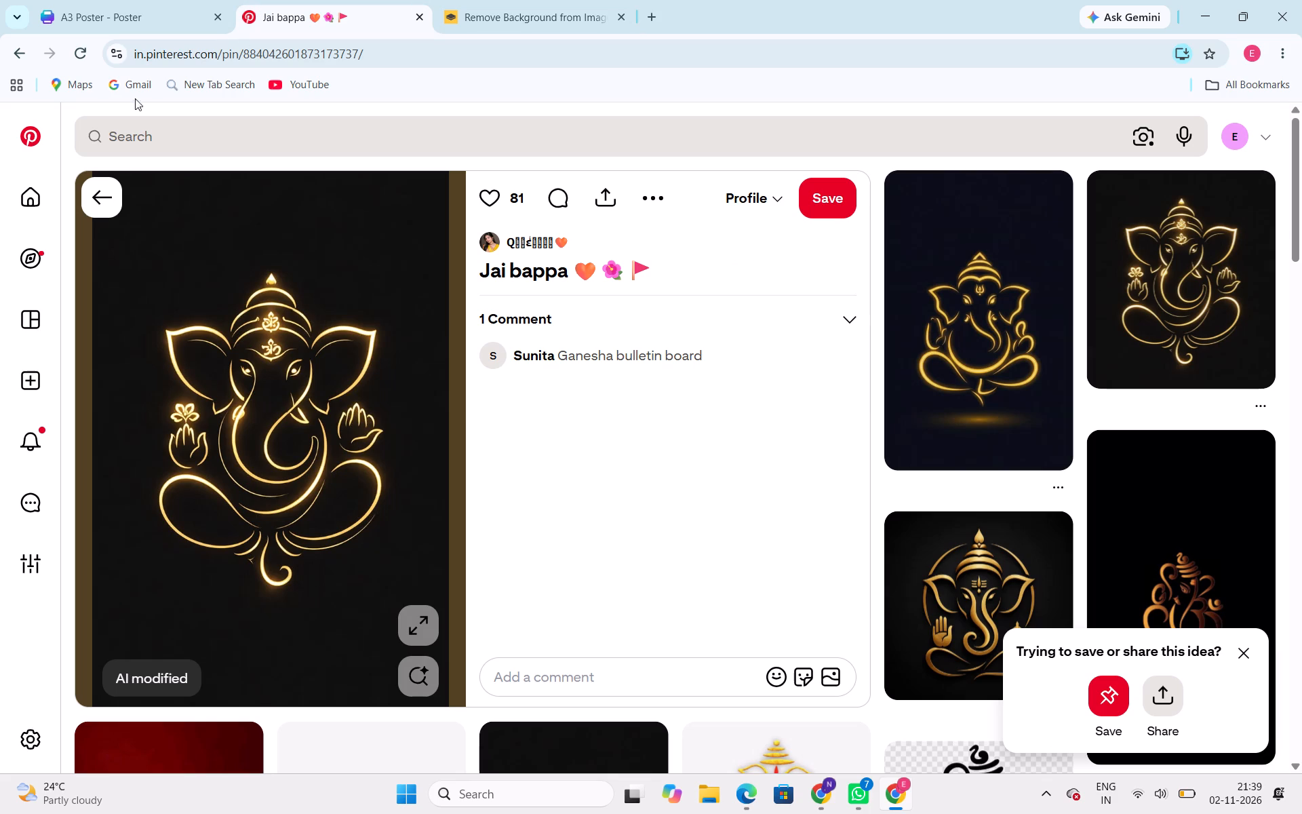
pyautogui.click(90, 195)
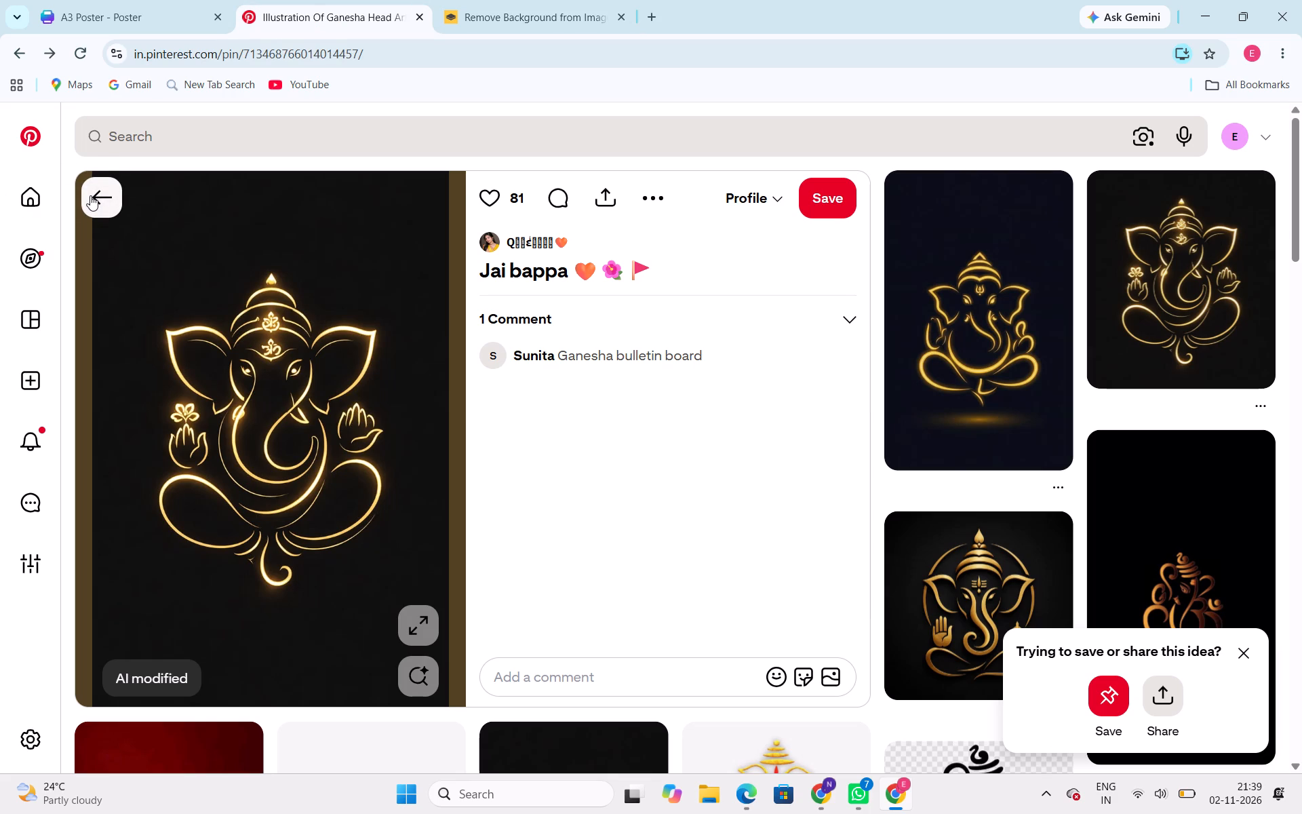
pyautogui.click(96, 191)
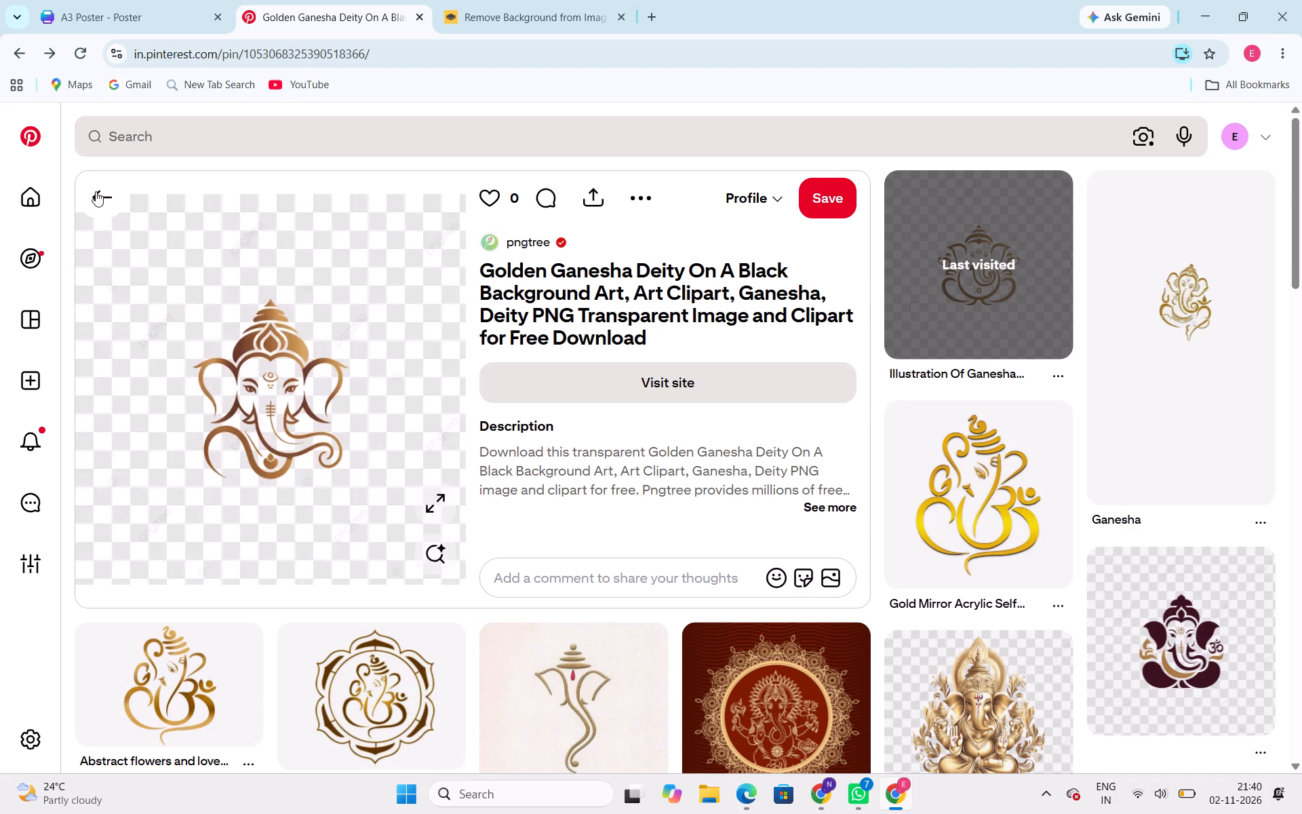
pyautogui.click(96, 191)
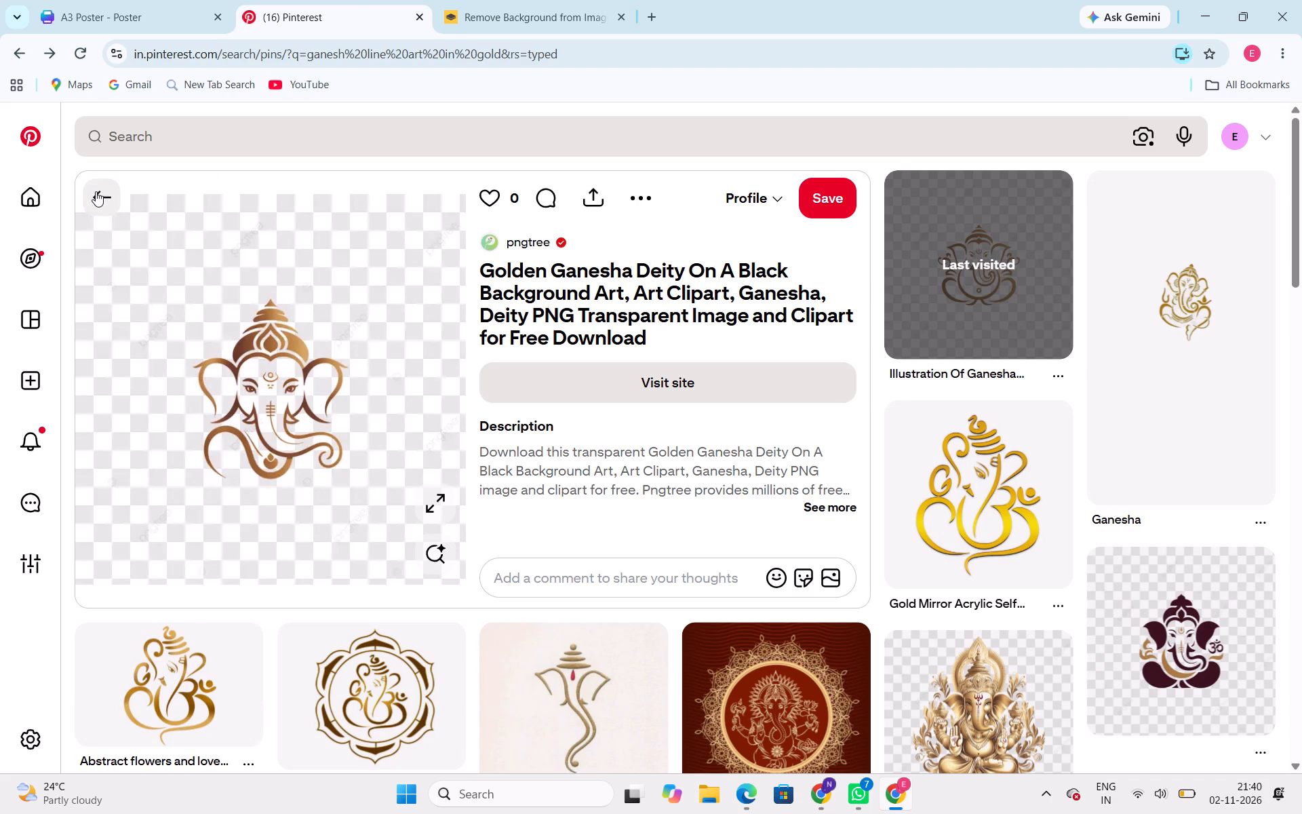
pyautogui.click(96, 191)
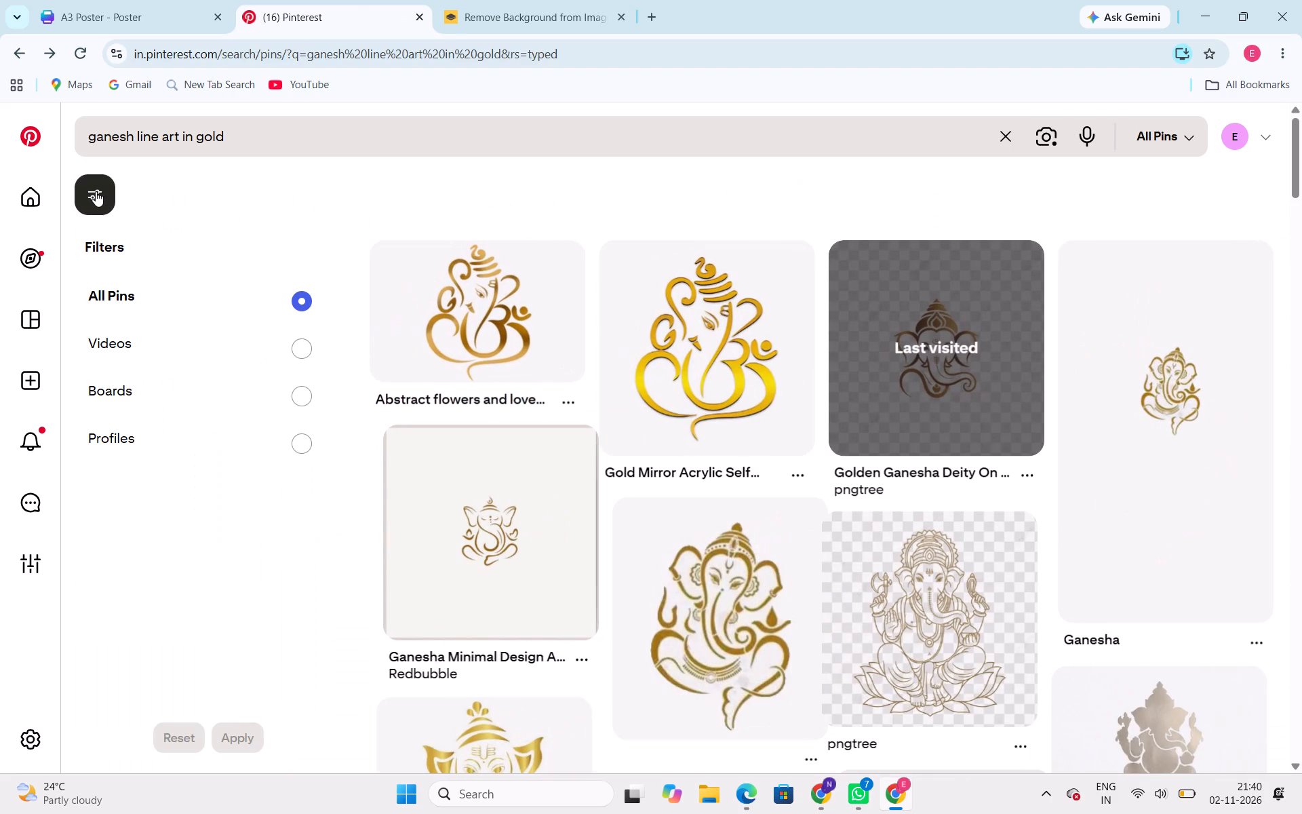
pyautogui.click(96, 191)
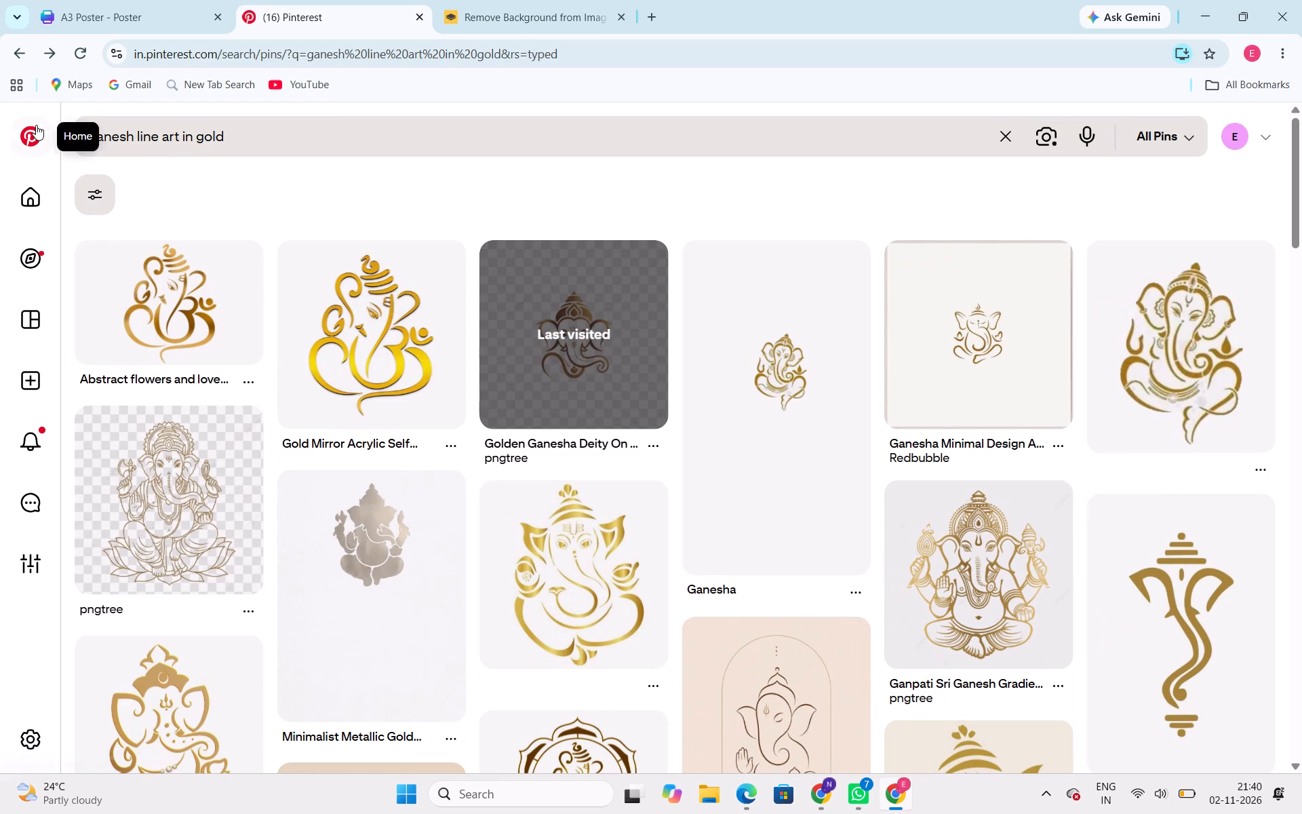
pyautogui.moveTo(279, 137); pyautogui.dragTo(49, 144)
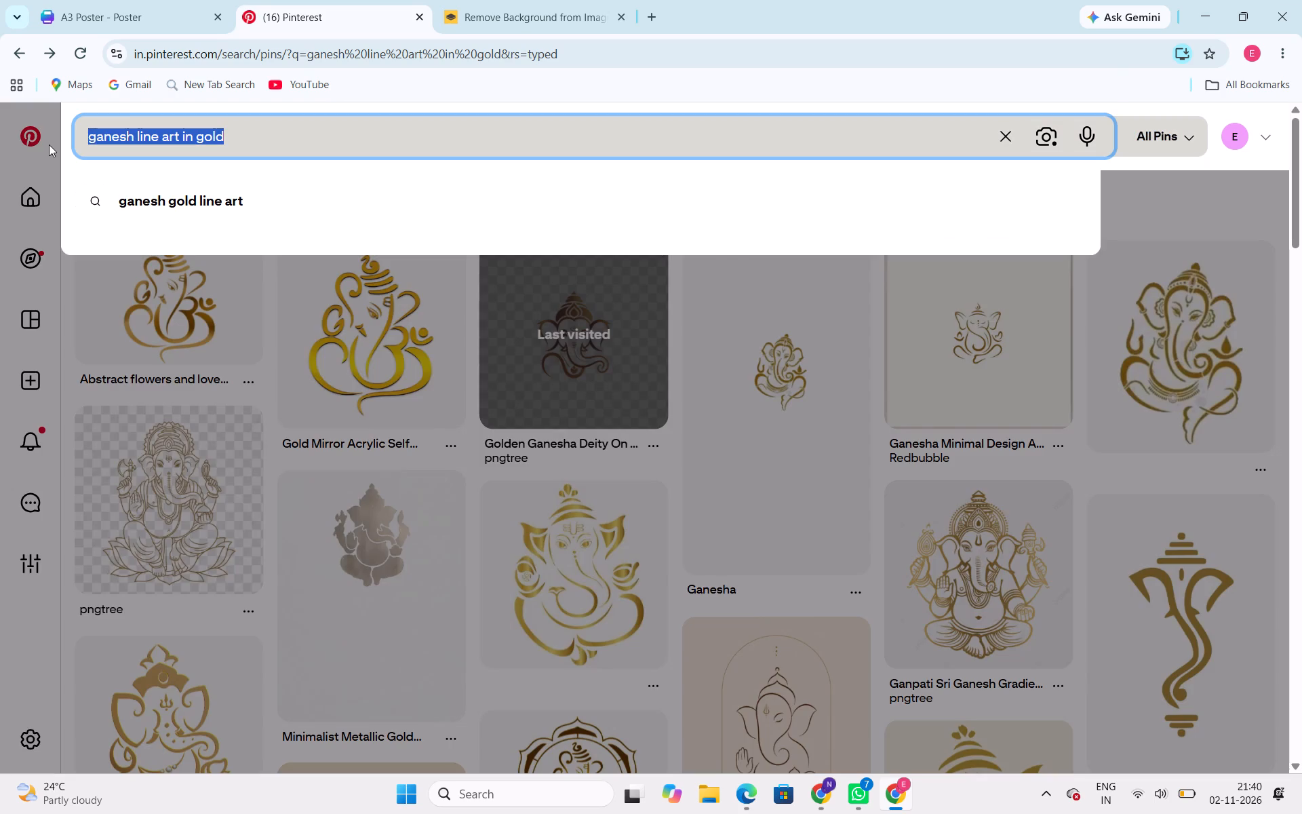
pyautogui.press('BackSpace')
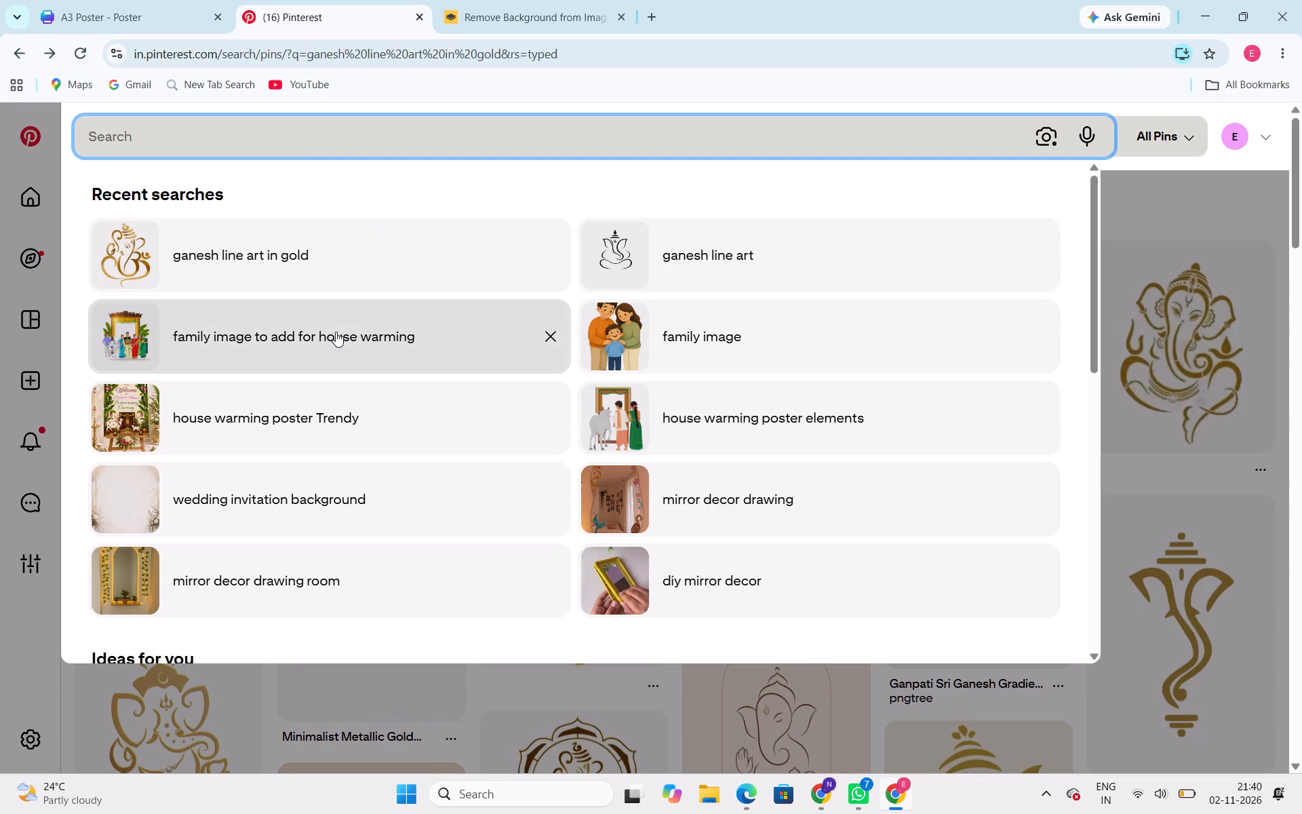
pyautogui.click(336, 332)
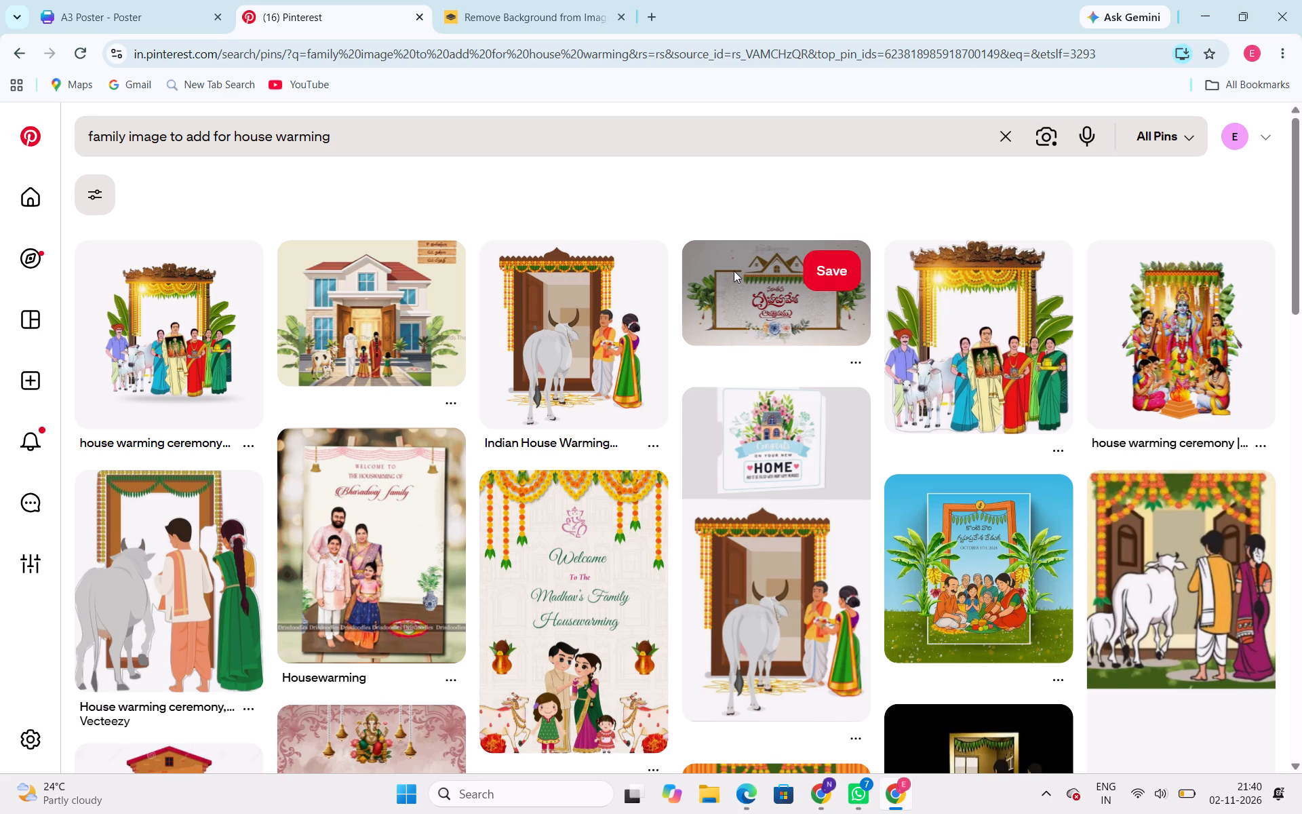
# Open the "house warming ceremony images" pin with the family and doorway, copy its image and paste it into remove.bg.
pyautogui.click(130, 366)
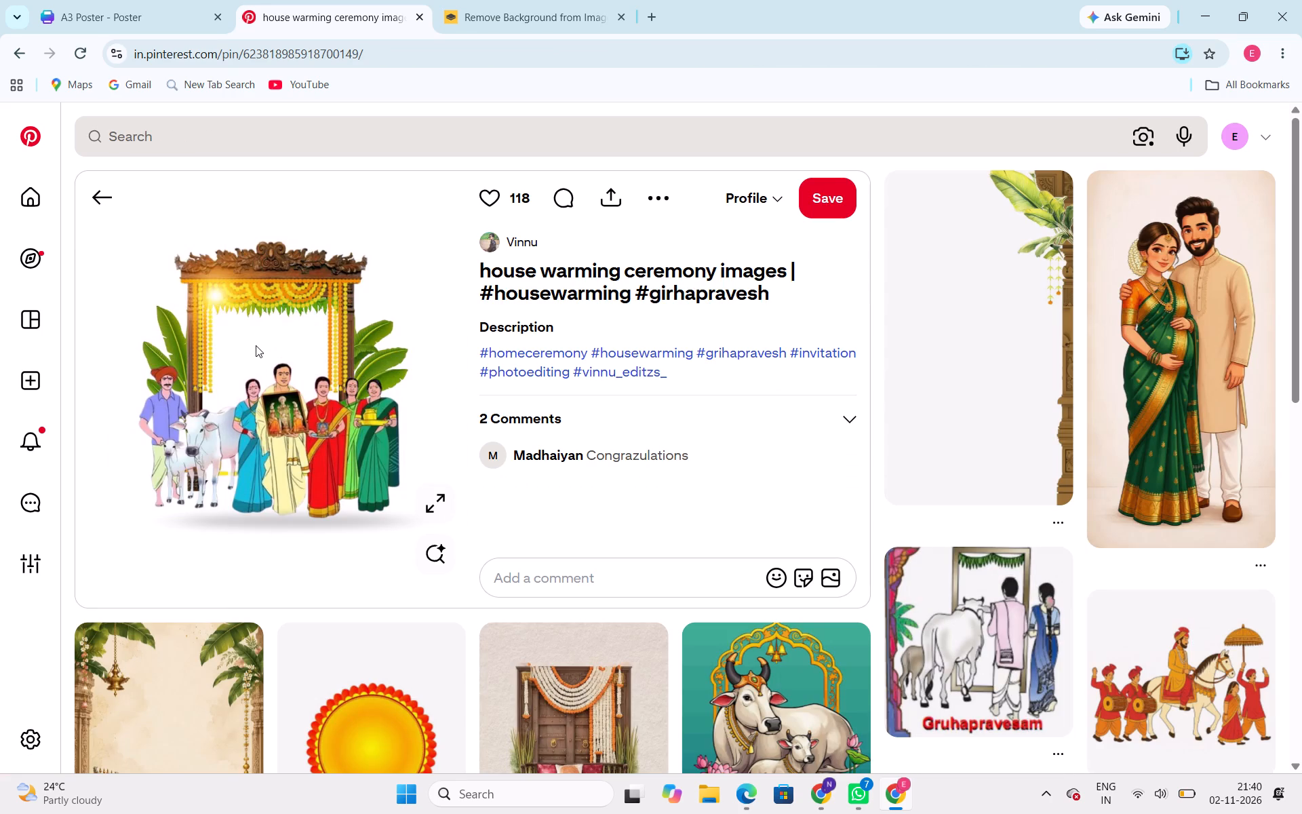
pyautogui.scroll(-1, 296, 317)
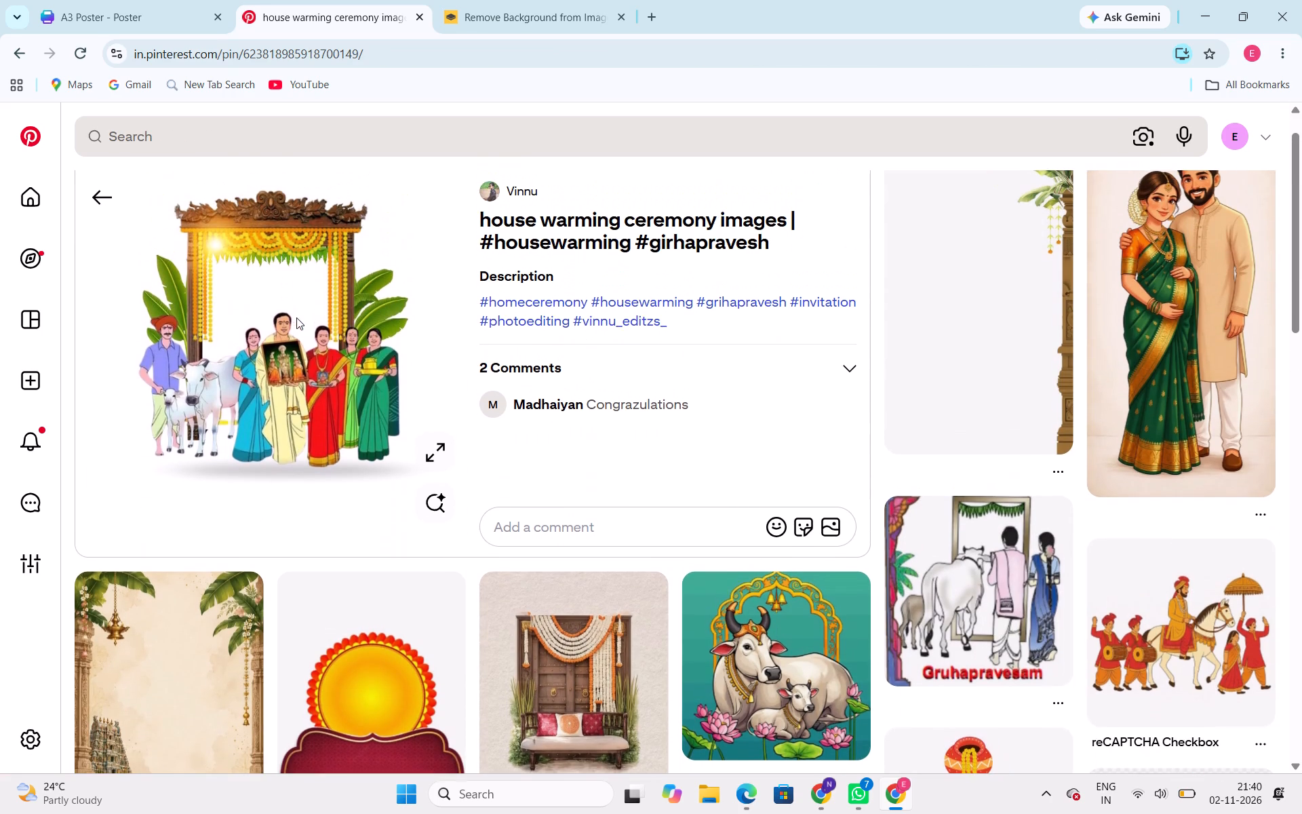
pyautogui.rightClick(235, 286)
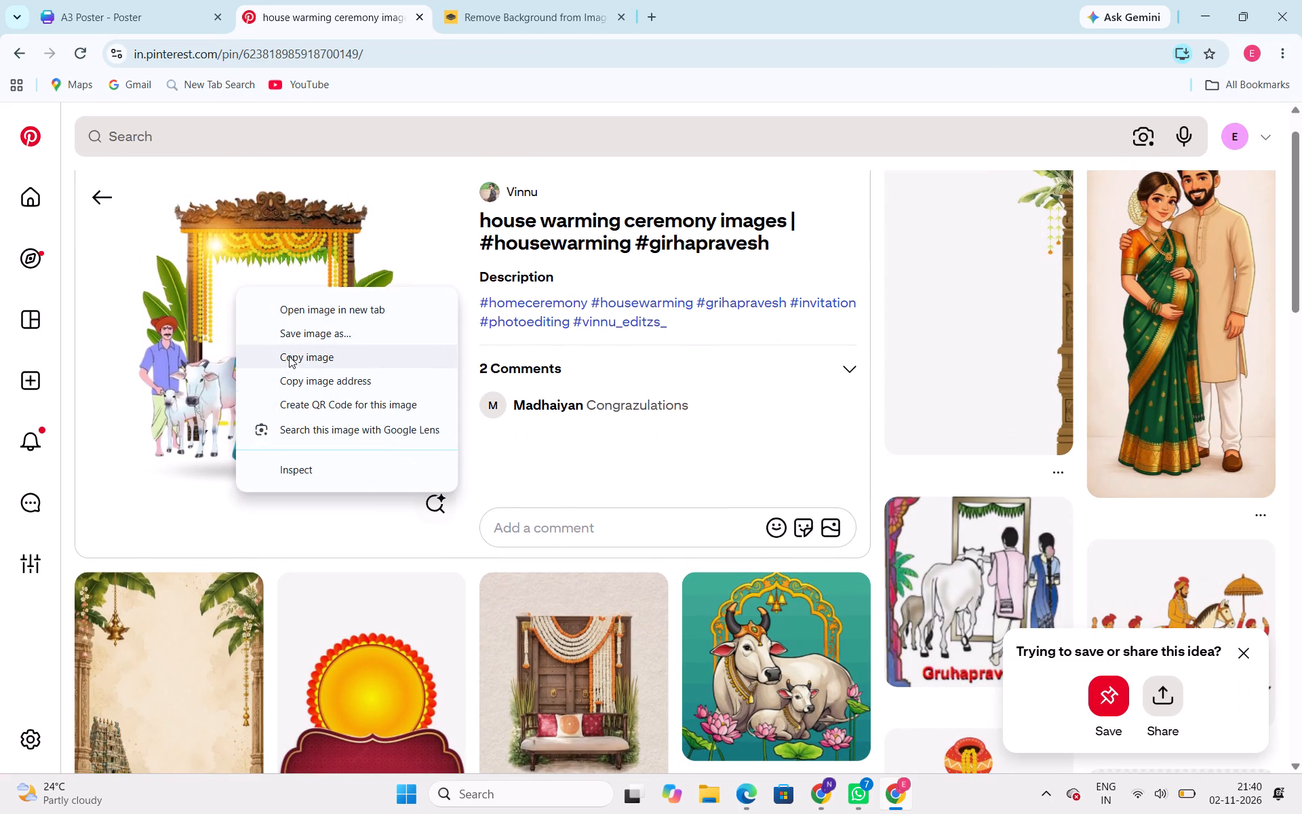
pyautogui.click(289, 356)
pyautogui.click(486, 0)
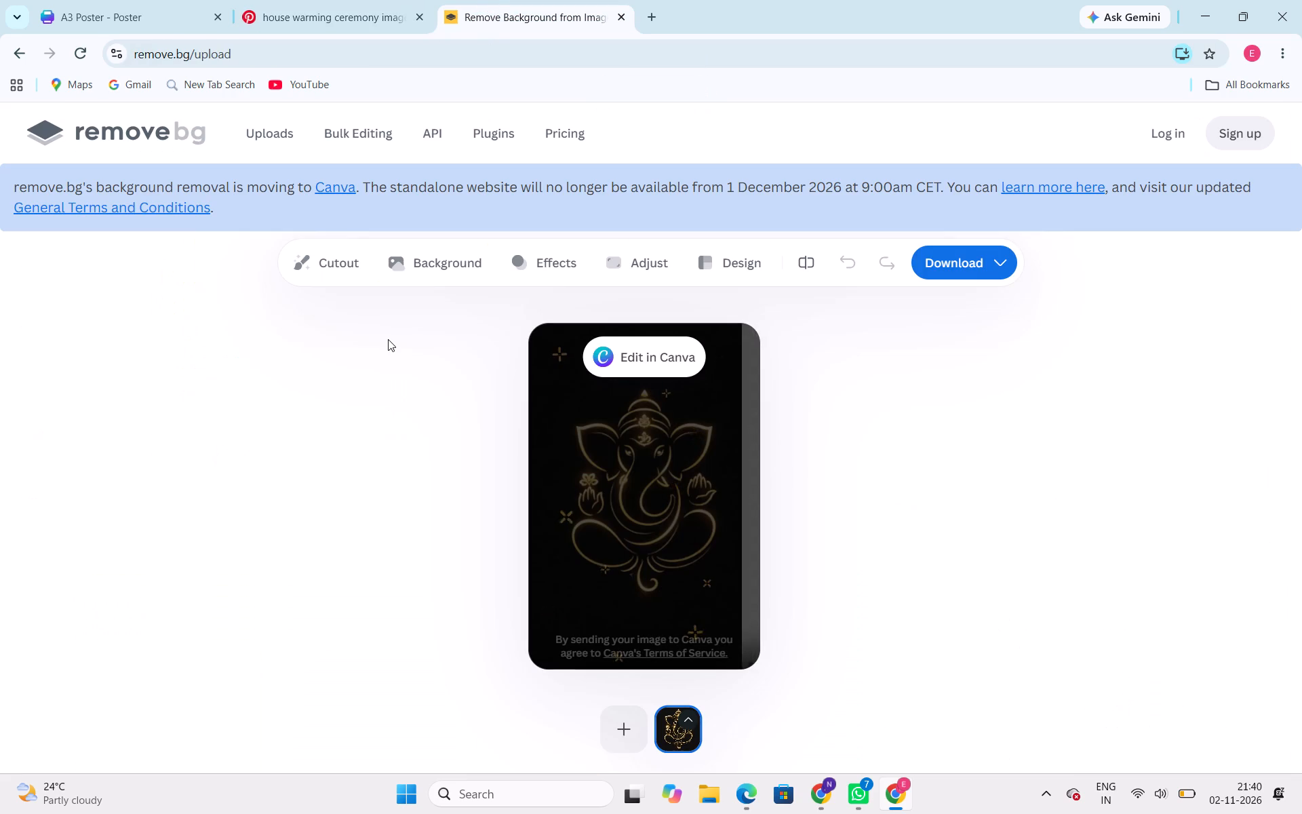
pyautogui.hotkey('ctrl', 'v')
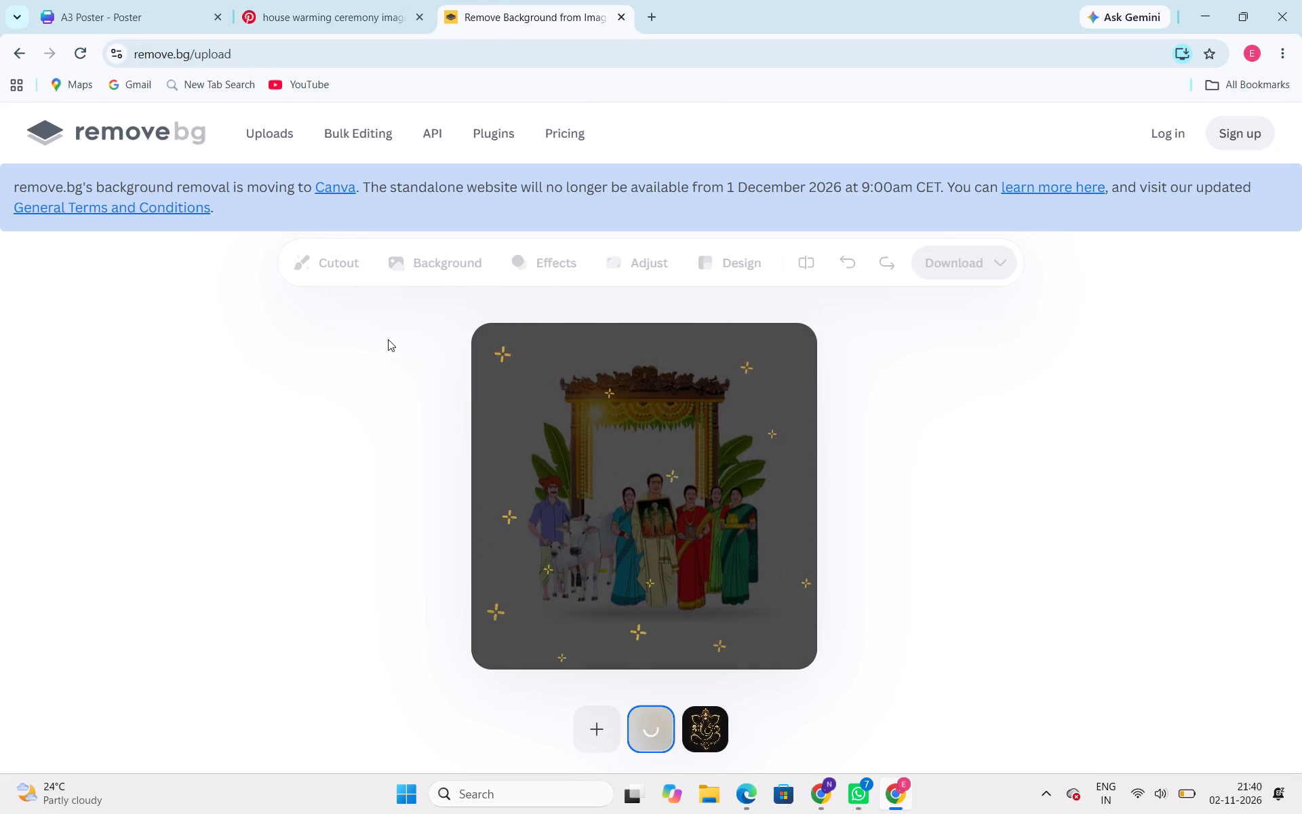
# Select the gold Ganesha among the remove.bg uploads and copy its background-free image.
pyautogui.click(698, 726)
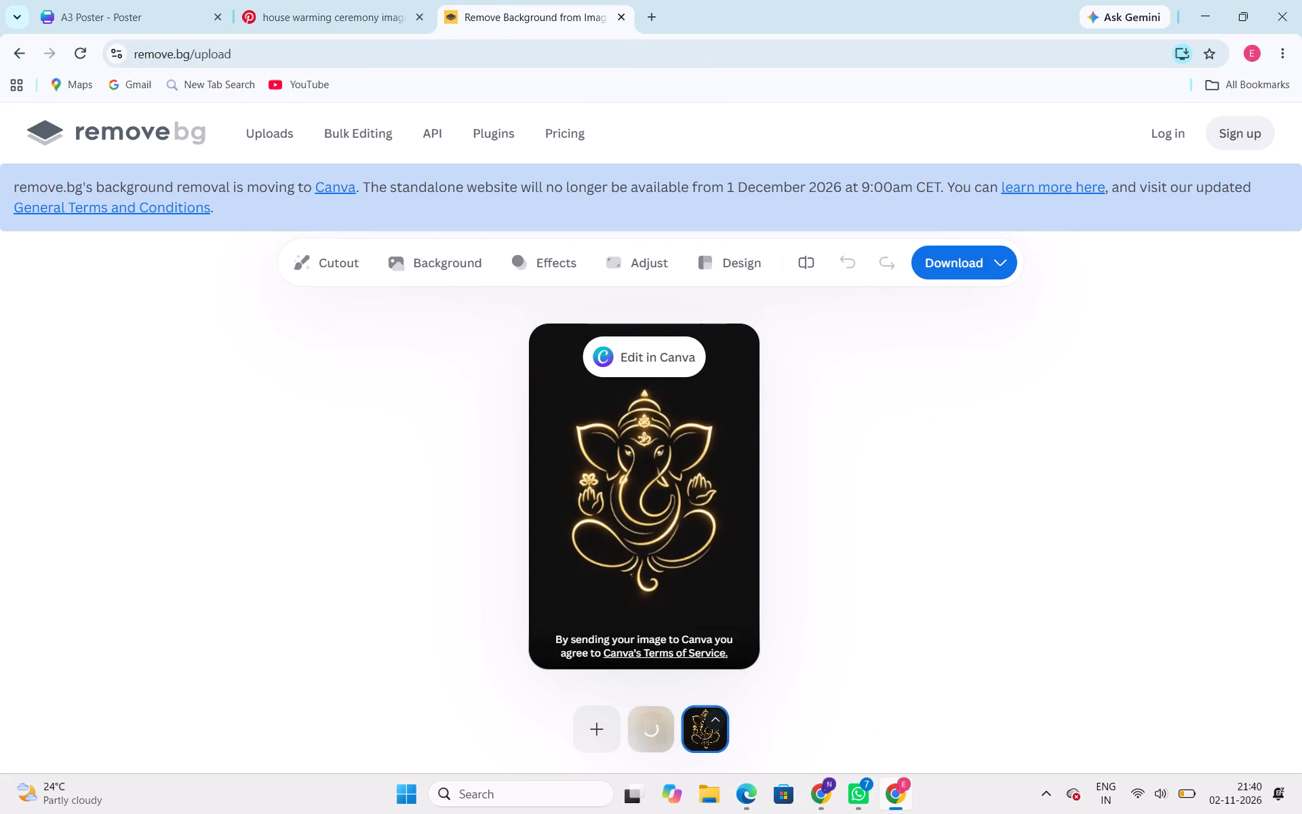
pyautogui.doubleClick(619, 476)
pyautogui.click(619, 476)
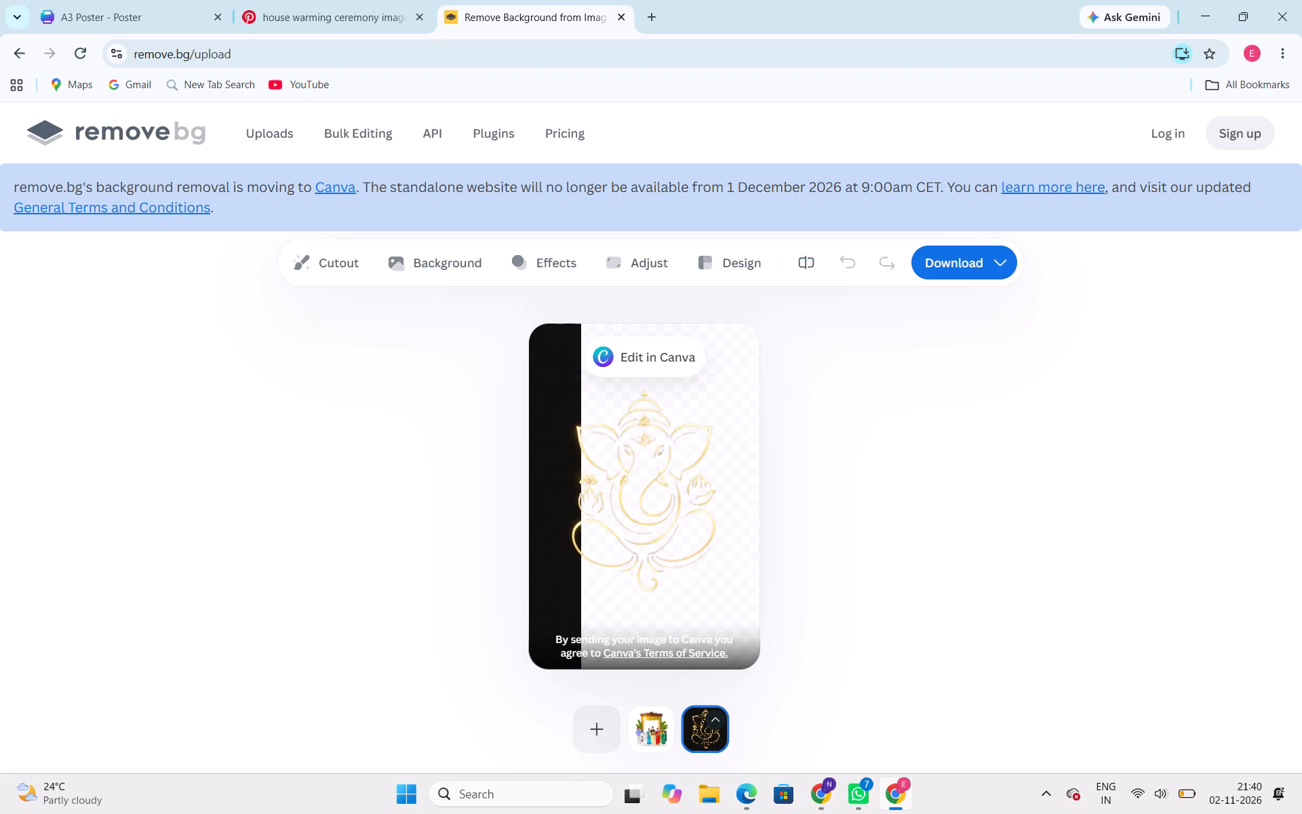
pyautogui.rightClick(670, 492)
pyautogui.click(705, 535)
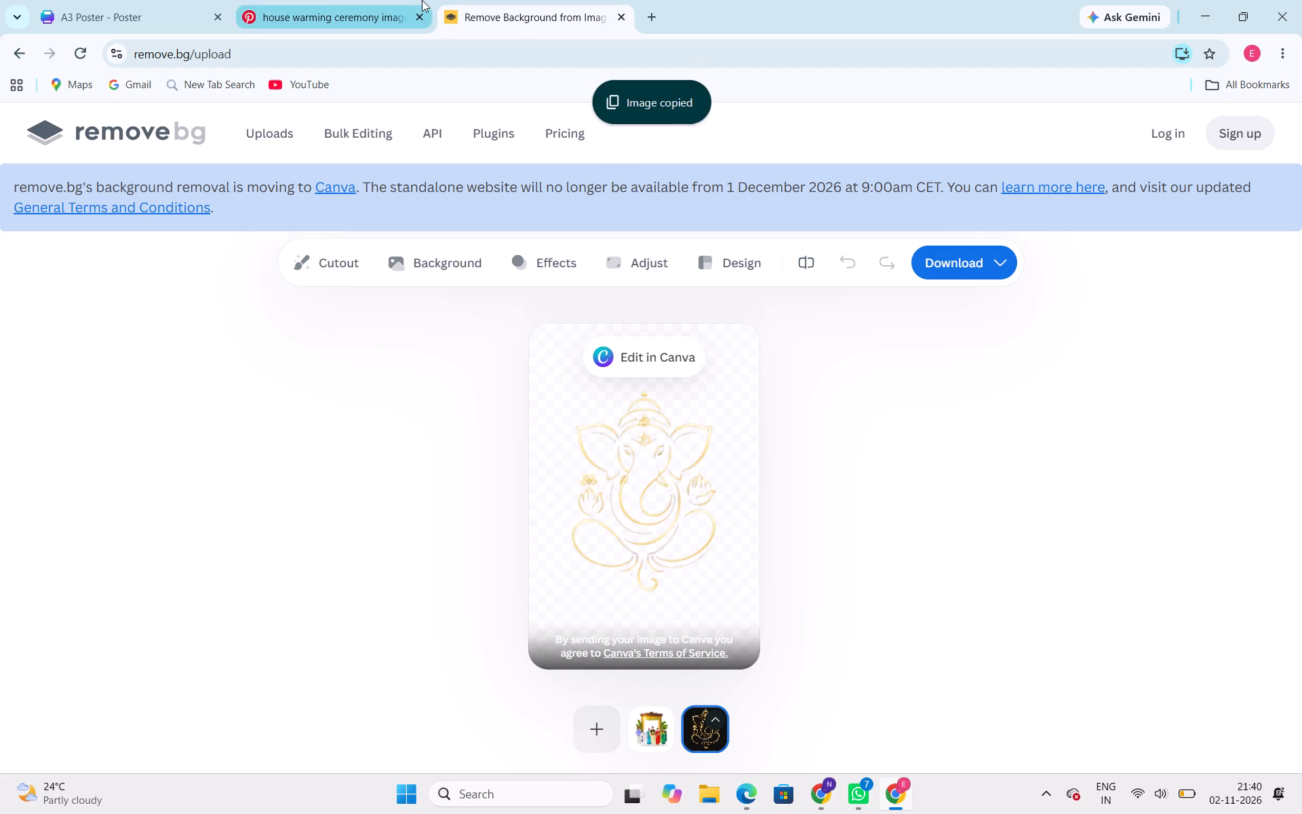
# On the Canva poster, replace the black-background gold Ganesha with the copied cut-out and move it to the page's upper centre.
pyautogui.click(163, 0)
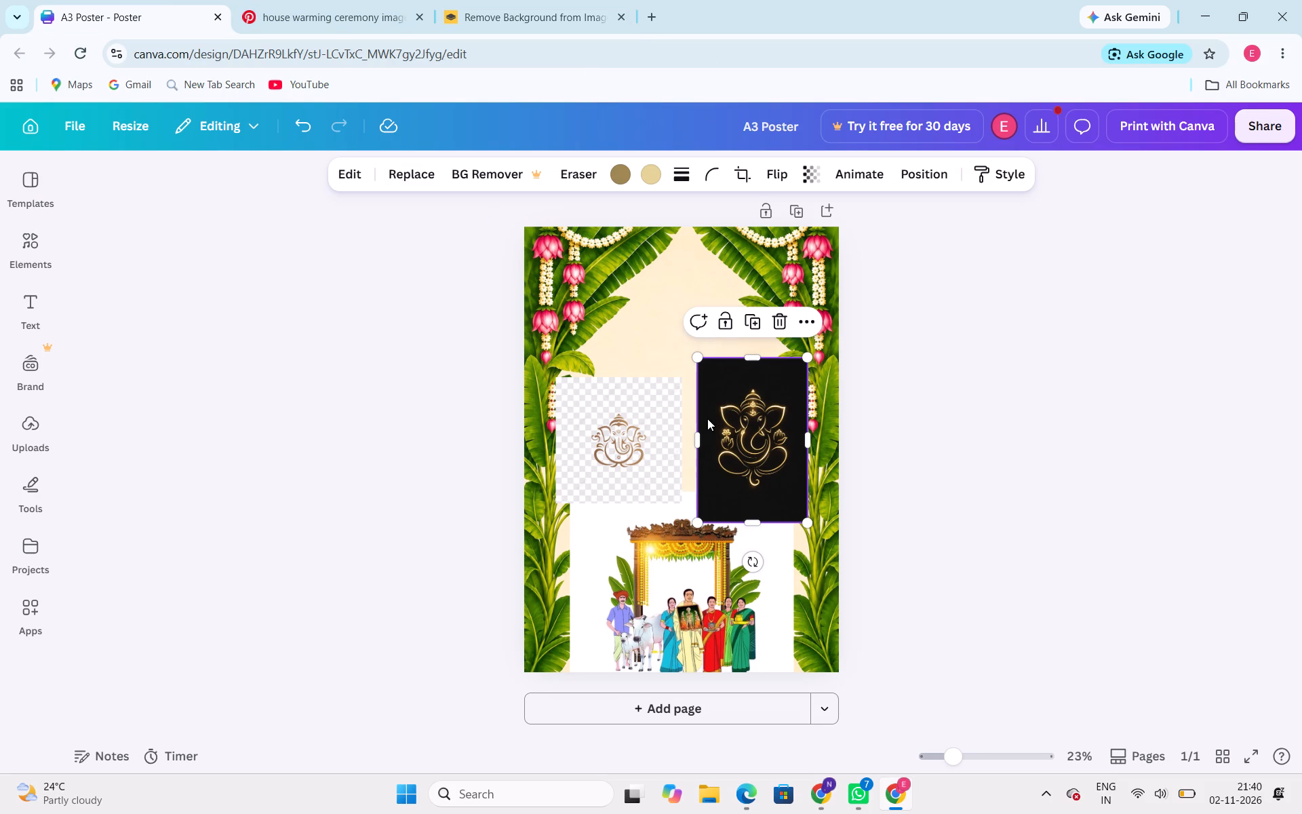
pyautogui.click(735, 421)
pyautogui.press('Delete')
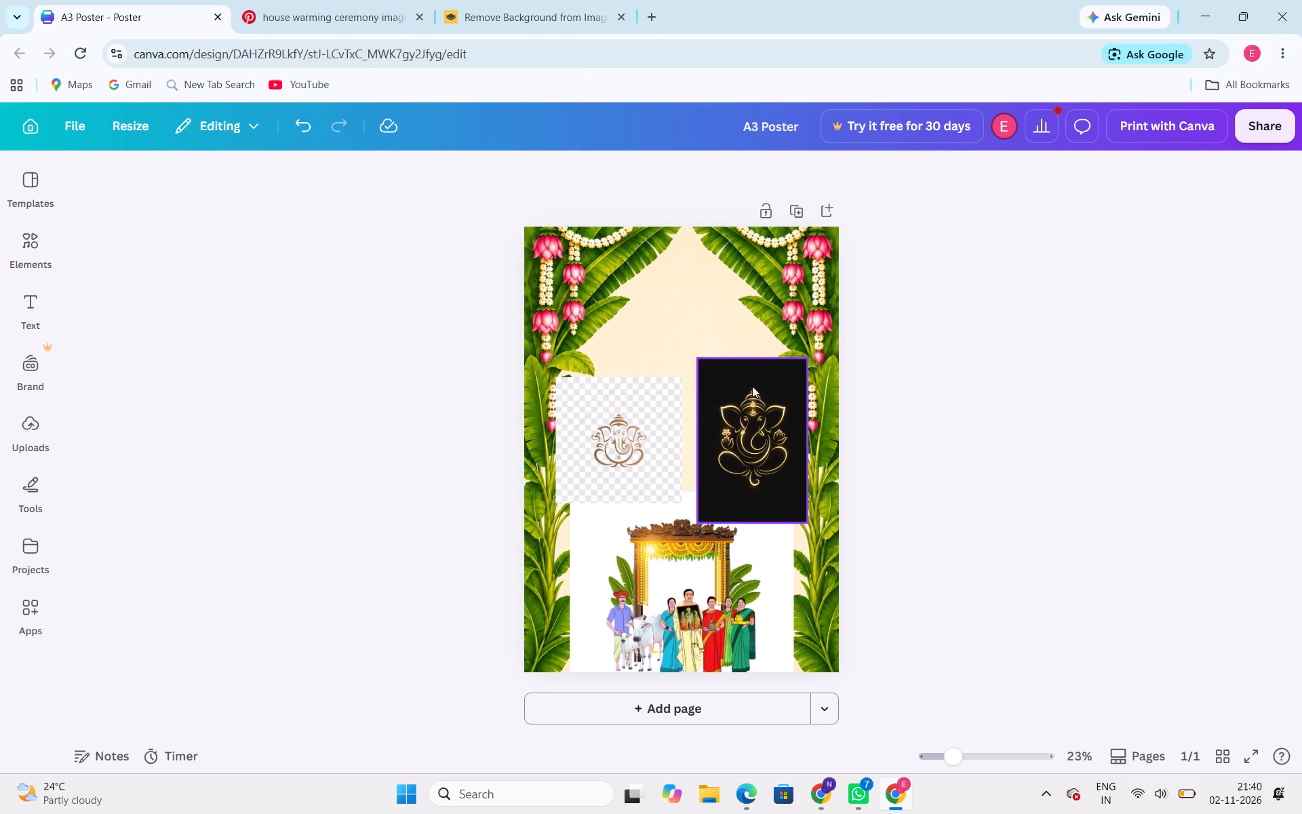
pyautogui.click(750, 411)
pyautogui.press('Delete')
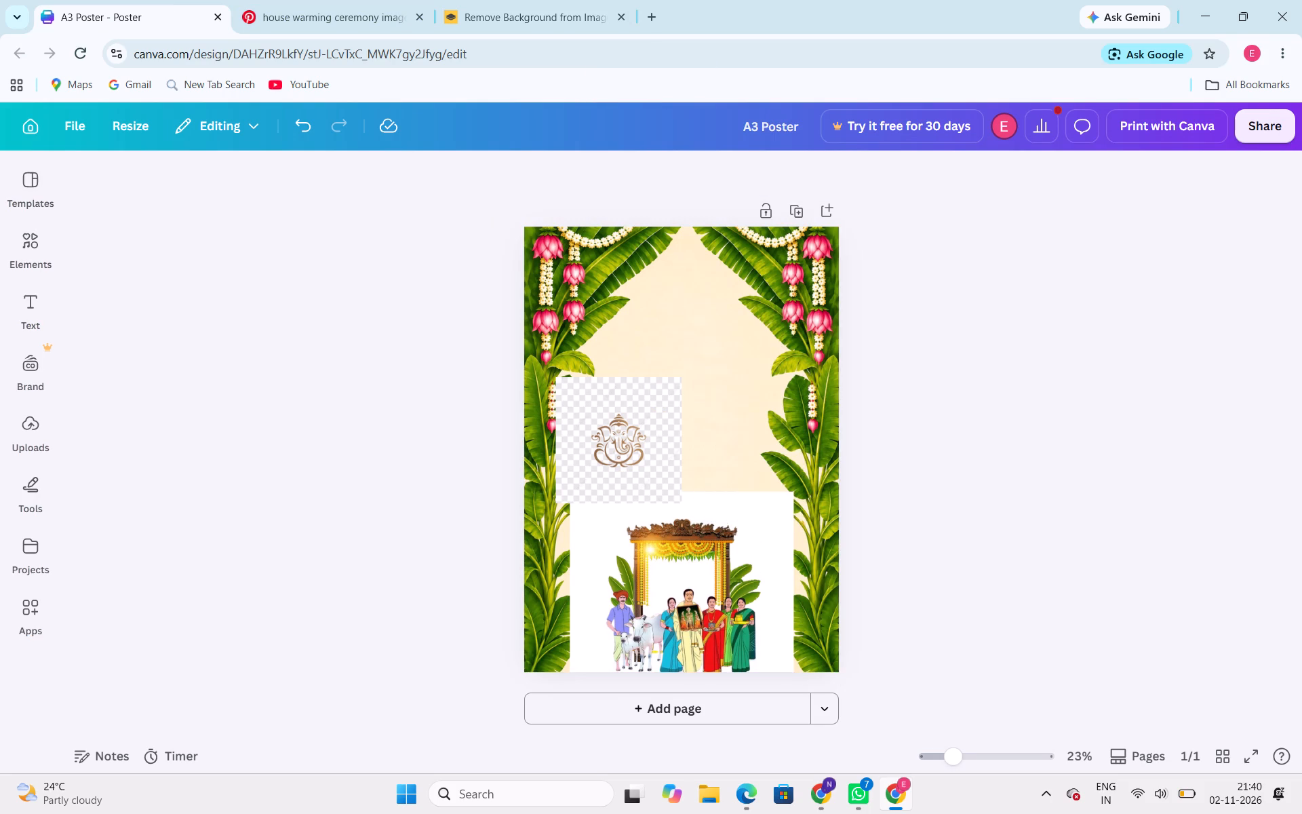
pyautogui.hotkey('ctrl', 'v')
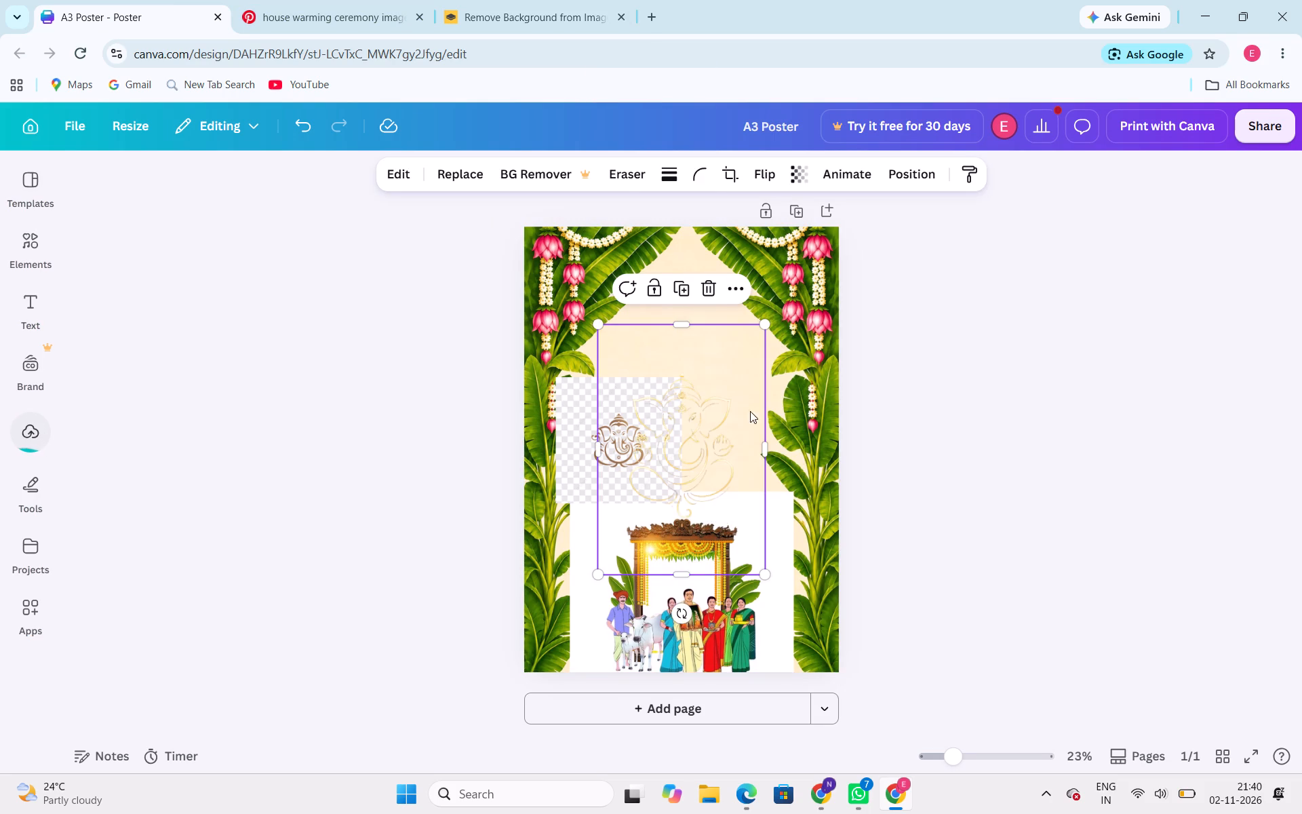
pyautogui.moveTo(701, 482); pyautogui.dragTo(709, 368)
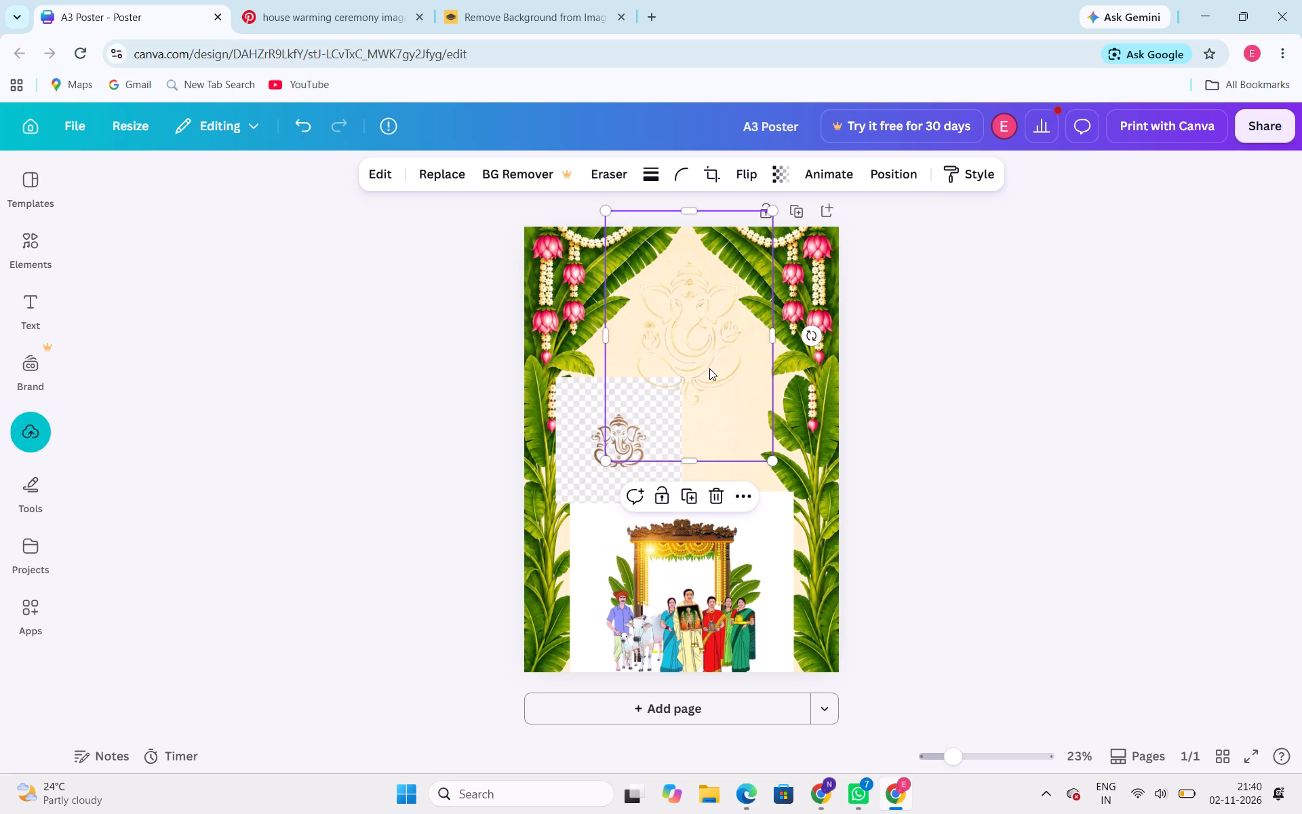
# Shrink the Ganesha cut-out and place it at the poster's top centre between the banana leaves.
pyautogui.moveTo(603, 465); pyautogui.dragTo(722, 282)
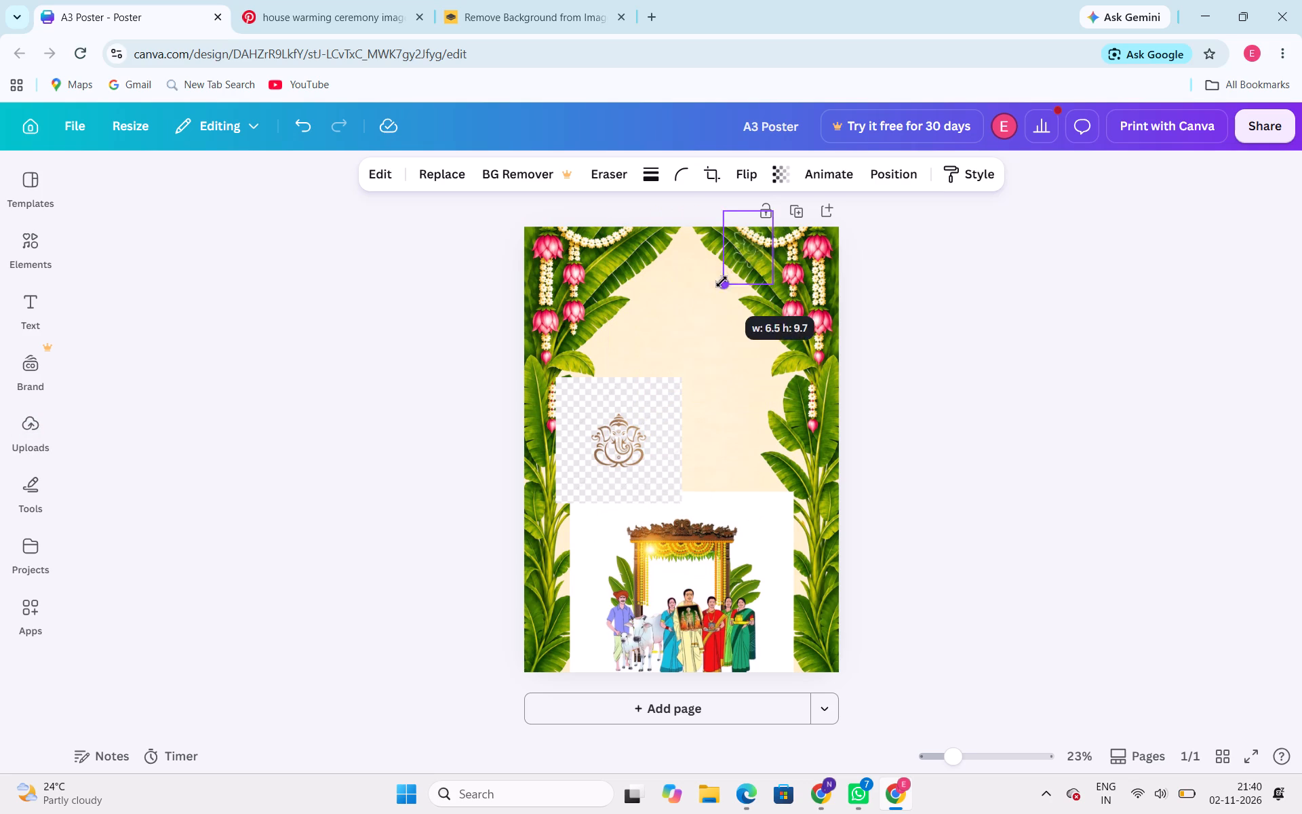
pyautogui.moveTo(722, 282); pyautogui.dragTo(698, 321)
pyautogui.moveTo(734, 263); pyautogui.dragTo(675, 315)
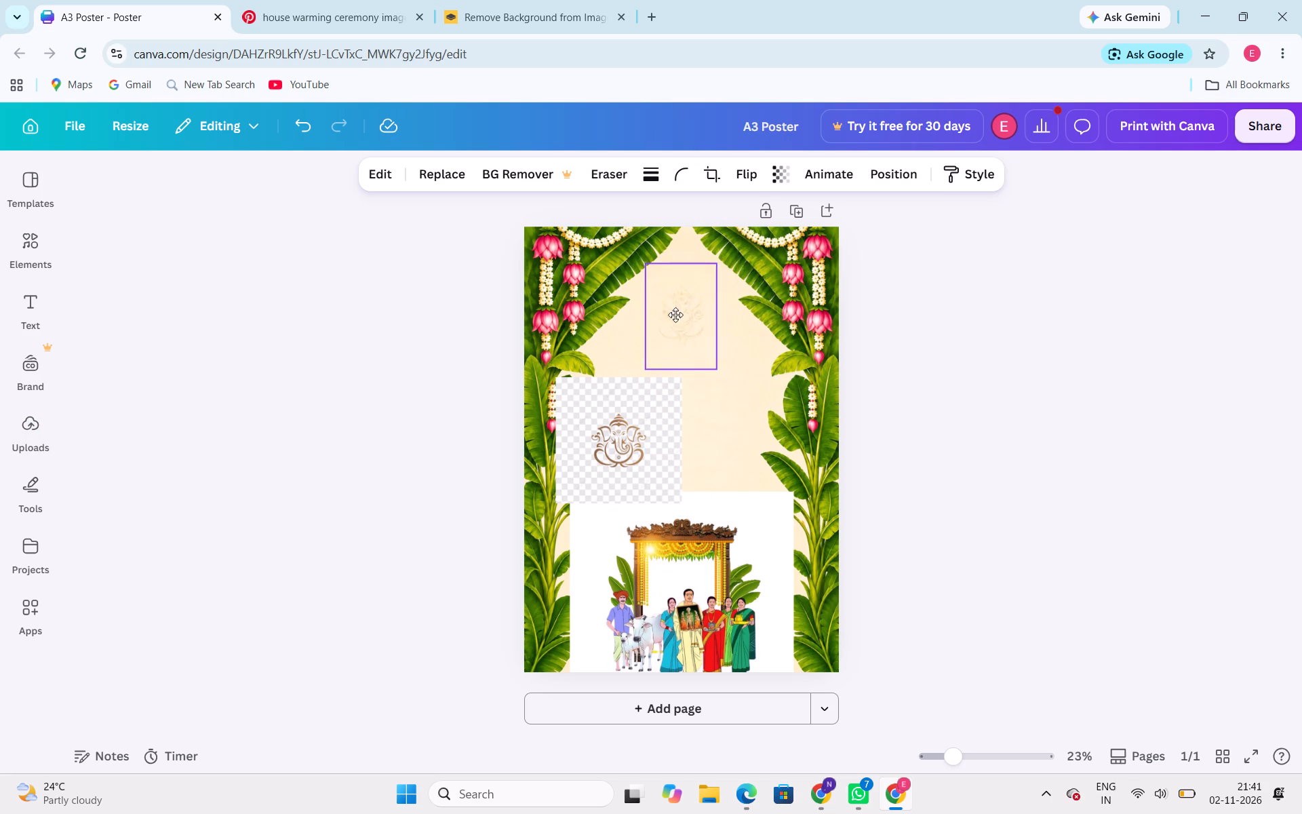
pyautogui.moveTo(675, 315); pyautogui.dragTo(679, 285)
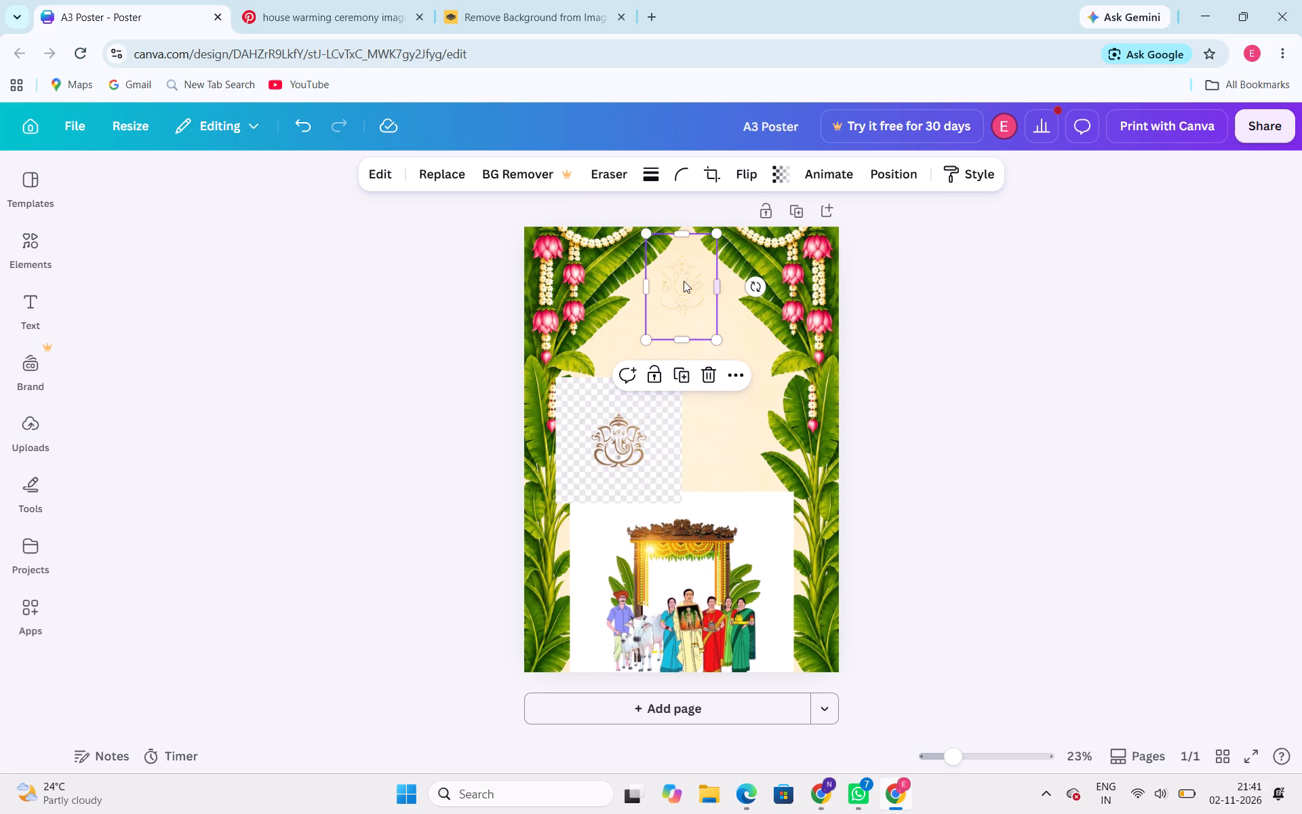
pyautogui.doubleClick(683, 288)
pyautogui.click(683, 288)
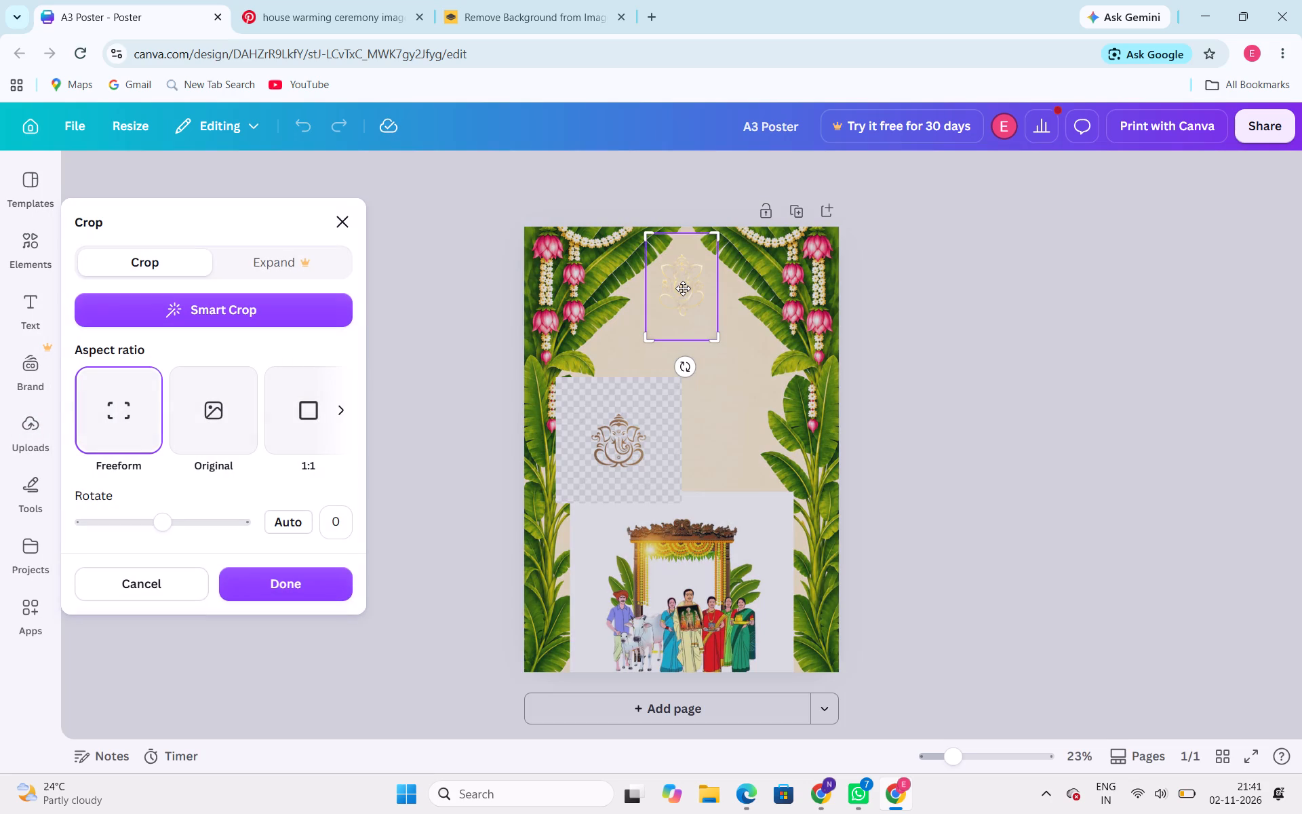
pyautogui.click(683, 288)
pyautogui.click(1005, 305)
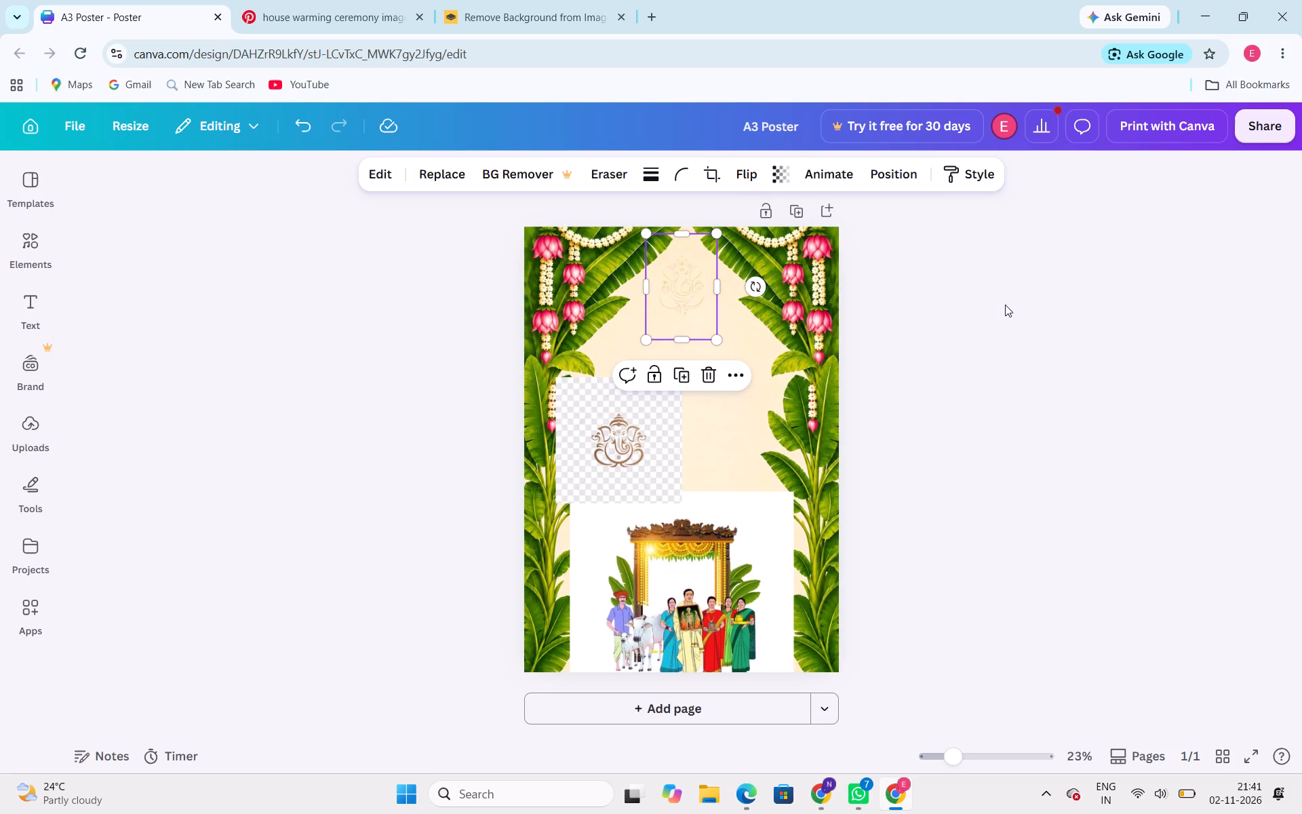
# Apply the Duotone filter in Cherry to the top Ganesha and make the image slightly smaller.
pyautogui.click(381, 170)
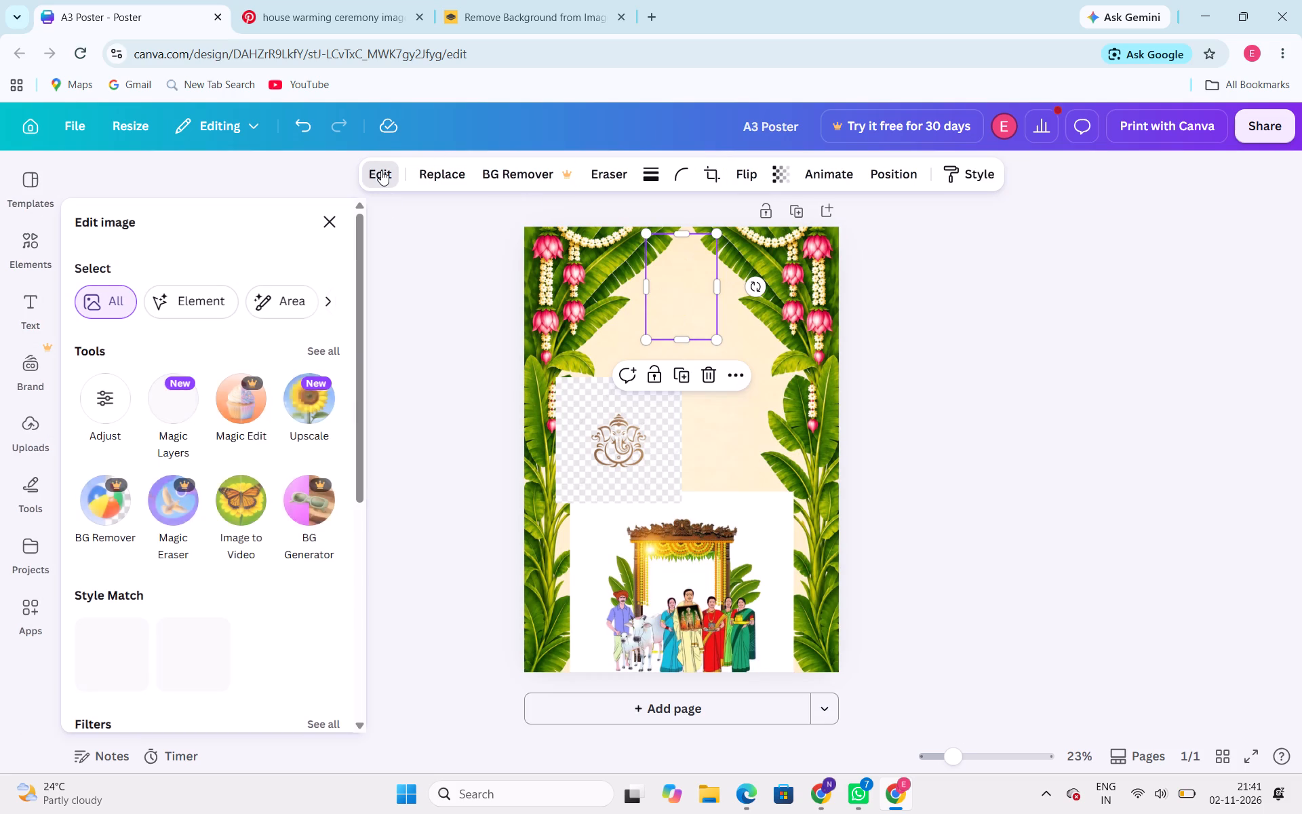
pyautogui.scroll(-3, 258, 588)
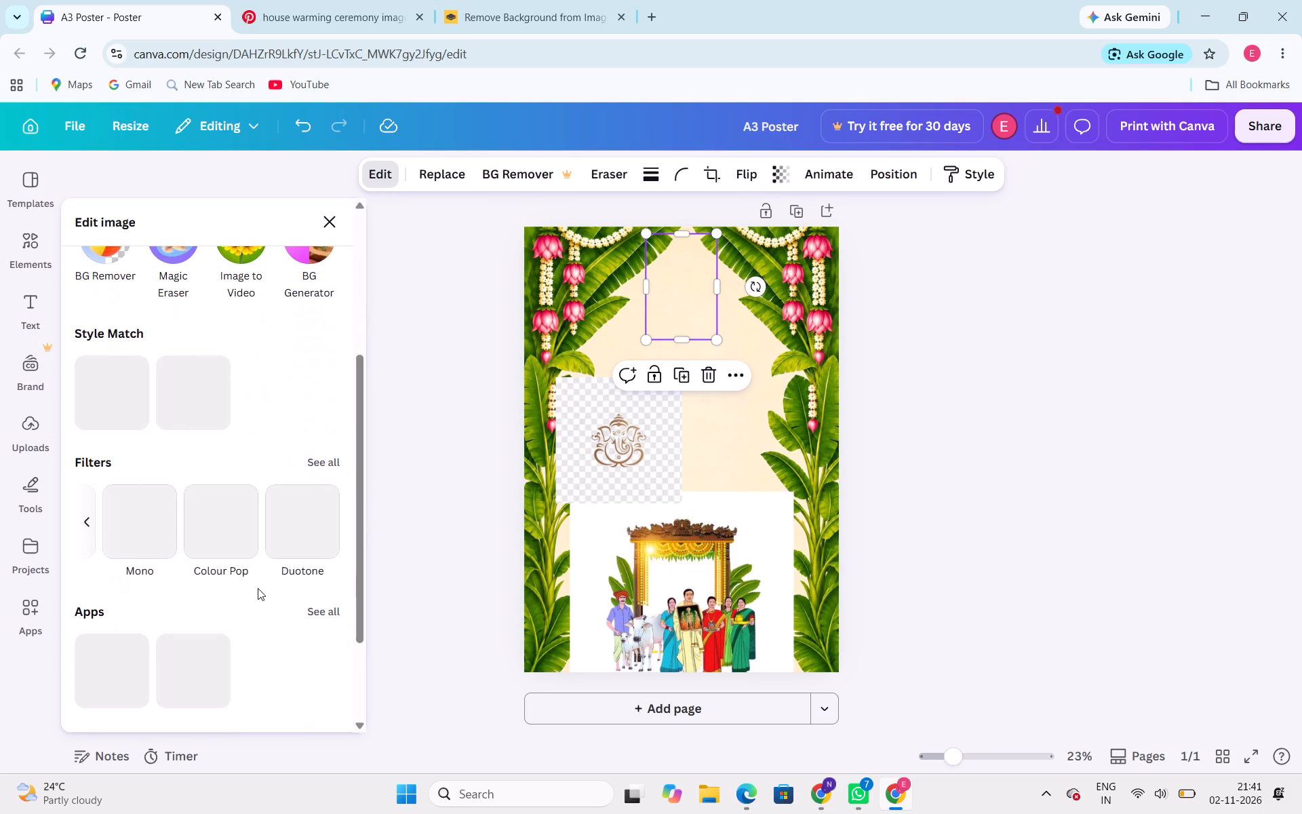
pyautogui.click(294, 525)
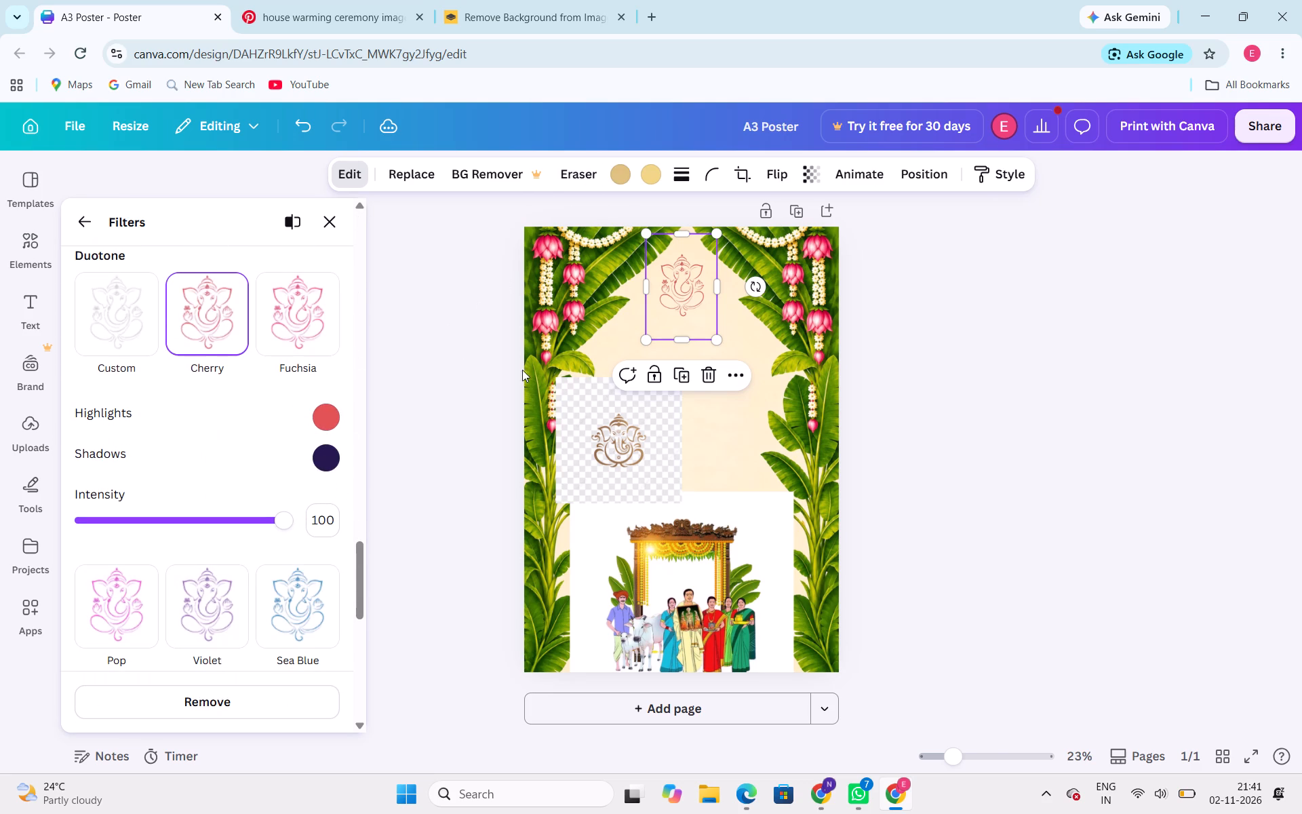
pyautogui.moveTo(647, 343); pyautogui.dragTo(653, 322)
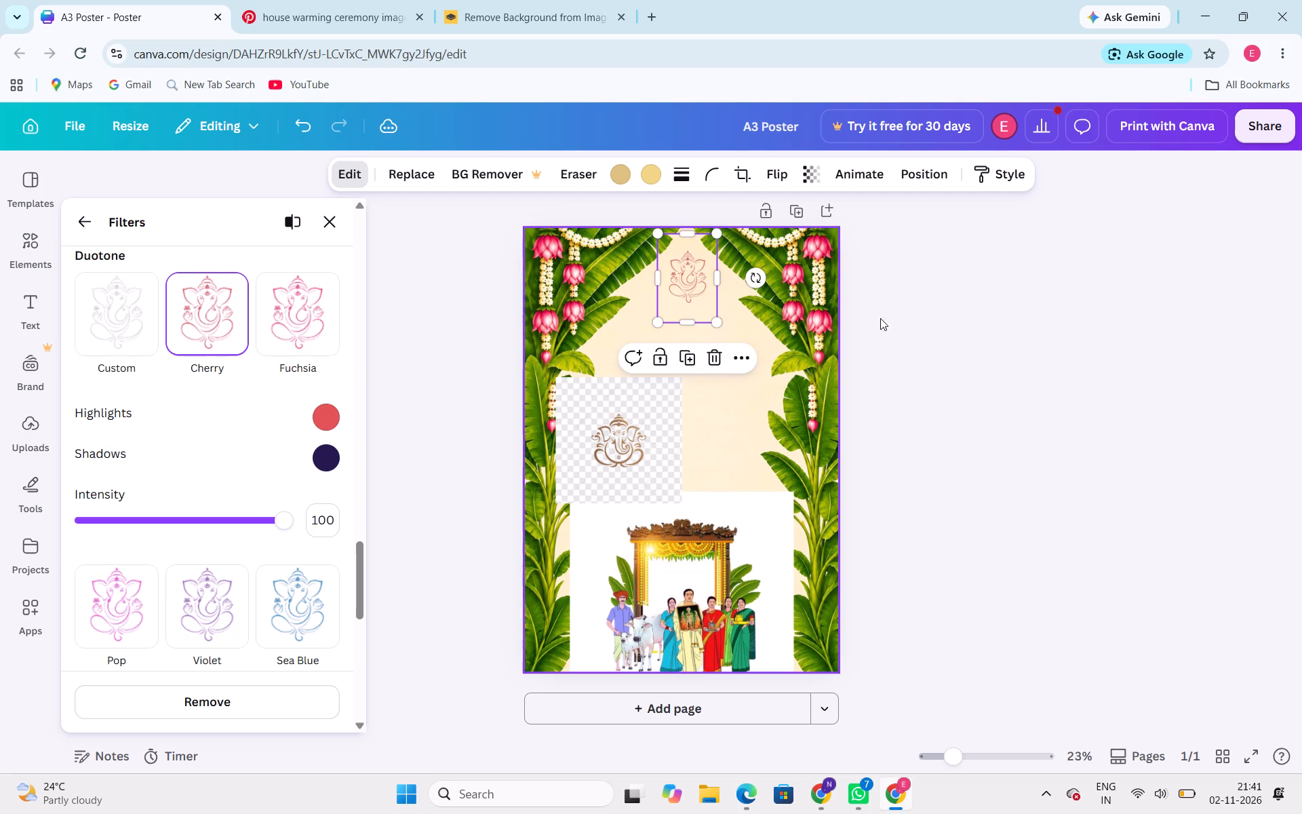
pyautogui.click(933, 326)
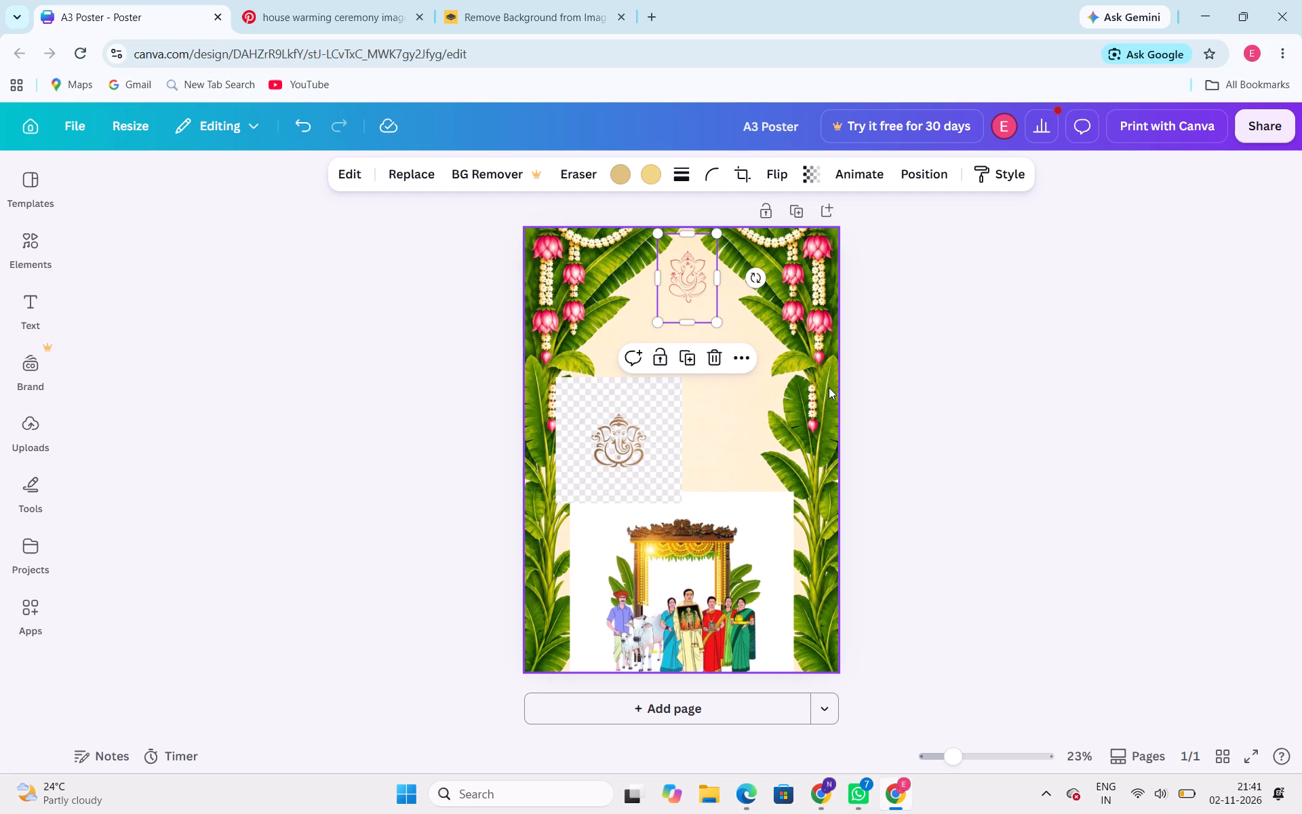
pyautogui.click(987, 365)
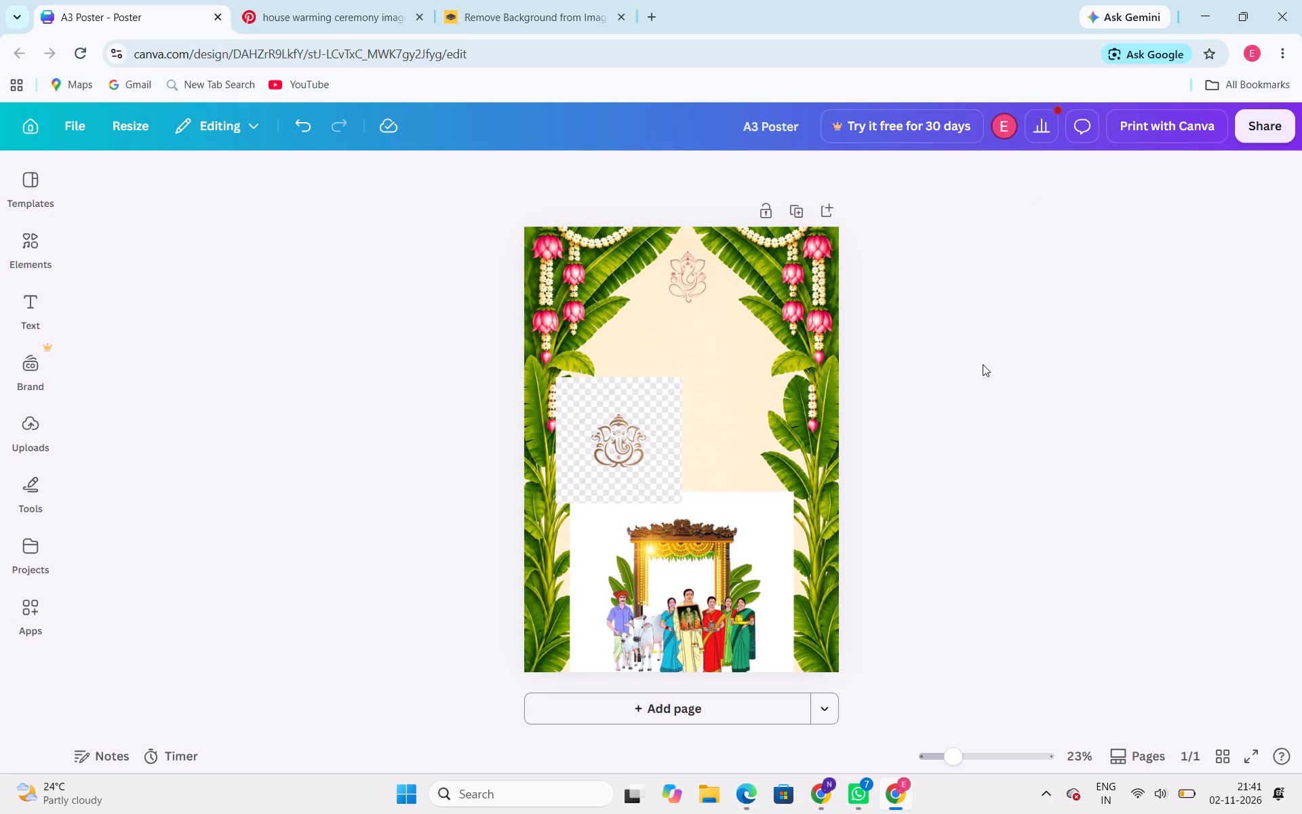
# Delete the Ganesha image with the checkered background.
pyautogui.click(631, 396)
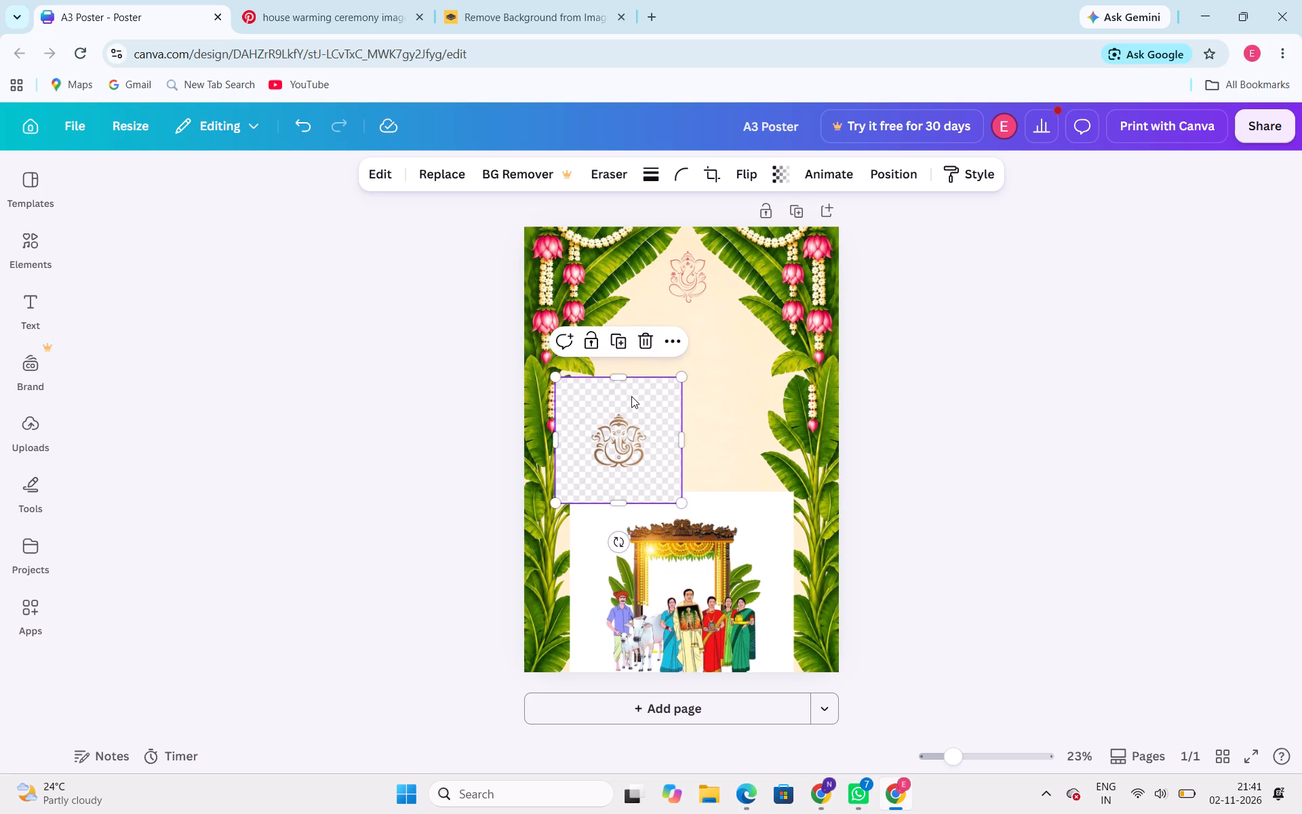
pyautogui.press('Delete')
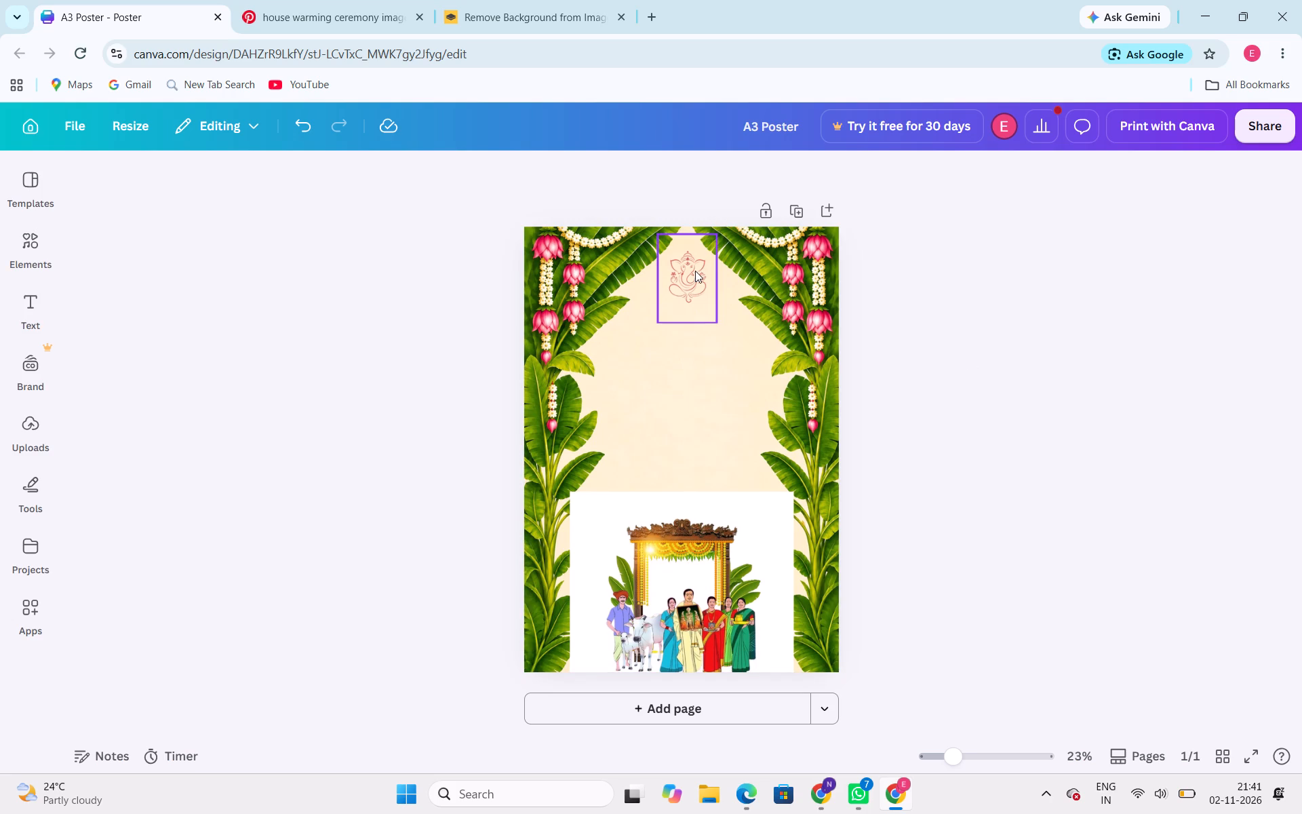
# Enlarge the remaining Ganesha slightly and recentre it just below the poster's top edge.
pyautogui.click(695, 271)
pyautogui.click(705, 235)
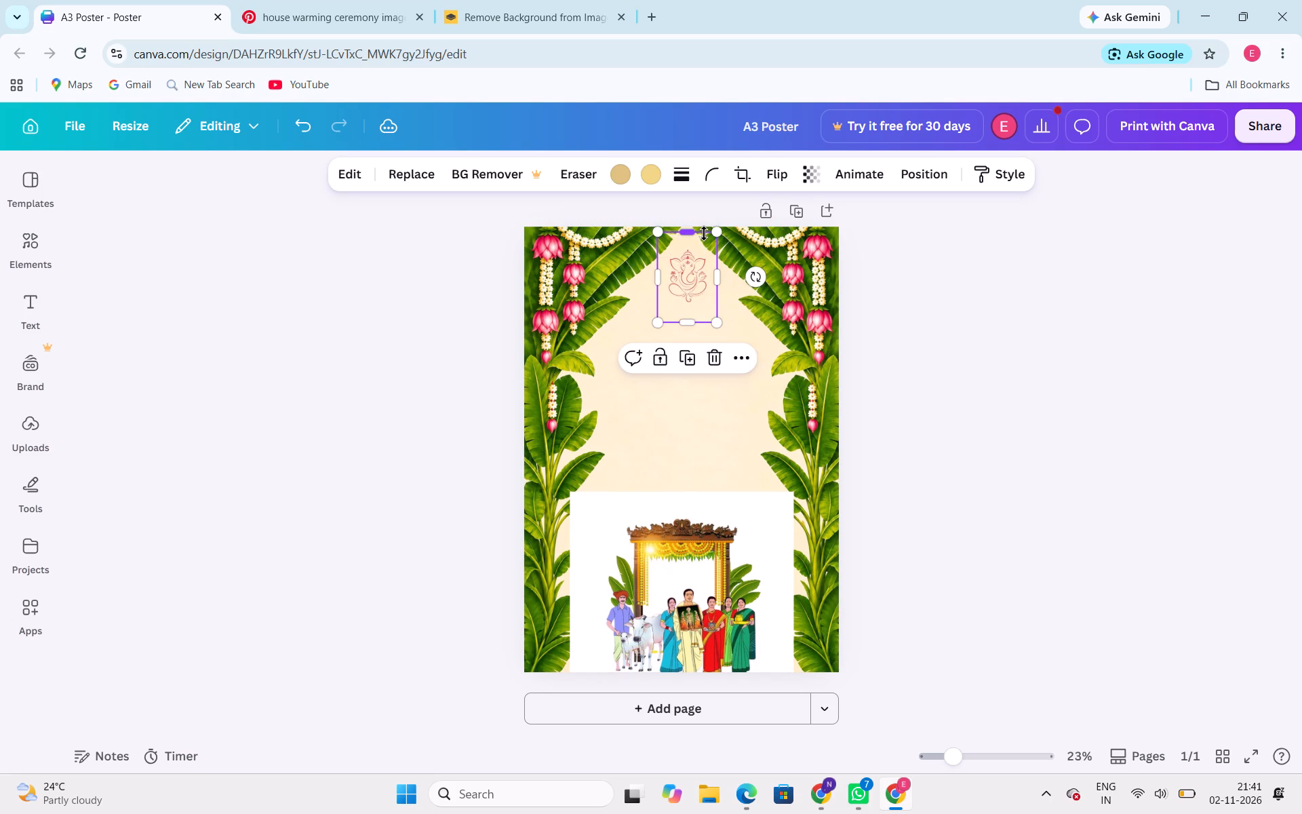
pyautogui.moveTo(658, 321); pyautogui.dragTo(634, 334)
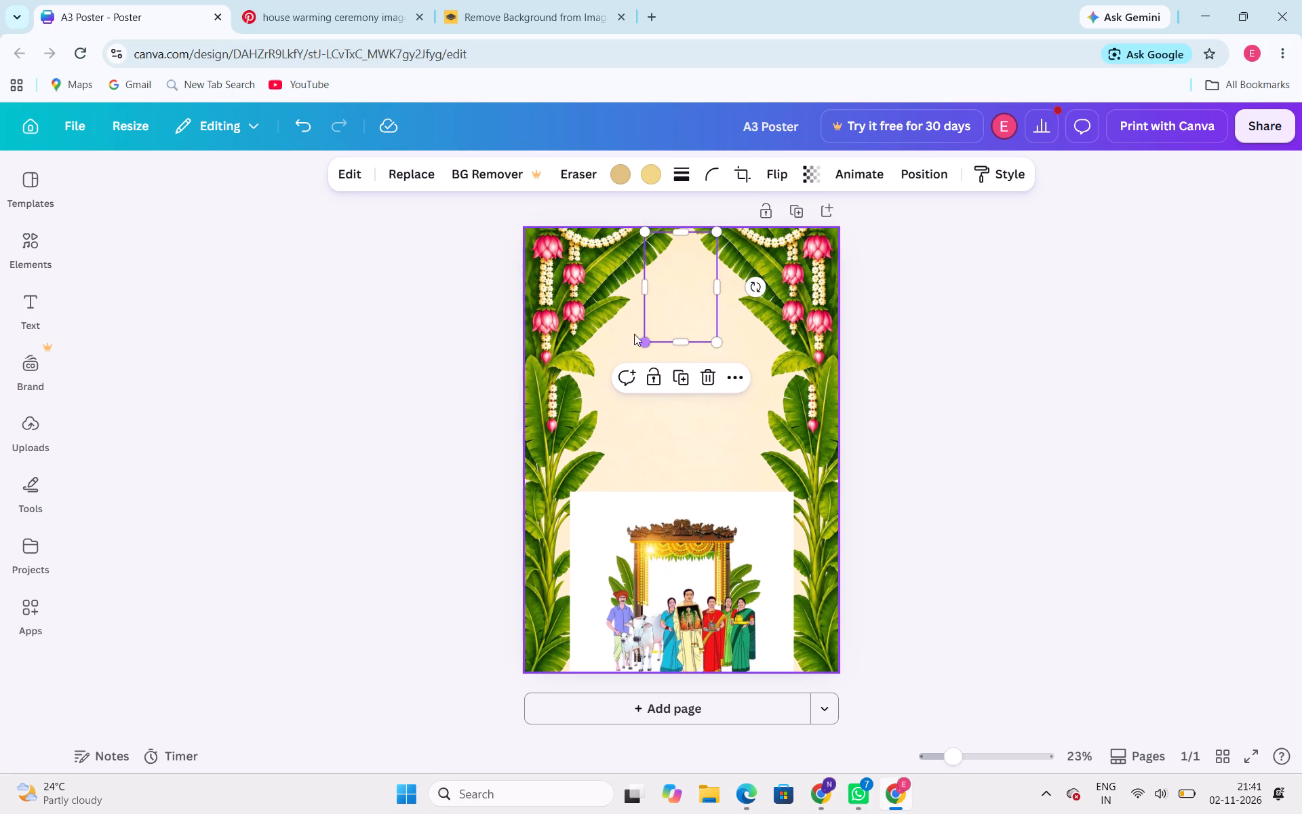
pyautogui.moveTo(676, 283); pyautogui.dragTo(685, 277)
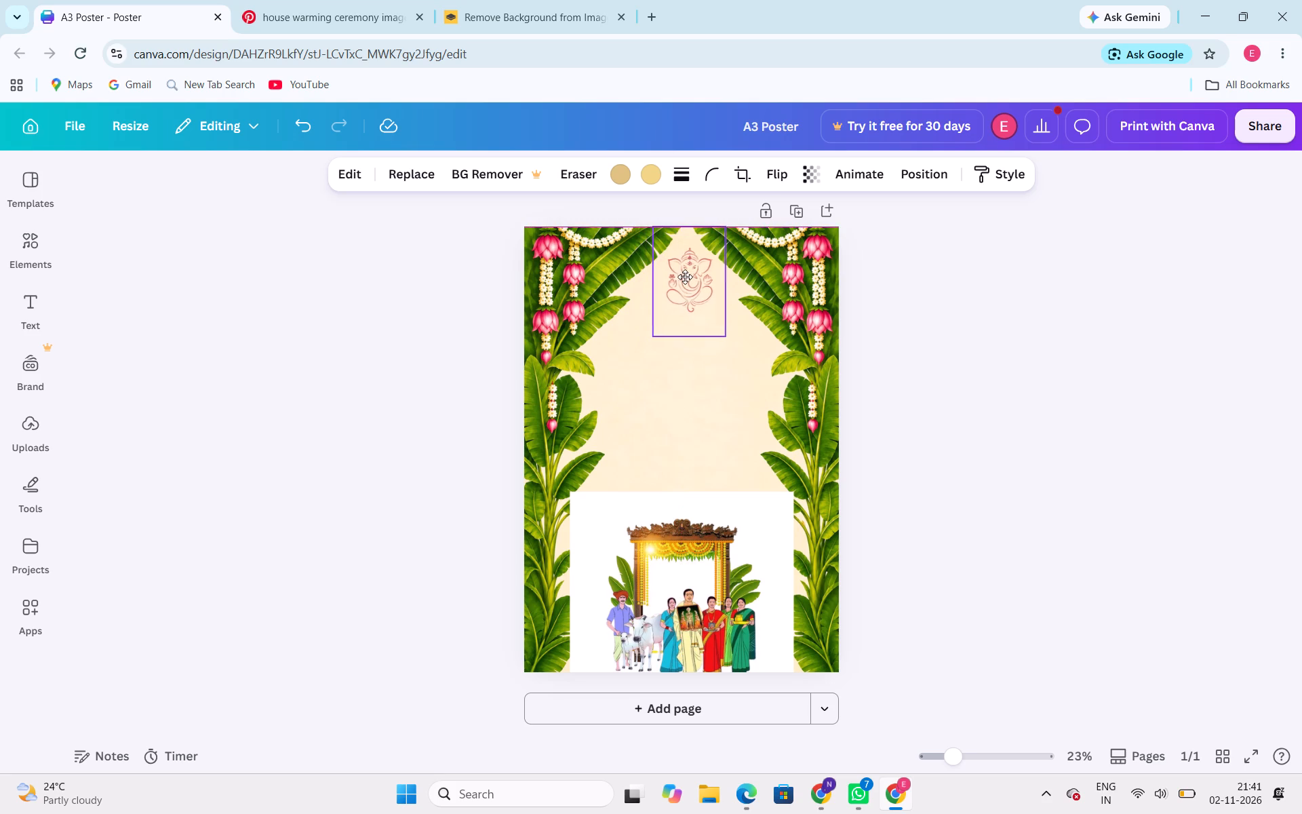
pyautogui.moveTo(685, 277); pyautogui.dragTo(682, 288)
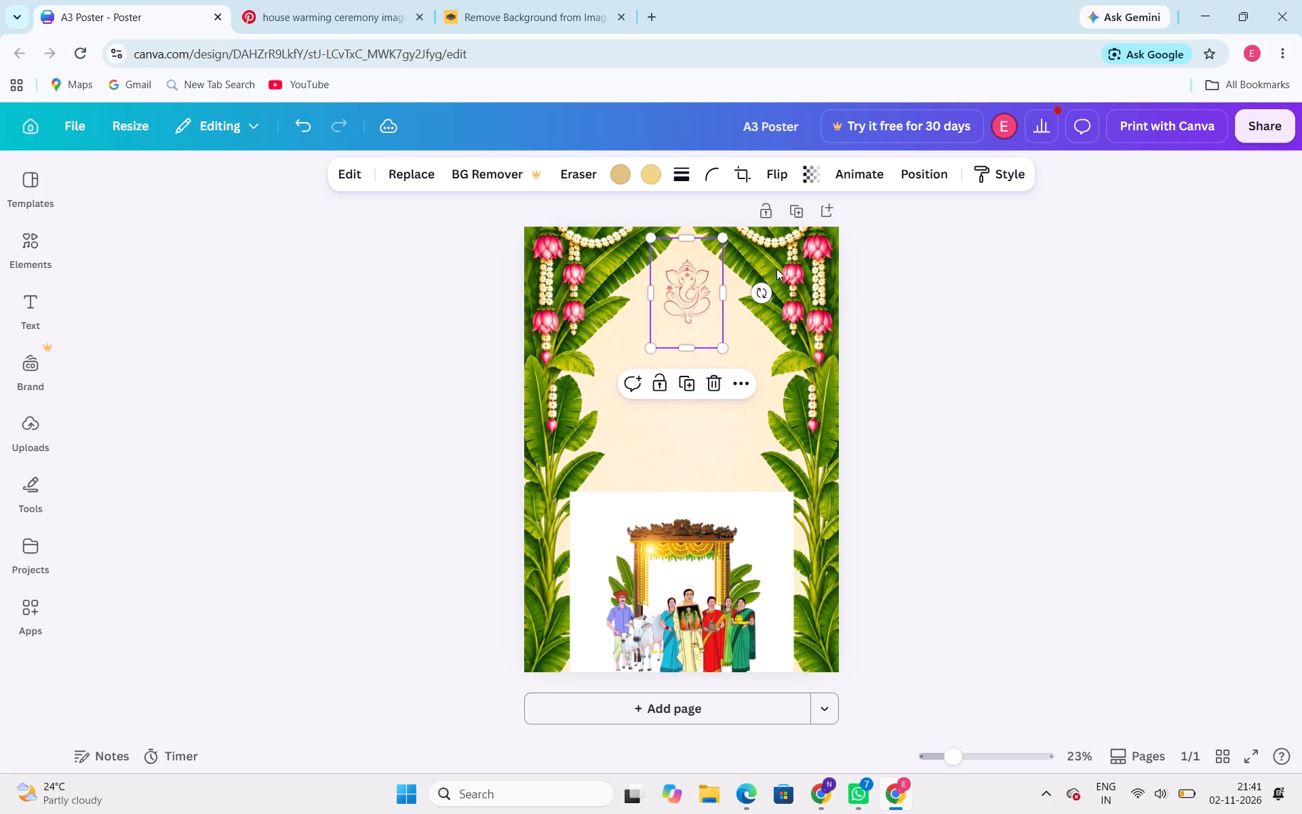
pyautogui.click(951, 292)
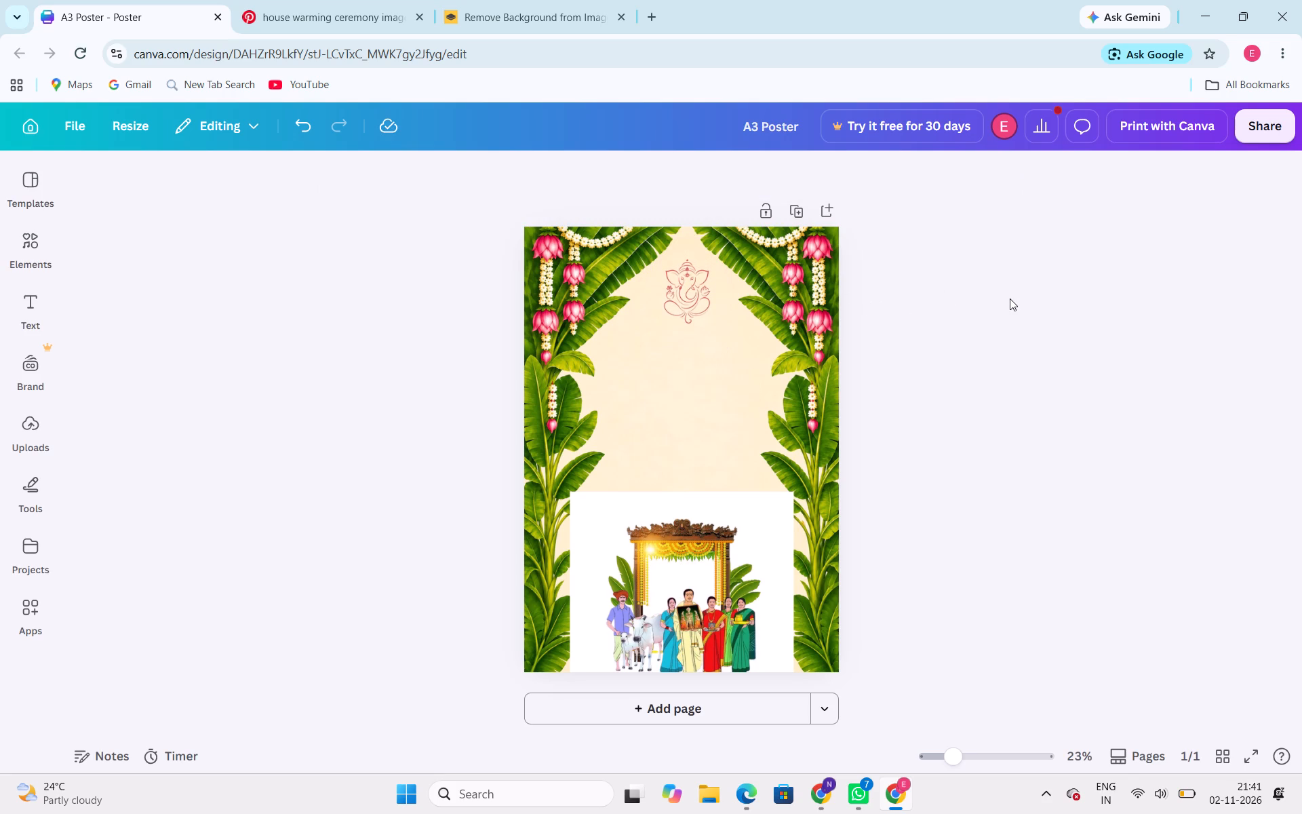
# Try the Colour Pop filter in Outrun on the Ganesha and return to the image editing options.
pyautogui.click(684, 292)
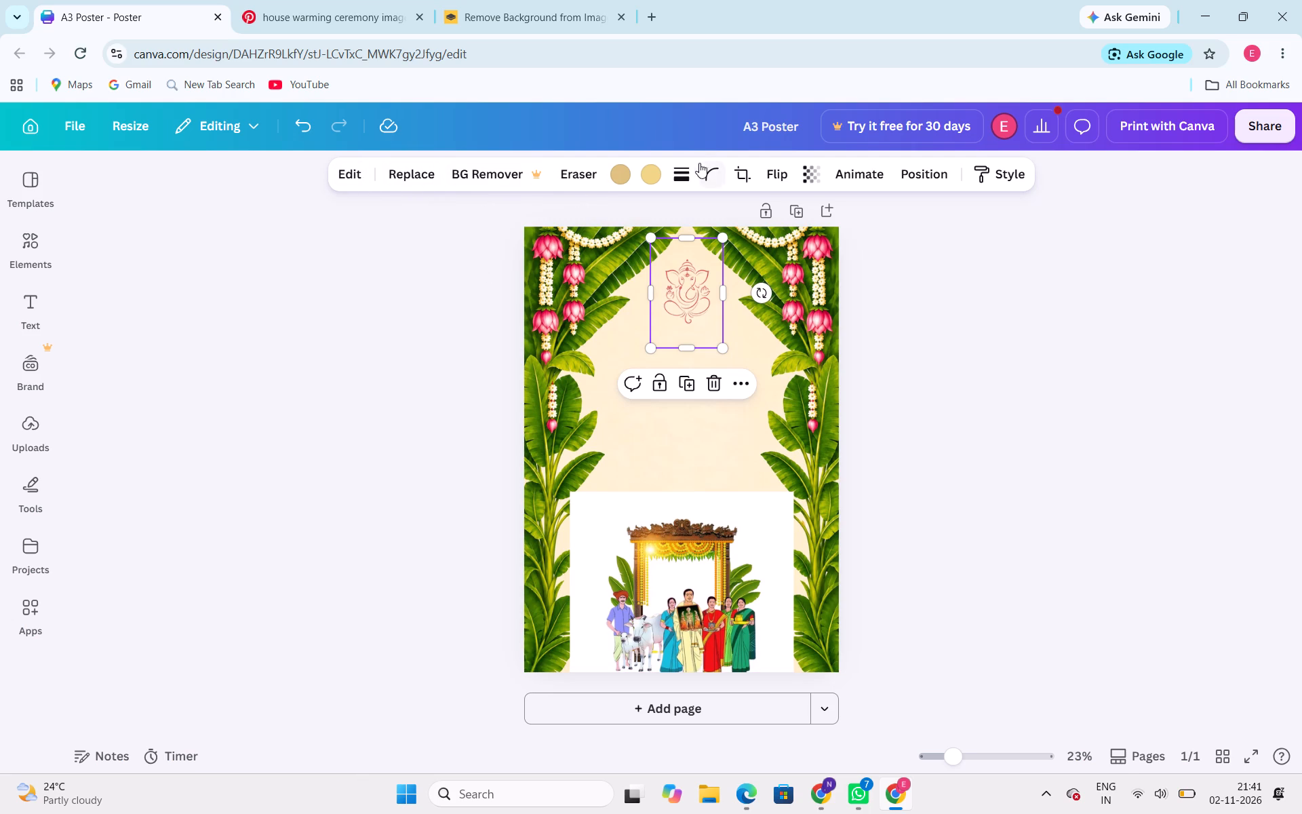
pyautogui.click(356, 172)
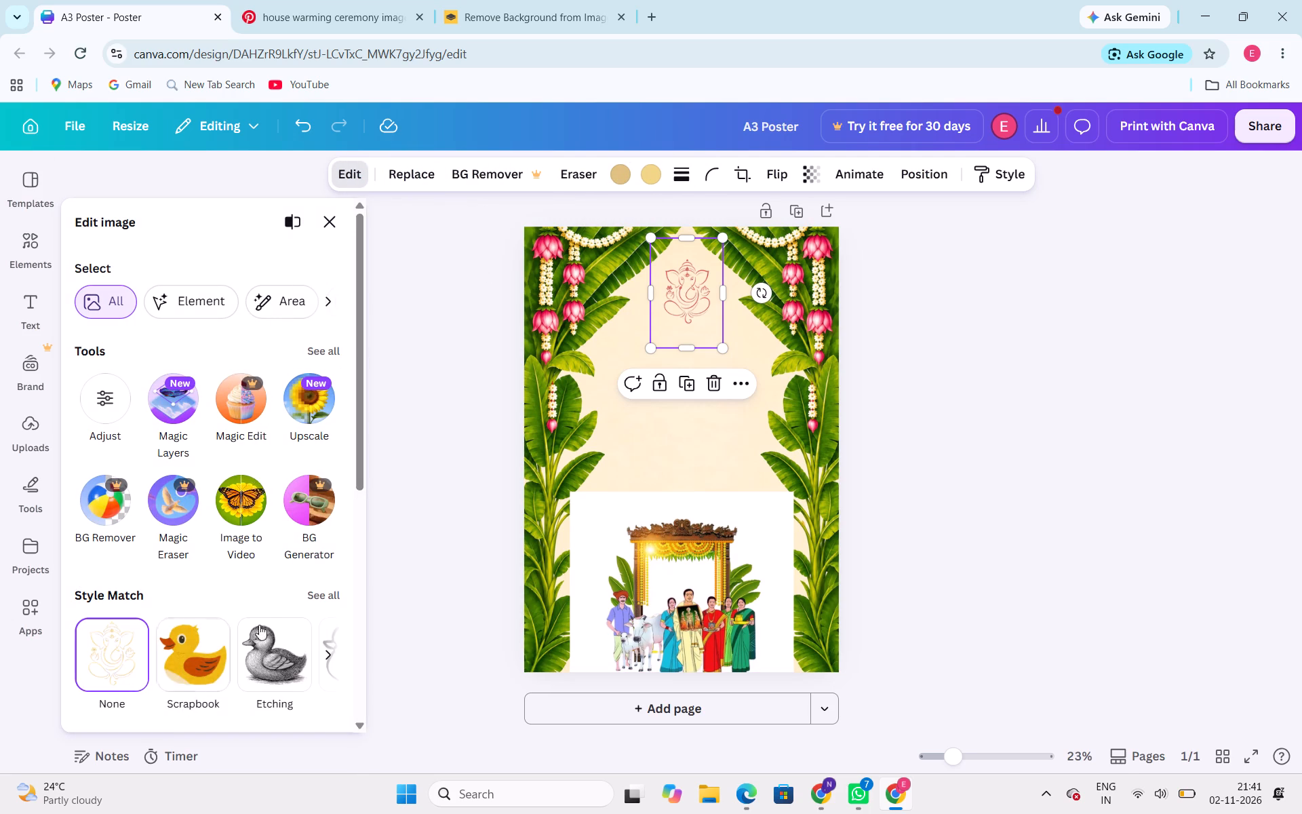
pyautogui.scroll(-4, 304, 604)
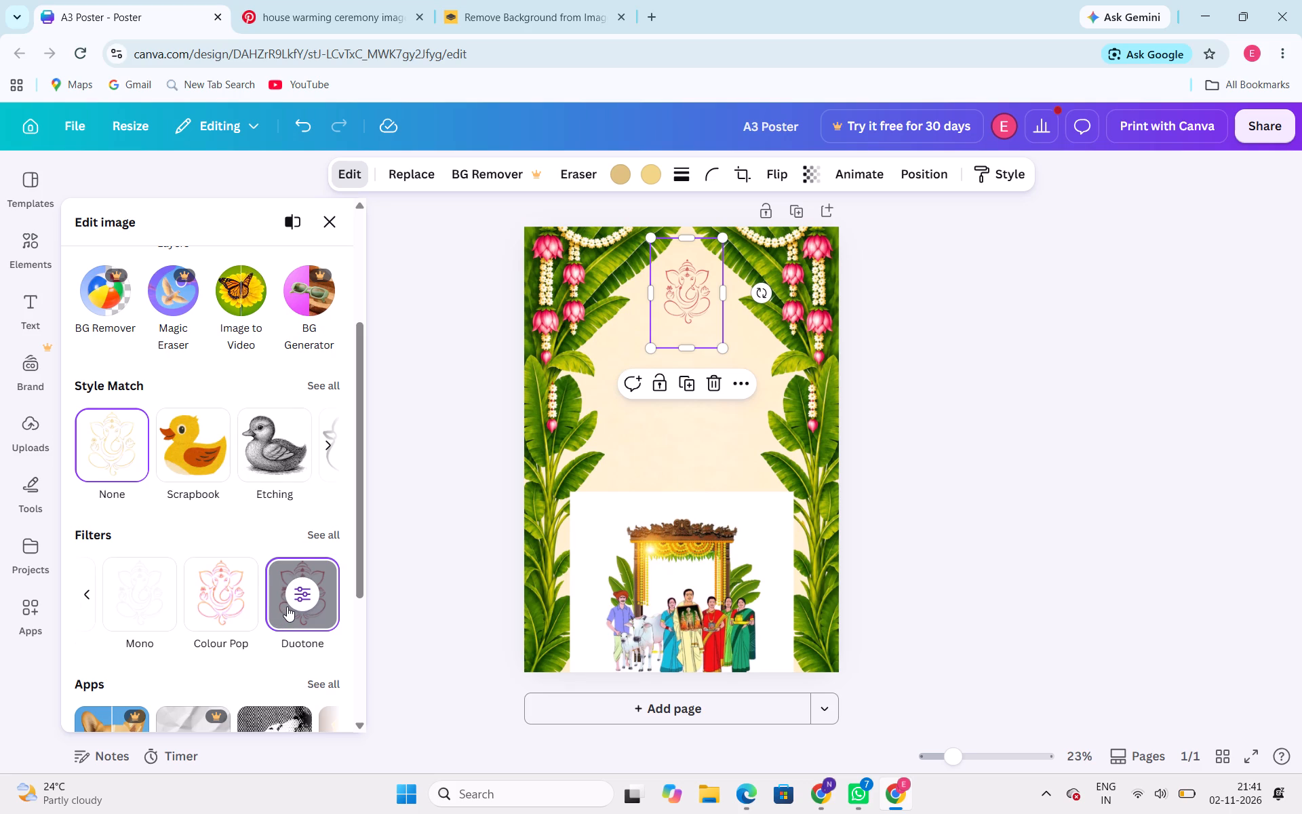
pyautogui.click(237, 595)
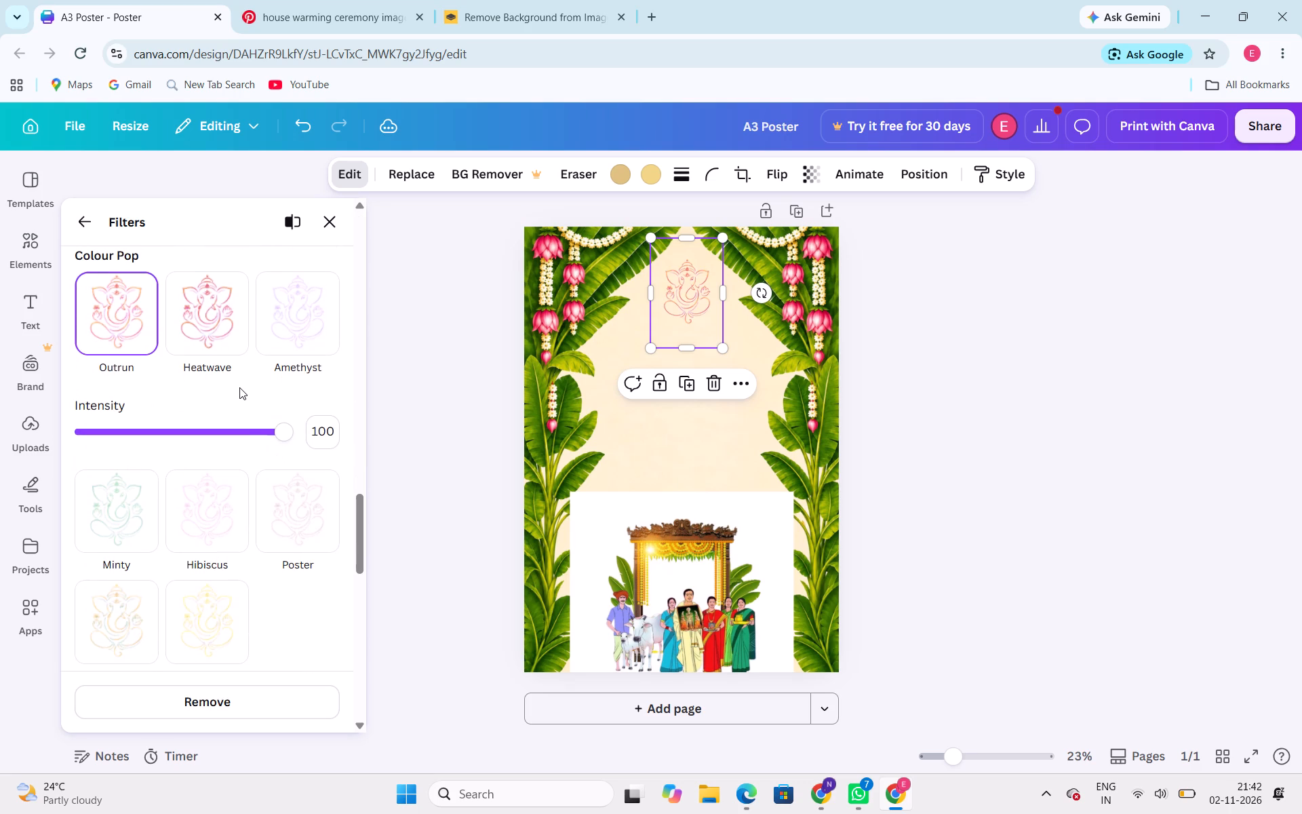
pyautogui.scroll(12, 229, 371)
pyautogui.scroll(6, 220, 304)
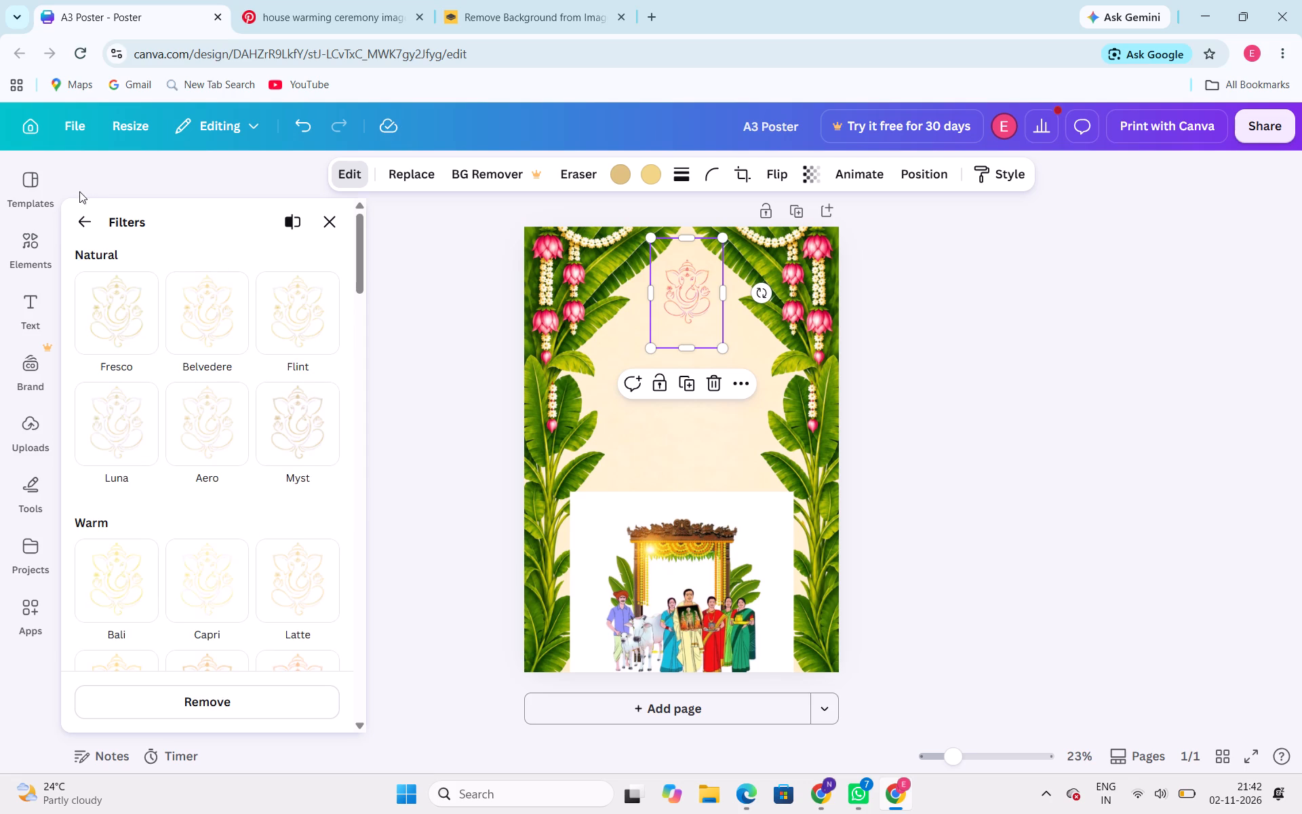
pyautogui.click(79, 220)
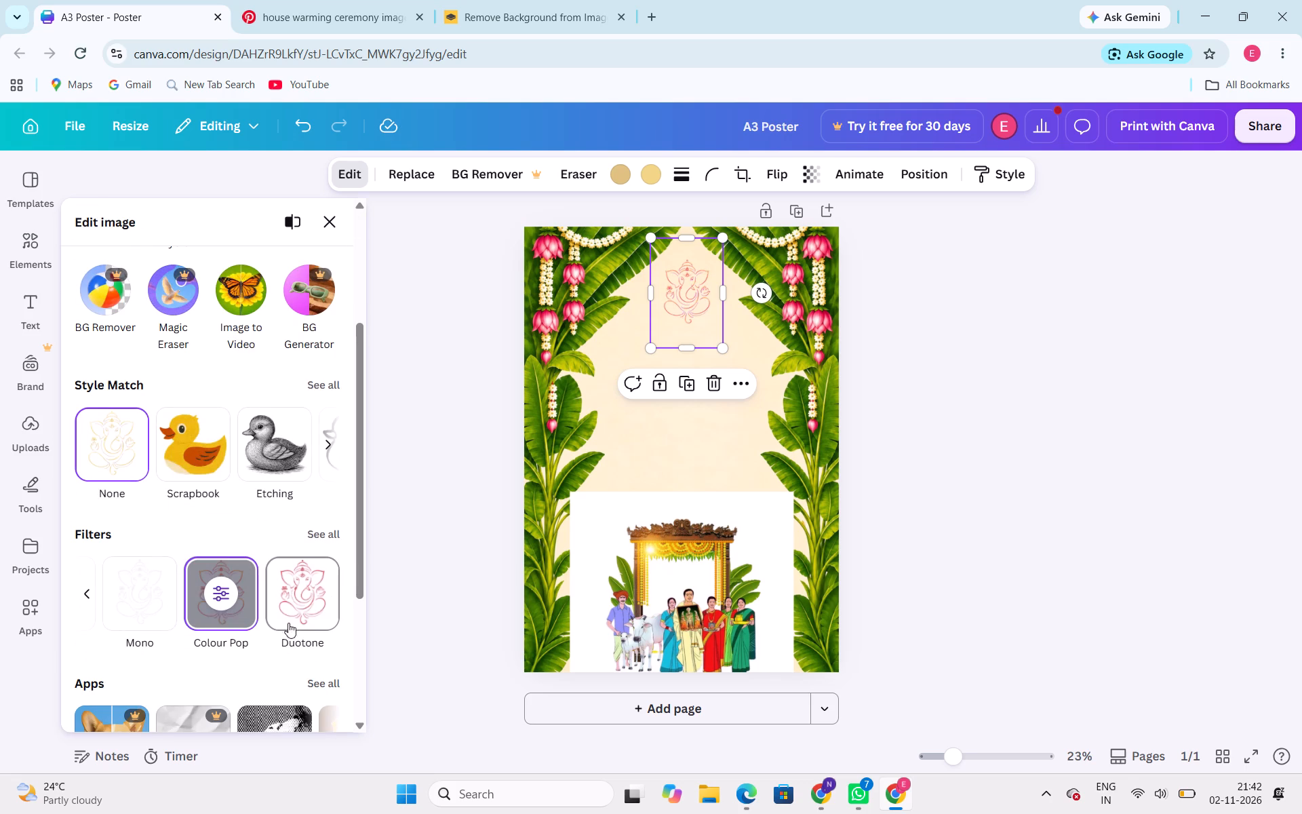
# Apply the Duotone Cherry filter to the Ganesha and change its highlights colour to a bright, fully saturated red.
pyautogui.click(302, 617)
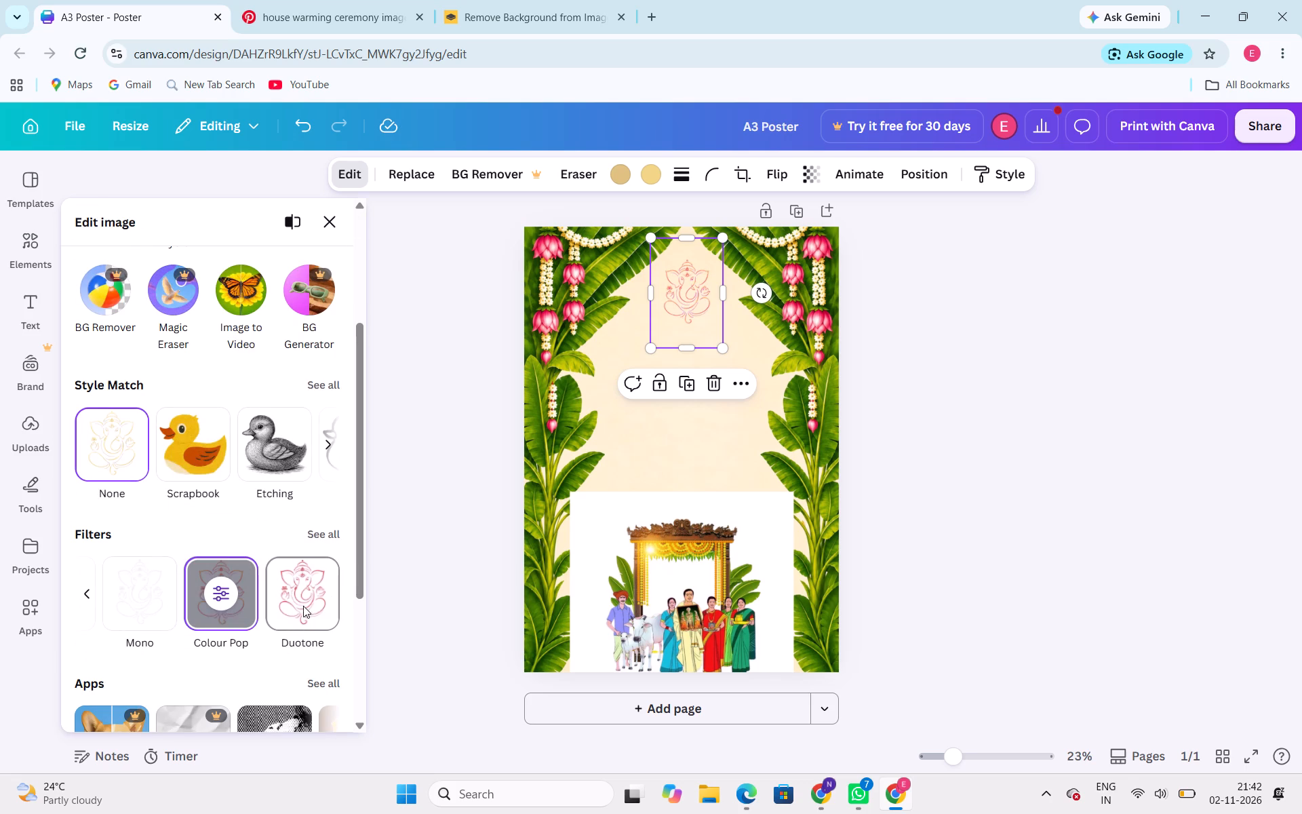
pyautogui.click(303, 606)
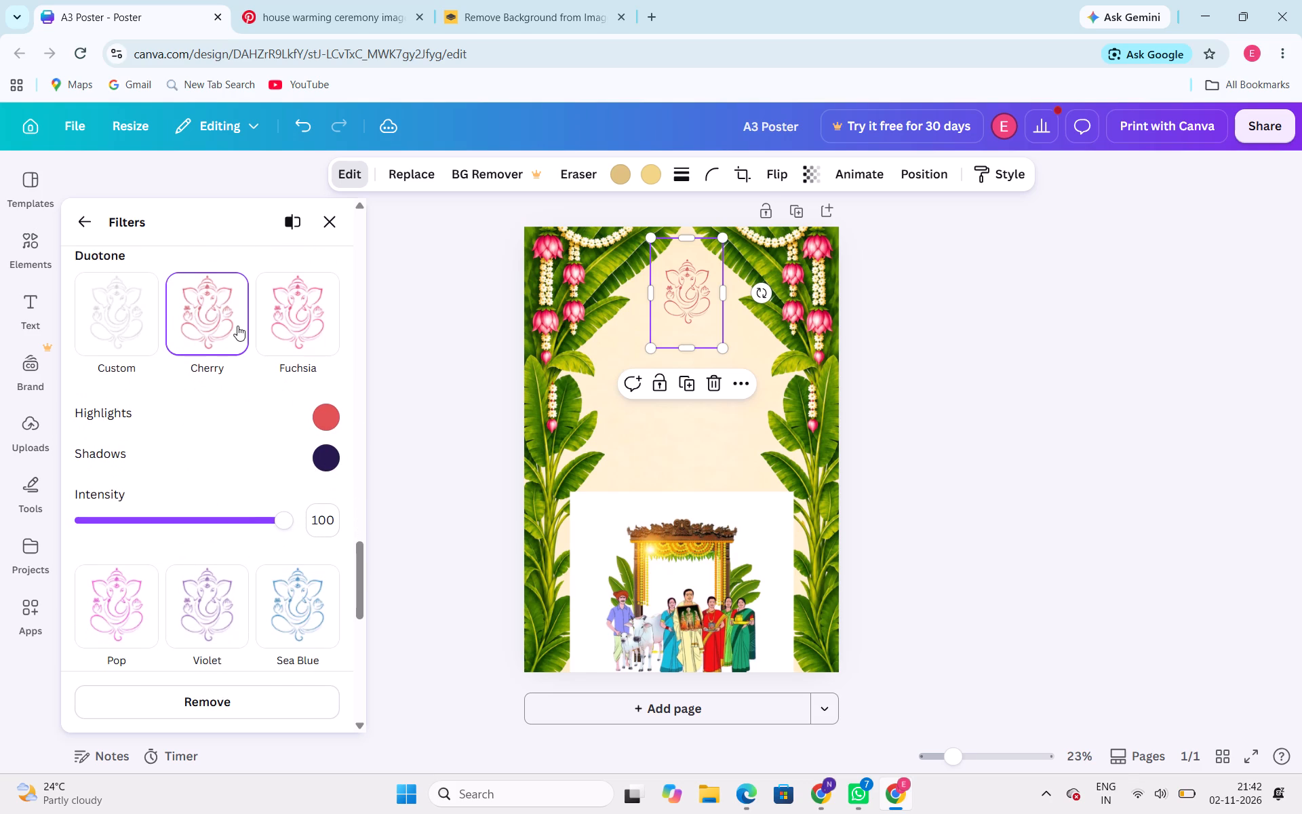
pyautogui.click(317, 421)
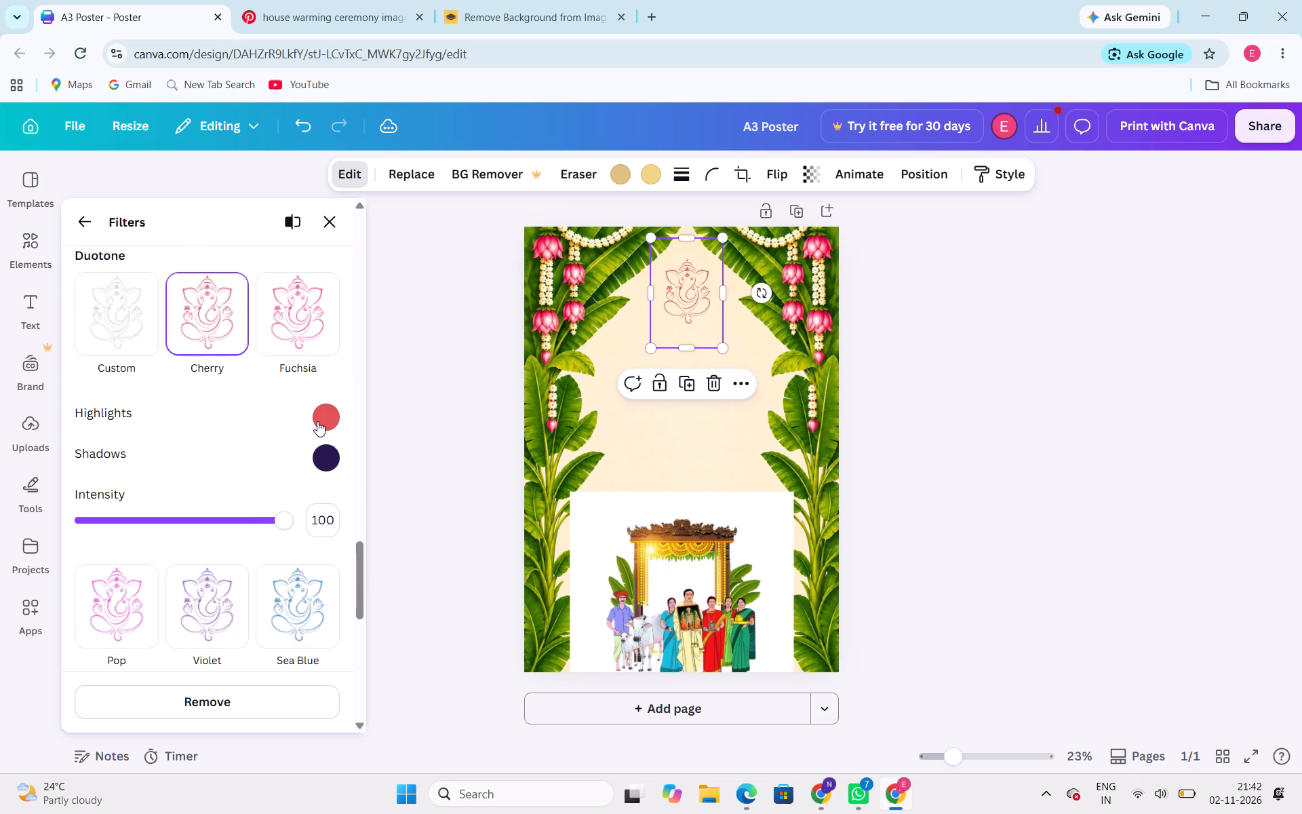
pyautogui.click(317, 421)
pyautogui.click(328, 416)
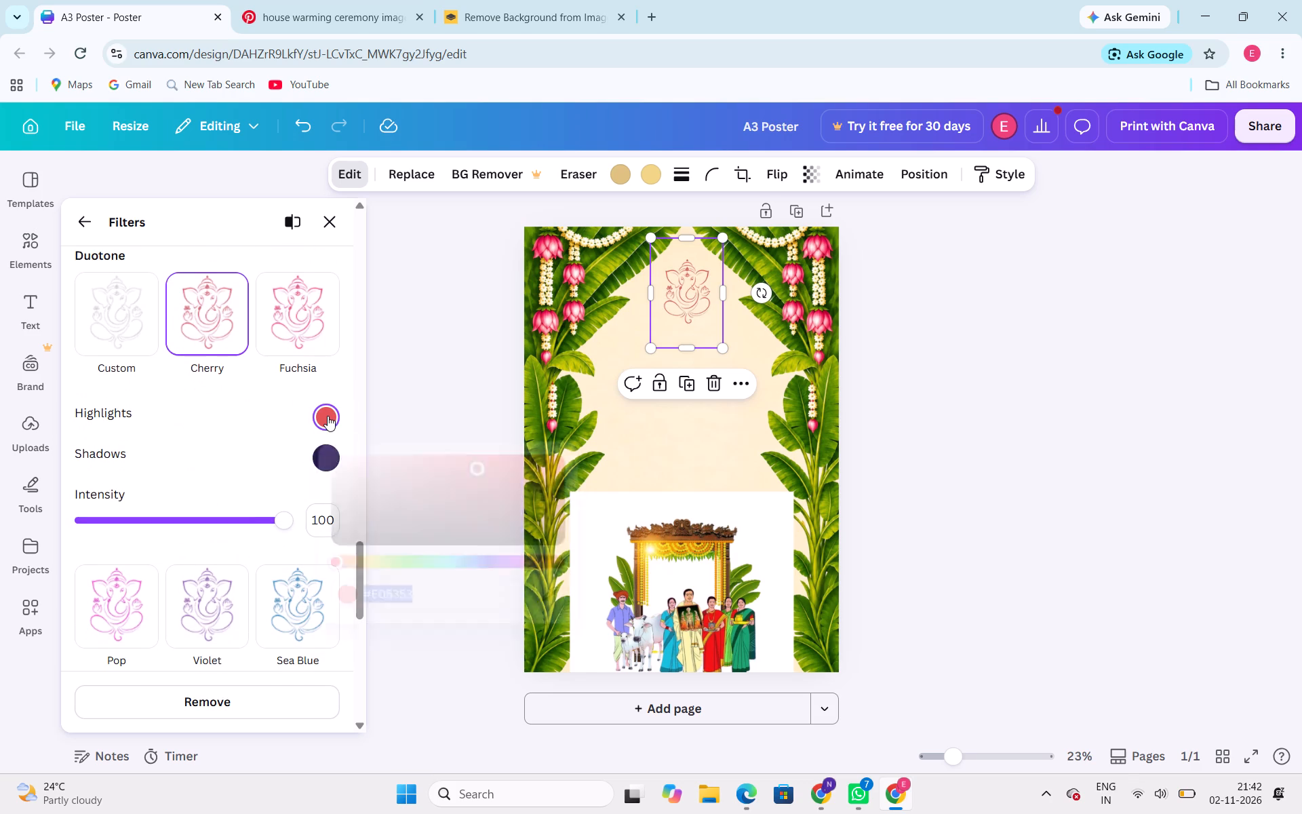
pyautogui.moveTo(477, 459); pyautogui.dragTo(521, 494)
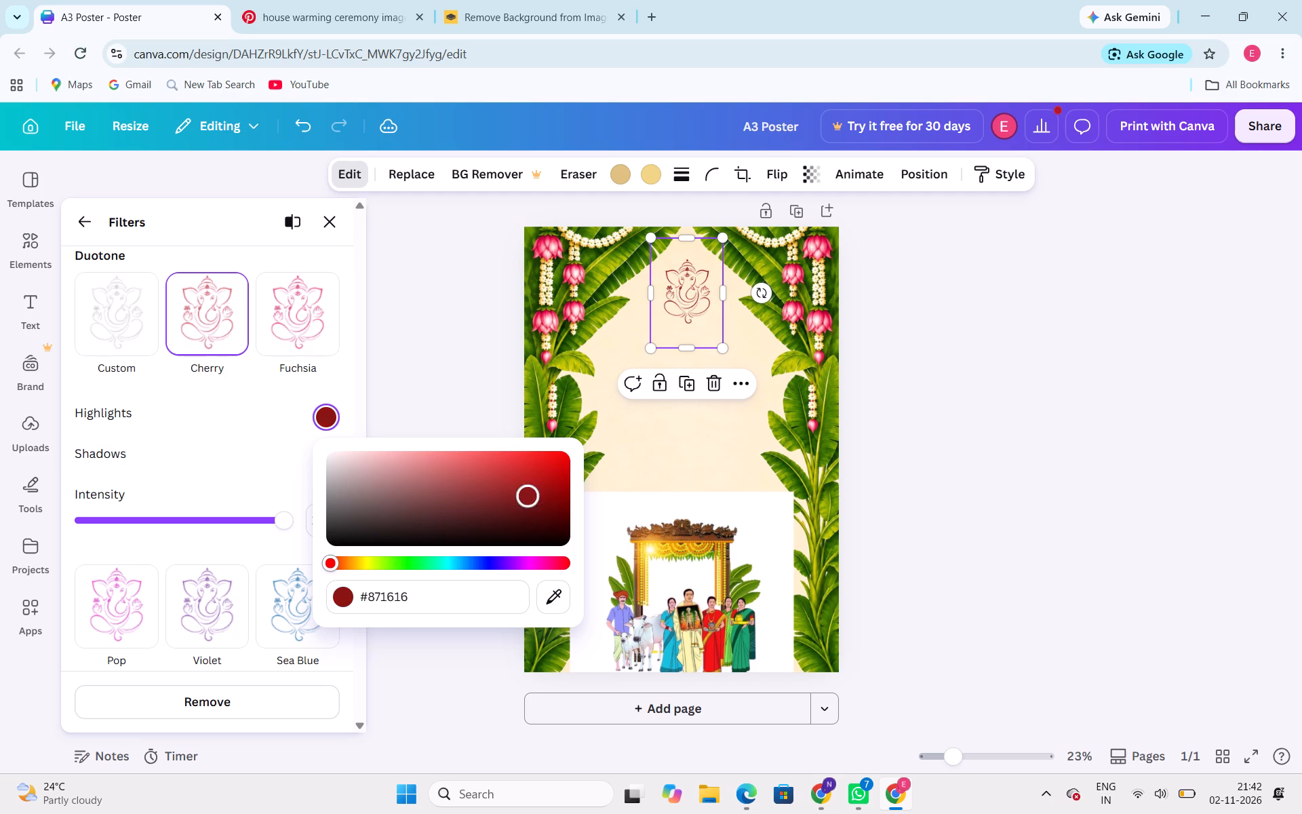
pyautogui.moveTo(521, 494); pyautogui.dragTo(536, 519)
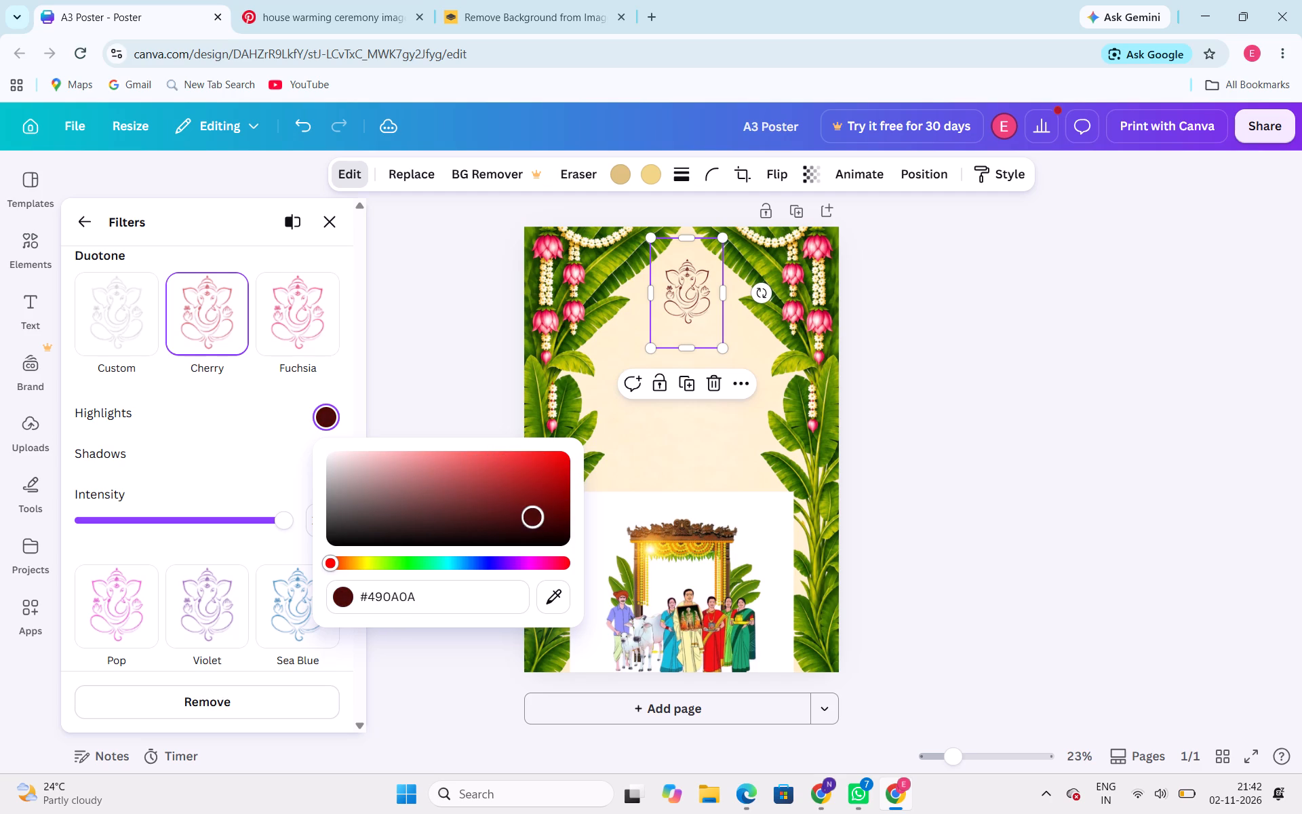
pyautogui.moveTo(536, 519); pyautogui.dragTo(545, 460)
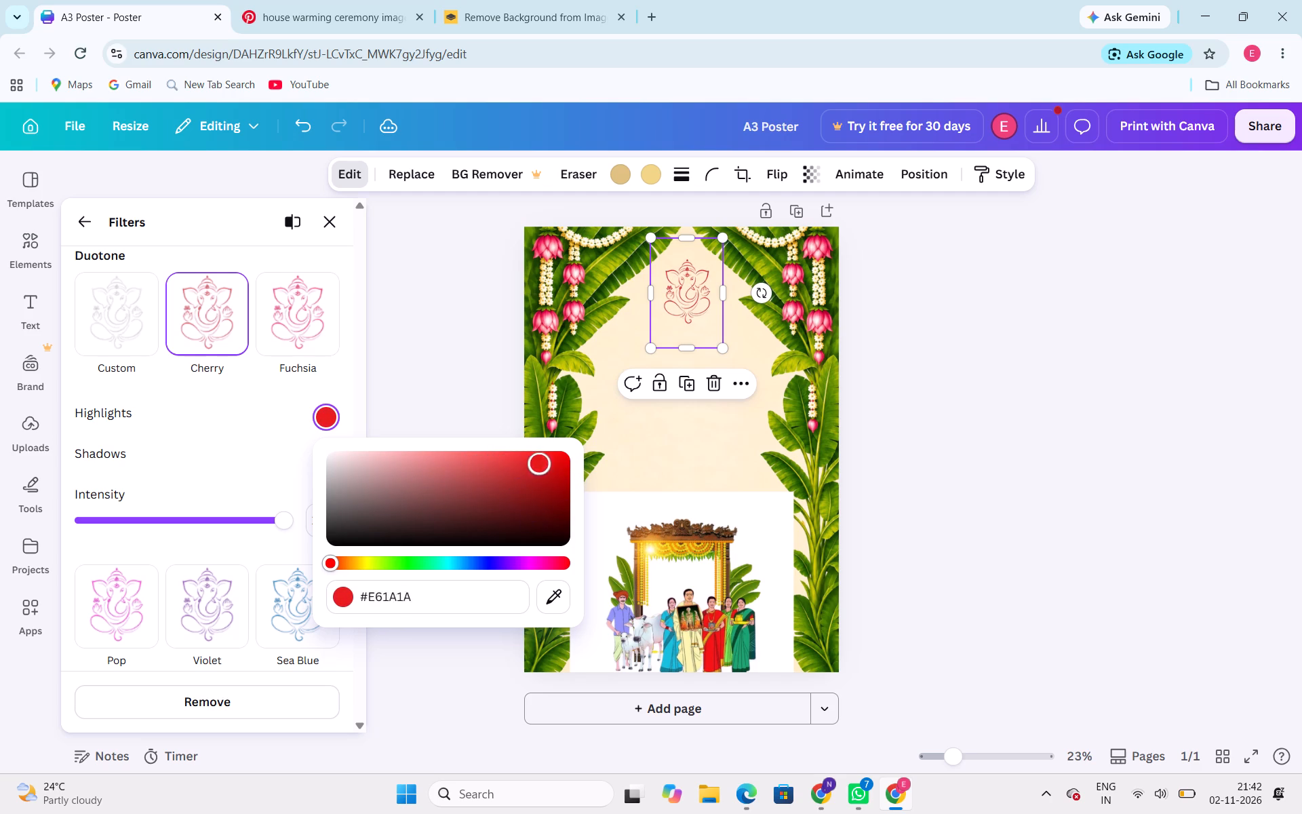
pyautogui.moveTo(545, 460); pyautogui.dragTo(568, 443)
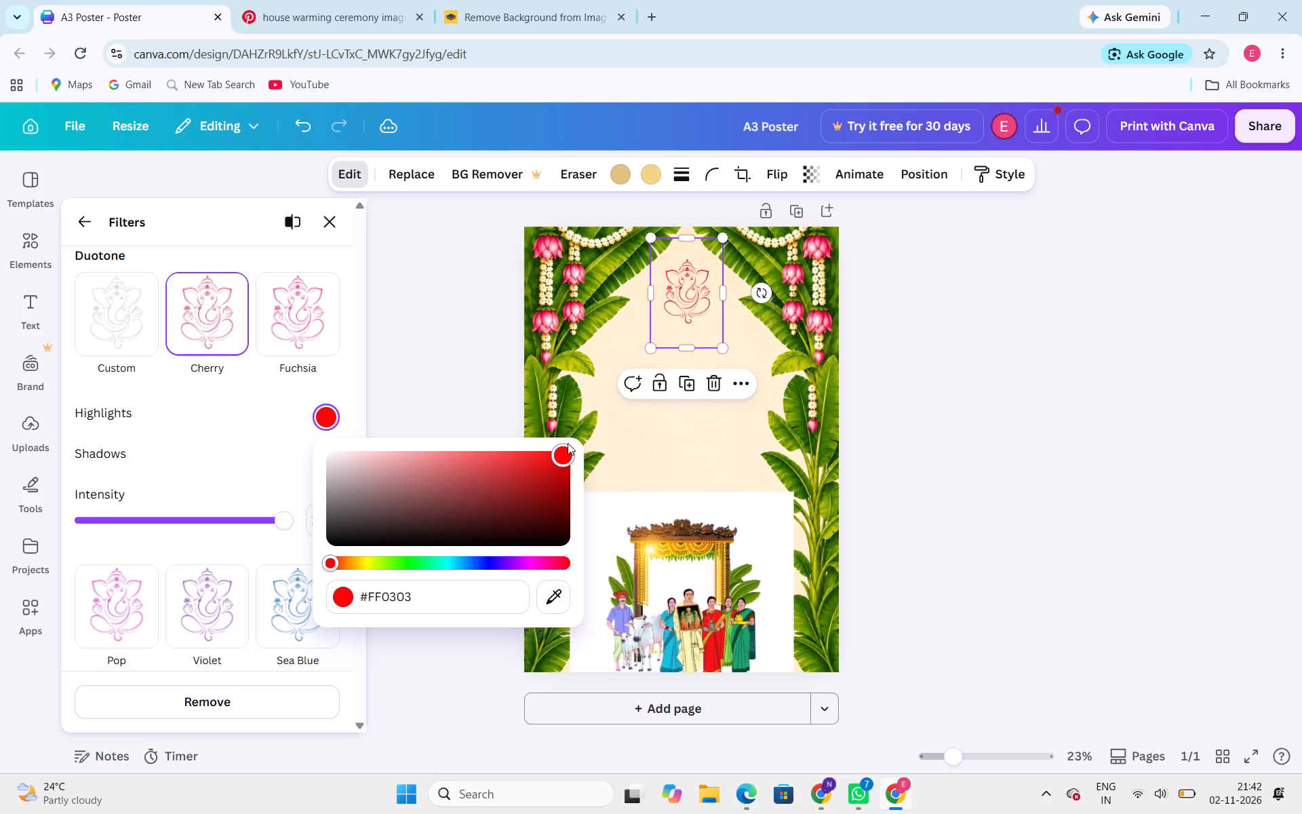
pyautogui.moveTo(568, 443); pyautogui.dragTo(572, 441)
pyautogui.click(879, 443)
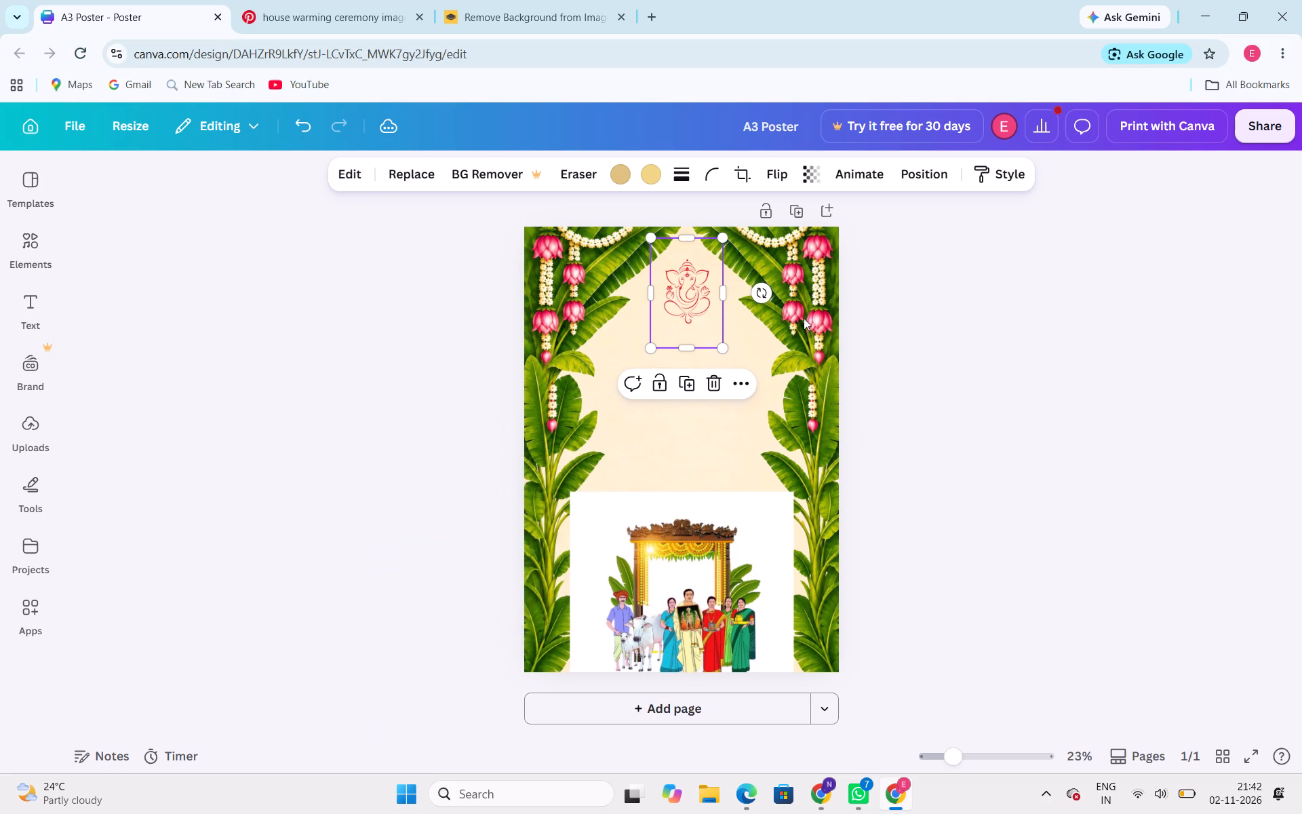
pyautogui.click(936, 332)
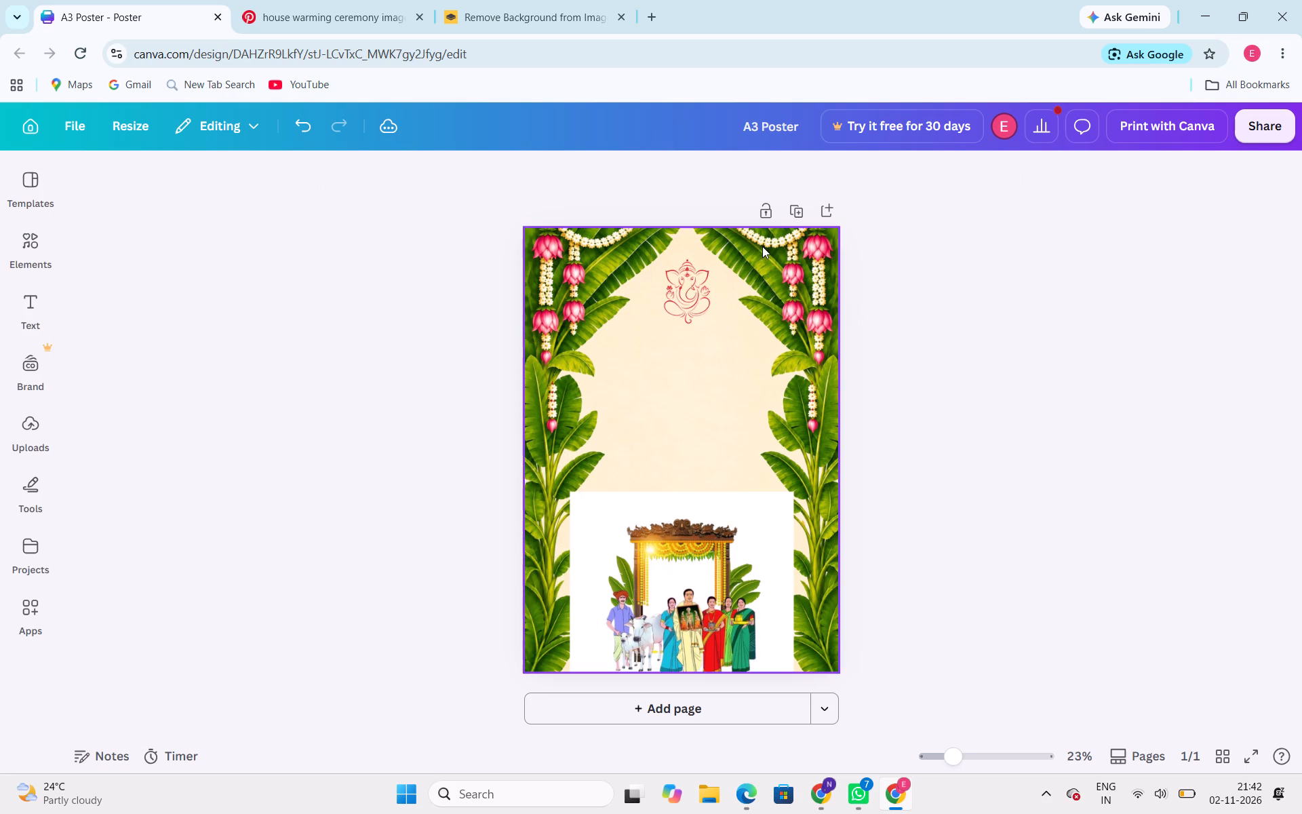
# Shrink the red Ganesha and recentre it just below the poster's top edge.
pyautogui.click(689, 285)
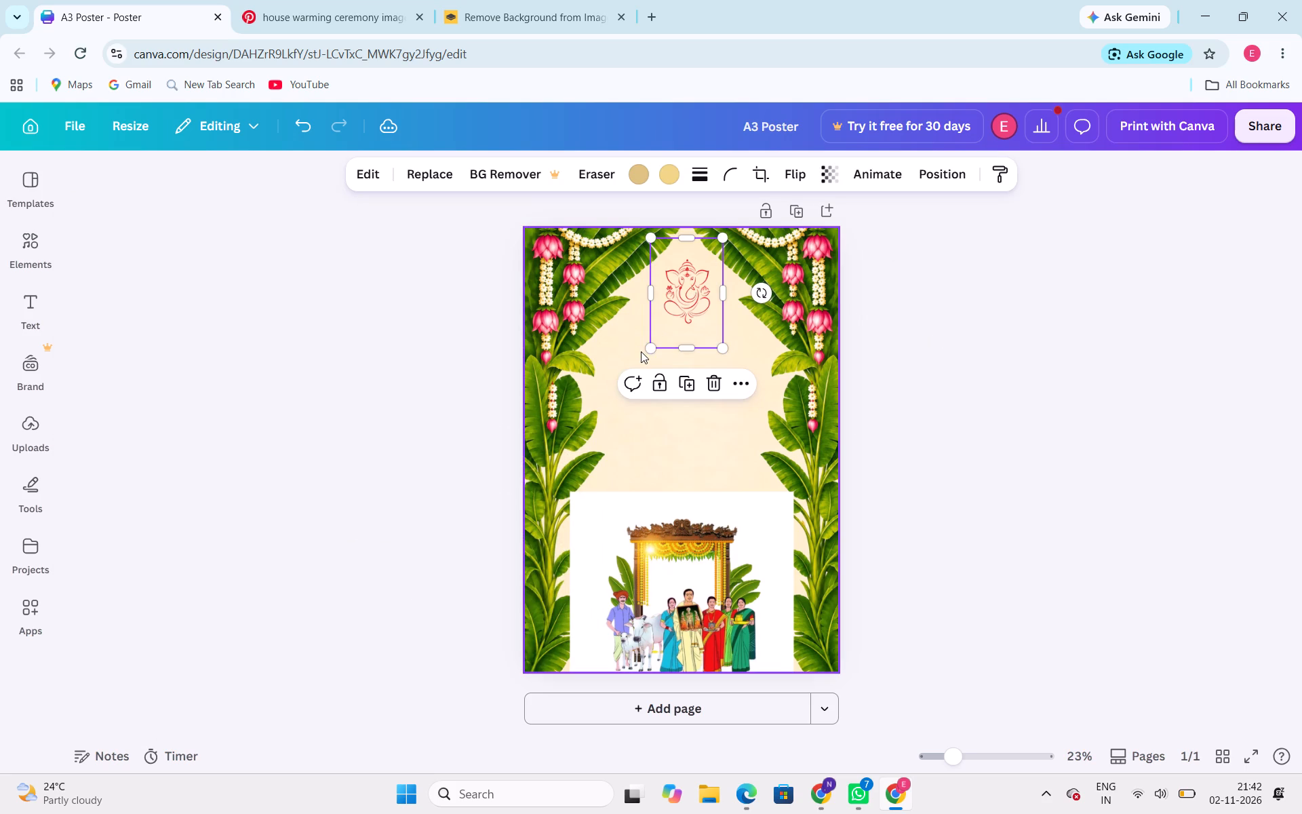
pyautogui.moveTo(647, 348); pyautogui.dragTo(659, 325)
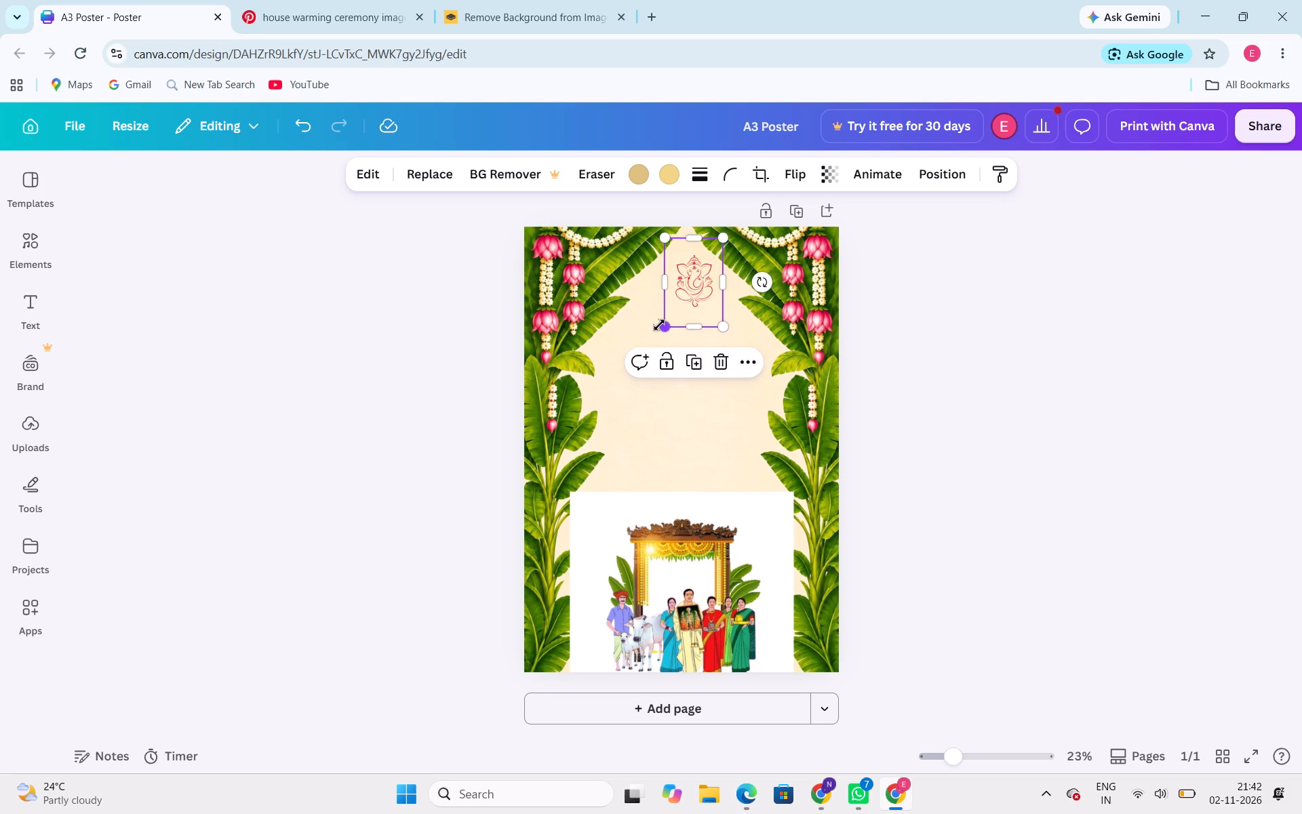
pyautogui.moveTo(690, 282); pyautogui.dragTo(682, 279)
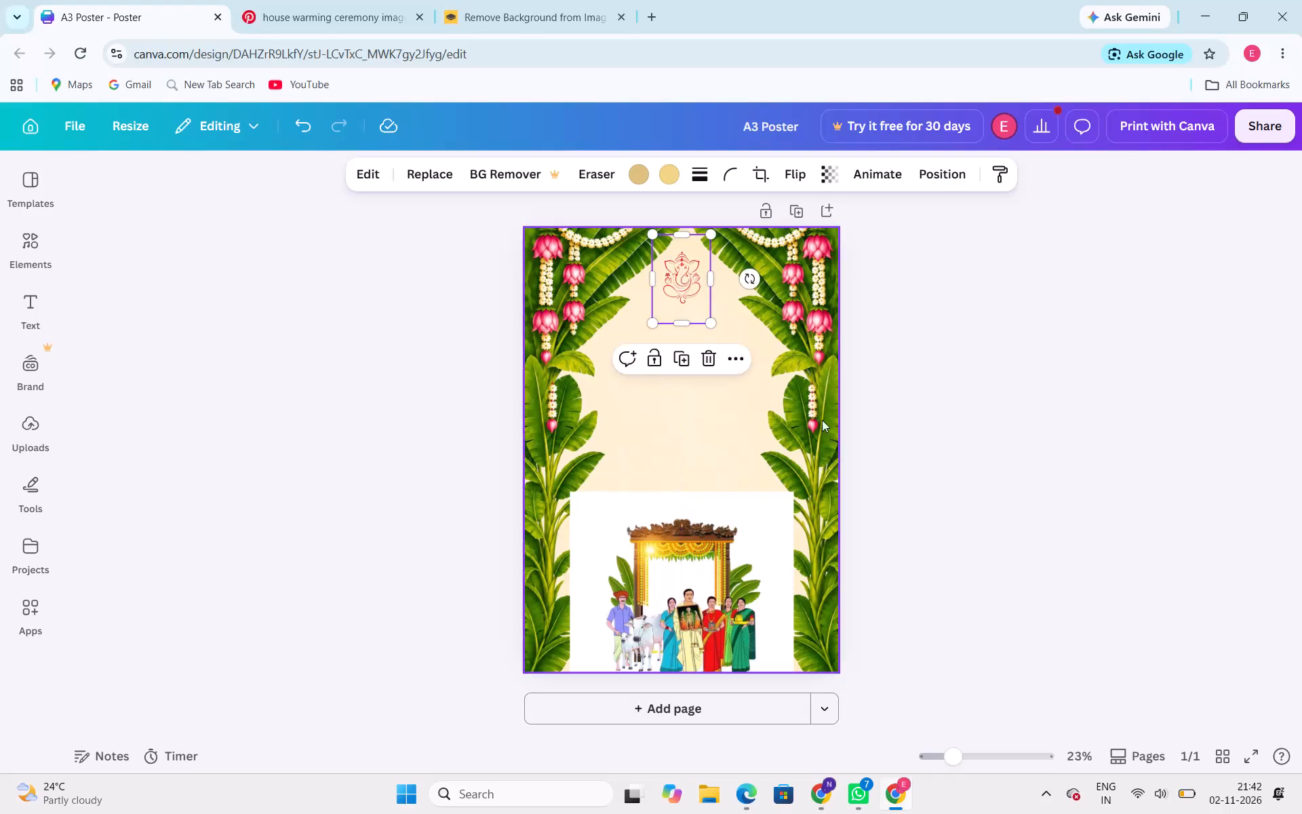
pyautogui.click(1000, 429)
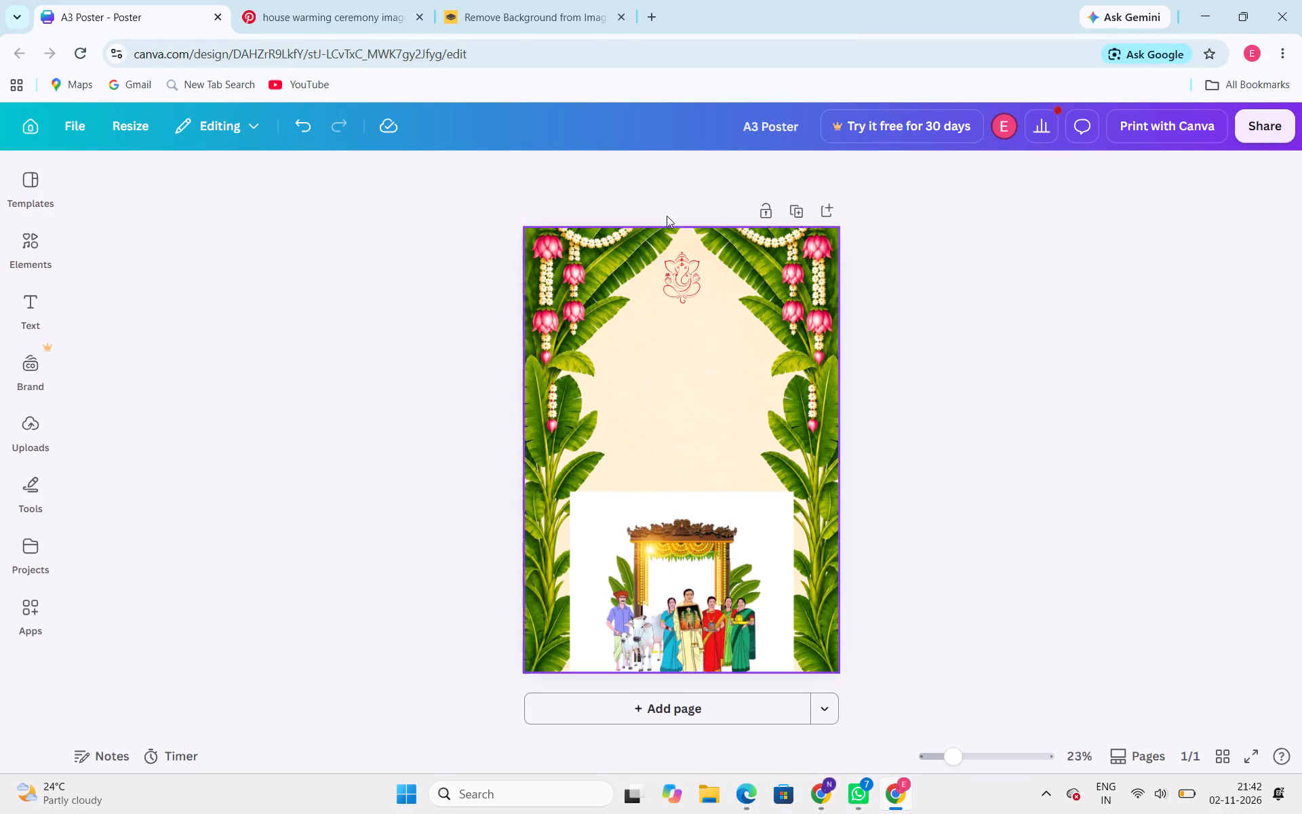
# Replace the white-background family artwork on the poster with the background-free version copied from remove.bg.
pyautogui.click(498, 0)
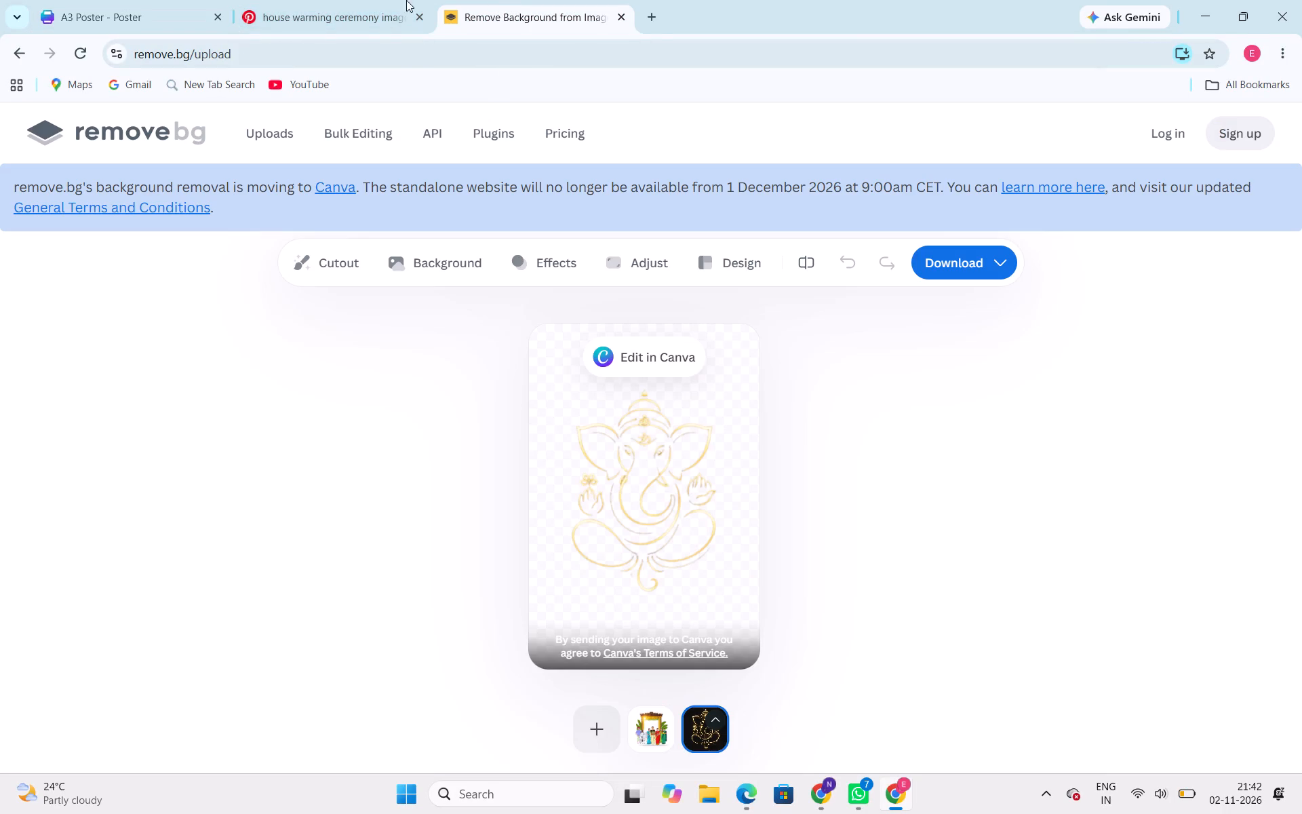
pyautogui.click(650, 718)
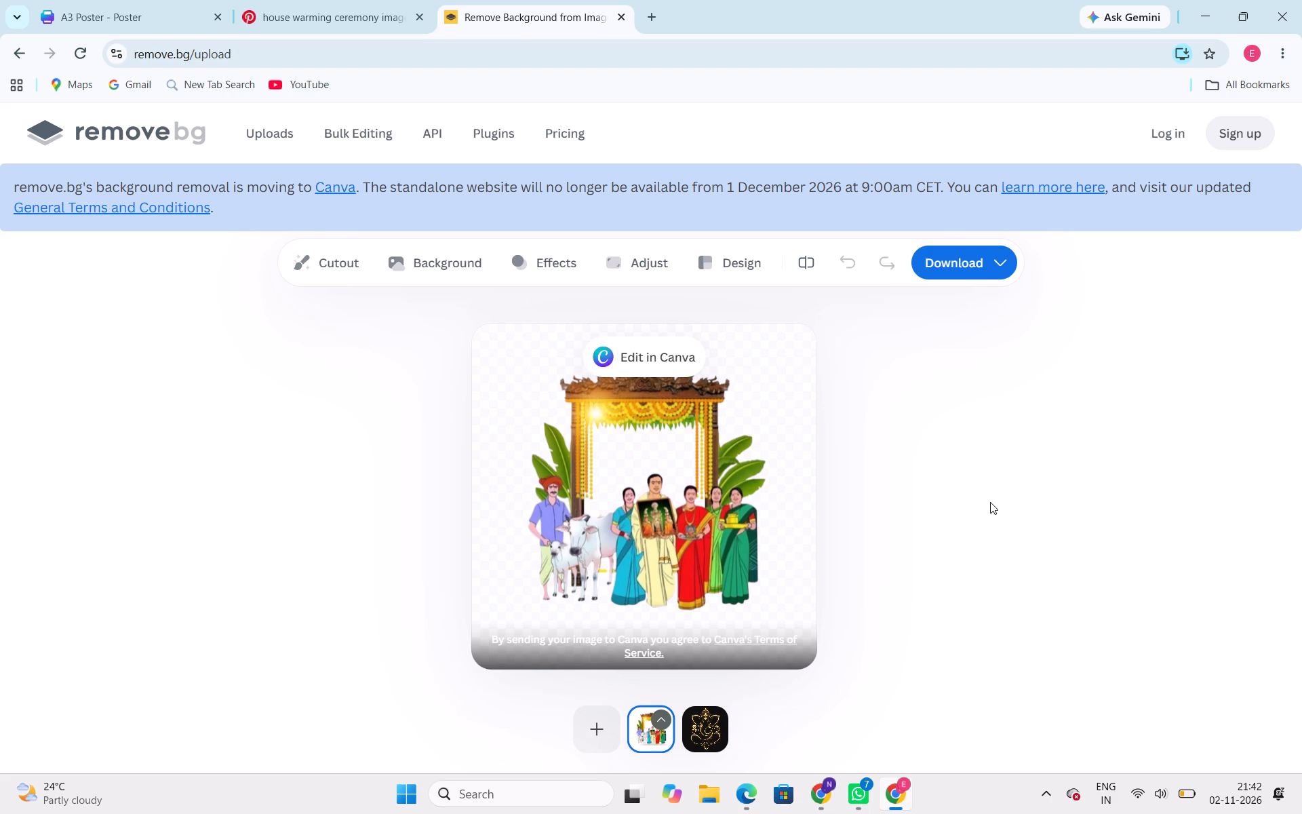
pyautogui.rightClick(730, 470)
pyautogui.click(756, 516)
pyautogui.click(347, 0)
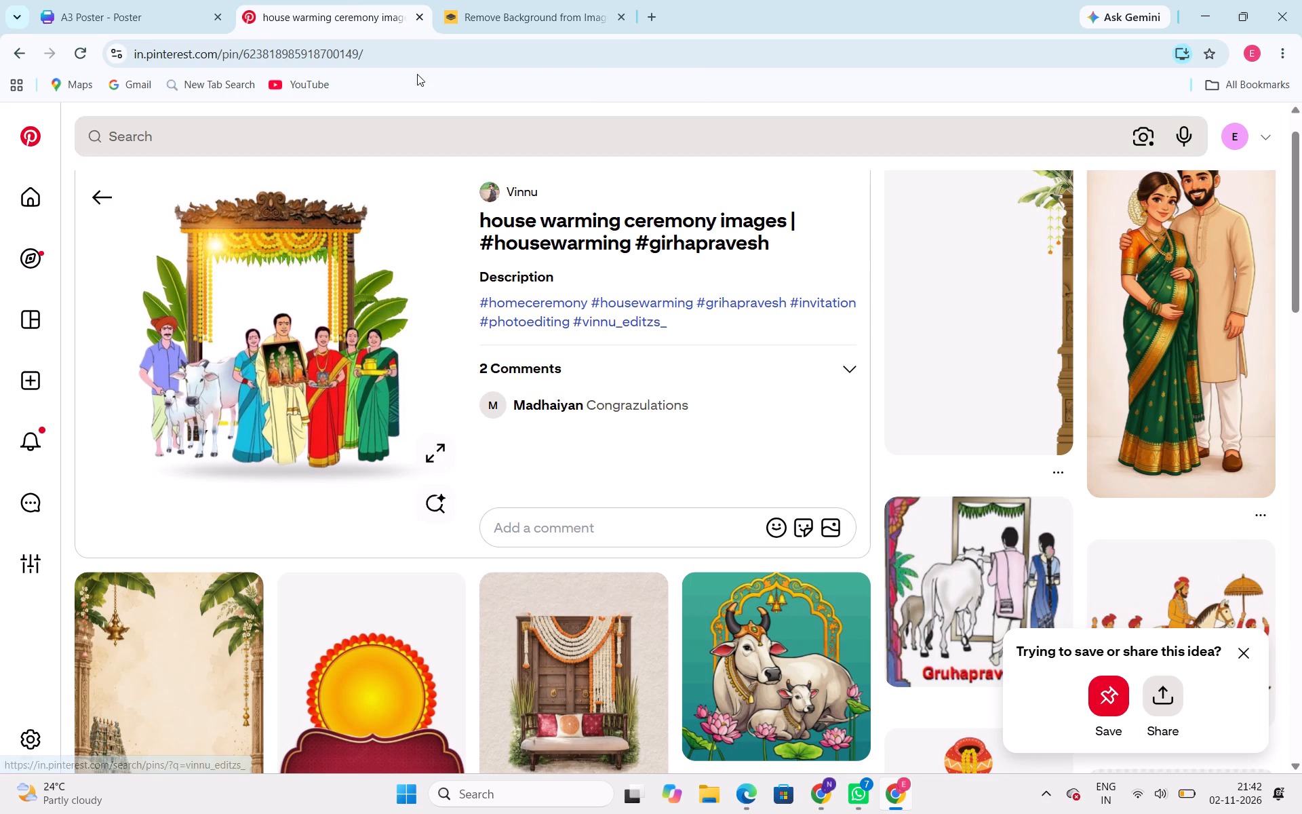
pyautogui.click(79, 0)
pyautogui.click(693, 563)
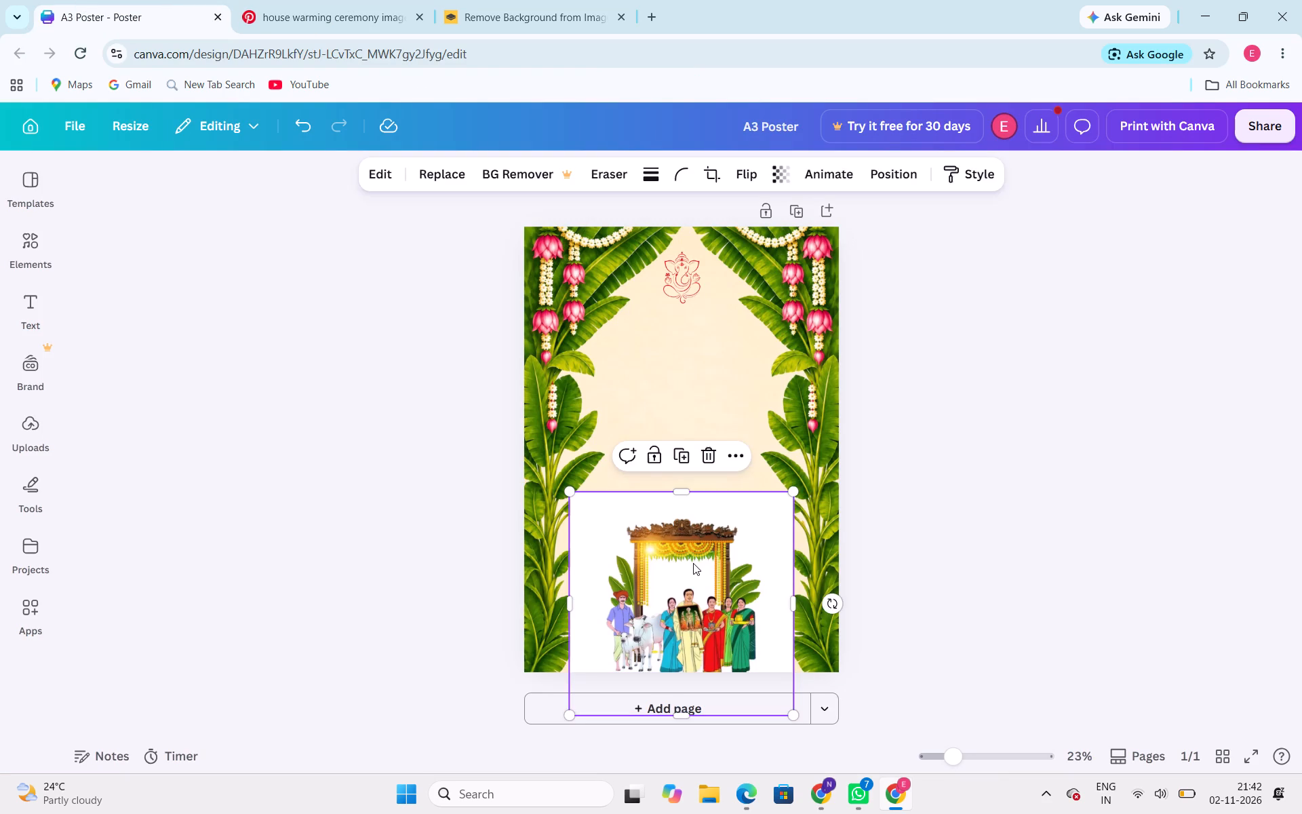
pyautogui.press('Delete')
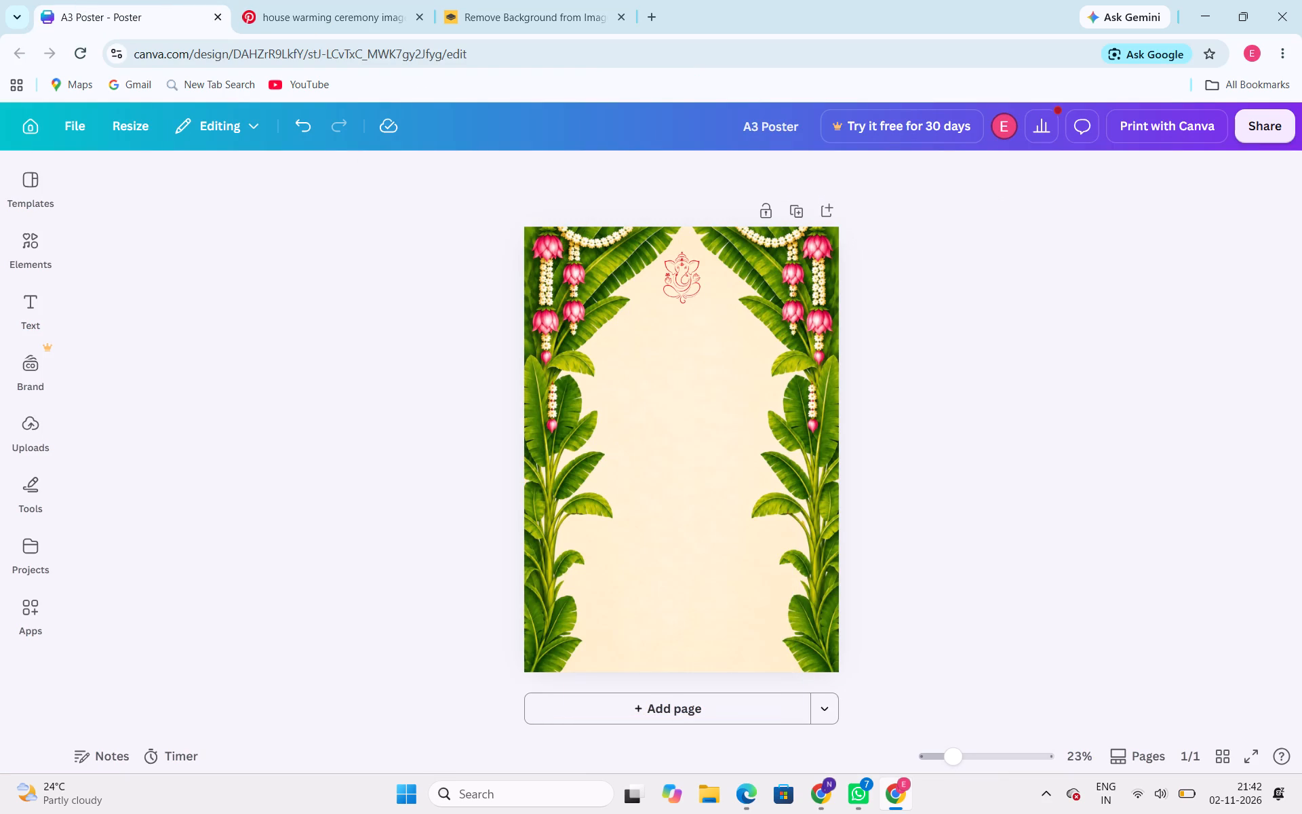
pyautogui.hotkey('ctrl', 'v')
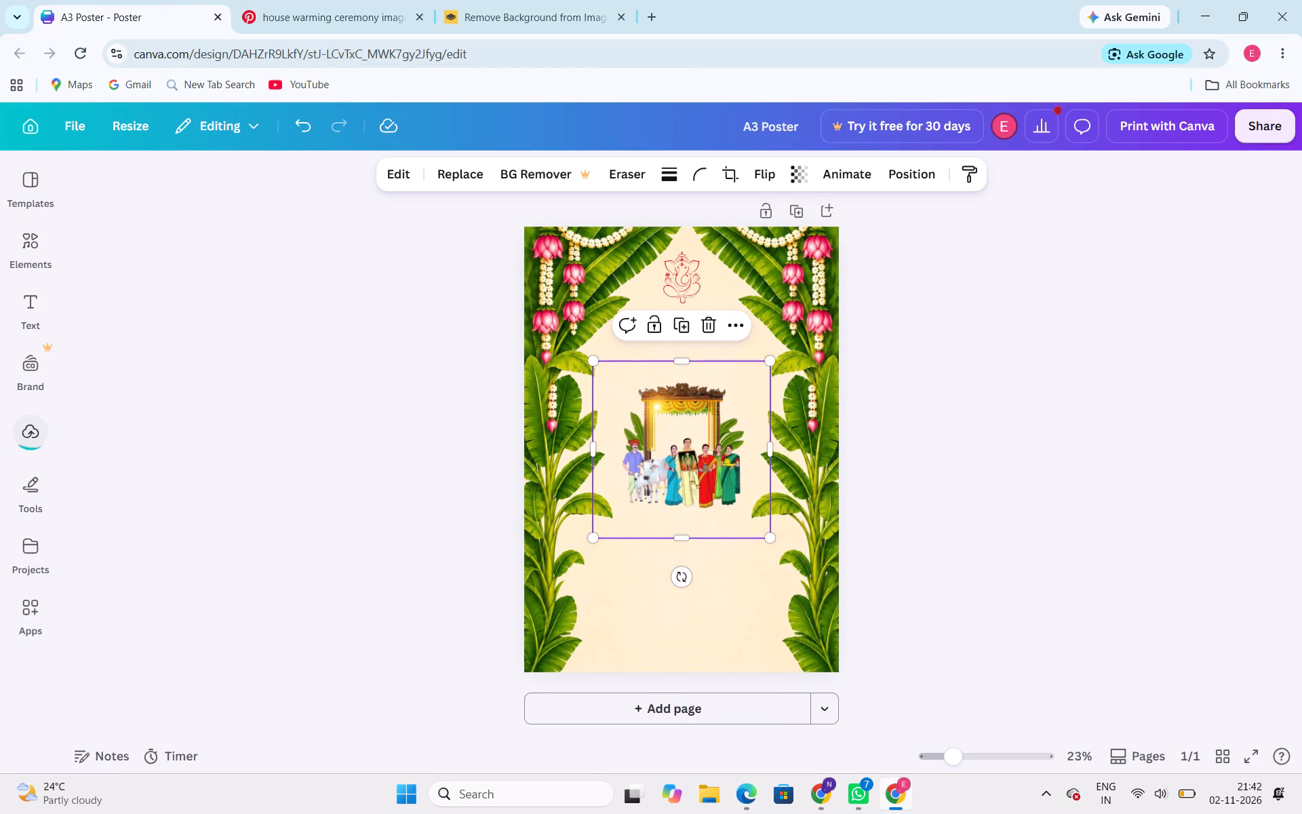
# Enlarge the background-free family artwork and centre it along the poster's bottom edge between the banana plants.
pyautogui.moveTo(699, 485); pyautogui.dragTo(689, 675)
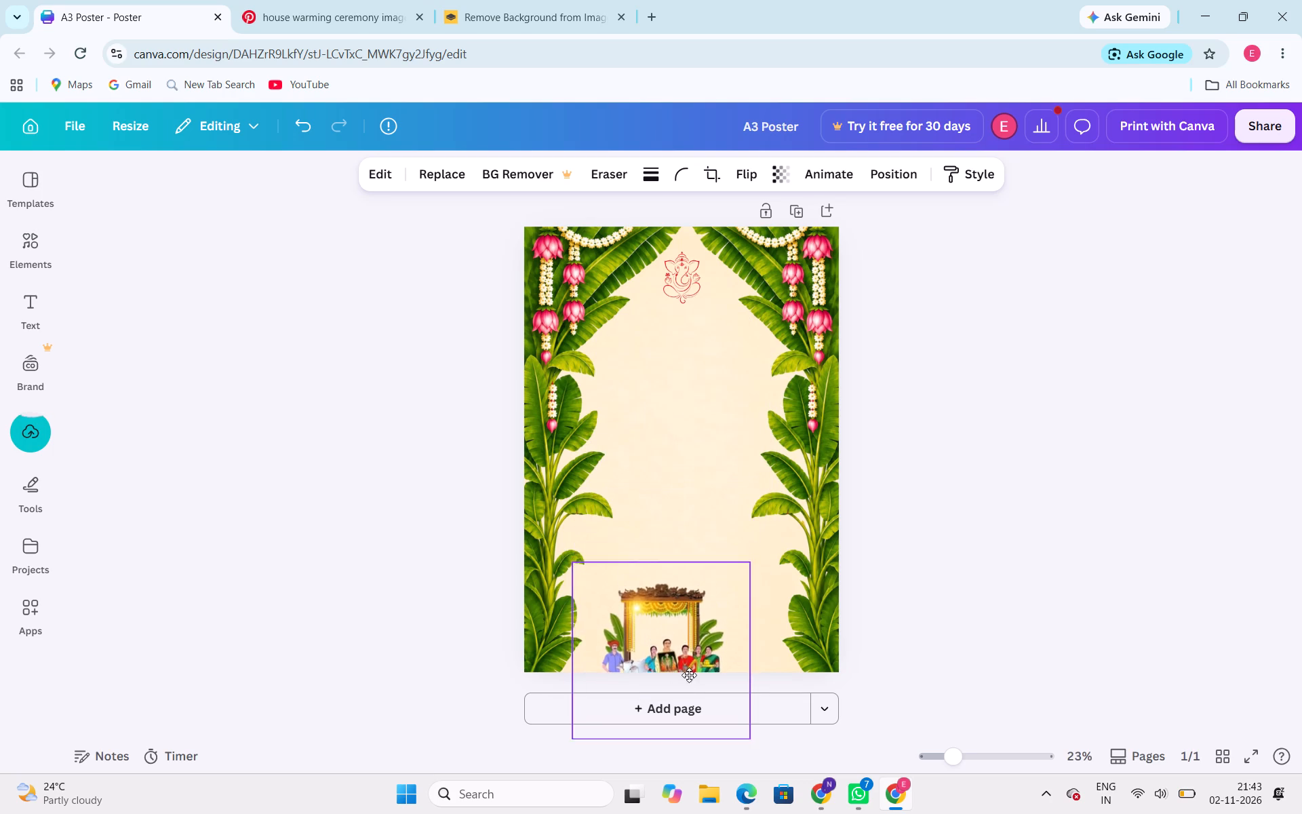
pyautogui.moveTo(689, 675); pyautogui.dragTo(692, 639)
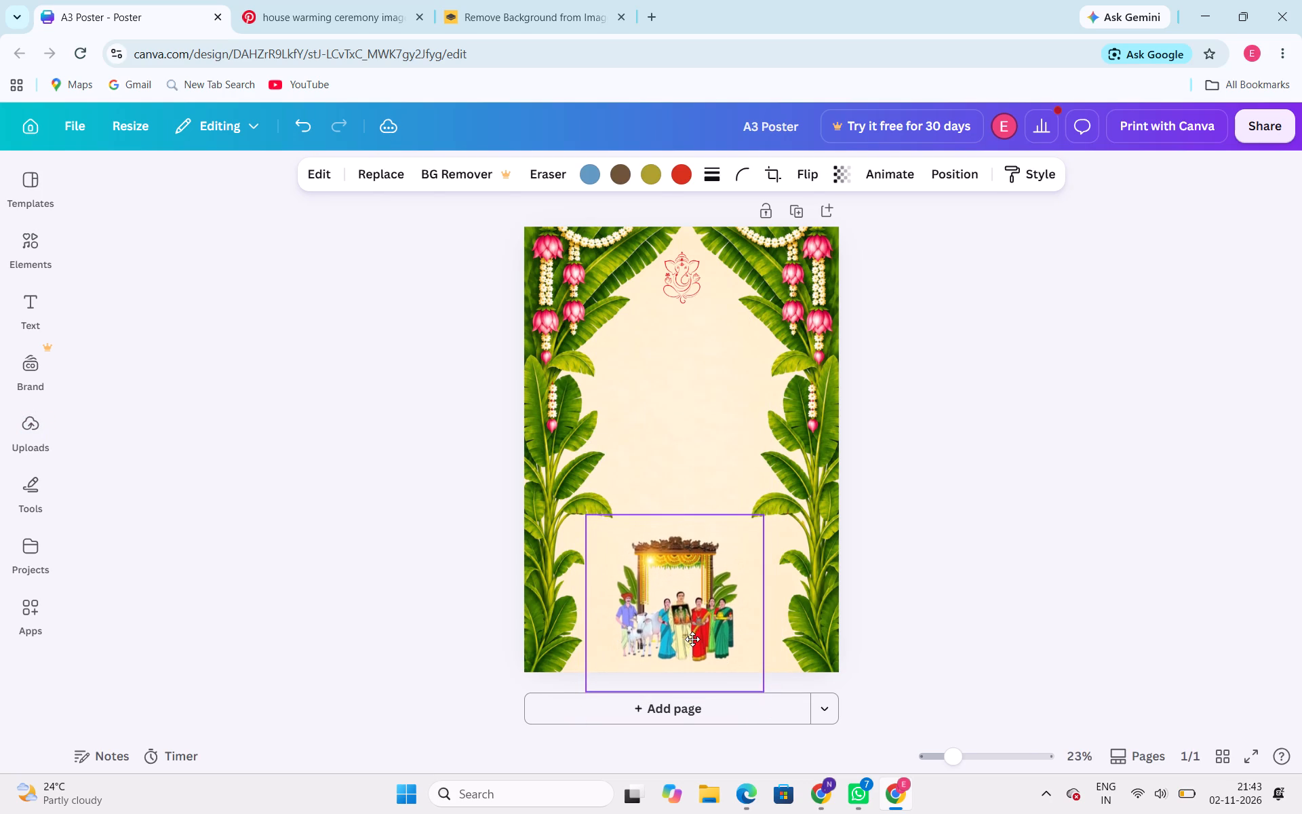
pyautogui.moveTo(692, 639); pyautogui.dragTo(692, 640)
pyautogui.moveTo(764, 516); pyautogui.dragTo(785, 485)
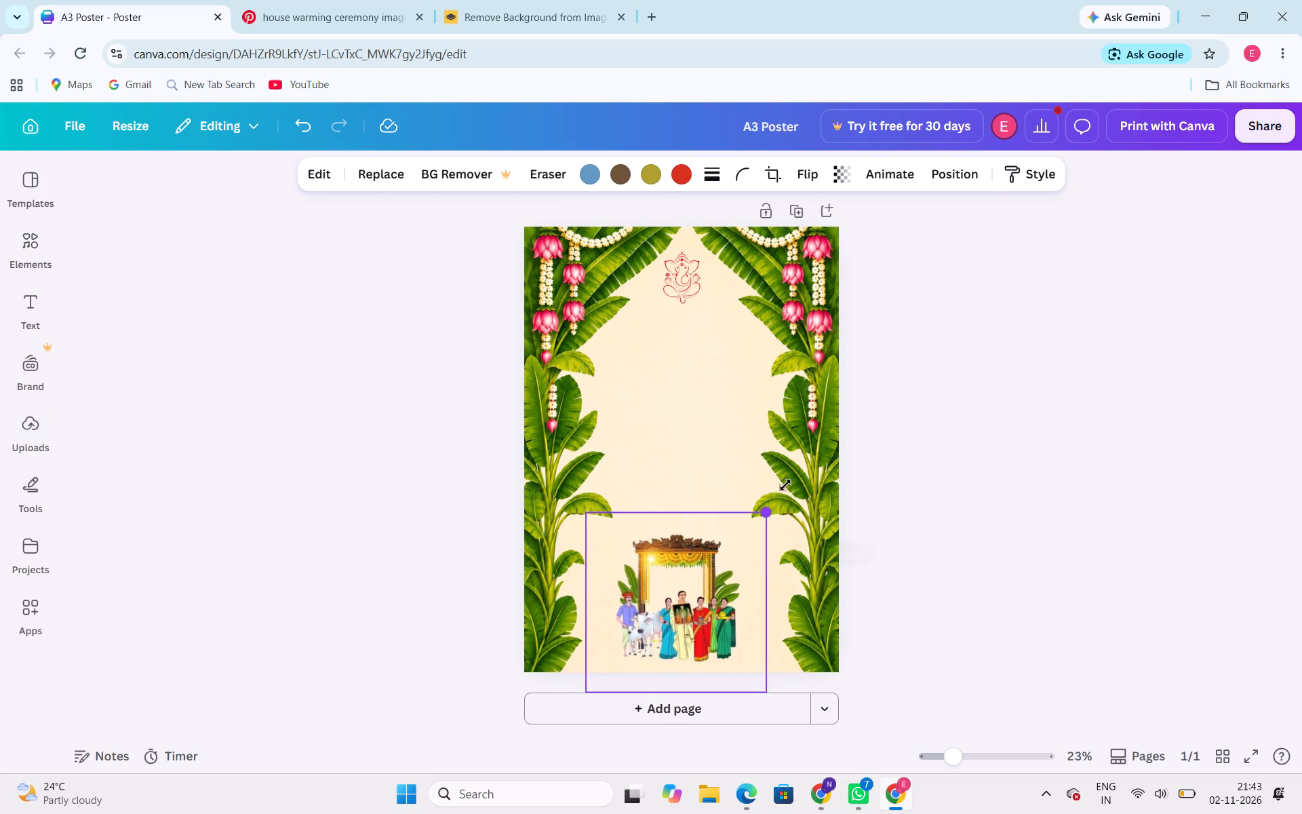
pyautogui.moveTo(785, 485); pyautogui.dragTo(806, 465)
pyautogui.moveTo(694, 593); pyautogui.dragTo(676, 602)
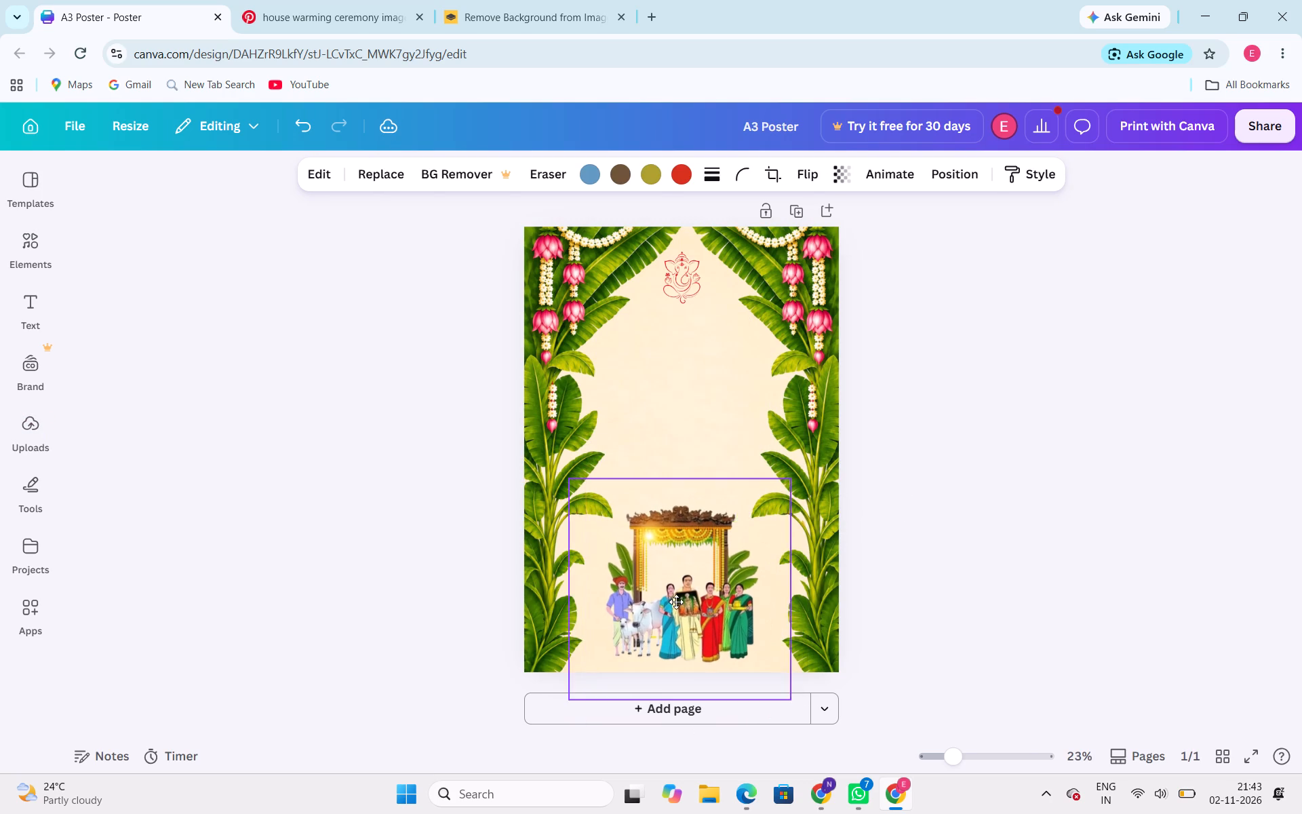
pyautogui.moveTo(676, 602); pyautogui.dragTo(681, 611)
pyautogui.click(1057, 543)
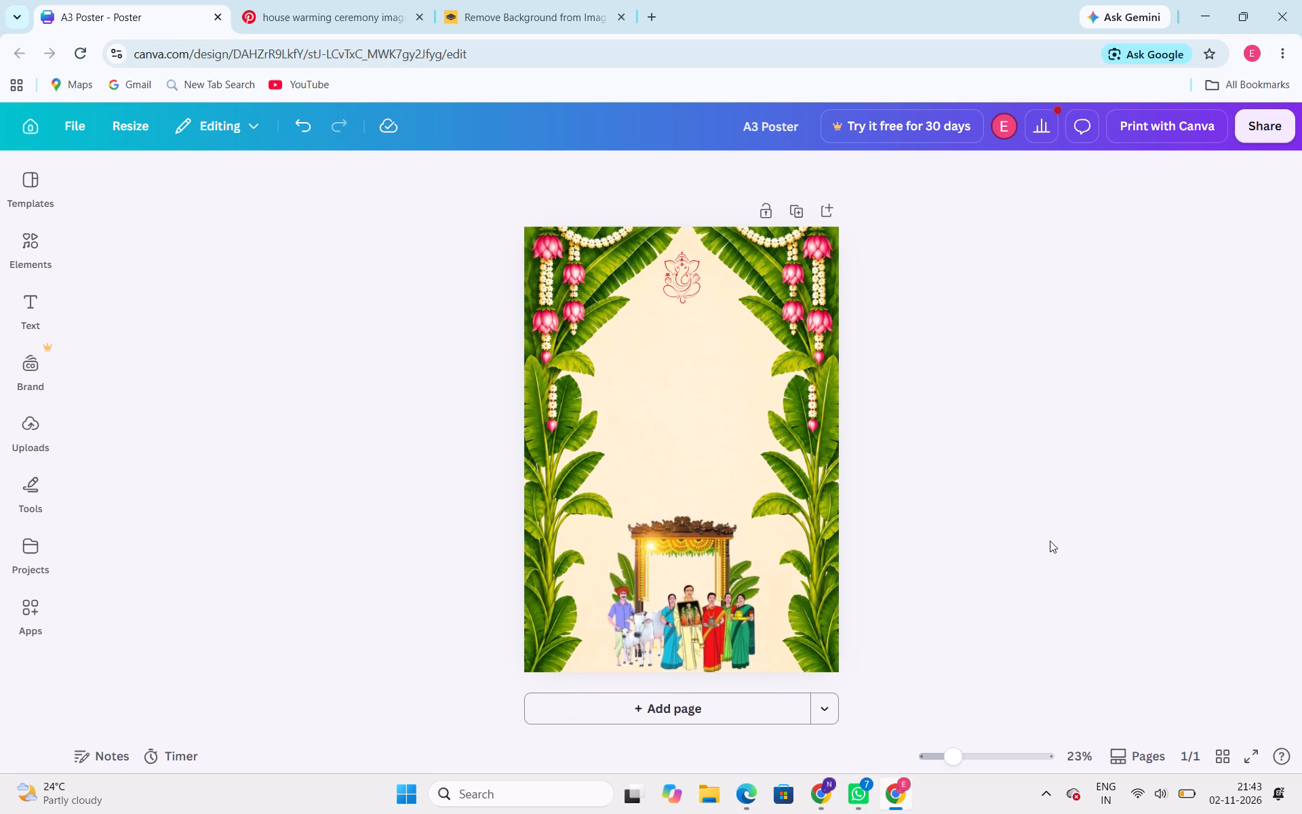
# Move the family artwork up from the bottom edge into the poster's lower middle, keeping it horizontally centred.
pyautogui.moveTo(682, 573); pyautogui.dragTo(677, 448)
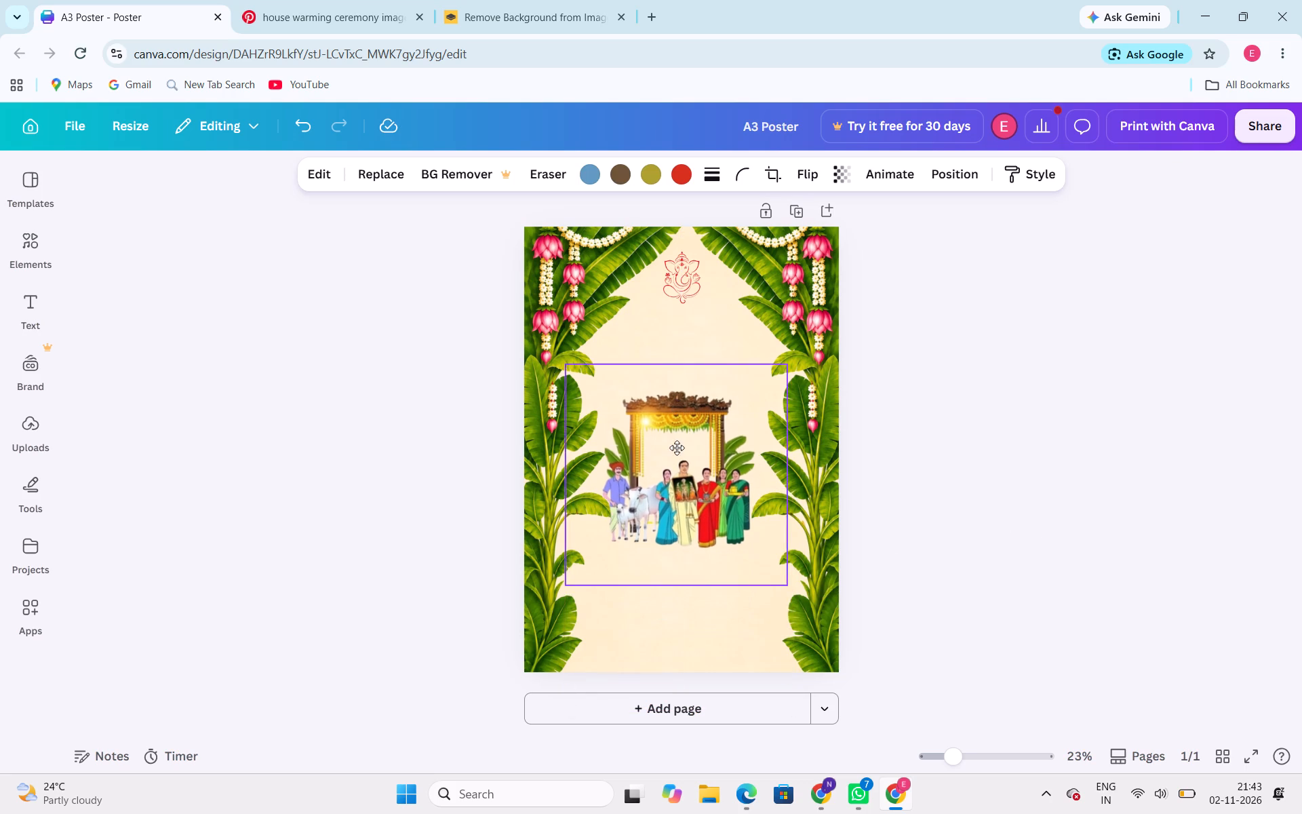
pyautogui.moveTo(677, 448); pyautogui.dragTo(675, 449)
pyautogui.moveTo(656, 503); pyautogui.dragTo(666, 545)
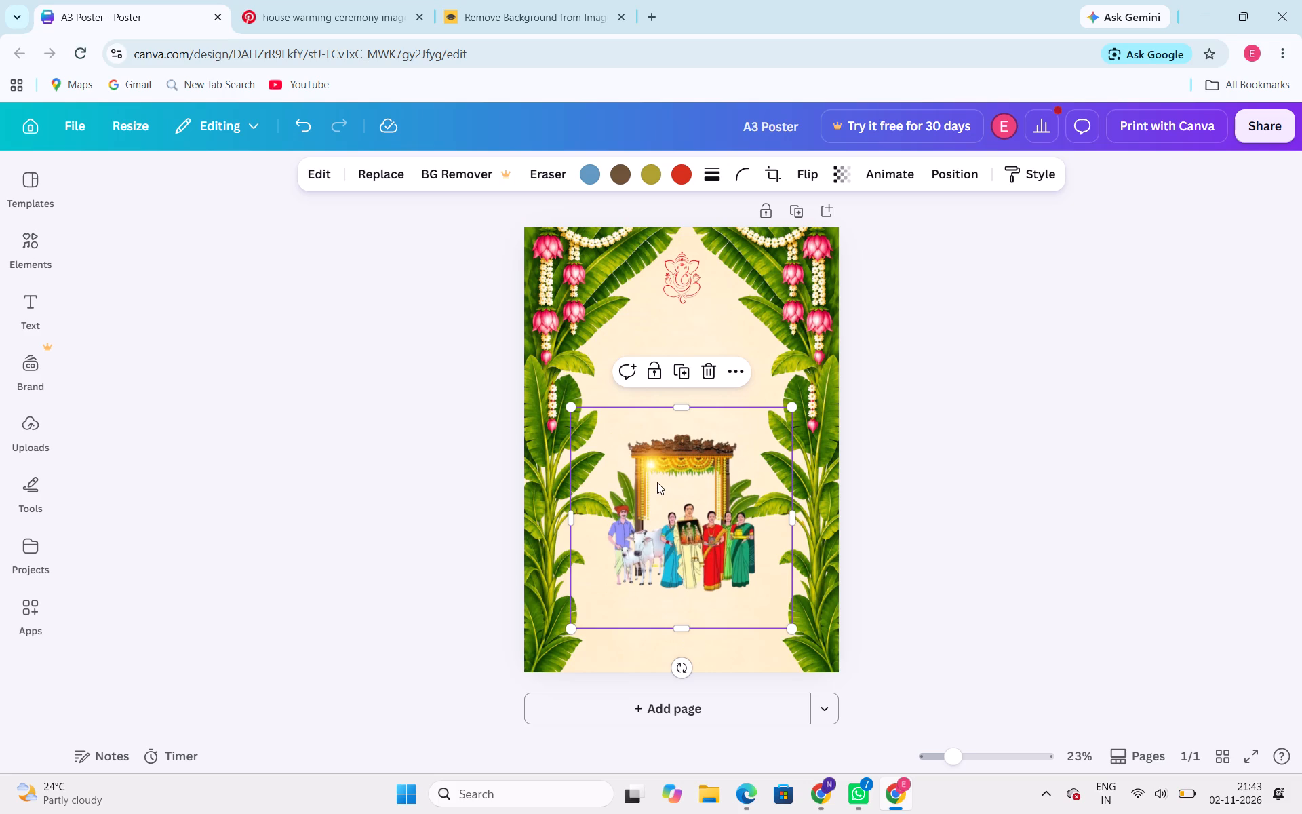
# Erase the upper banana leaves on both sides of the family artwork's doorway with the Pixel Eraser at size 20.
pyautogui.click(551, 170)
pyautogui.click(553, 236)
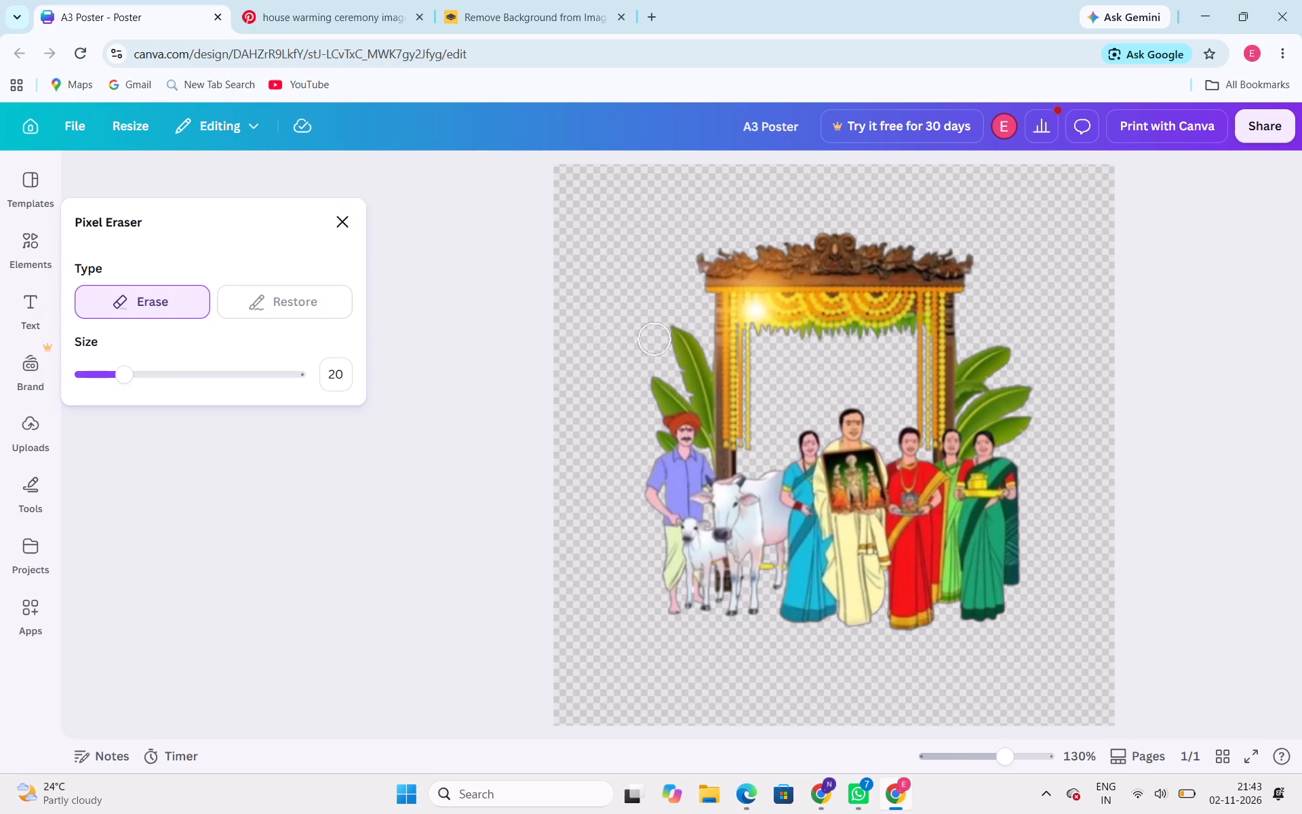
pyautogui.moveTo(663, 325); pyautogui.dragTo(688, 351)
pyautogui.moveTo(688, 351); pyautogui.dragTo(688, 349)
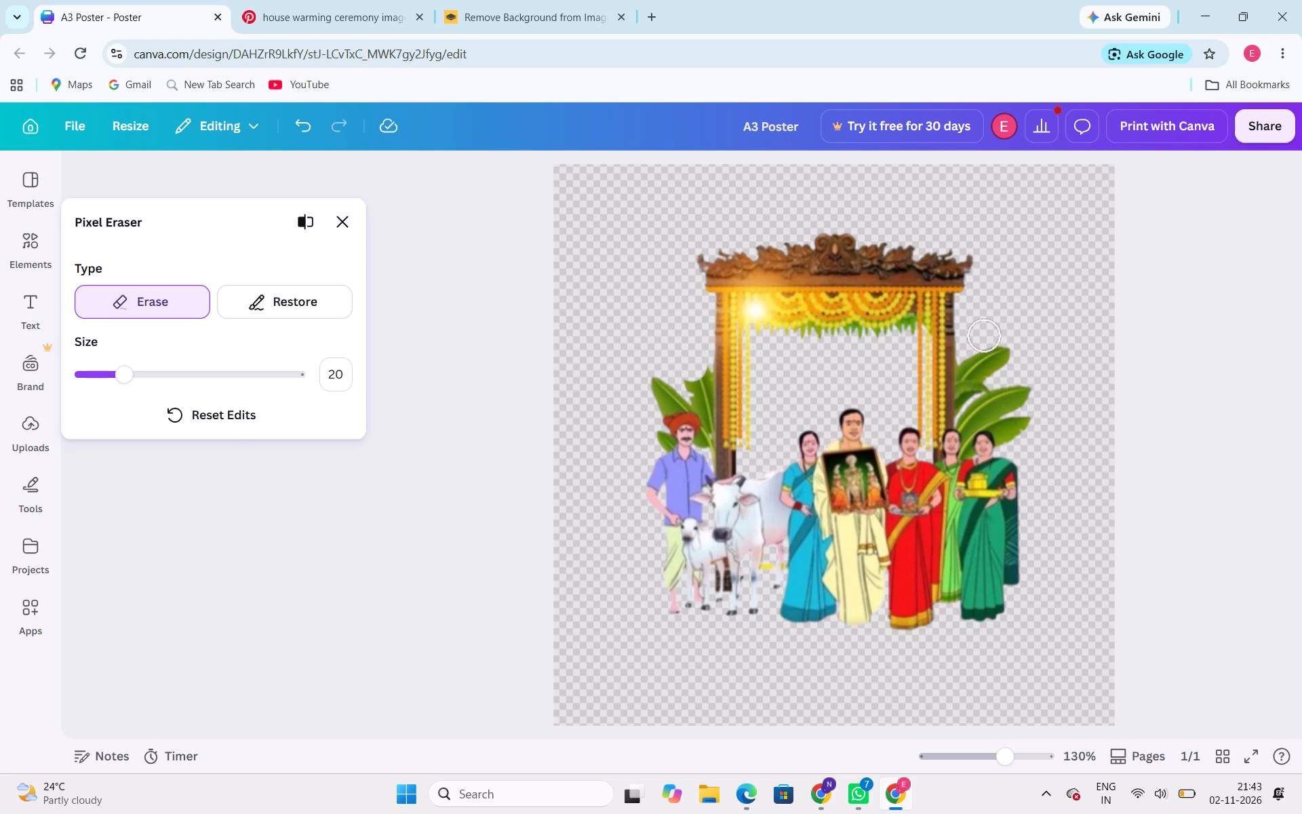
pyautogui.moveTo(985, 336); pyautogui.dragTo(975, 379)
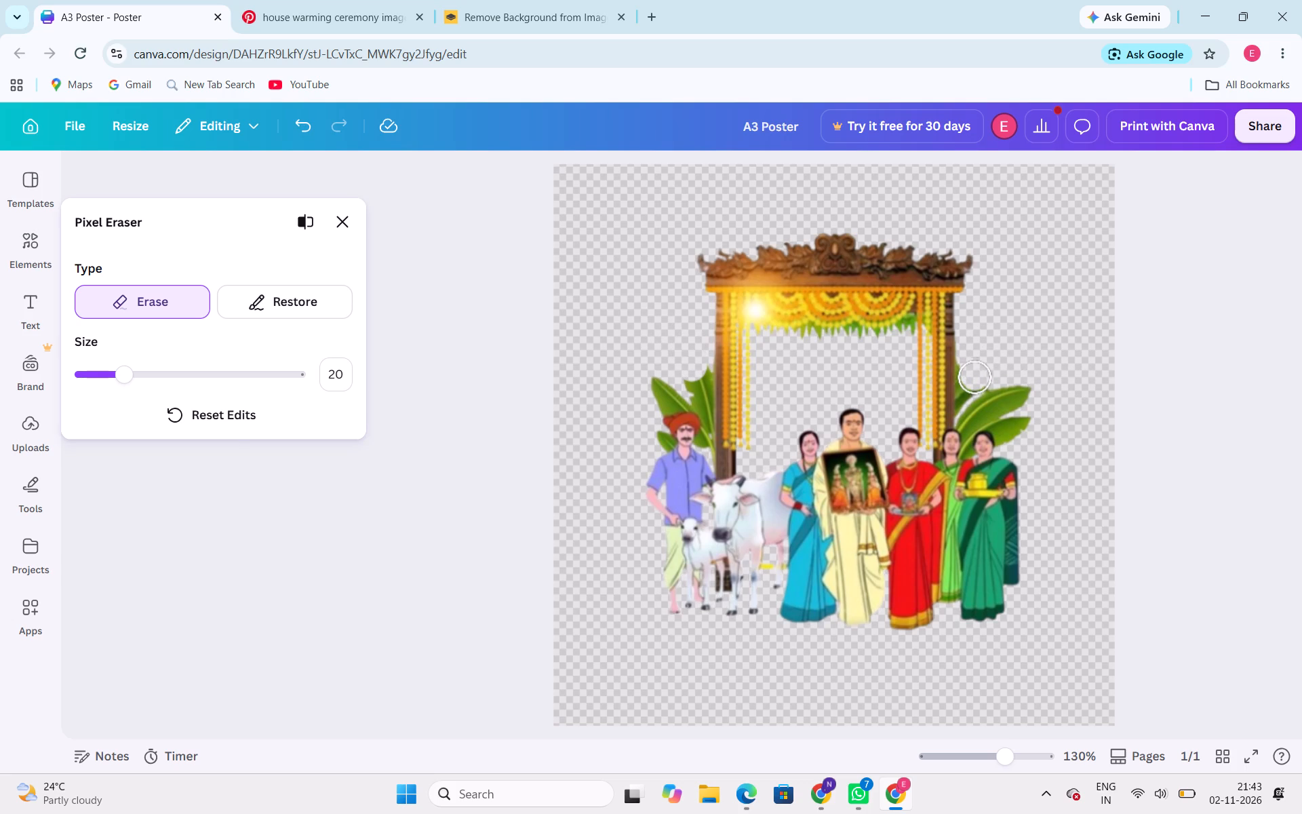
pyautogui.moveTo(975, 379); pyautogui.dragTo(975, 379)
pyautogui.moveTo(975, 379); pyautogui.dragTo(1014, 400)
pyautogui.moveTo(1014, 400); pyautogui.dragTo(1016, 438)
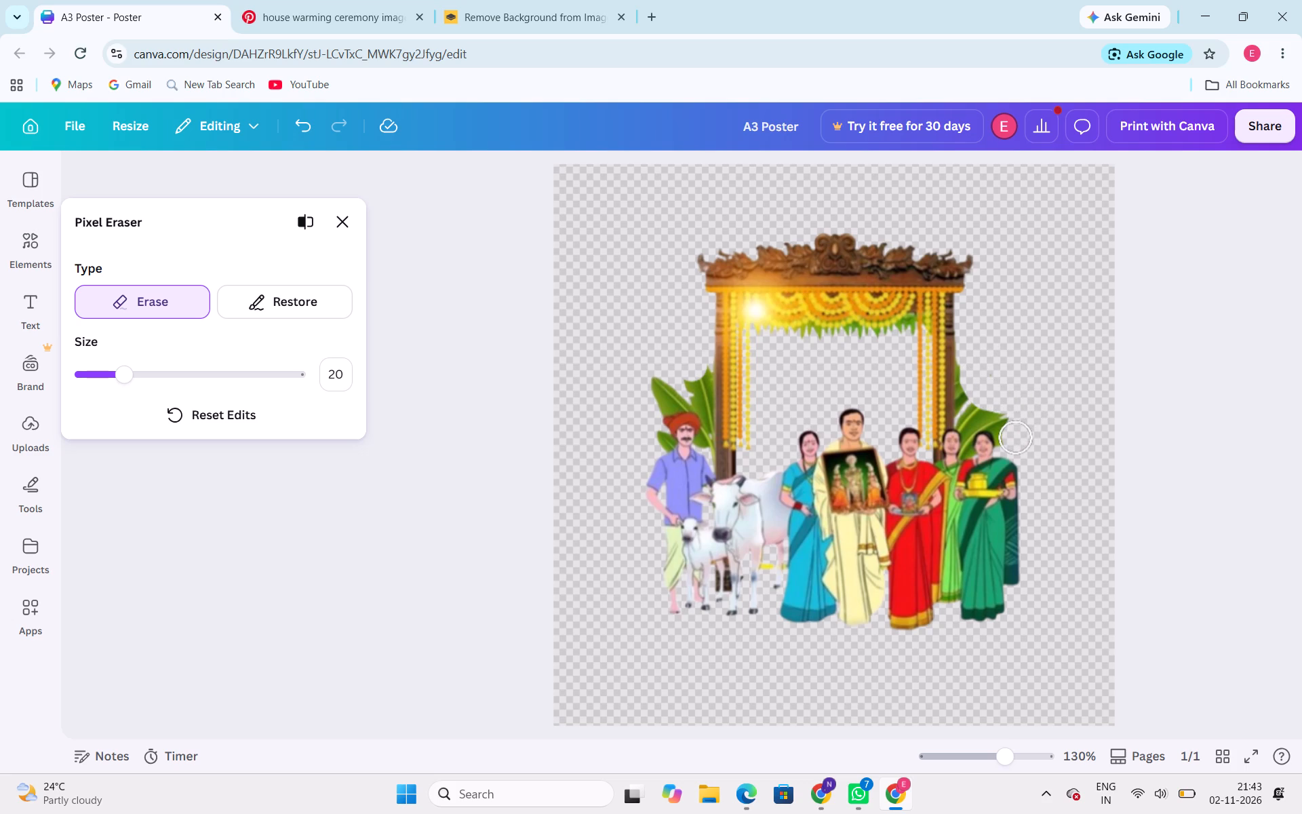
pyautogui.moveTo(1016, 438); pyautogui.dragTo(1006, 416)
pyautogui.moveTo(1006, 416); pyautogui.dragTo(983, 398)
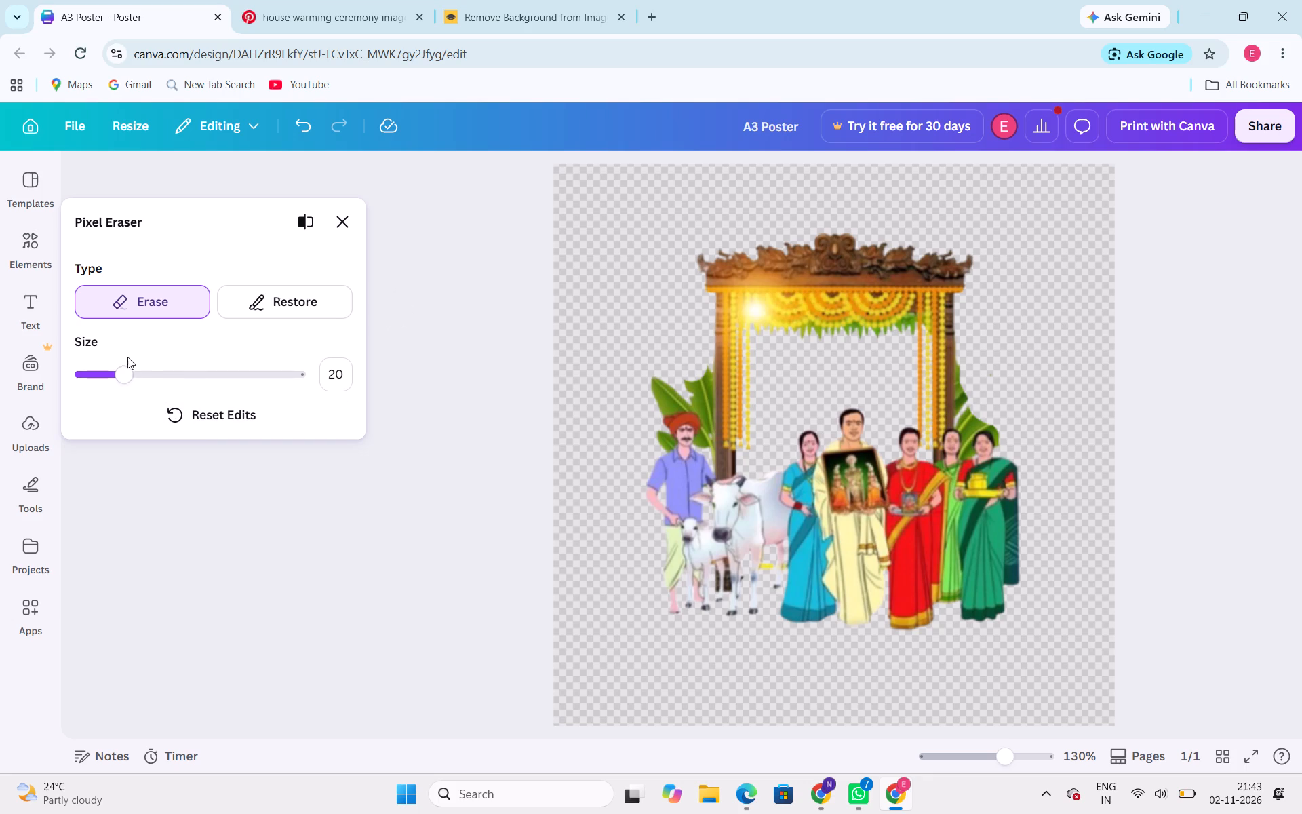
# Set the eraser size to 1 and trim the leftover leaf edges beside both doorway pillars.
pyautogui.moveTo(123, 367); pyautogui.dragTo(3, 341)
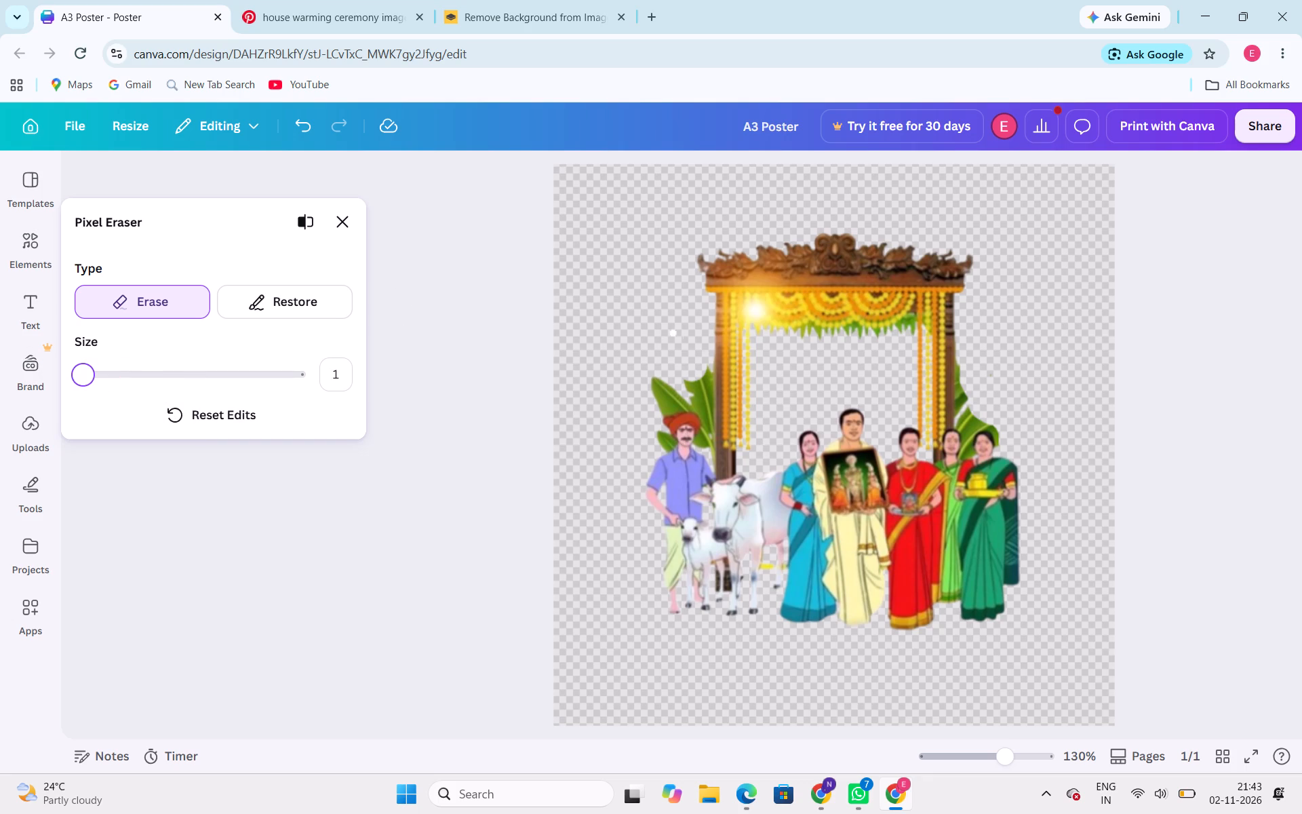
pyautogui.moveTo(692, 360); pyautogui.dragTo(702, 384)
pyautogui.moveTo(702, 384); pyautogui.dragTo(704, 367)
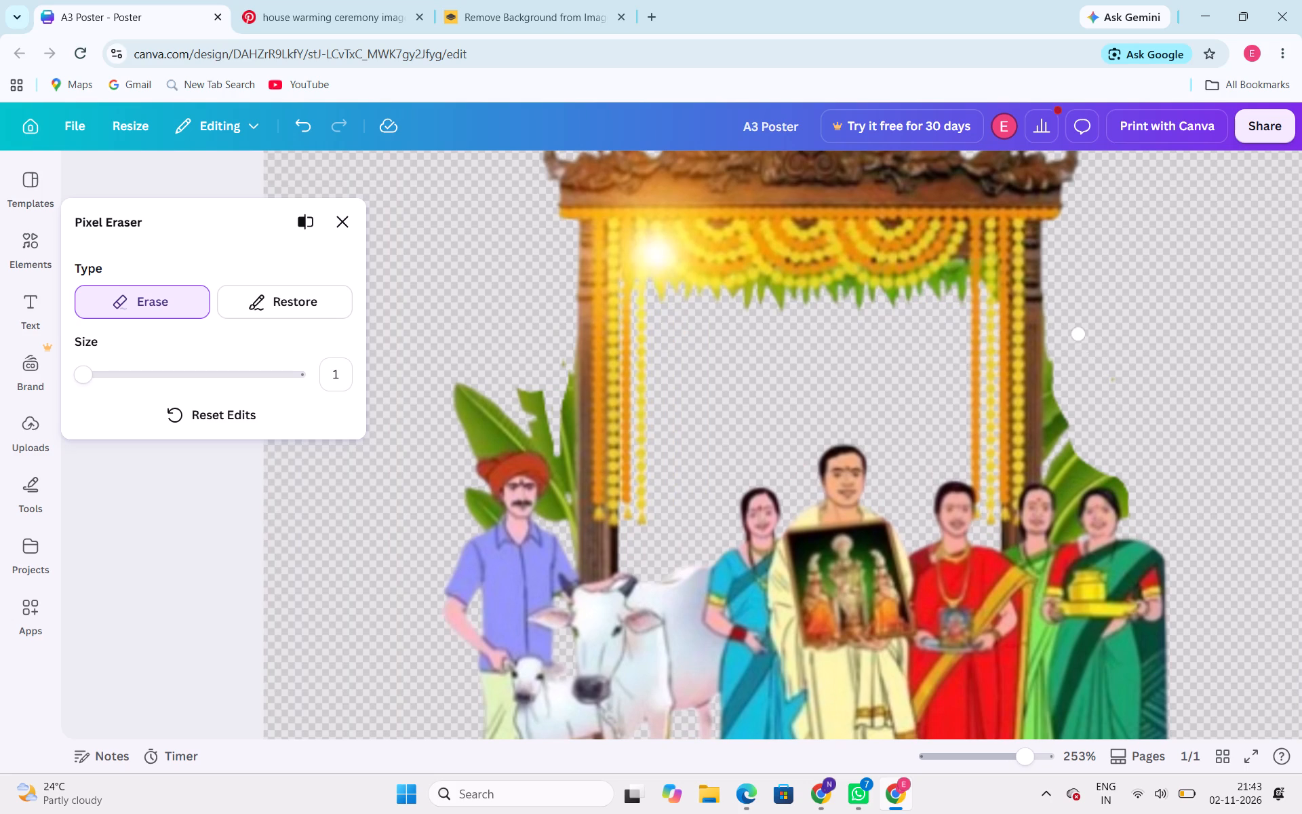
pyautogui.moveTo(1078, 332); pyautogui.dragTo(1051, 315)
pyautogui.moveTo(1051, 315); pyautogui.dragTo(1055, 395)
pyautogui.moveTo(1055, 395); pyautogui.dragTo(1061, 429)
pyautogui.moveTo(1061, 429); pyautogui.dragTo(1073, 435)
pyautogui.moveTo(1073, 435); pyautogui.dragTo(1064, 436)
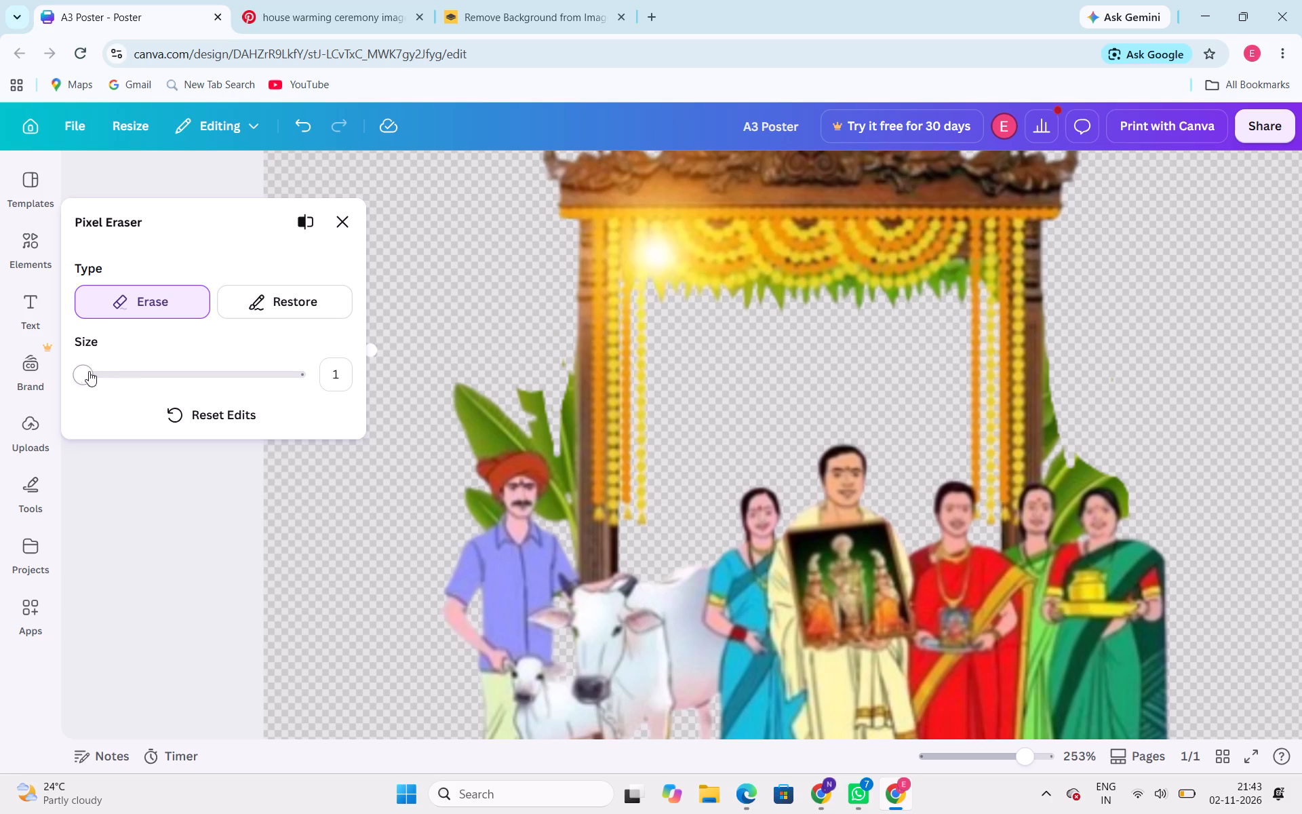
# Set the eraser size to 25 and erase the leaf tops between the doorway's right pillar and the woman in green.
pyautogui.moveTo(83, 373); pyautogui.dragTo(134, 370)
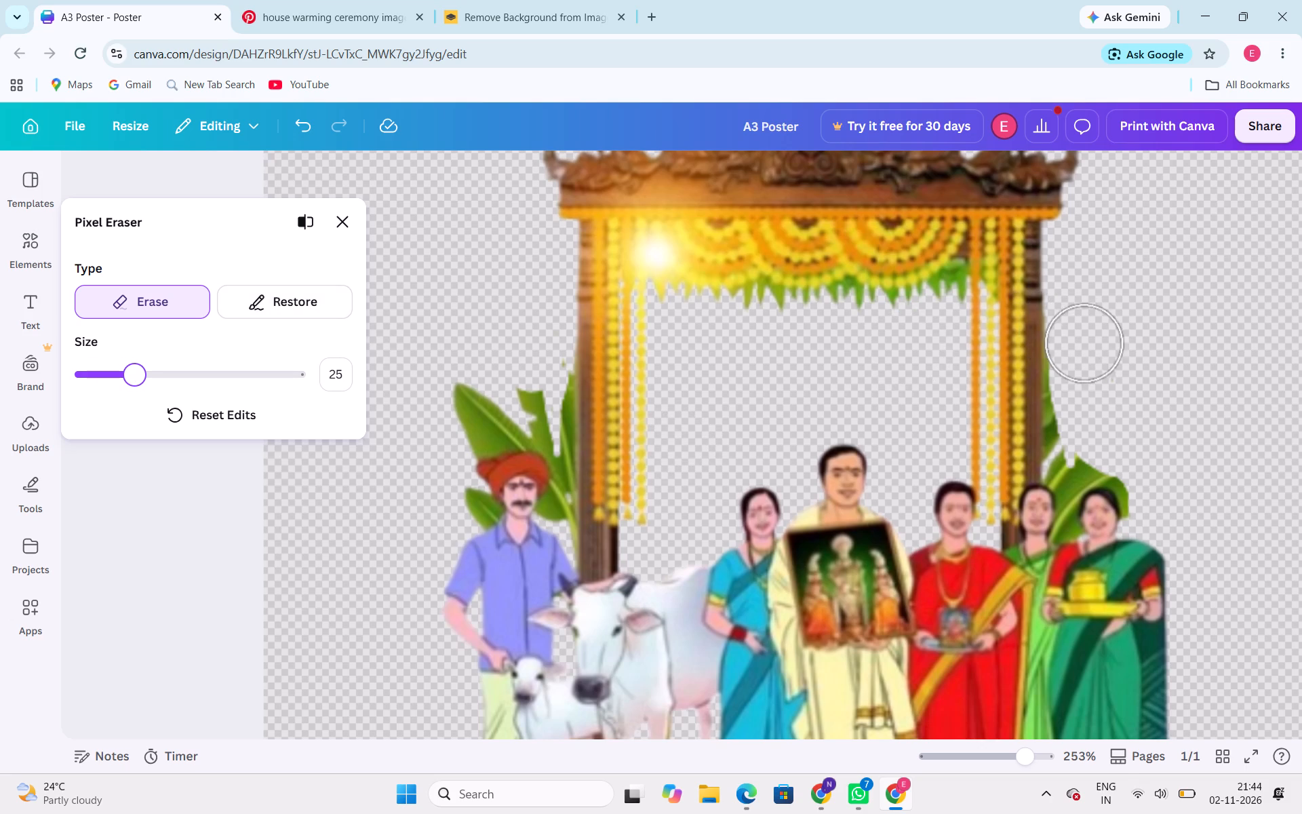
pyautogui.moveTo(1094, 350); pyautogui.dragTo(1086, 363)
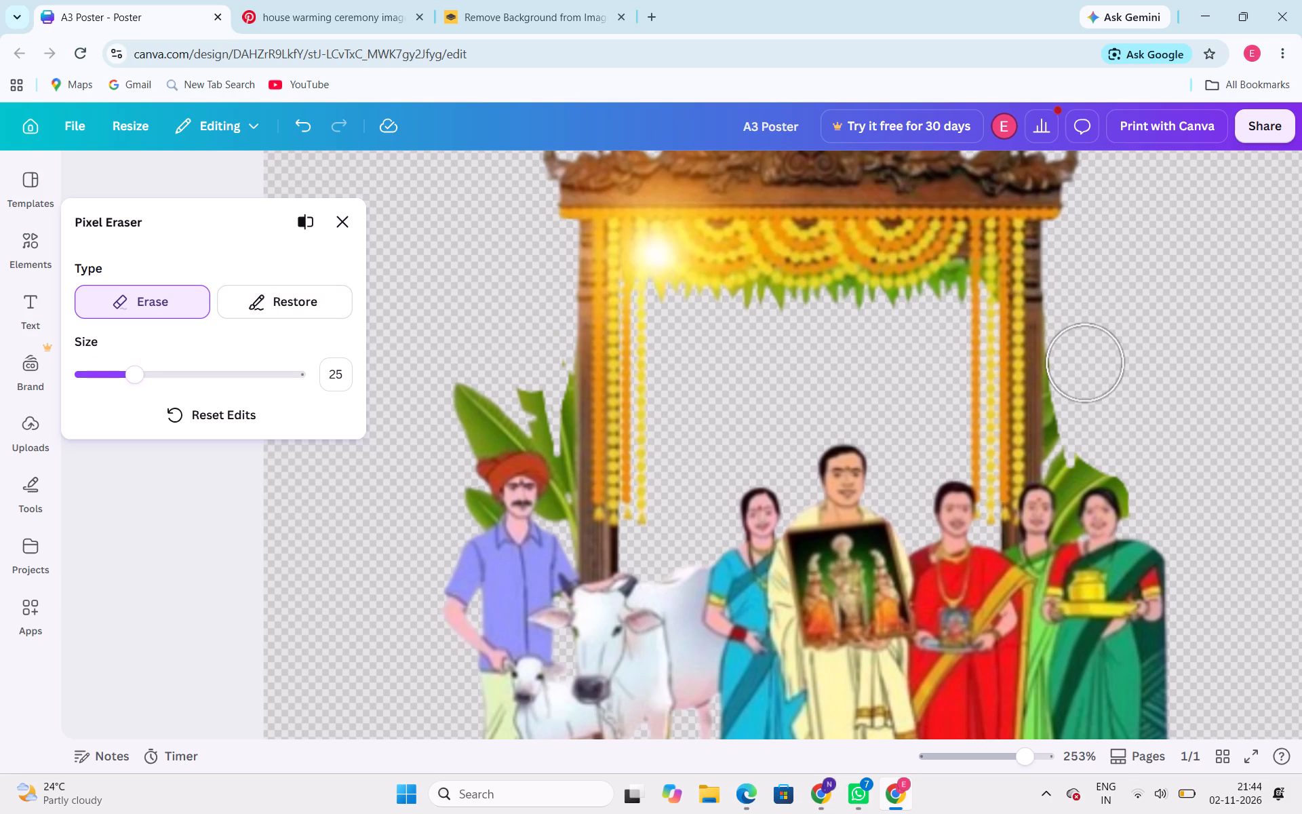
pyautogui.click(1086, 363)
pyautogui.moveTo(1086, 363); pyautogui.dragTo(1082, 403)
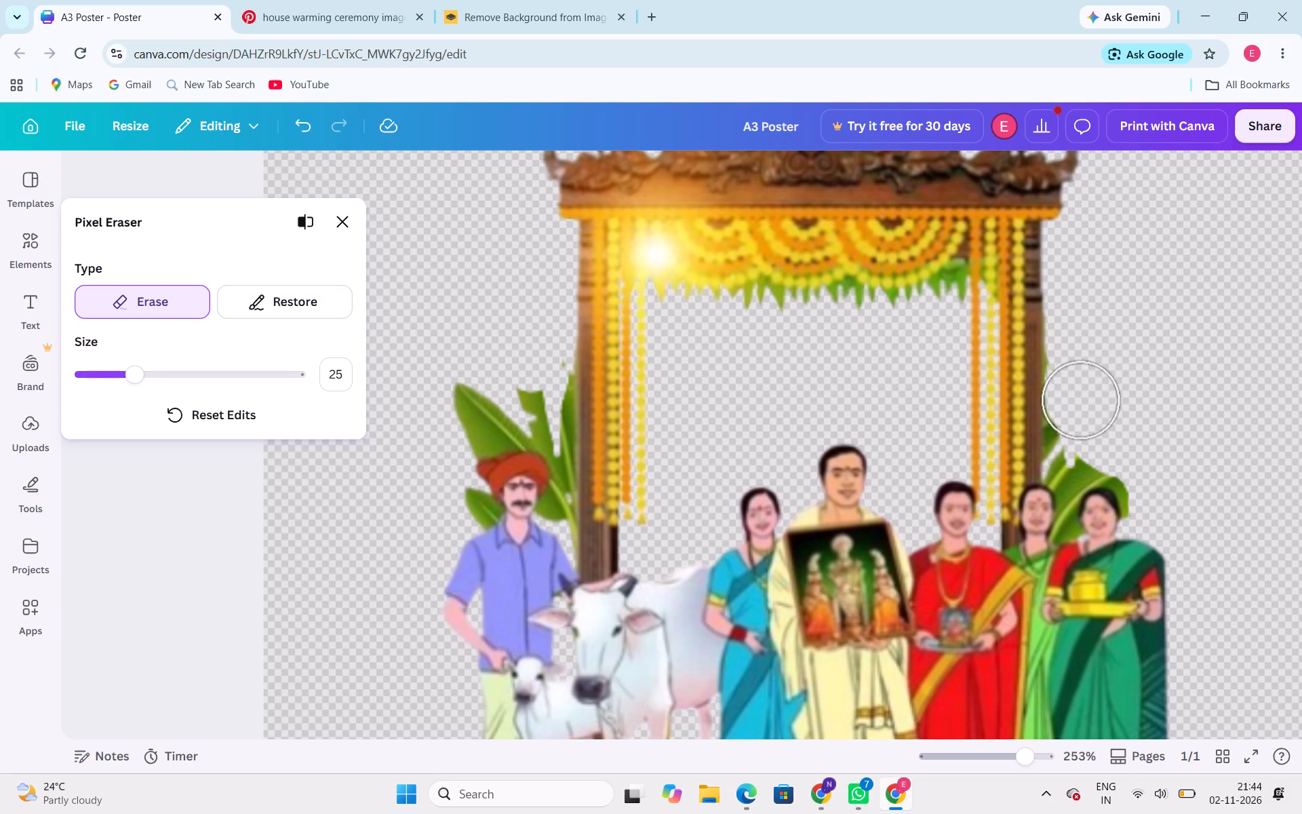
pyautogui.moveTo(1082, 403); pyautogui.dragTo(1091, 382)
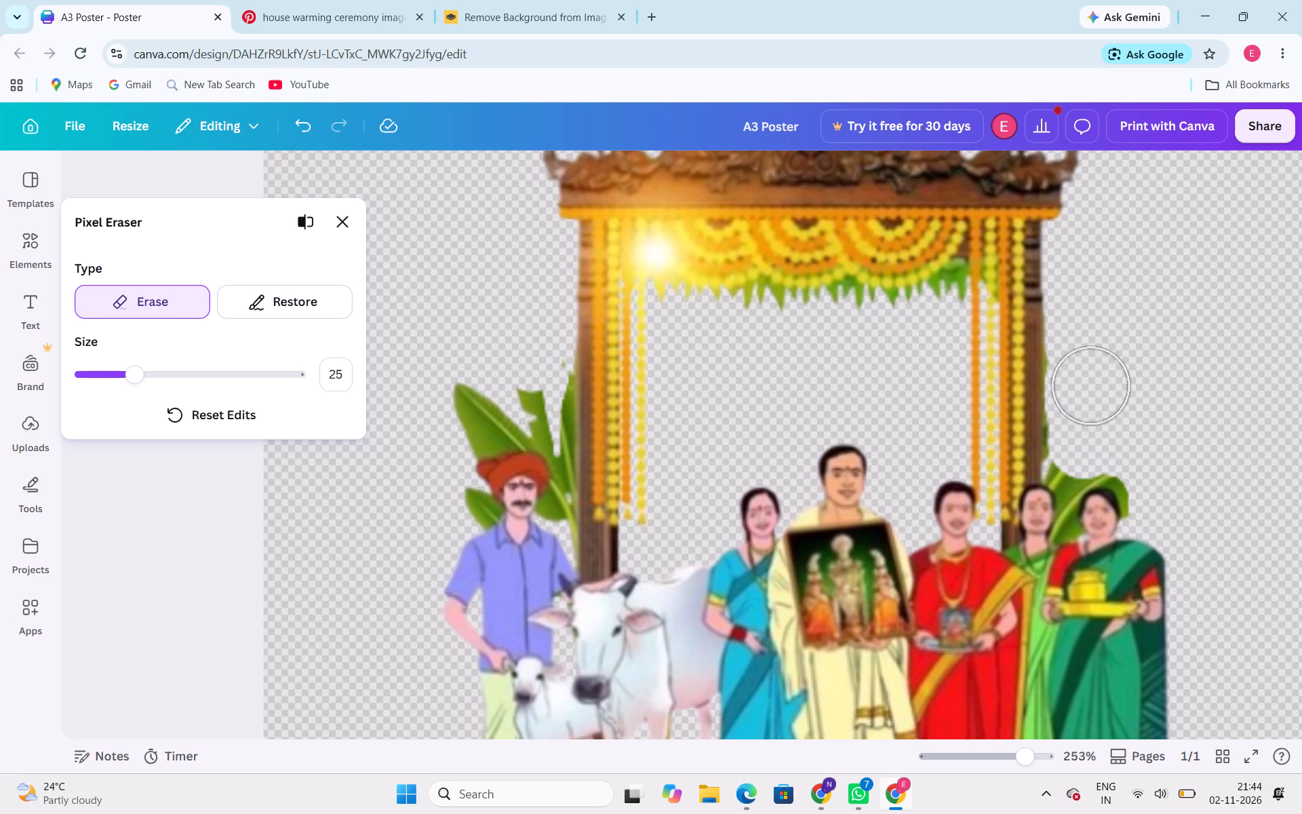
pyautogui.moveTo(1091, 382); pyautogui.dragTo(1086, 371)
pyautogui.moveTo(1086, 371); pyautogui.dragTo(1085, 352)
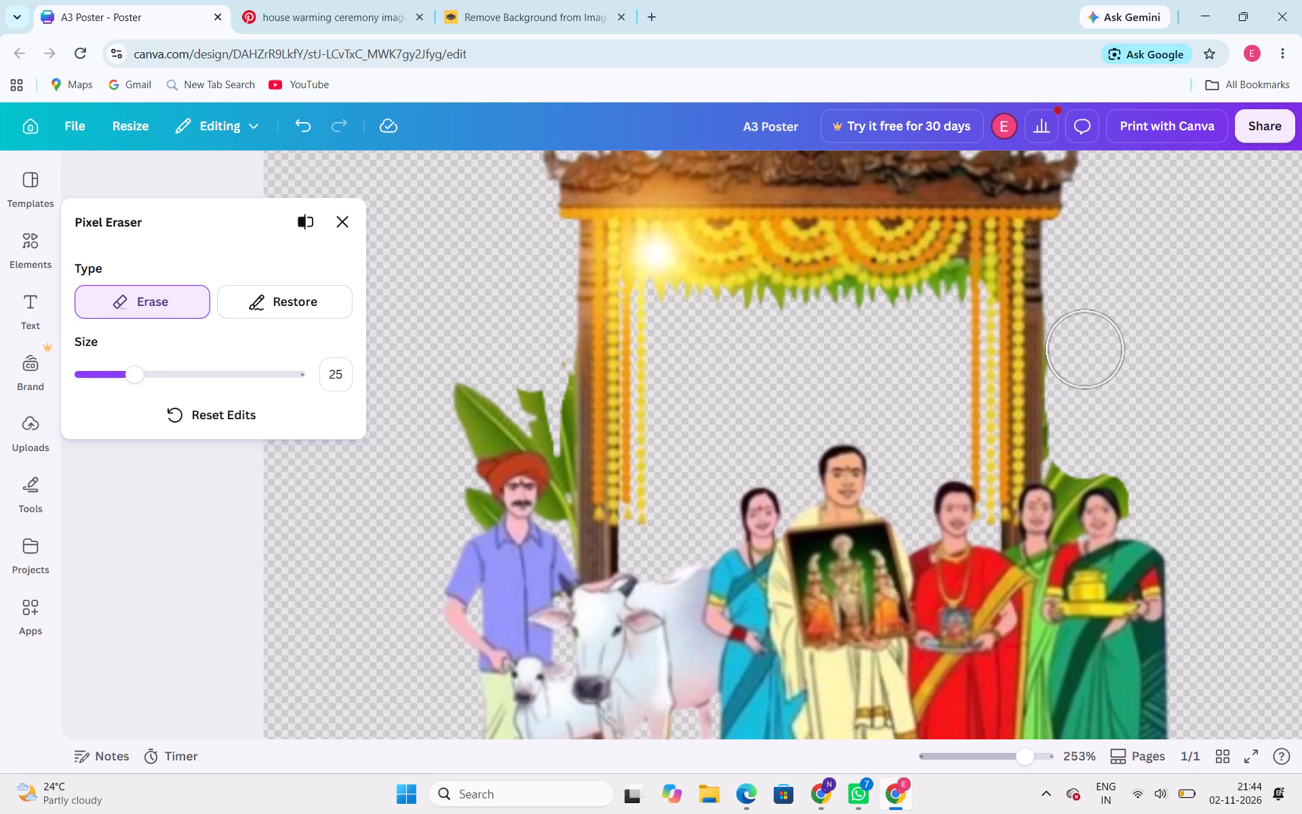
pyautogui.moveTo(1085, 352); pyautogui.dragTo(1124, 453)
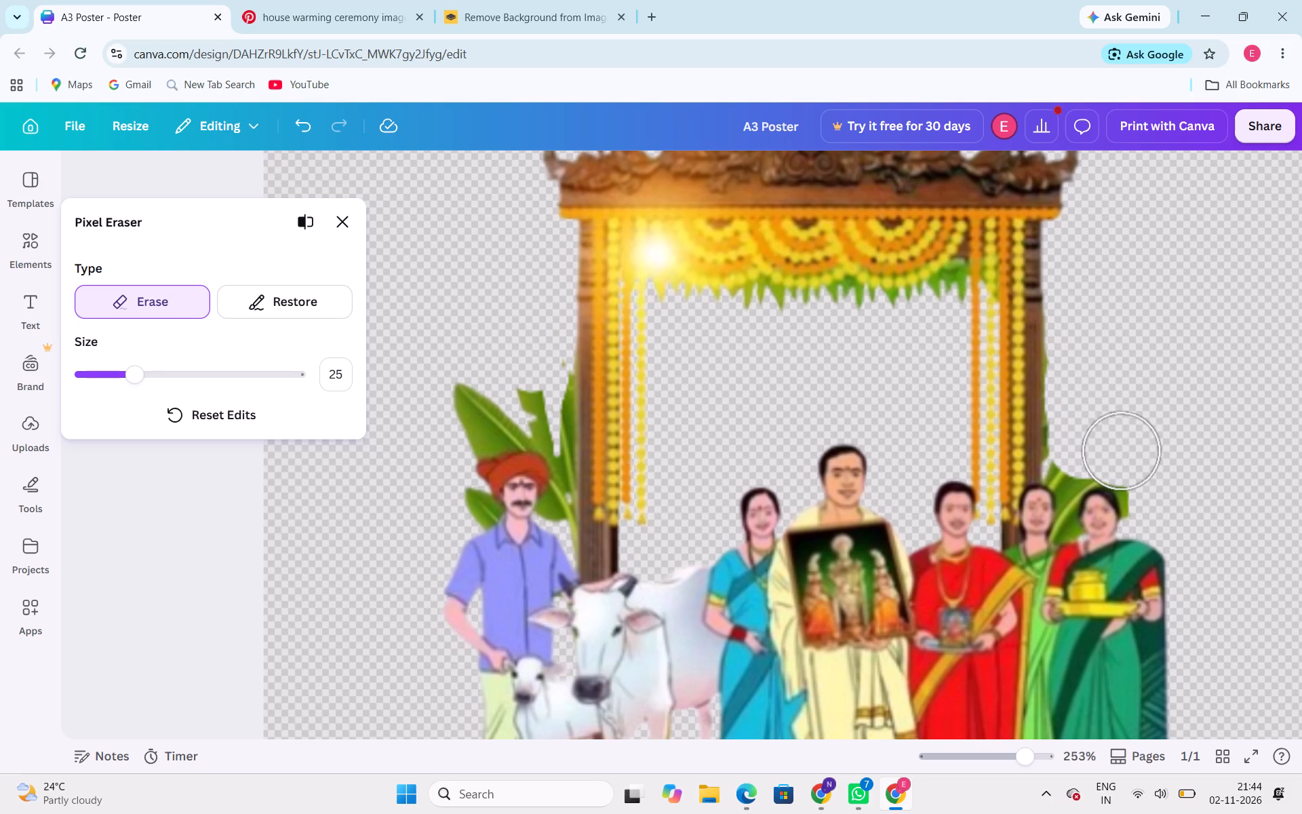
pyautogui.moveTo(1124, 453); pyautogui.dragTo(1155, 476)
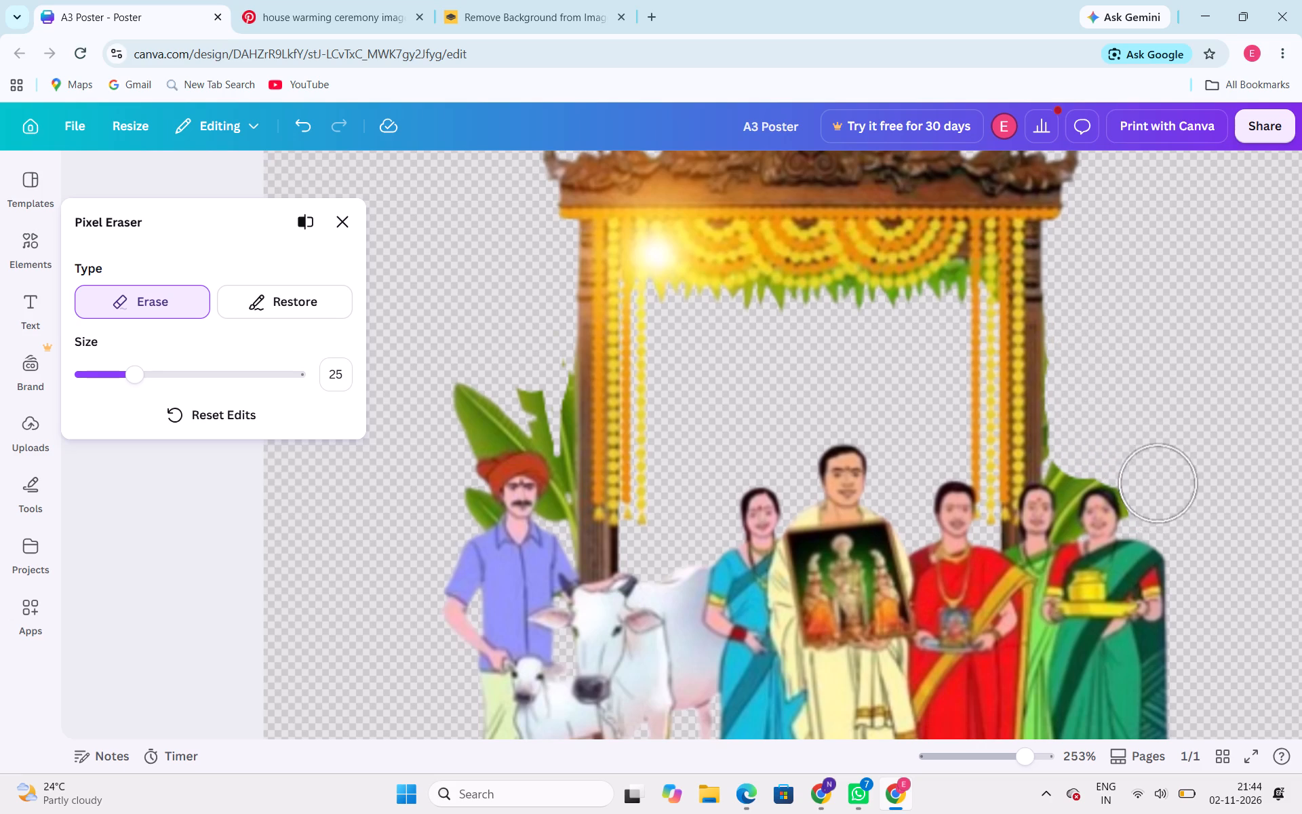
pyautogui.moveTo(1155, 476); pyautogui.dragTo(1097, 421)
# Erase the large banana leaf above the turbaned man's head with the size 25 eraser.
pyautogui.moveTo(442, 345); pyautogui.dragTo(480, 414)
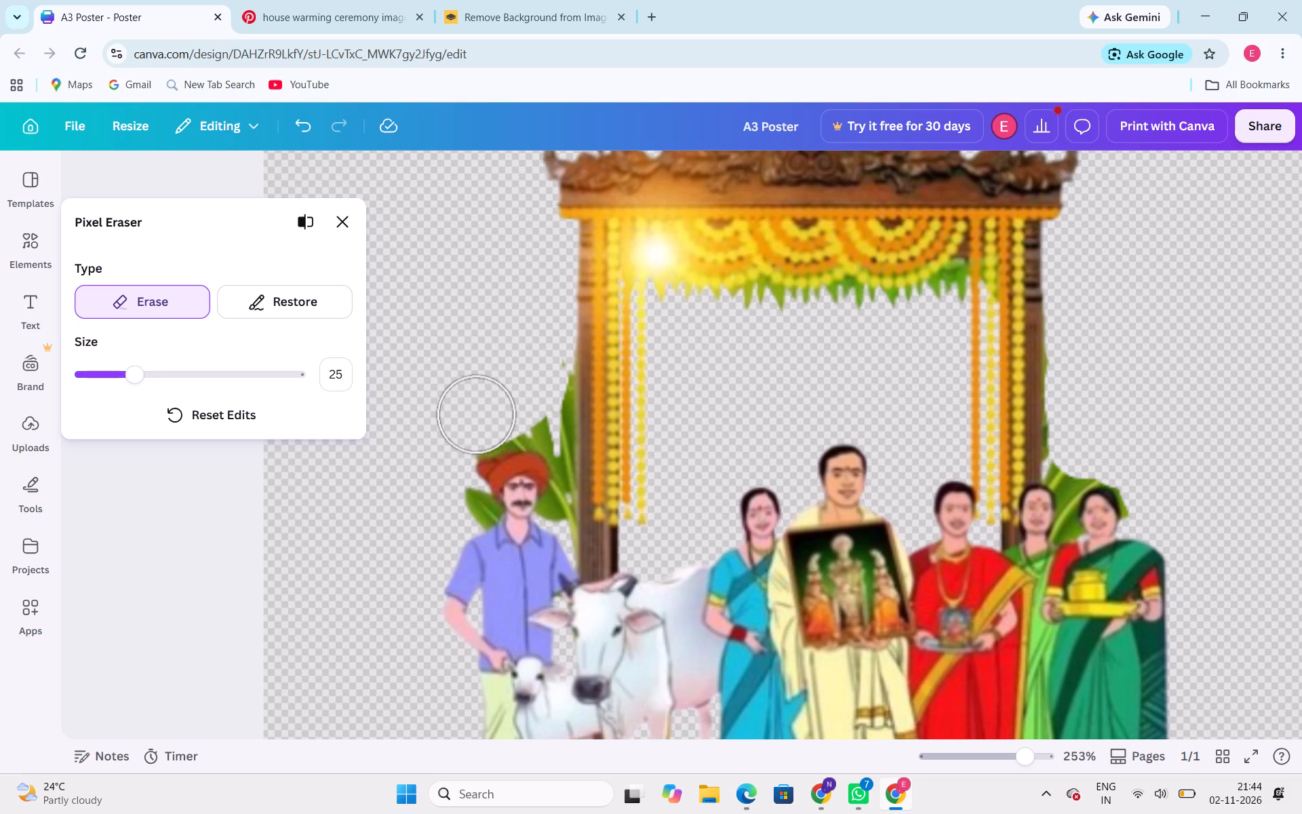
pyautogui.moveTo(480, 414); pyautogui.dragTo(530, 393)
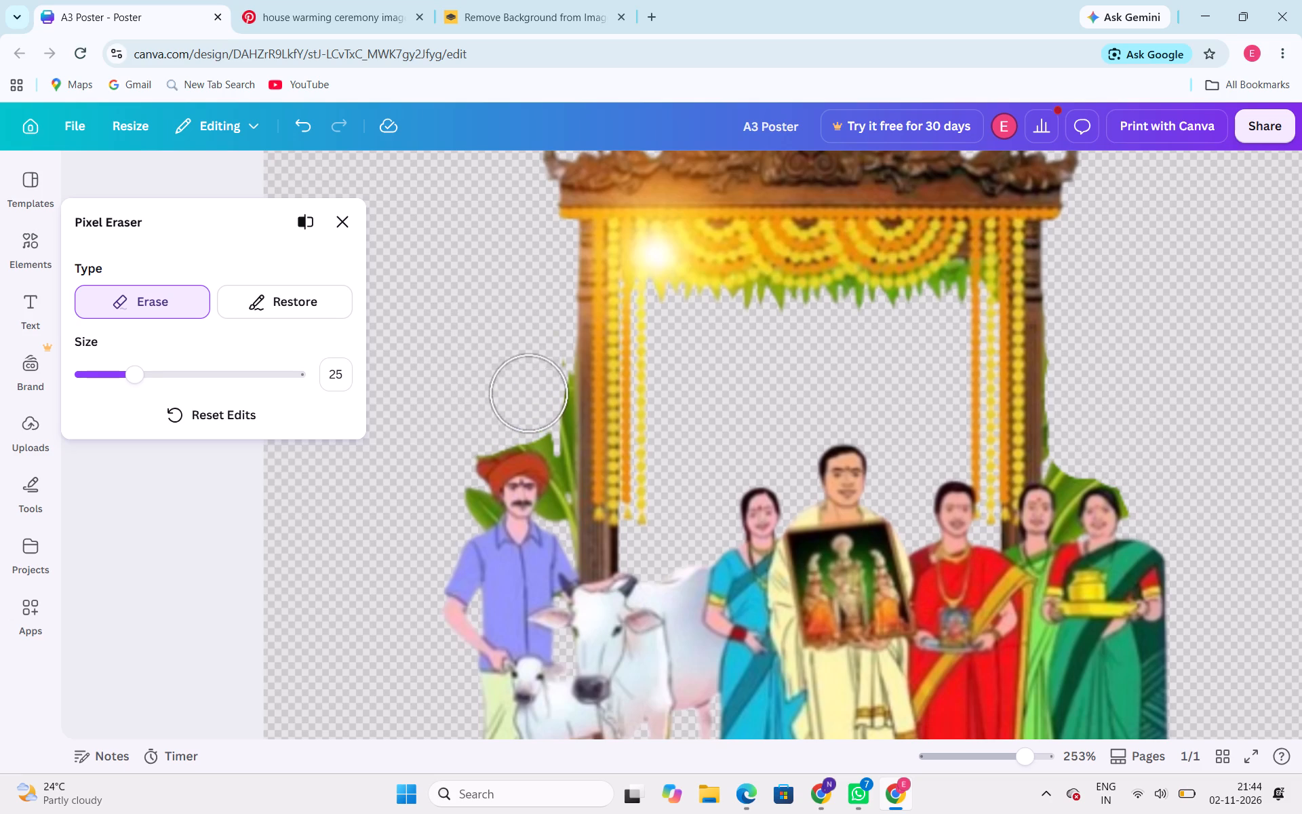
pyautogui.moveTo(530, 393); pyautogui.dragTo(534, 415)
pyautogui.click(534, 415)
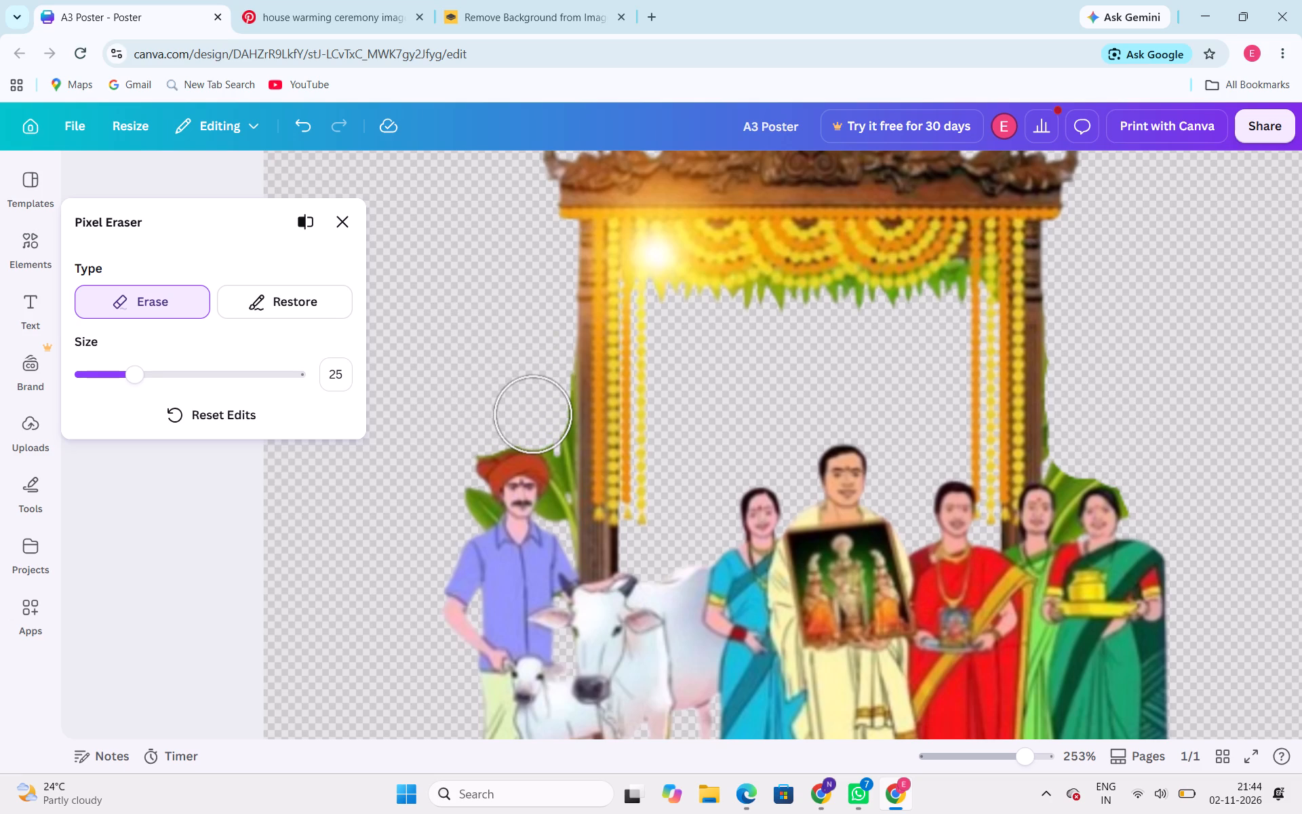
# Set the eraser size to 1 and trim the leaf remnants between the turbaned man's head and the pillar, undoing the first strokes.
pyautogui.moveTo(140, 379); pyautogui.dragTo(0, 364)
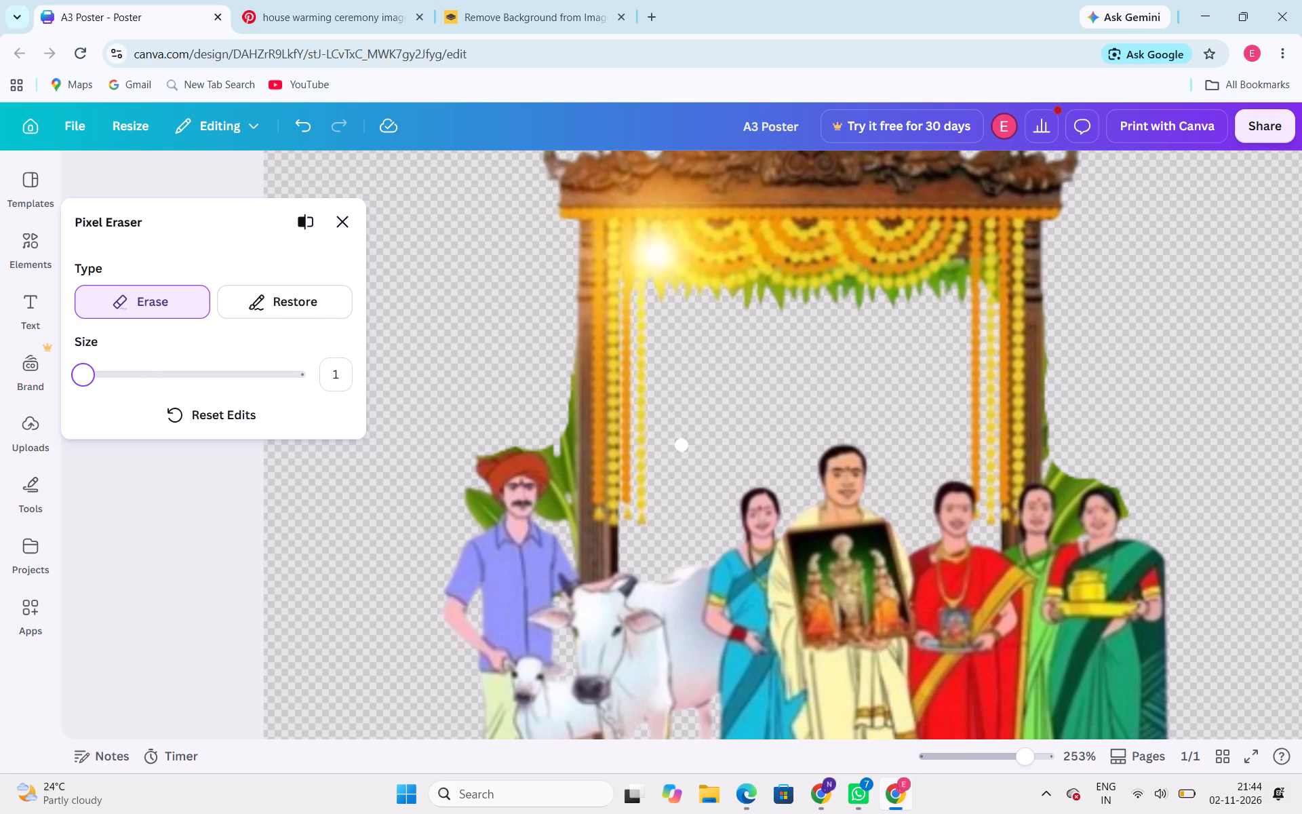
pyautogui.moveTo(0, 364); pyautogui.dragTo(0, 363)
pyautogui.moveTo(538, 402); pyautogui.dragTo(553, 433)
pyautogui.moveTo(553, 433); pyautogui.dragTo(555, 465)
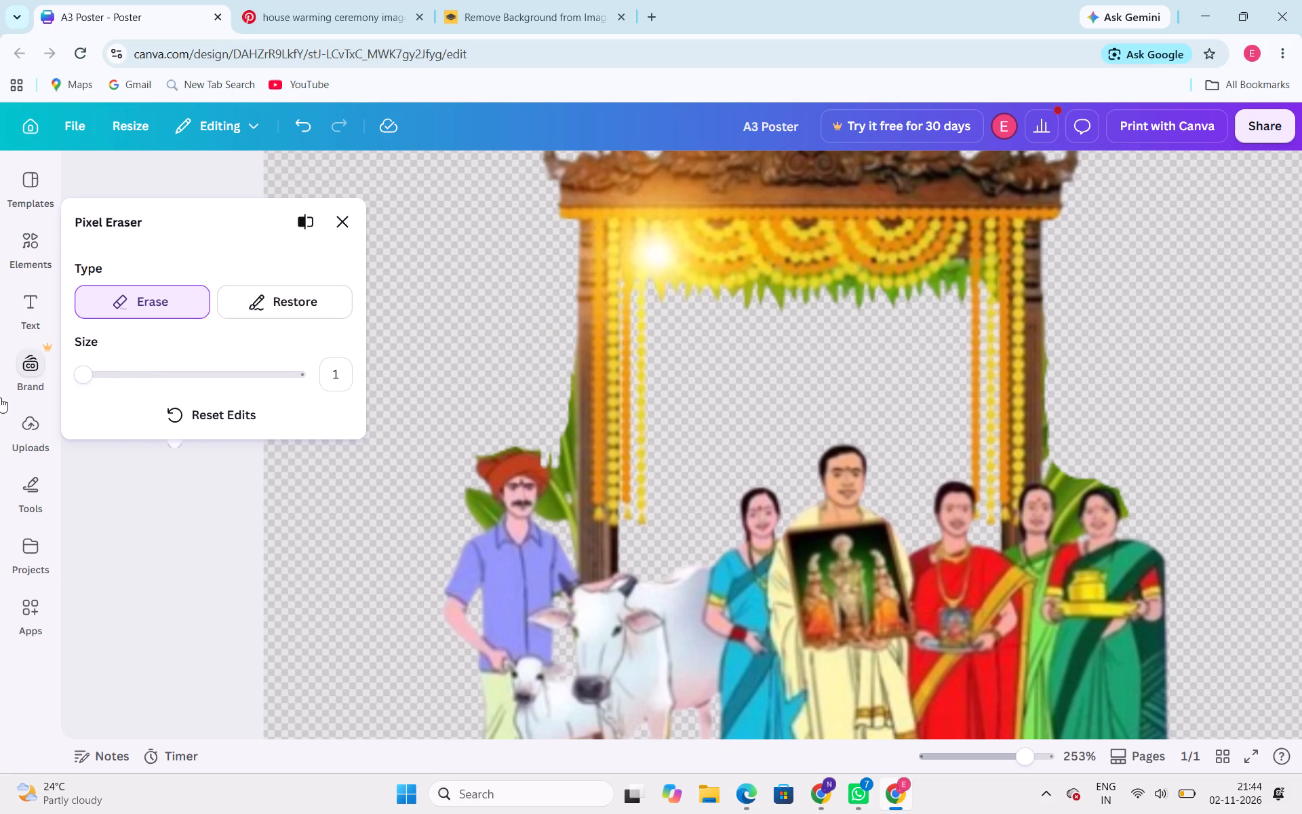
pyautogui.hotkey('ctrl', 'z')
pyautogui.hotkey('ctrl', 'z')
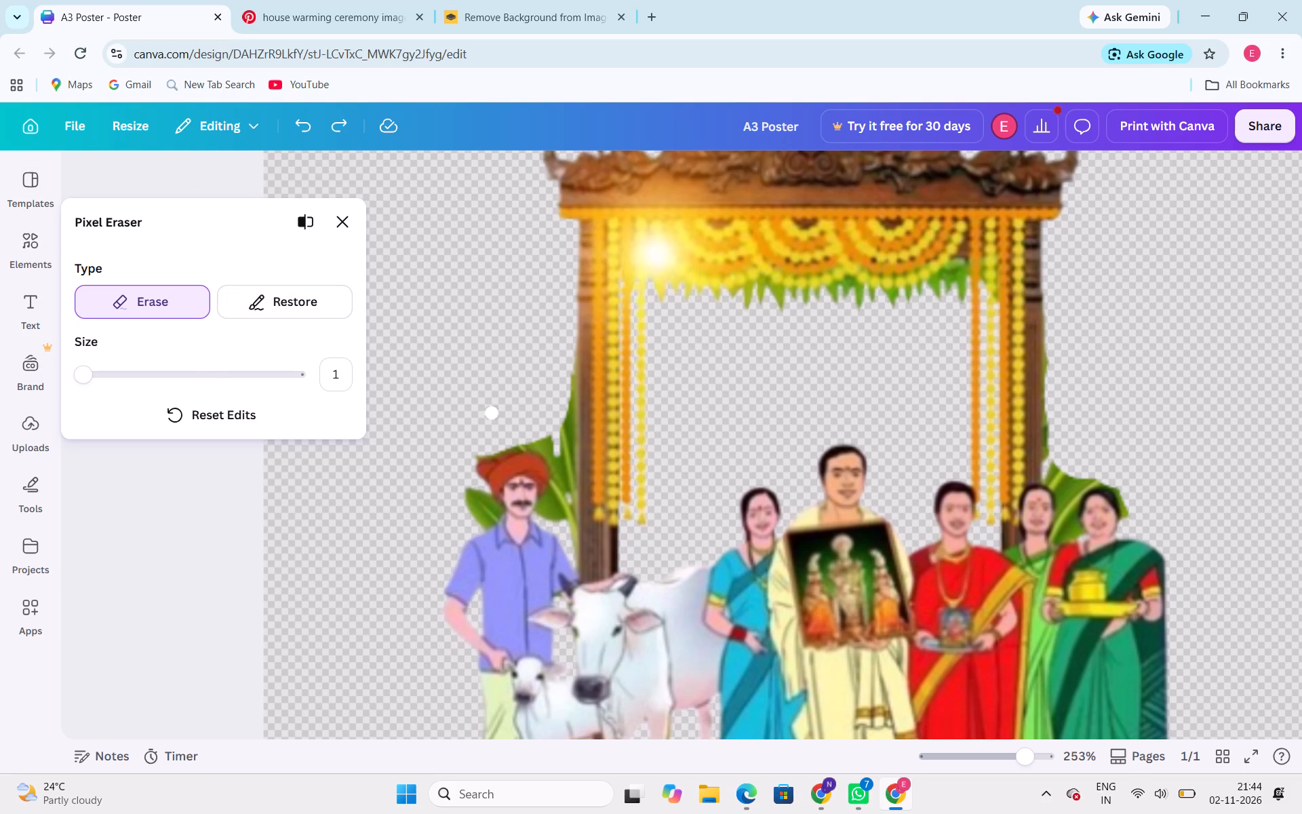
pyautogui.moveTo(532, 427); pyautogui.dragTo(545, 430)
pyautogui.moveTo(545, 430); pyautogui.dragTo(566, 392)
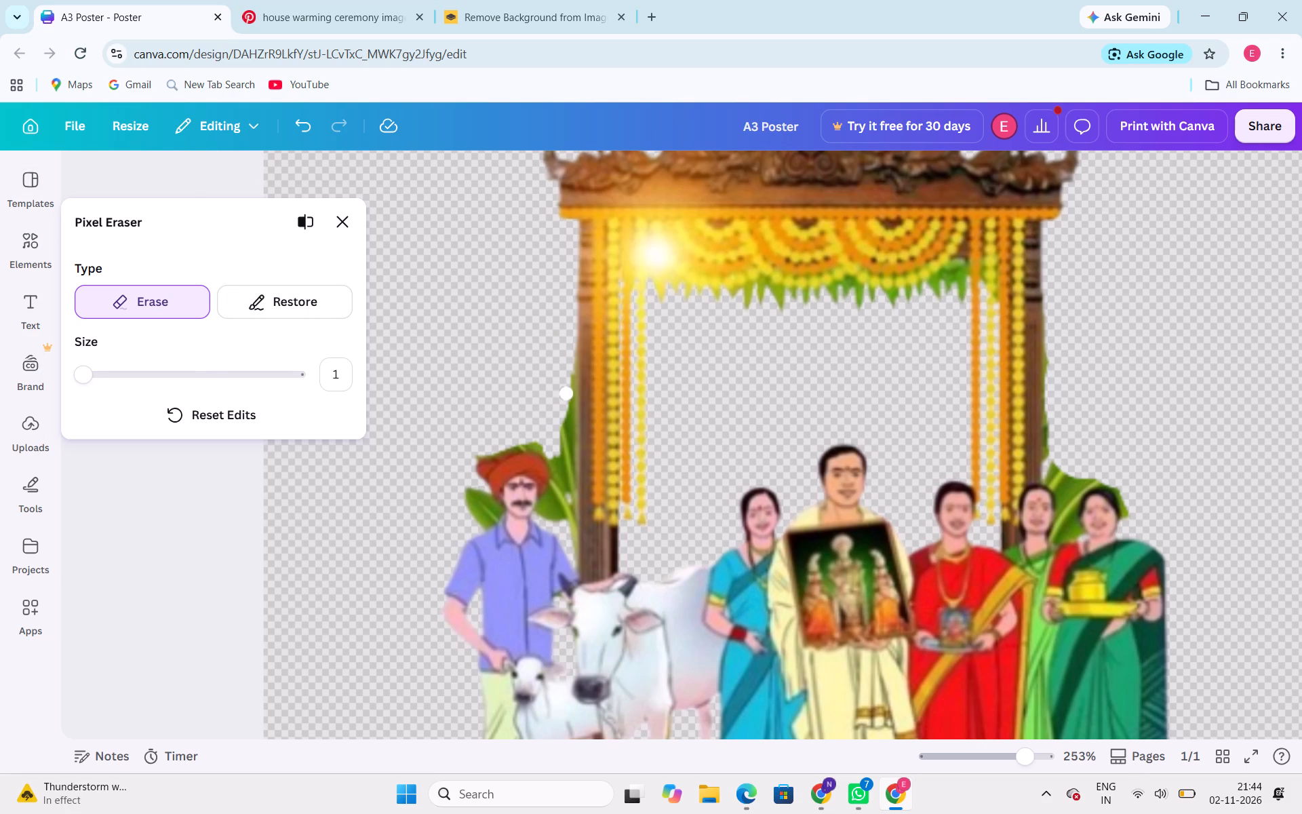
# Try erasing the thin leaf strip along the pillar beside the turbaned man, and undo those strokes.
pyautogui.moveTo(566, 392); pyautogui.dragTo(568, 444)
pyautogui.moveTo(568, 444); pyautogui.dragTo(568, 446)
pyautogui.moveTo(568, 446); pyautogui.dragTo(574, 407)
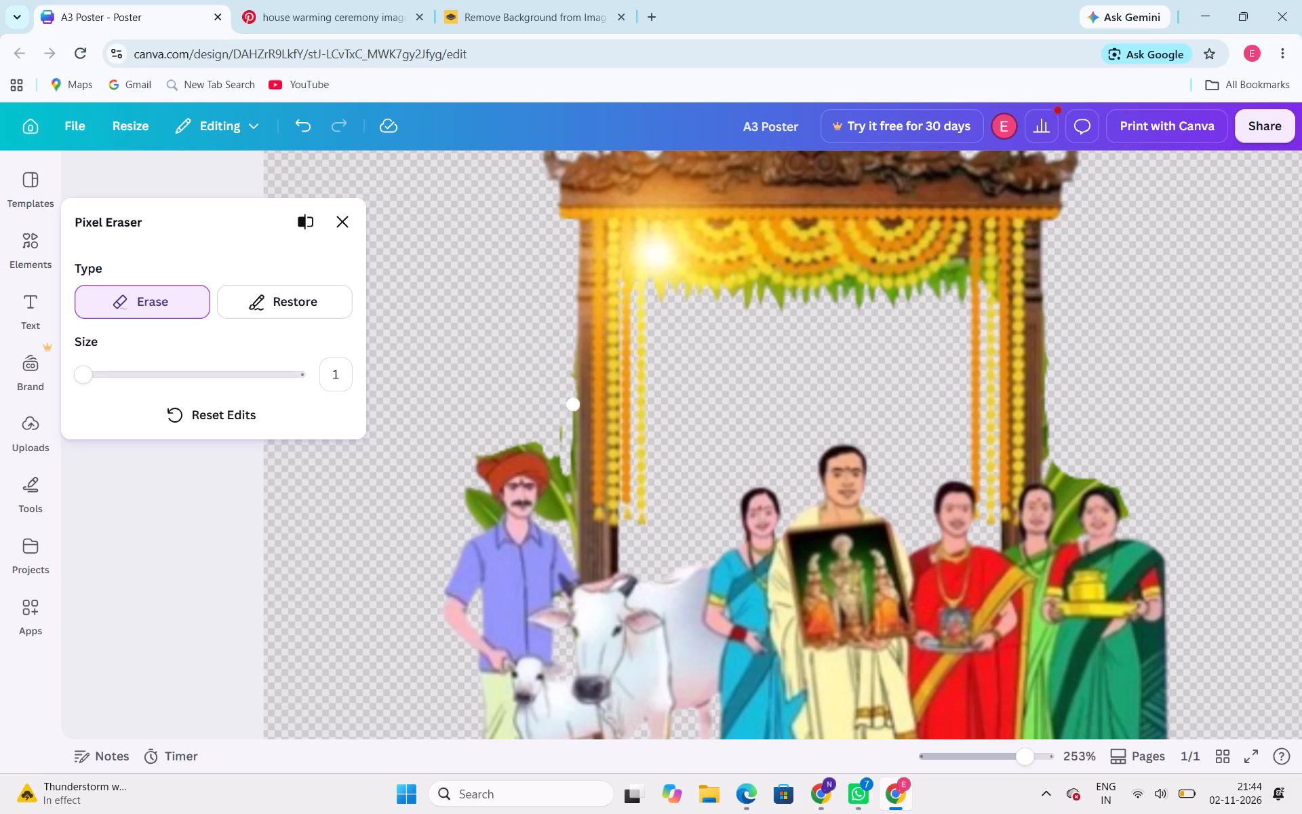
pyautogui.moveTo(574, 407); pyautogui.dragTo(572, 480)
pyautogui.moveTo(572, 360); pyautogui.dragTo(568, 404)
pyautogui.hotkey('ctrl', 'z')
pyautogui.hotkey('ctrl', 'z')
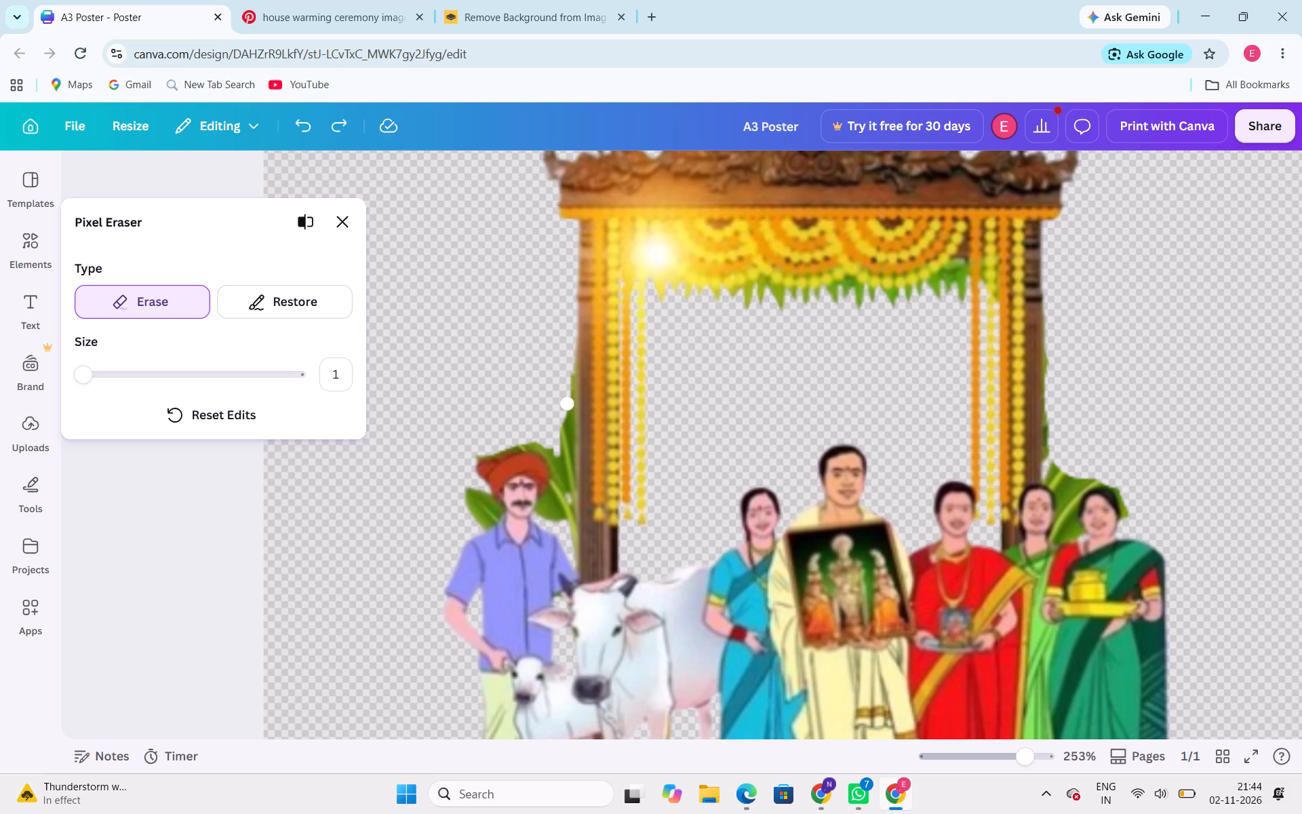
# Erase the leaf strip along the outer edge of the pillar beside the turbaned man with the size 1 eraser.
pyautogui.moveTo(566, 402); pyautogui.dragTo(564, 459)
pyautogui.doubleClick(564, 459)
pyautogui.moveTo(564, 459); pyautogui.dragTo(566, 473)
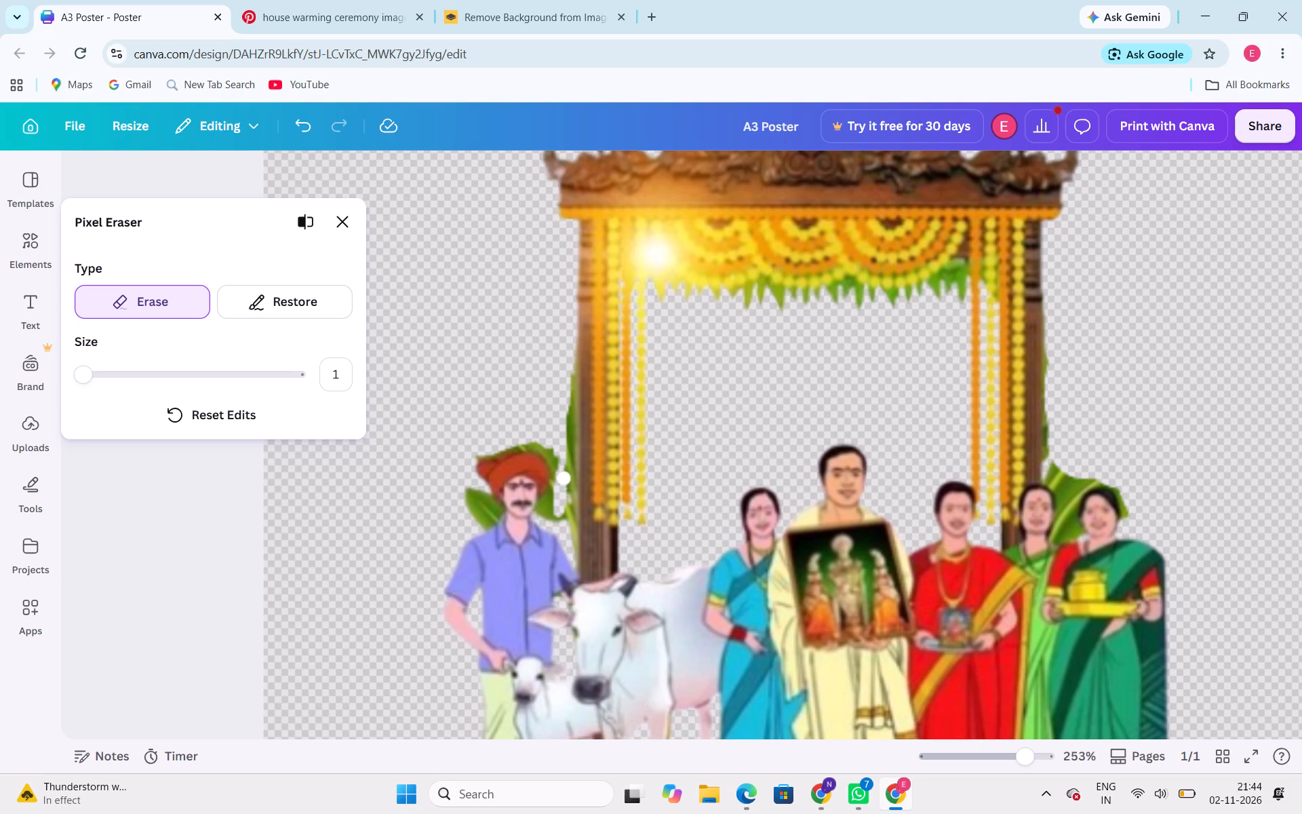
pyautogui.moveTo(566, 473); pyautogui.dragTo(571, 546)
pyautogui.moveTo(571, 546); pyautogui.dragTo(571, 469)
pyautogui.moveTo(571, 469); pyautogui.dragTo(573, 396)
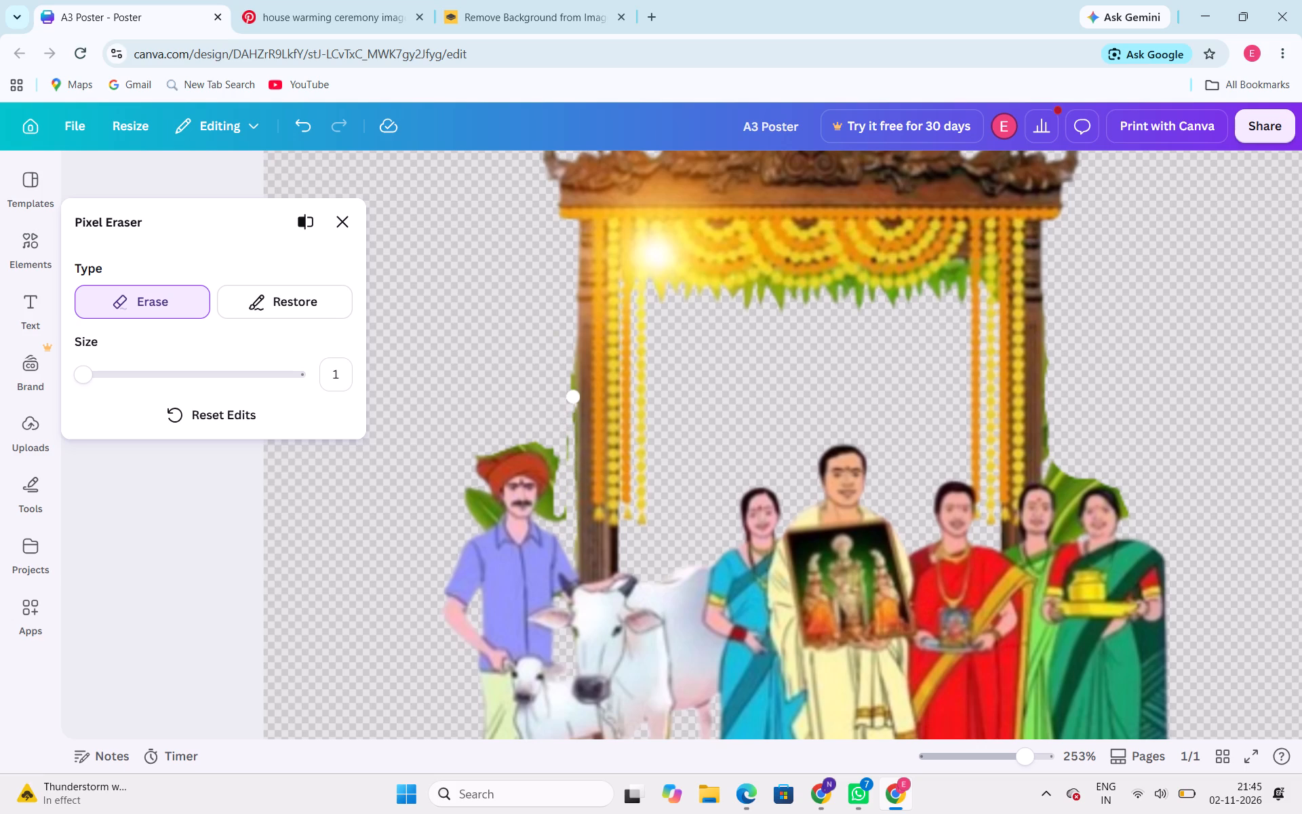
pyautogui.moveTo(573, 396); pyautogui.dragTo(574, 384)
pyautogui.doubleClick(575, 364)
pyautogui.moveTo(573, 344); pyautogui.dragTo(572, 406)
pyautogui.moveTo(572, 406); pyautogui.dragTo(568, 439)
pyautogui.moveTo(568, 439); pyautogui.dragTo(575, 397)
# Erase the remaining leaf pieces around the turbaned man's head, from his turban down to both shoulders, with the size 1 eraser.
pyautogui.moveTo(556, 463); pyautogui.dragTo(500, 448)
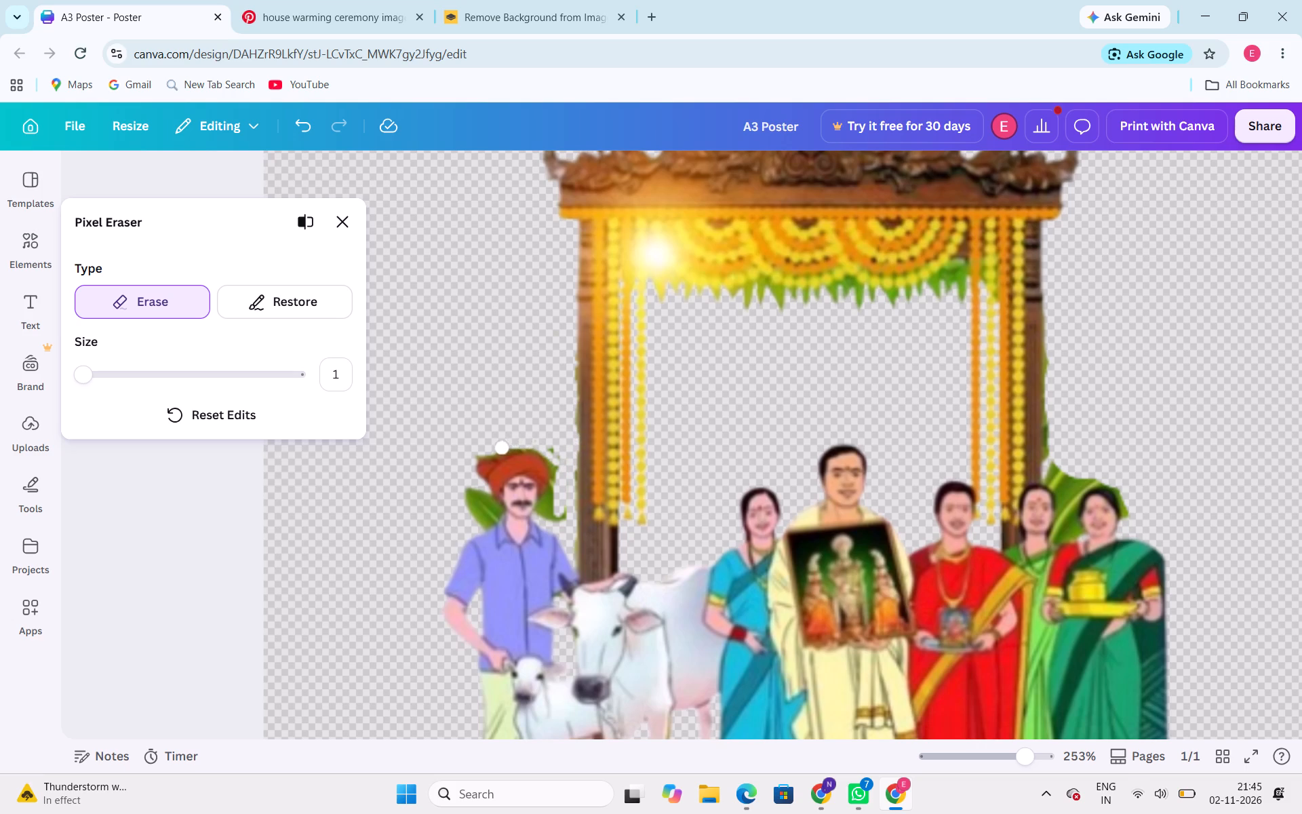
pyautogui.moveTo(500, 448); pyautogui.dragTo(471, 501)
pyautogui.moveTo(471, 501); pyautogui.dragTo(487, 493)
pyautogui.moveTo(487, 493); pyautogui.dragTo(494, 516)
pyautogui.moveTo(494, 516); pyautogui.dragTo(491, 521)
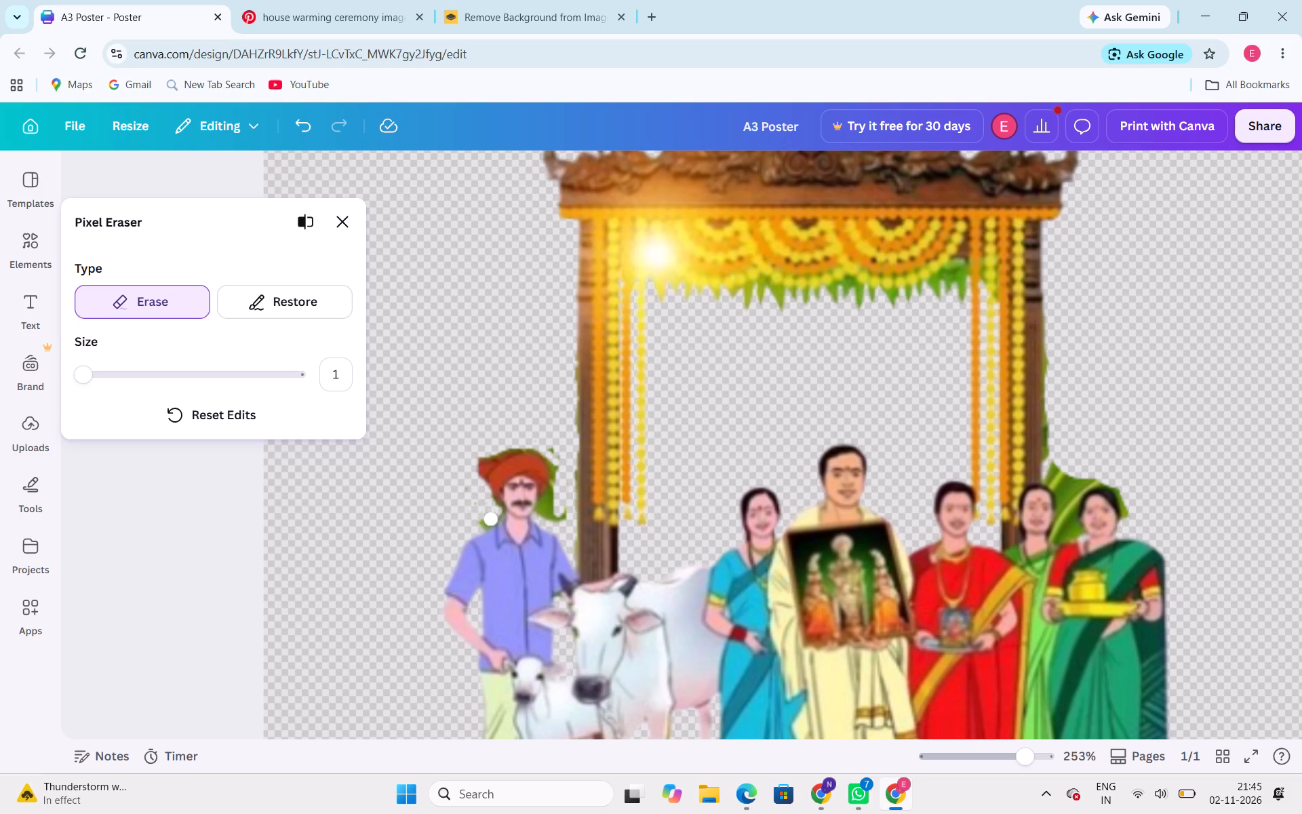
pyautogui.moveTo(491, 521); pyautogui.dragTo(478, 442)
pyautogui.moveTo(478, 442); pyautogui.dragTo(555, 469)
pyautogui.moveTo(555, 469); pyautogui.dragTo(540, 513)
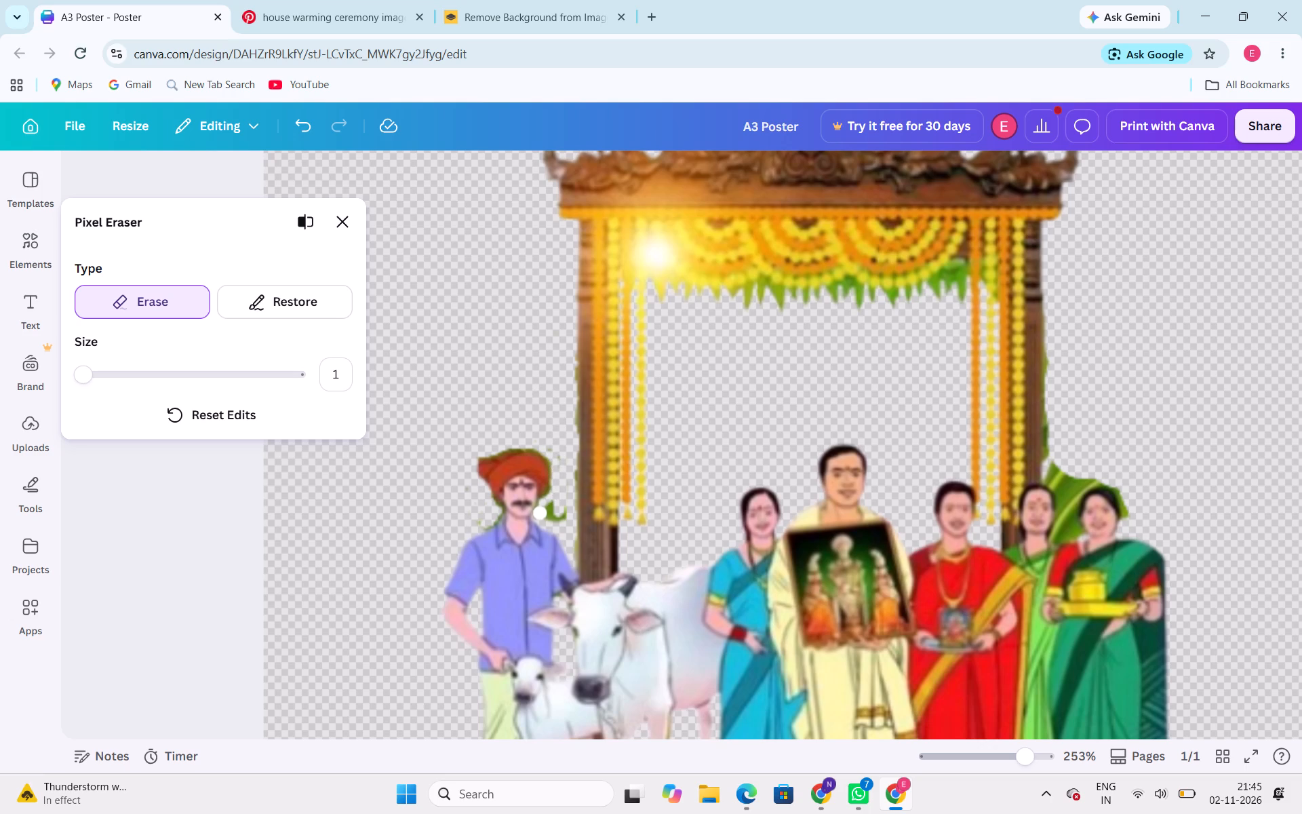
pyautogui.moveTo(540, 513); pyautogui.dragTo(547, 508)
pyautogui.moveTo(547, 508); pyautogui.dragTo(540, 518)
# Erase the leaf strip along the outer edge of the pillar beside the women in green saris.
pyautogui.moveTo(1048, 330); pyautogui.dragTo(1050, 386)
pyautogui.moveTo(1050, 386); pyautogui.dragTo(1050, 461)
# Erase the banana leaf above and between the heads of the two women in green saris, then leave the eraser and deselect the artwork.
pyautogui.moveTo(1050, 461); pyautogui.dragTo(1090, 478)
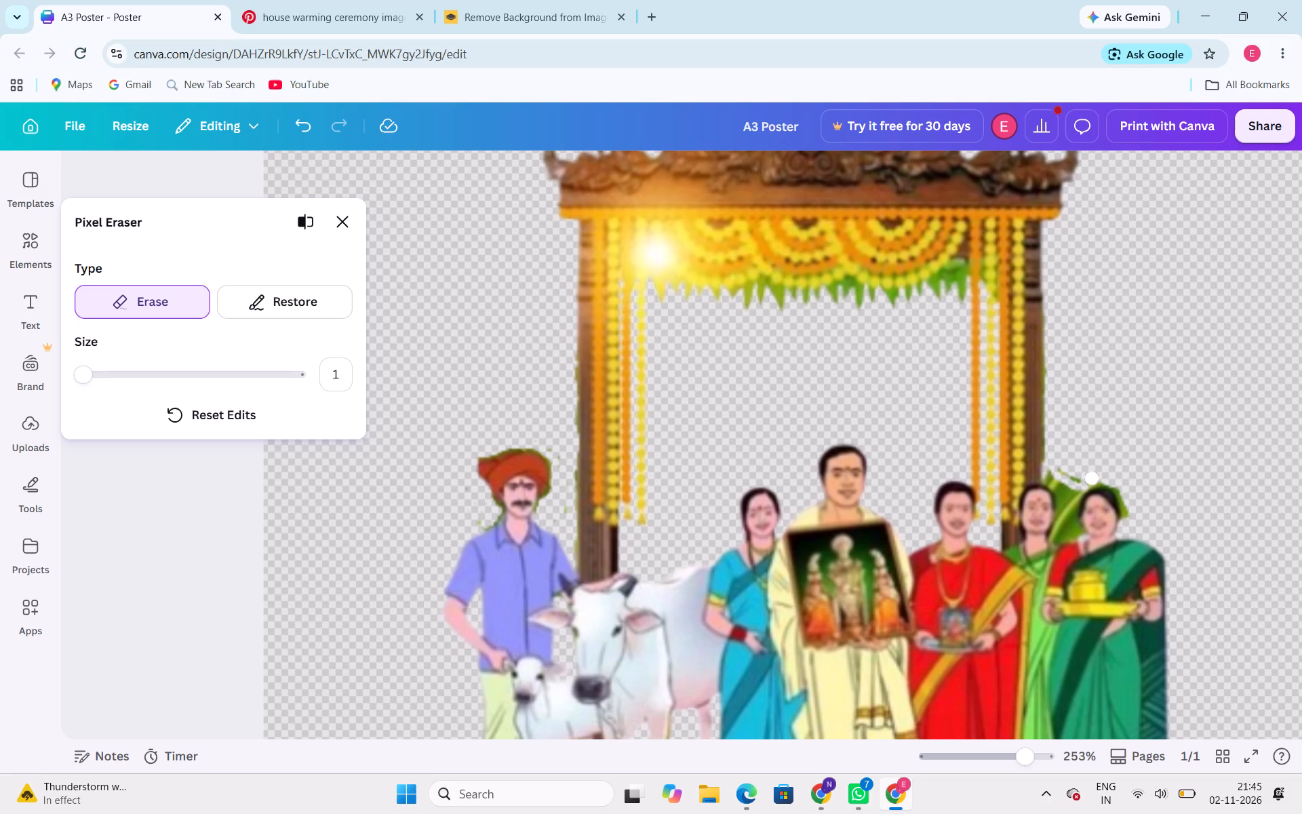
pyautogui.moveTo(1090, 478); pyautogui.dragTo(1077, 482)
pyautogui.moveTo(1077, 482); pyautogui.dragTo(1060, 498)
pyautogui.moveTo(1060, 498); pyautogui.dragTo(1054, 535)
pyautogui.moveTo(1054, 535); pyautogui.dragTo(1080, 532)
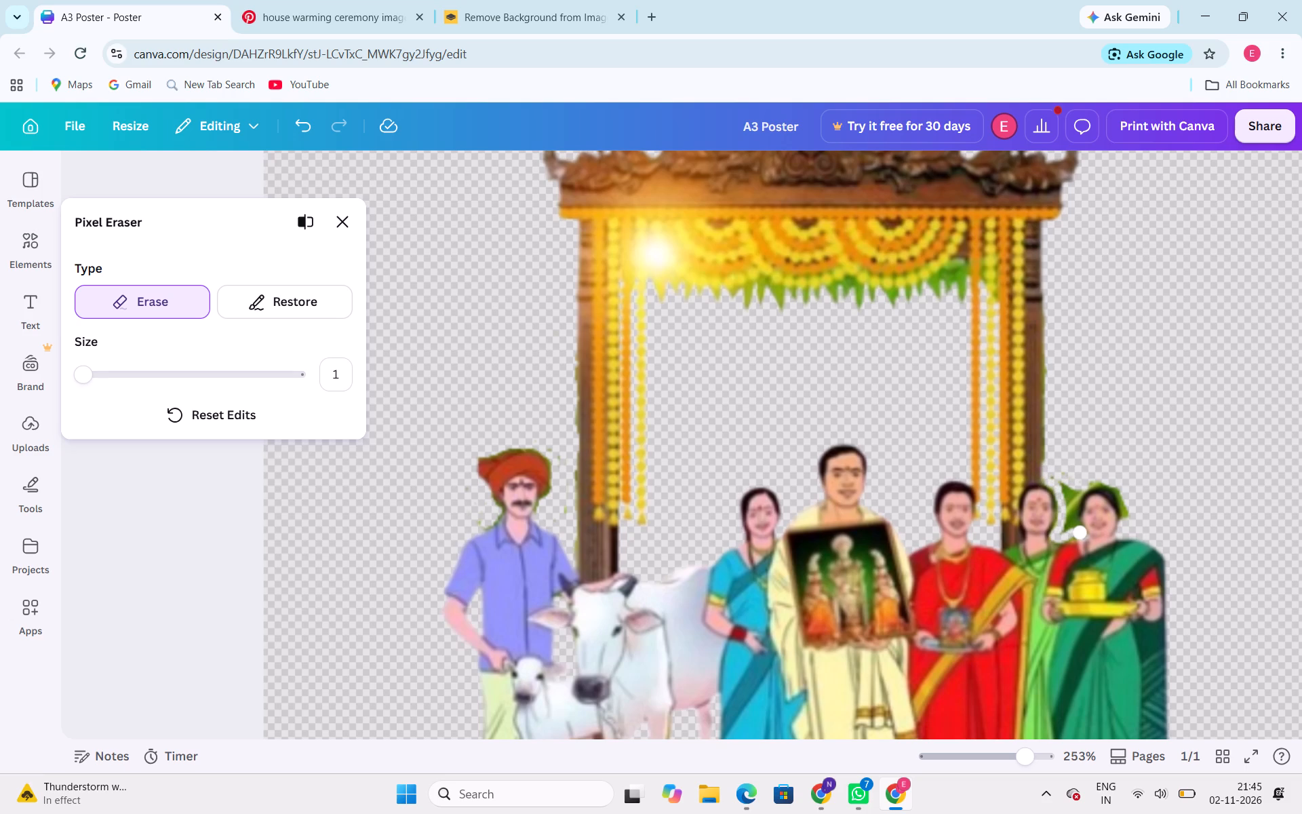
pyautogui.moveTo(1080, 532); pyautogui.dragTo(1073, 503)
pyautogui.moveTo(1073, 503); pyautogui.dragTo(1069, 528)
pyautogui.moveTo(1069, 528); pyautogui.dragTo(1053, 468)
pyautogui.moveTo(1053, 468); pyautogui.dragTo(1122, 473)
pyautogui.moveTo(1122, 473); pyautogui.dragTo(1127, 510)
pyautogui.moveTo(1127, 510); pyautogui.dragTo(1090, 482)
pyautogui.moveTo(1090, 482); pyautogui.dragTo(1086, 485)
pyautogui.click(1118, 319)
pyautogui.click(342, 226)
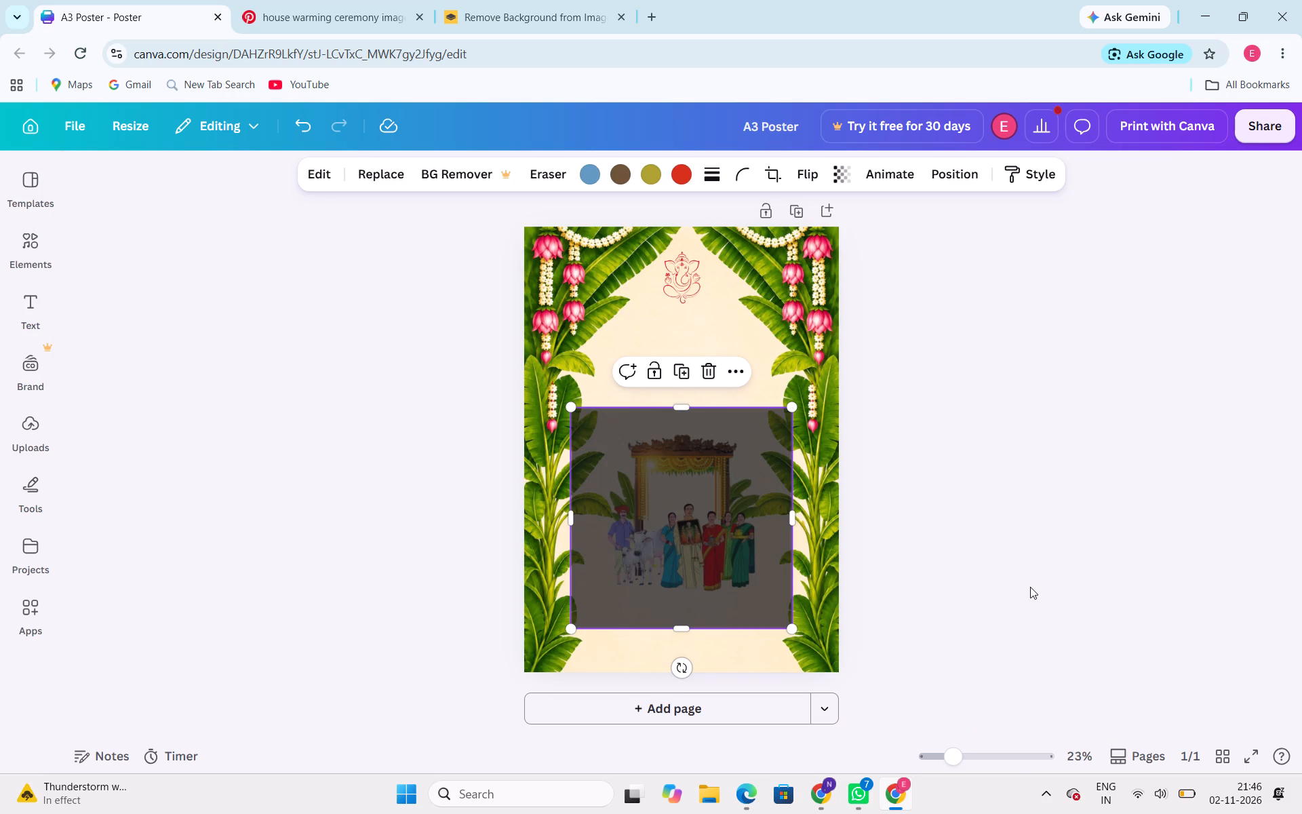
pyautogui.click(1030, 587)
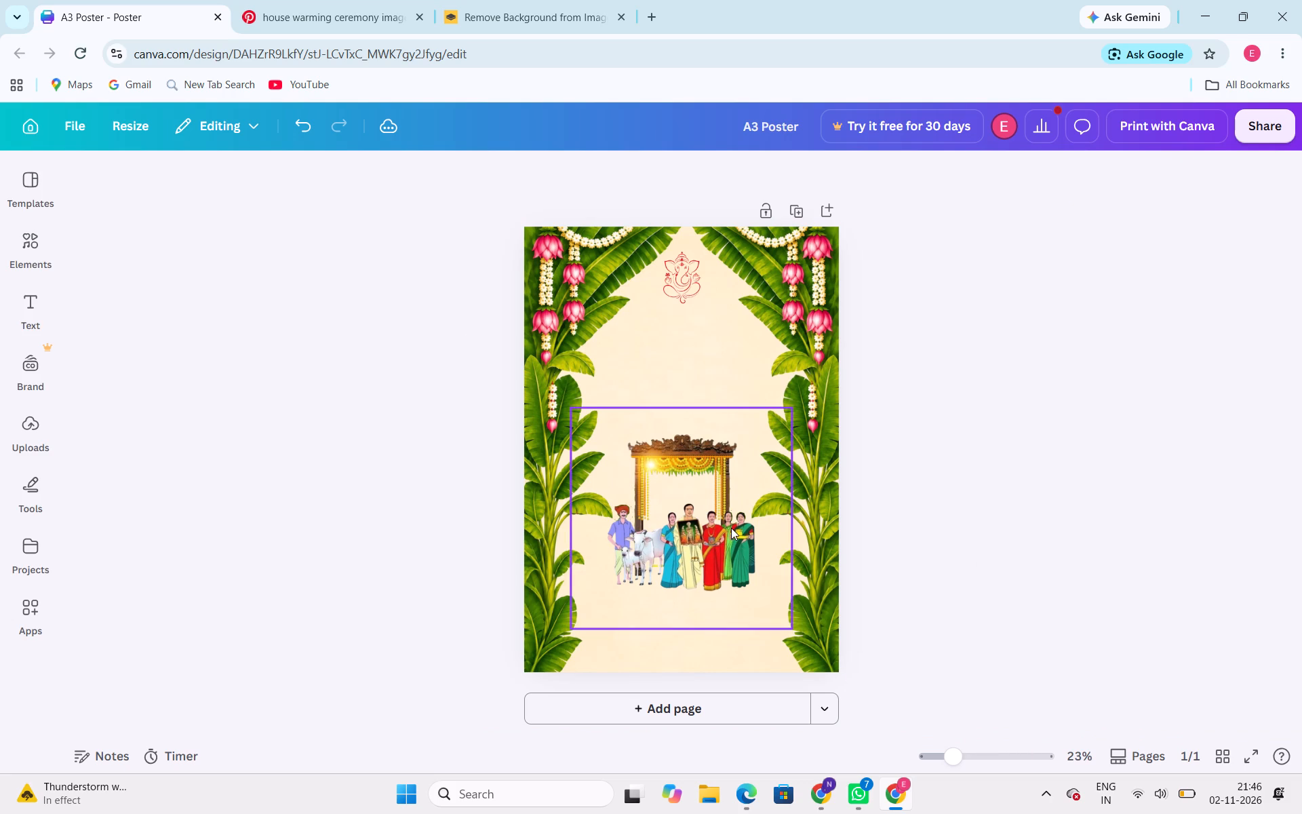
# Reopen the Pixel Eraser on the family artwork and sweep the empty areas outside the turbaned man and the women with the size 20 eraser.
pyautogui.doubleClick(731, 528)
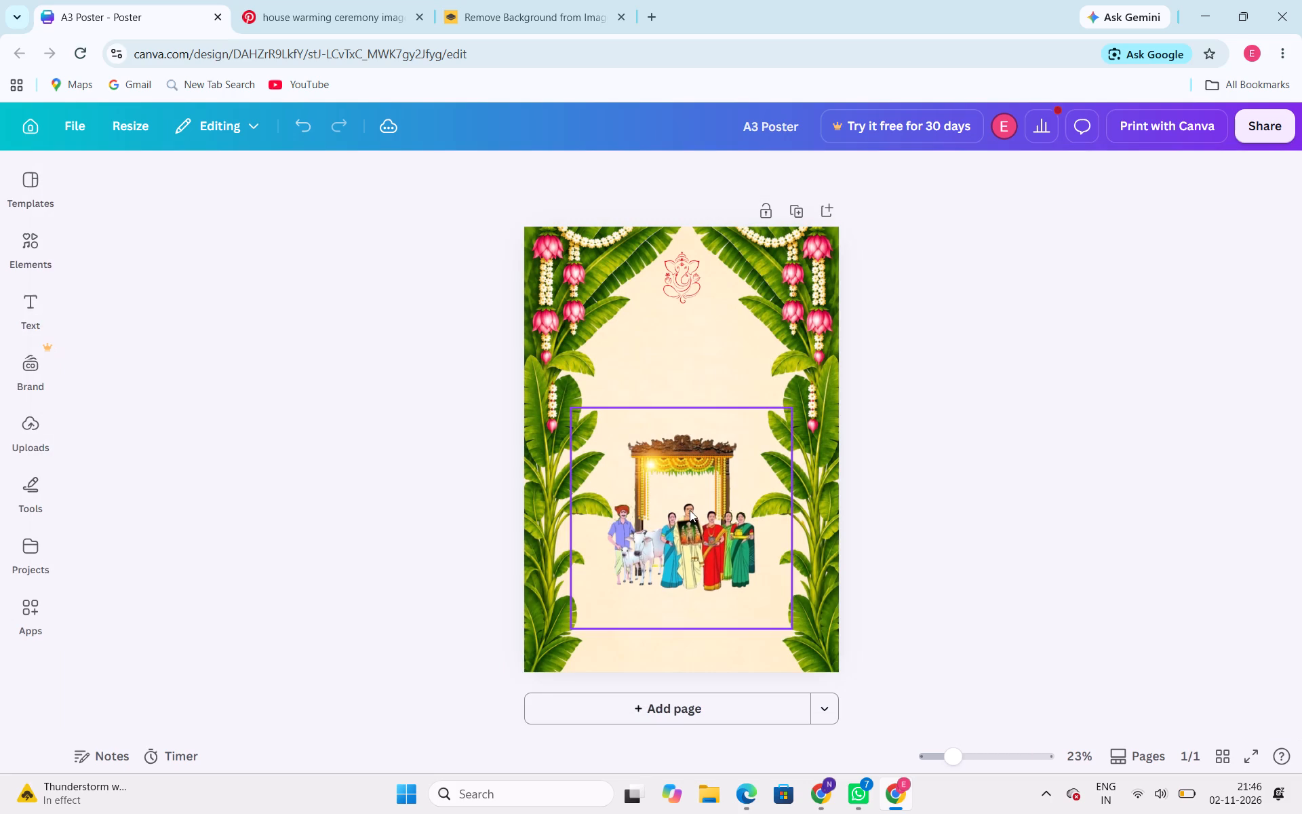
pyautogui.doubleClick(690, 510)
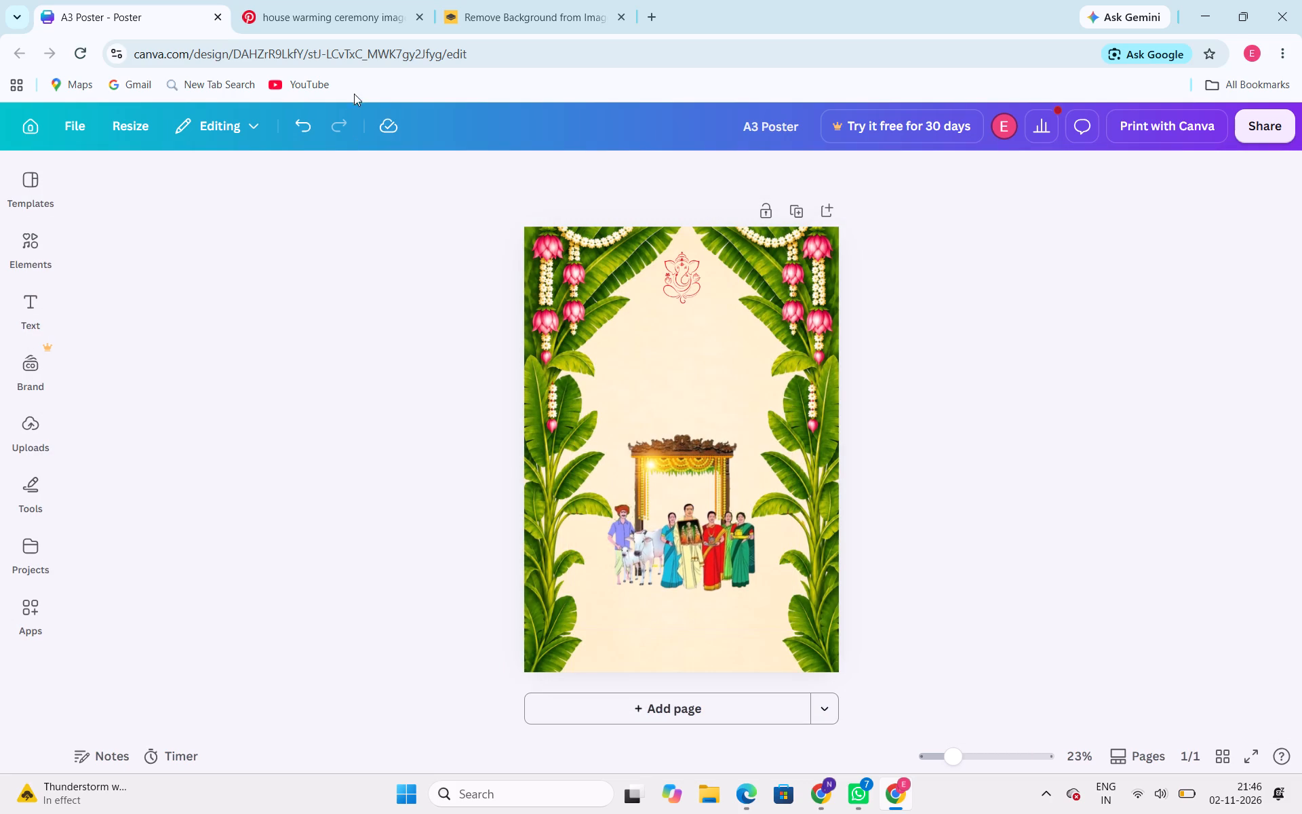
pyautogui.click(654, 501)
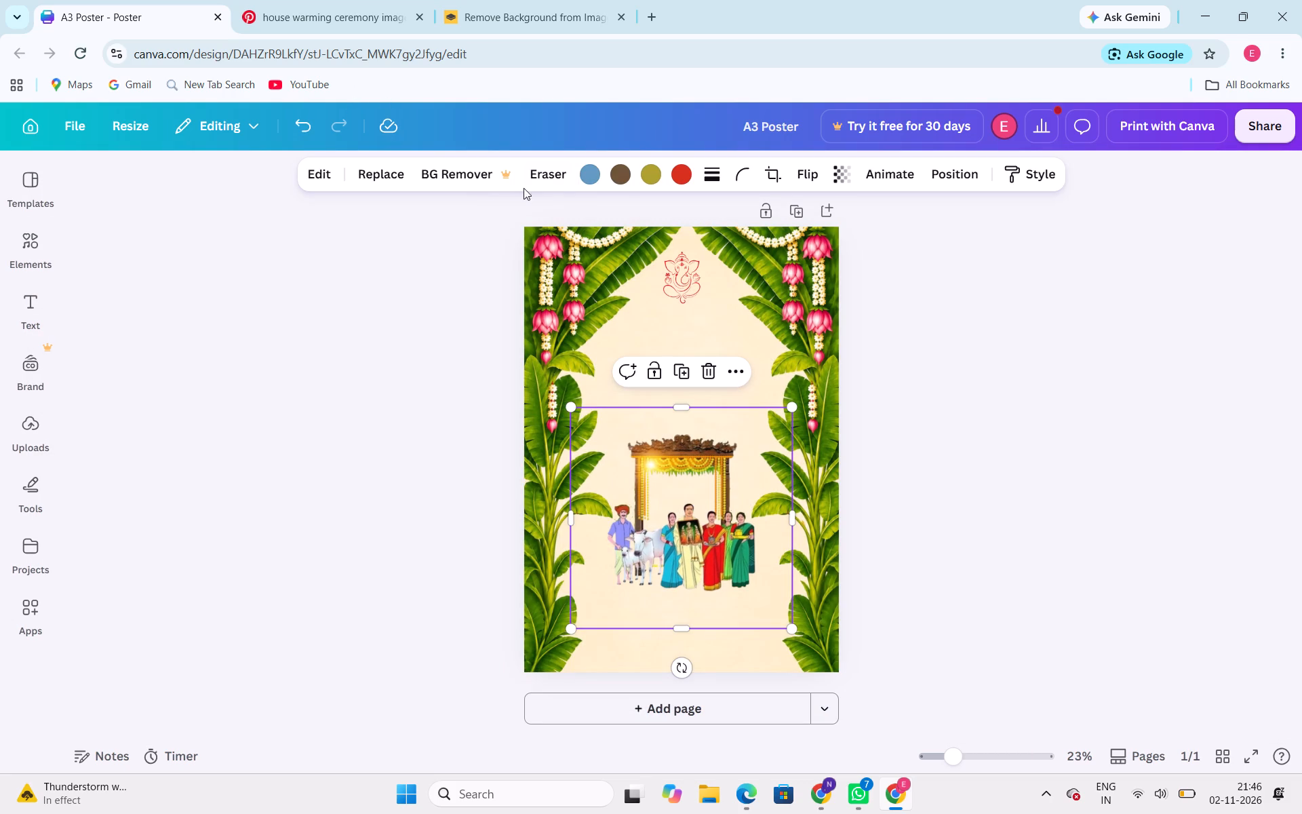
pyautogui.click(538, 176)
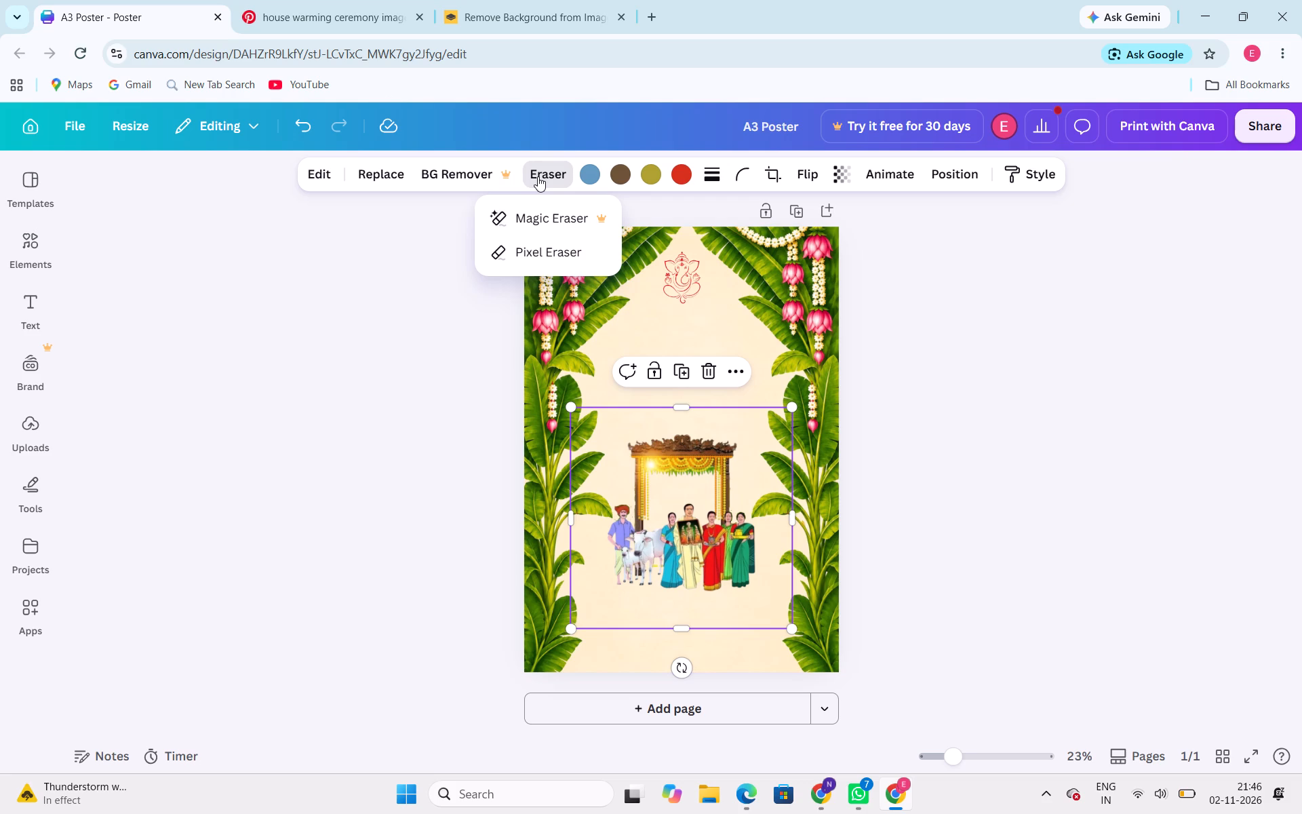
pyautogui.click(549, 250)
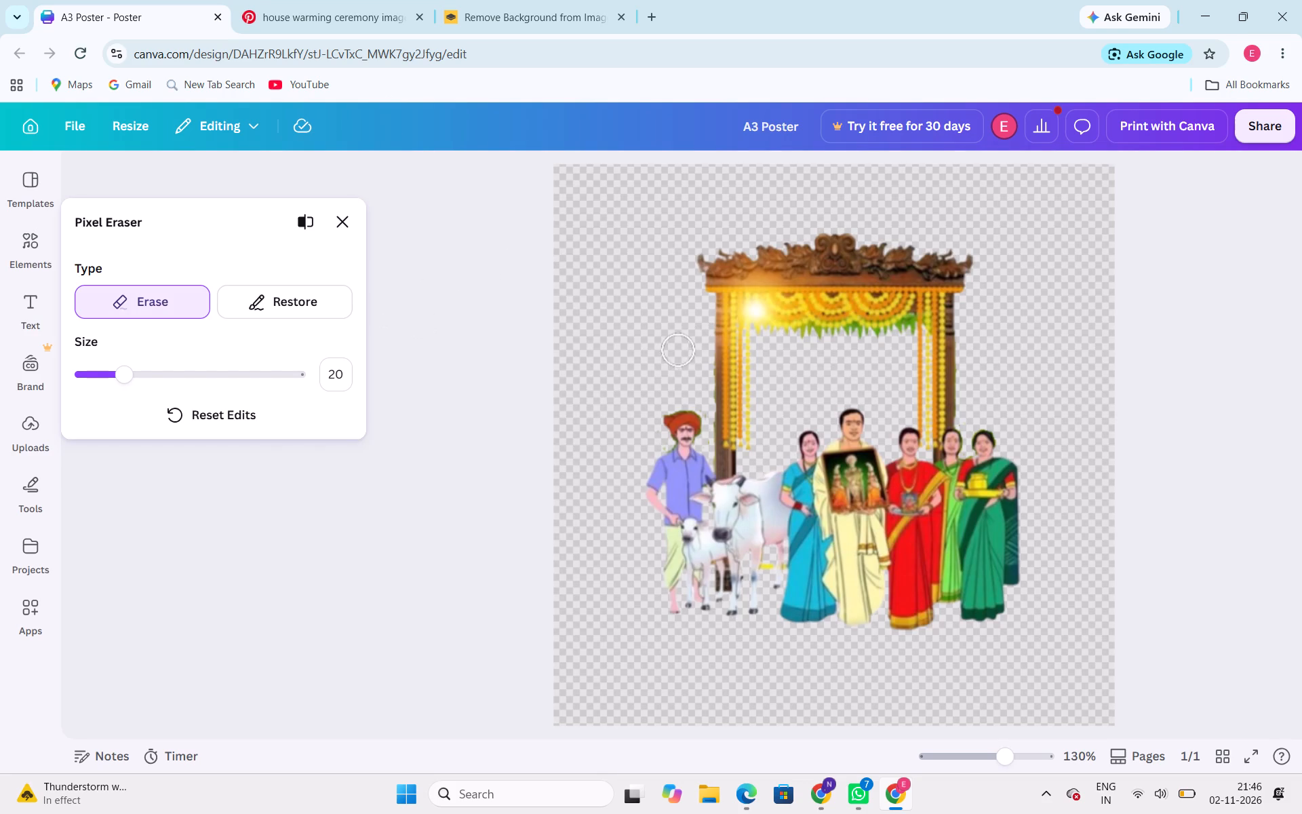
pyautogui.moveTo(675, 354); pyautogui.dragTo(652, 439)
pyautogui.moveTo(652, 439); pyautogui.dragTo(656, 442)
pyautogui.moveTo(671, 361); pyautogui.dragTo(628, 425)
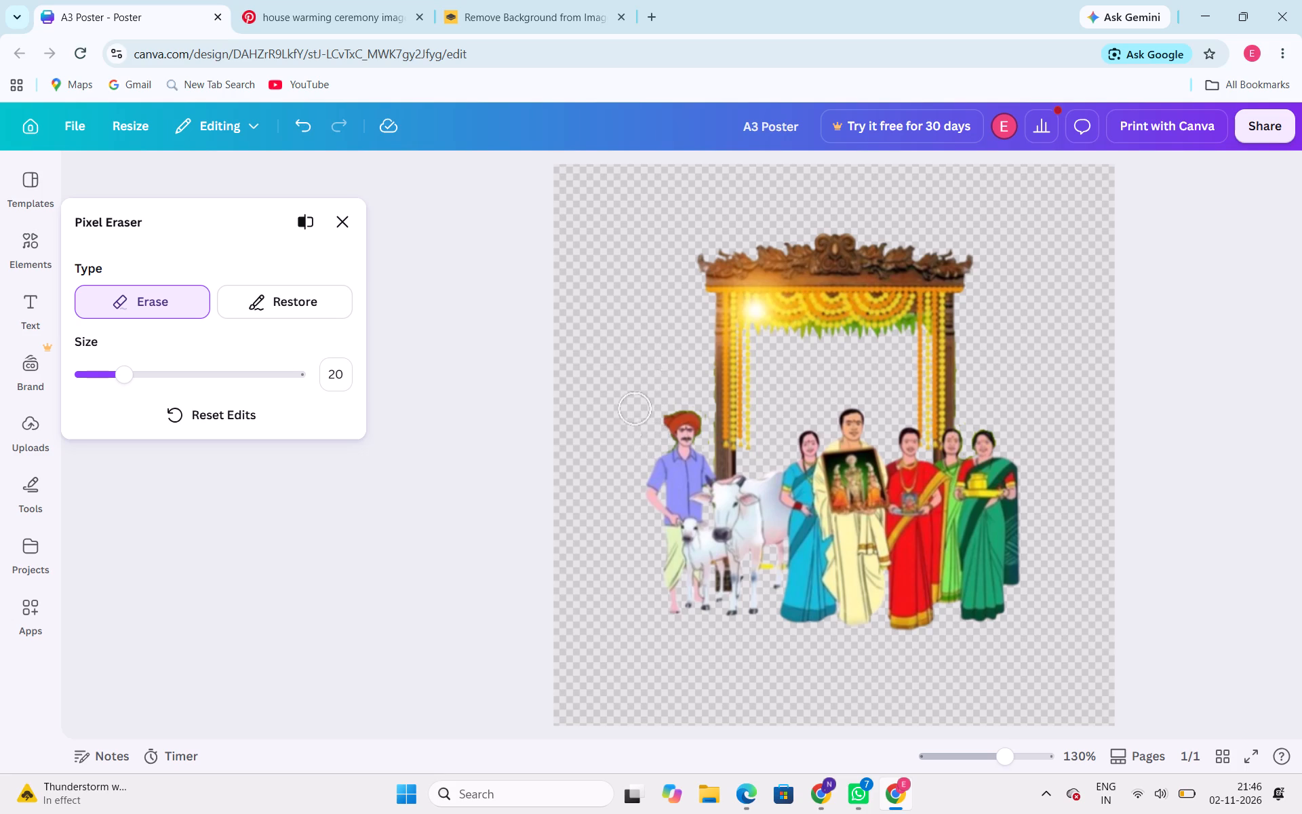
pyautogui.moveTo(628, 425); pyautogui.dragTo(654, 198)
pyautogui.moveTo(1038, 321); pyautogui.dragTo(1016, 452)
pyautogui.moveTo(1059, 389); pyautogui.dragTo(1025, 429)
pyautogui.moveTo(1025, 429); pyautogui.dragTo(985, 403)
# Set the eraser size to 1 and erase the leftover specks between the turbaned man's head and the outer edge of the pillar beside him.
pyautogui.moveTo(119, 366); pyautogui.dragTo(39, 367)
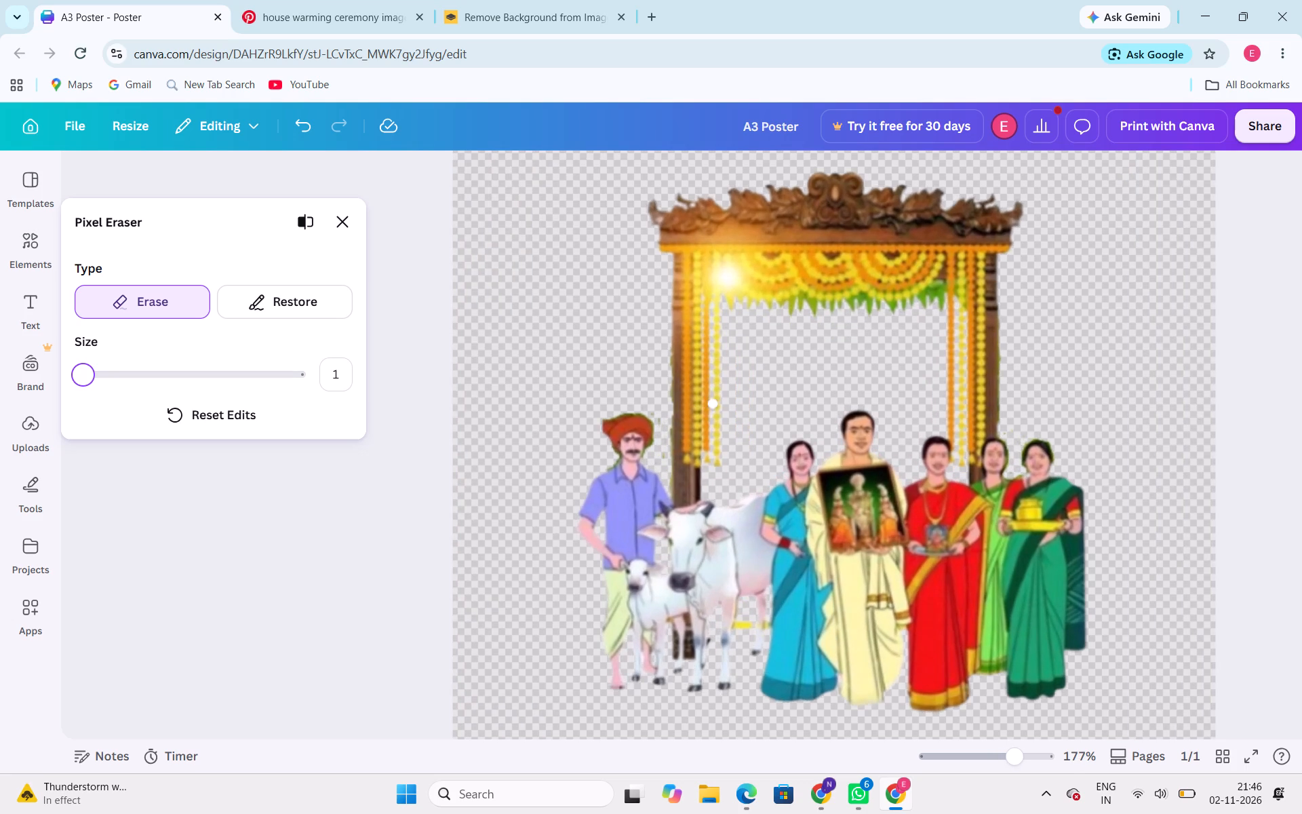
pyautogui.moveTo(566, 355); pyautogui.dragTo(600, 394)
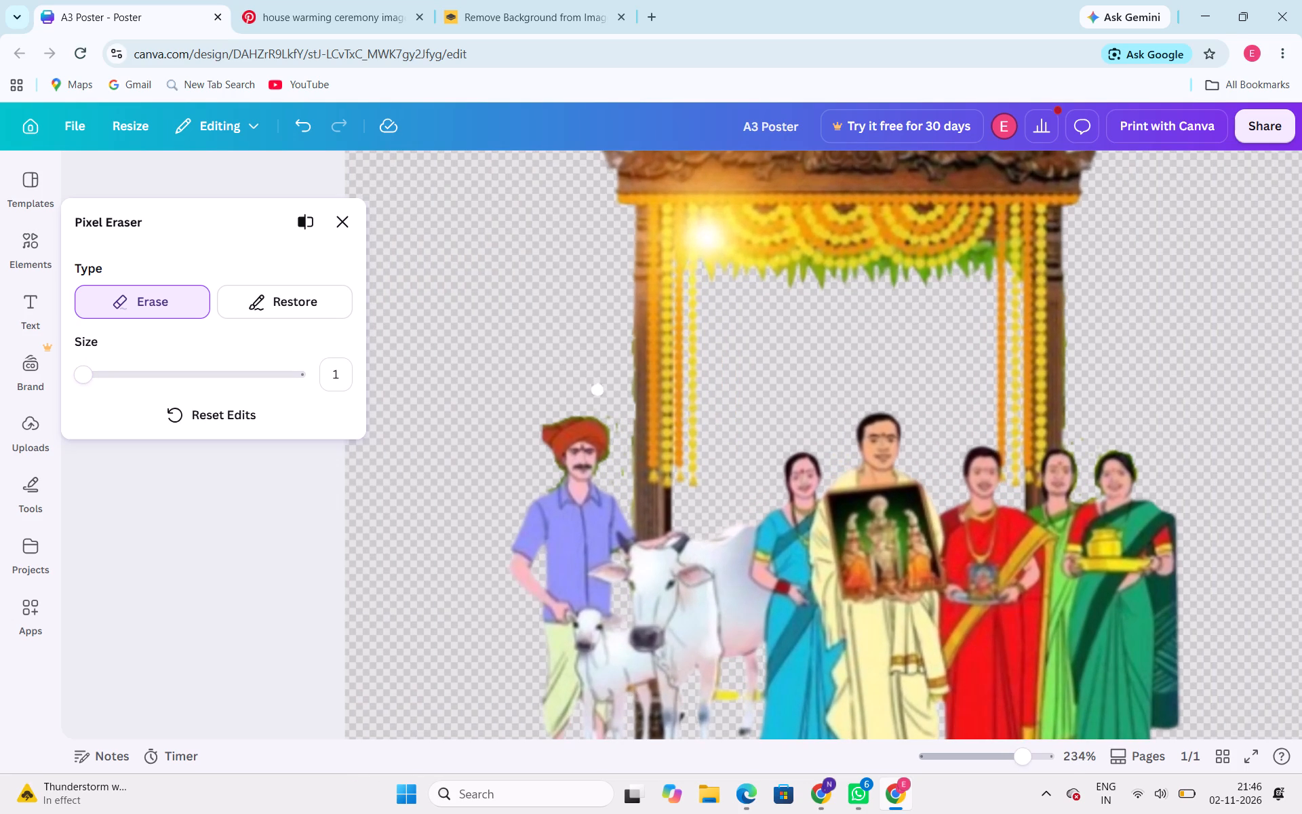
pyautogui.moveTo(600, 394); pyautogui.dragTo(626, 475)
pyautogui.moveTo(626, 475); pyautogui.dragTo(631, 454)
pyautogui.moveTo(631, 454); pyautogui.dragTo(631, 367)
pyautogui.moveTo(631, 367); pyautogui.dragTo(628, 325)
# Erase the green remnants along the outer pillar edge and between the heads of the women in green saris, then leave the eraser and deselect.
pyautogui.moveTo(1094, 230); pyautogui.dragTo(1090, 451)
pyautogui.moveTo(1090, 451); pyautogui.dragTo(1085, 478)
pyautogui.moveTo(1085, 478); pyautogui.dragTo(1065, 416)
pyautogui.moveTo(1065, 416); pyautogui.dragTo(1065, 400)
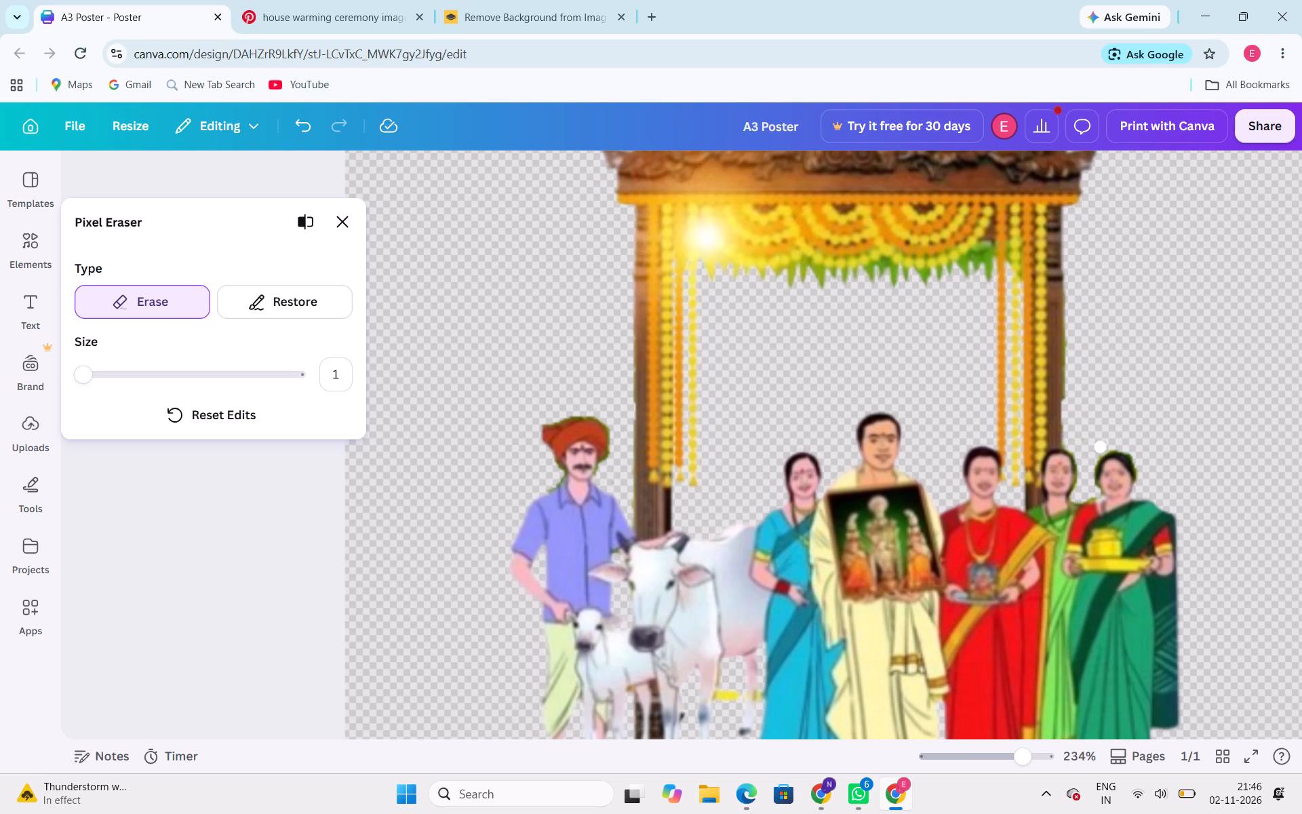
pyautogui.click(1101, 447)
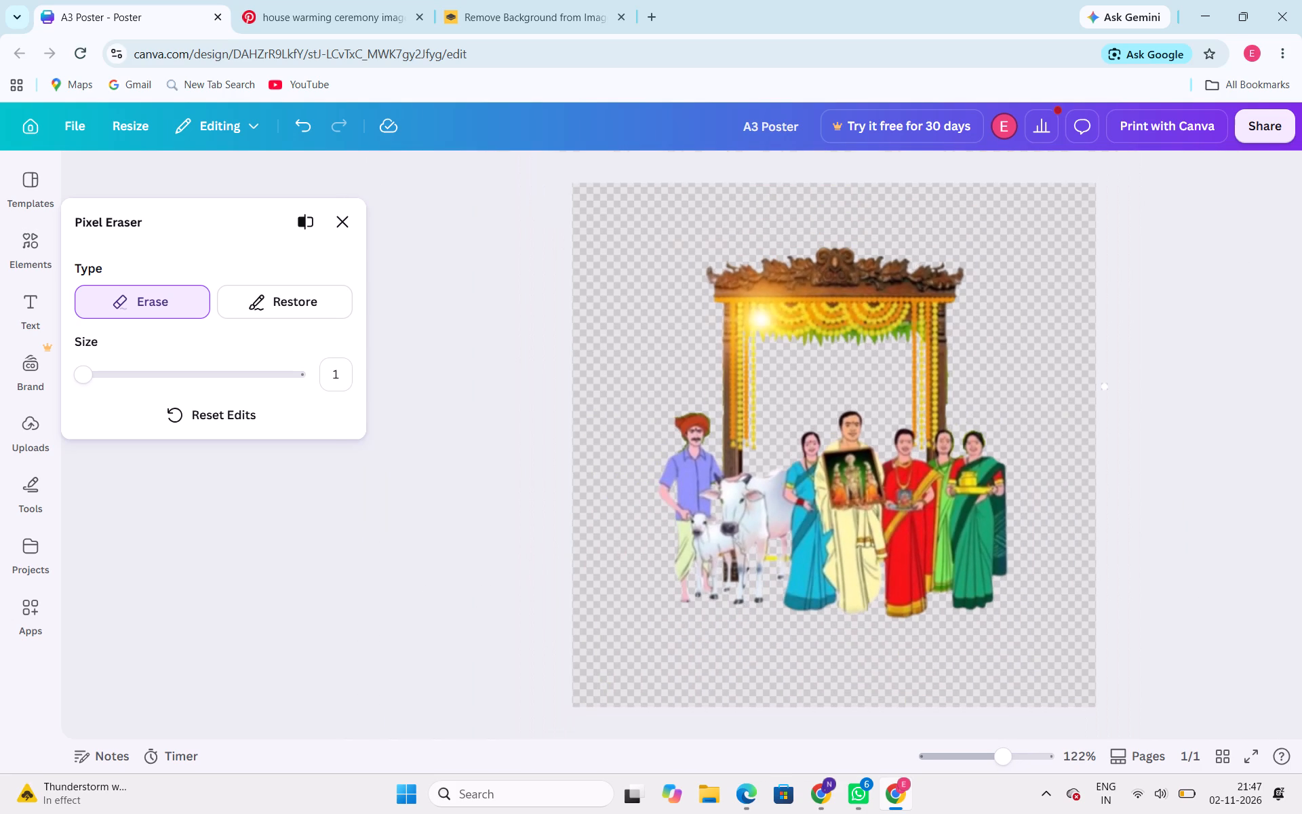
pyautogui.click(1105, 387)
pyautogui.click(1044, 368)
pyautogui.click(349, 216)
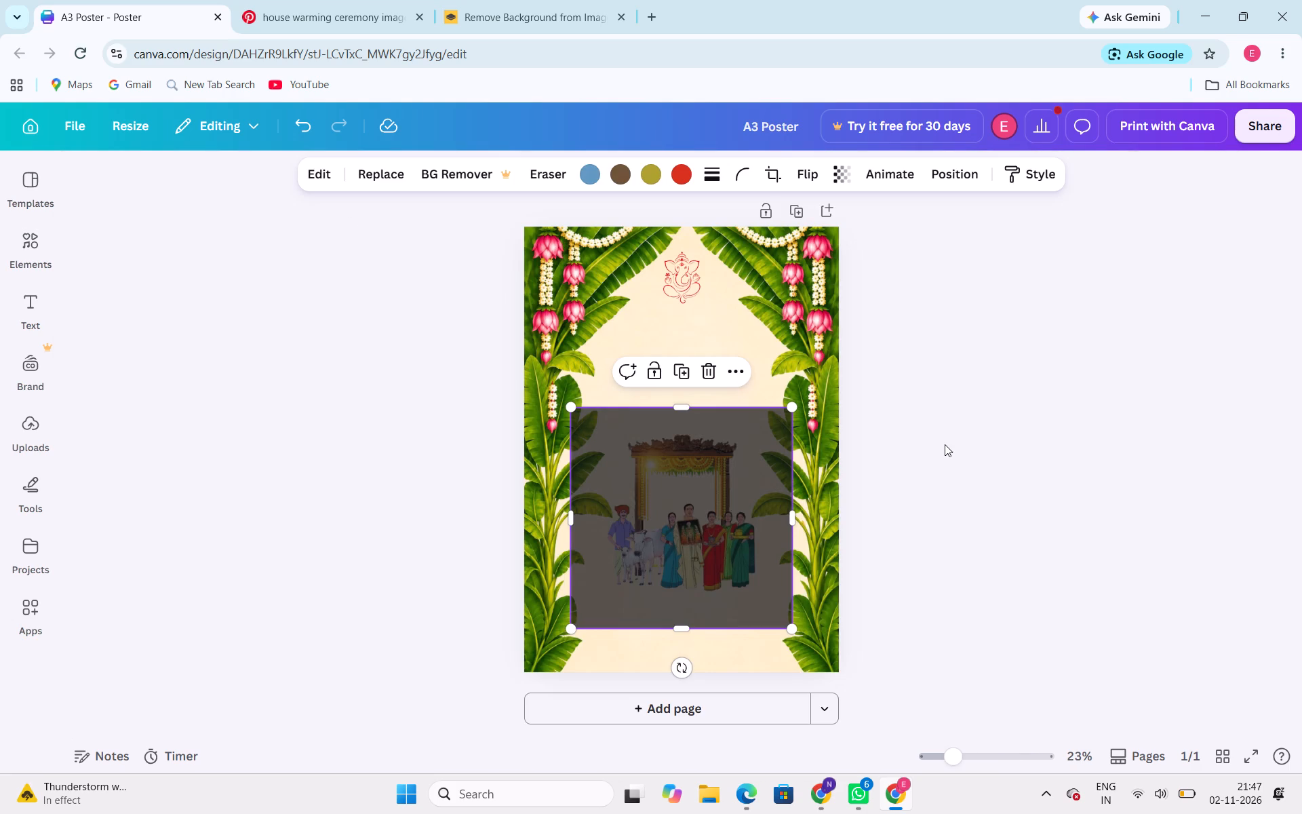
pyautogui.click(945, 444)
pyautogui.click(945, 444)
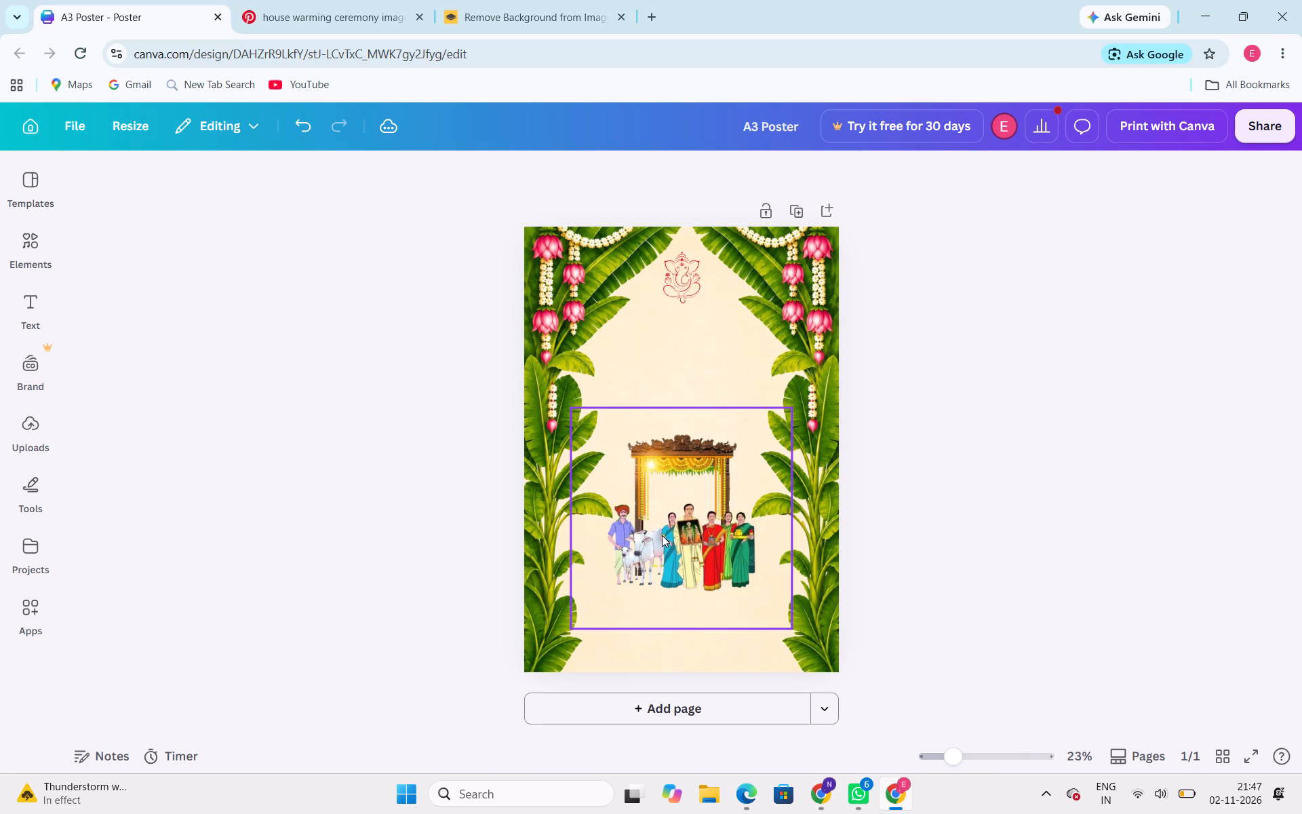
# Move the family-with-doorway artwork straight down until the figures stand just above the poster's bottom edge.
pyautogui.click(662, 535)
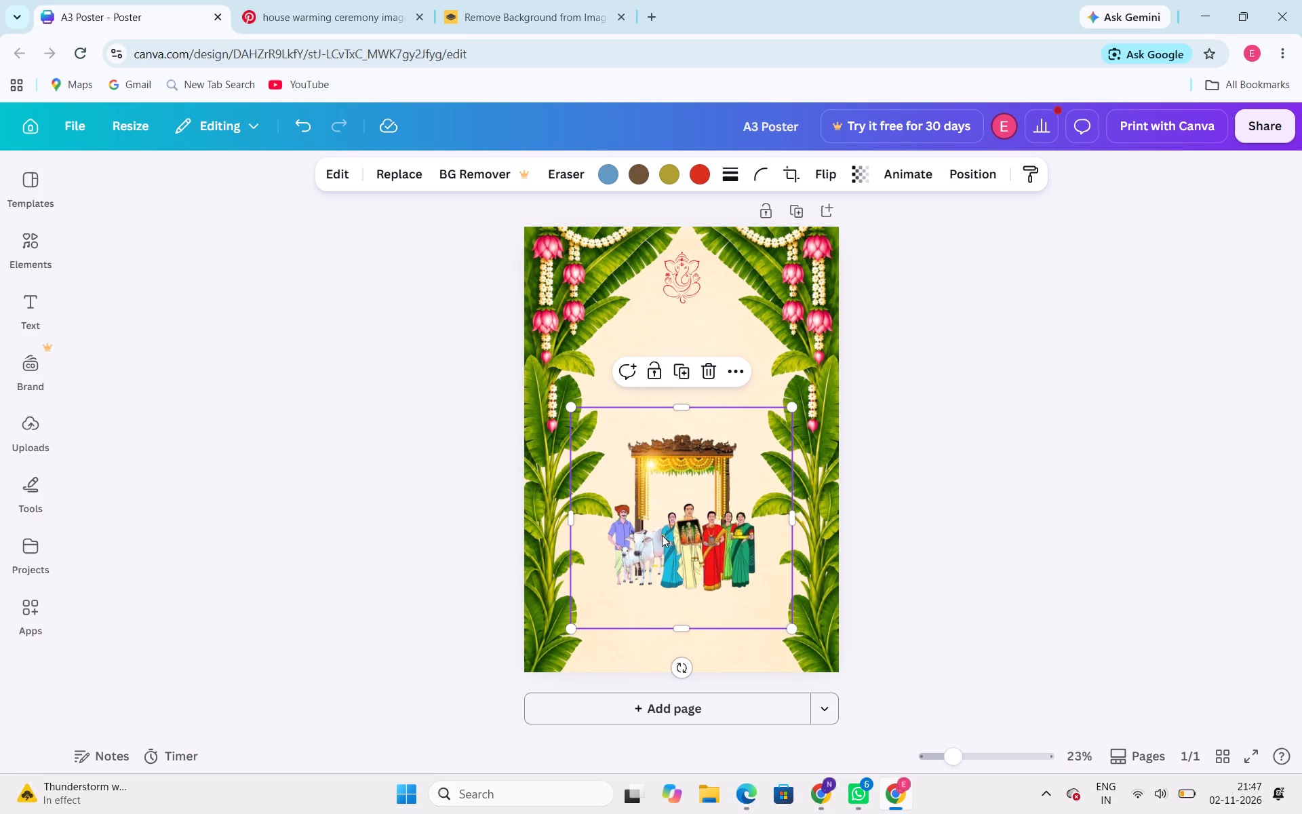
pyautogui.press('Down')
pyautogui.press('Down')
pyautogui.press('Down')
pyautogui.press('Down')
pyautogui.press('Down')
pyautogui.press('Down')
pyautogui.press('Down')
pyautogui.press('Down')
pyautogui.press('Down')
pyautogui.press('Down')
pyautogui.press('Down')
pyautogui.press('Down')
pyautogui.press('Down')
pyautogui.press('Down')
pyautogui.press('Down')
pyautogui.press('Down')
pyautogui.press('Down')
pyautogui.press('Down')
pyautogui.press('Down')
pyautogui.press('Down')
pyautogui.press('Down')
pyautogui.press('Down')
pyautogui.press('Down')
pyautogui.press('Down')
pyautogui.press('Down')
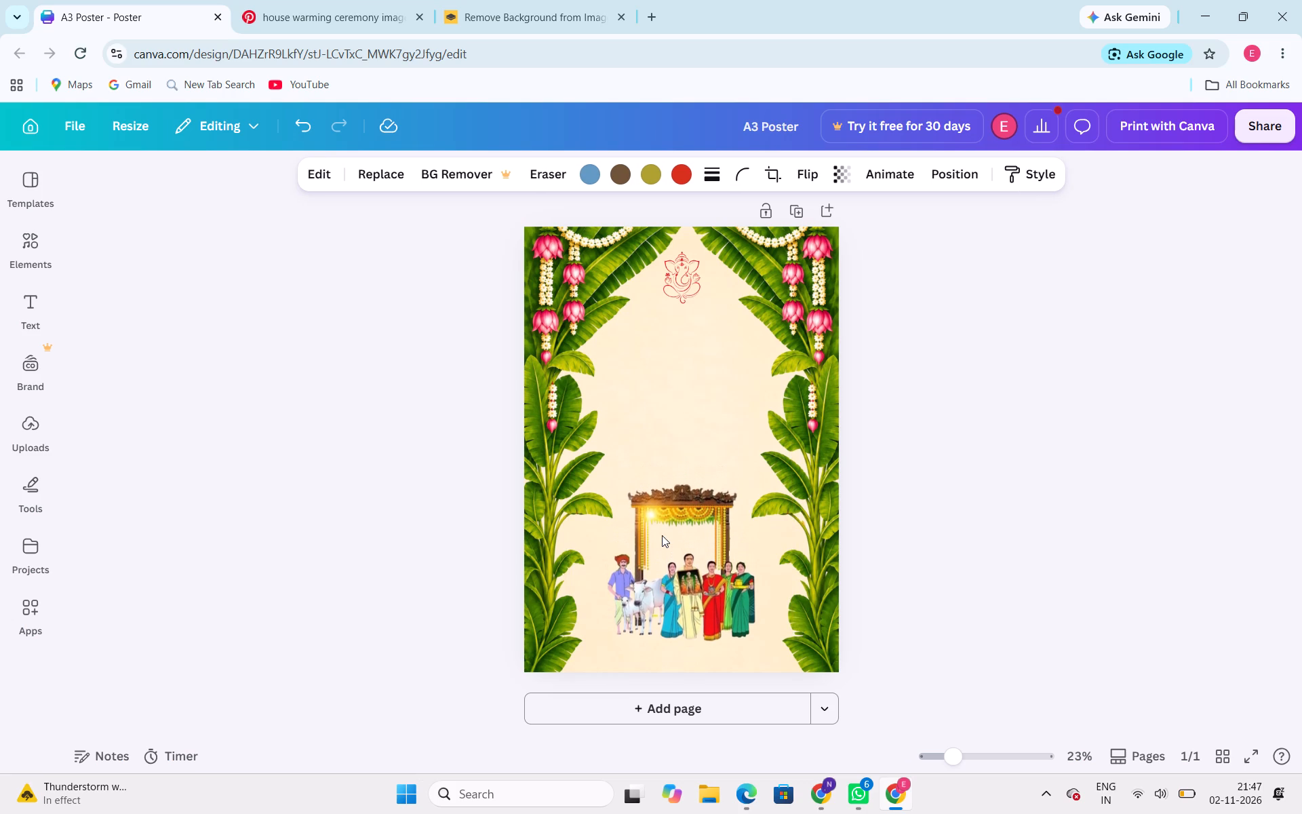
# Enlarge the family-with-doorway artwork slightly and position it centred with the figures' feet at the poster's bottom edge.
pyautogui.click(671, 567)
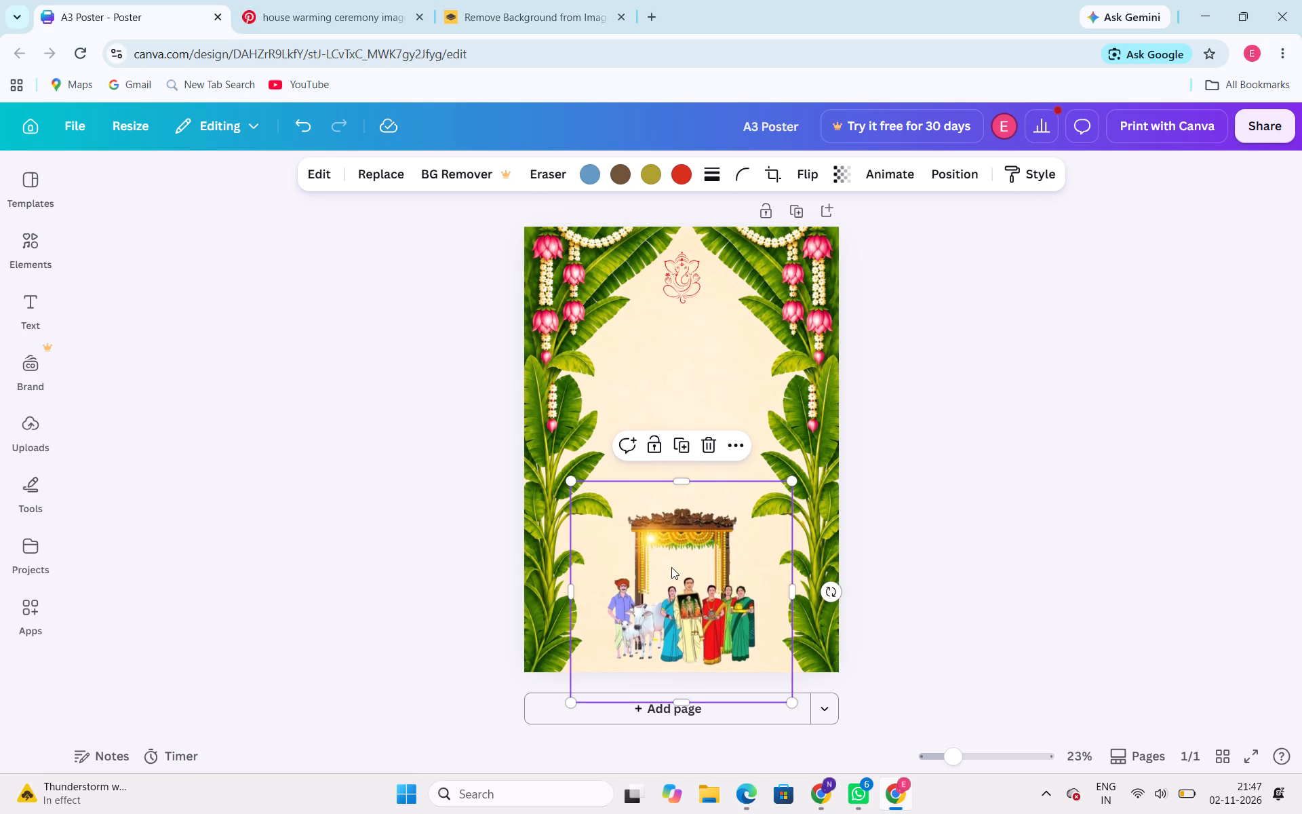
pyautogui.click(704, 560)
pyautogui.moveTo(568, 481); pyautogui.dragTo(517, 453)
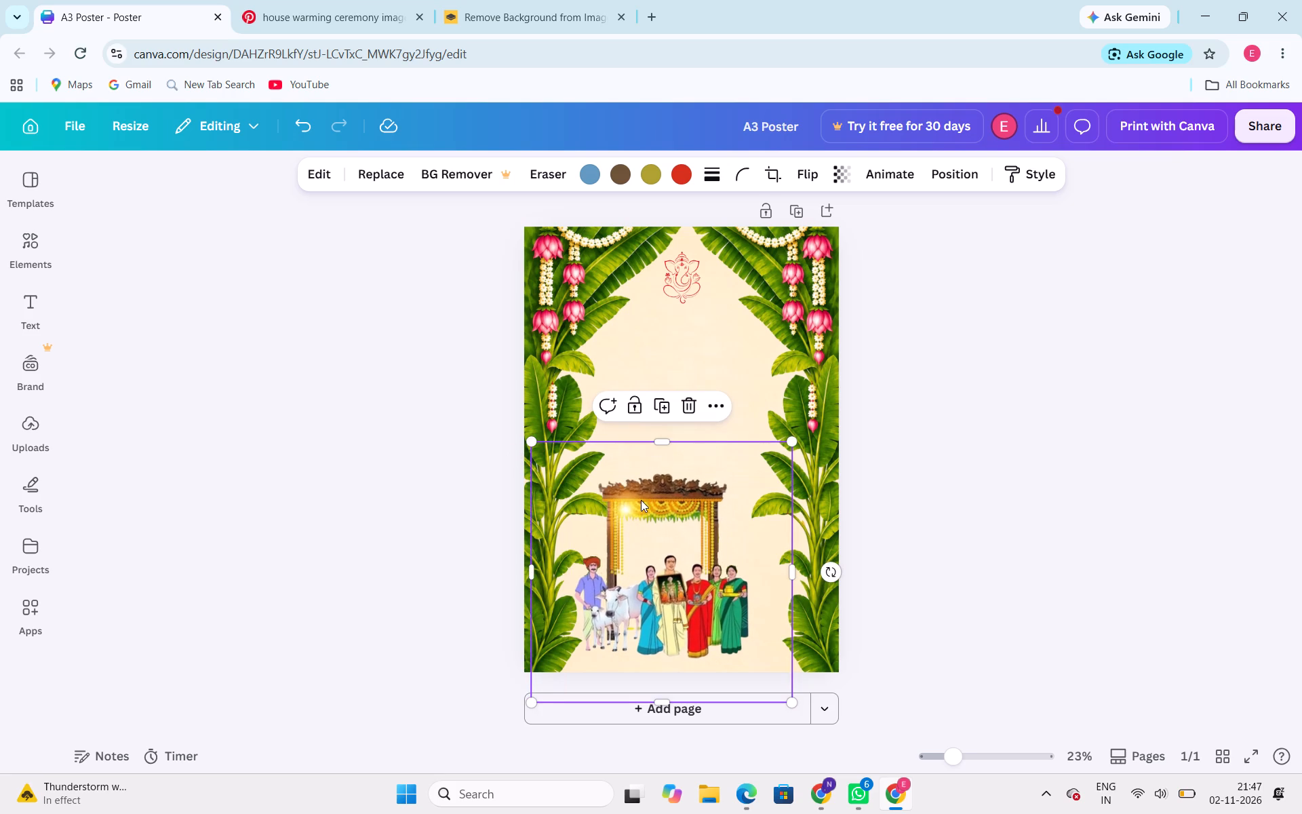
pyautogui.moveTo(675, 526); pyautogui.dragTo(699, 547)
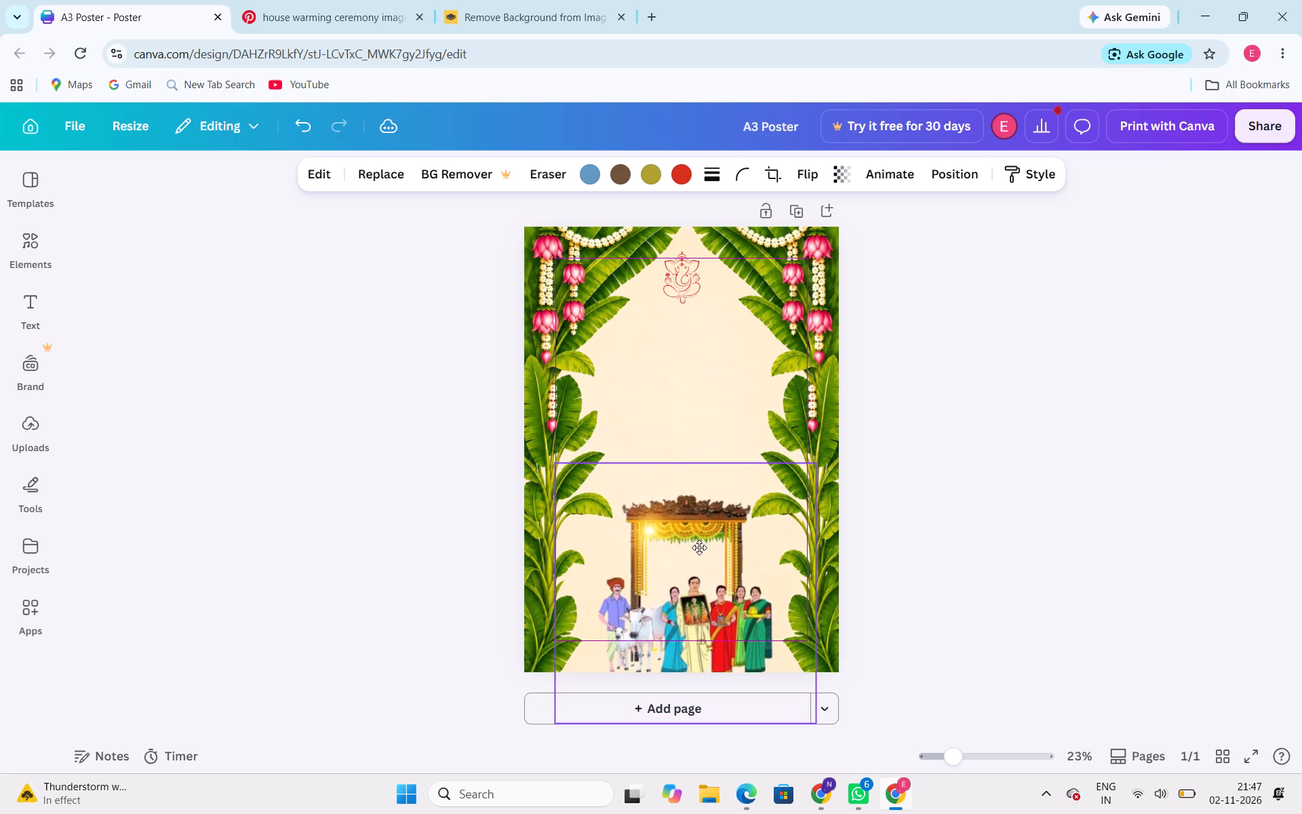
pyautogui.moveTo(699, 547); pyautogui.dragTo(694, 546)
pyautogui.click(1039, 497)
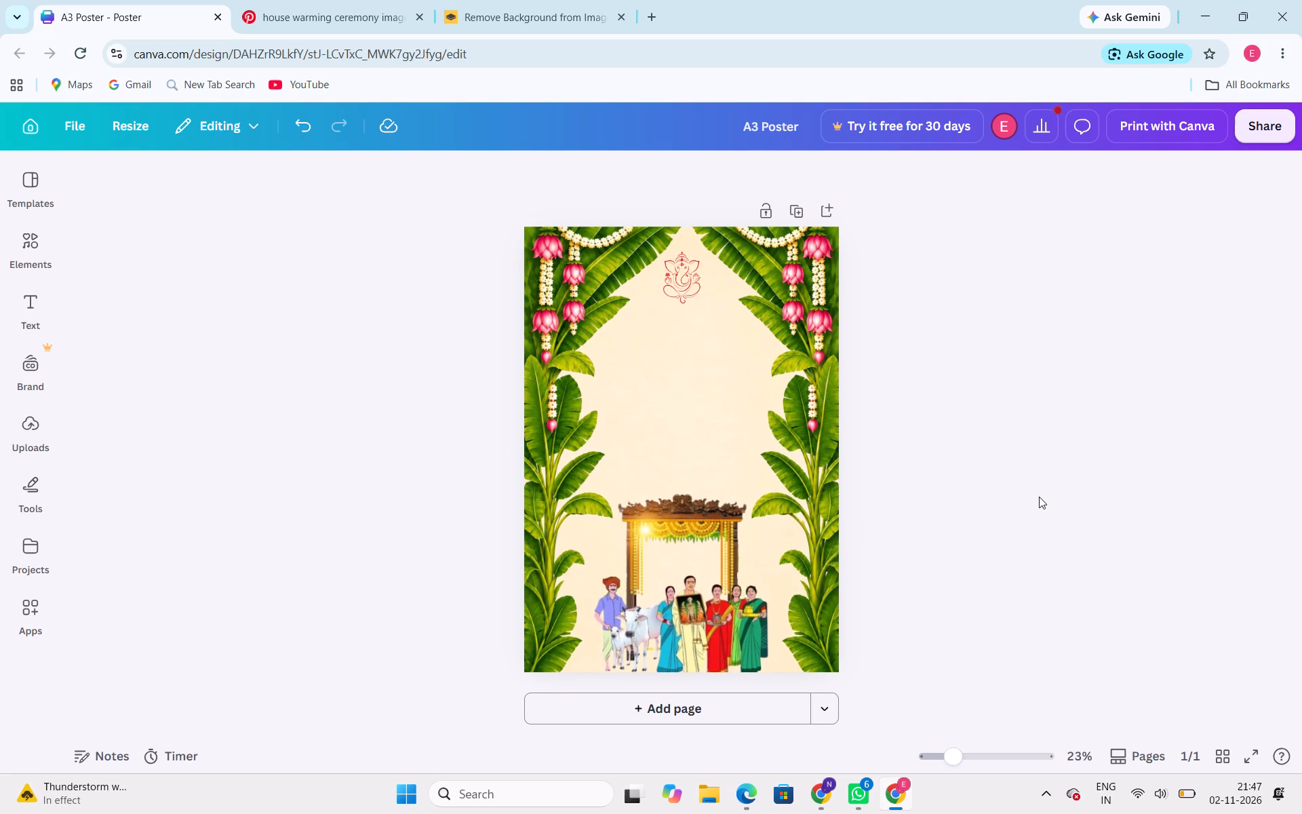
# Widen the banana-leaf background image slightly past both side edges of the poster.
pyautogui.click(639, 429)
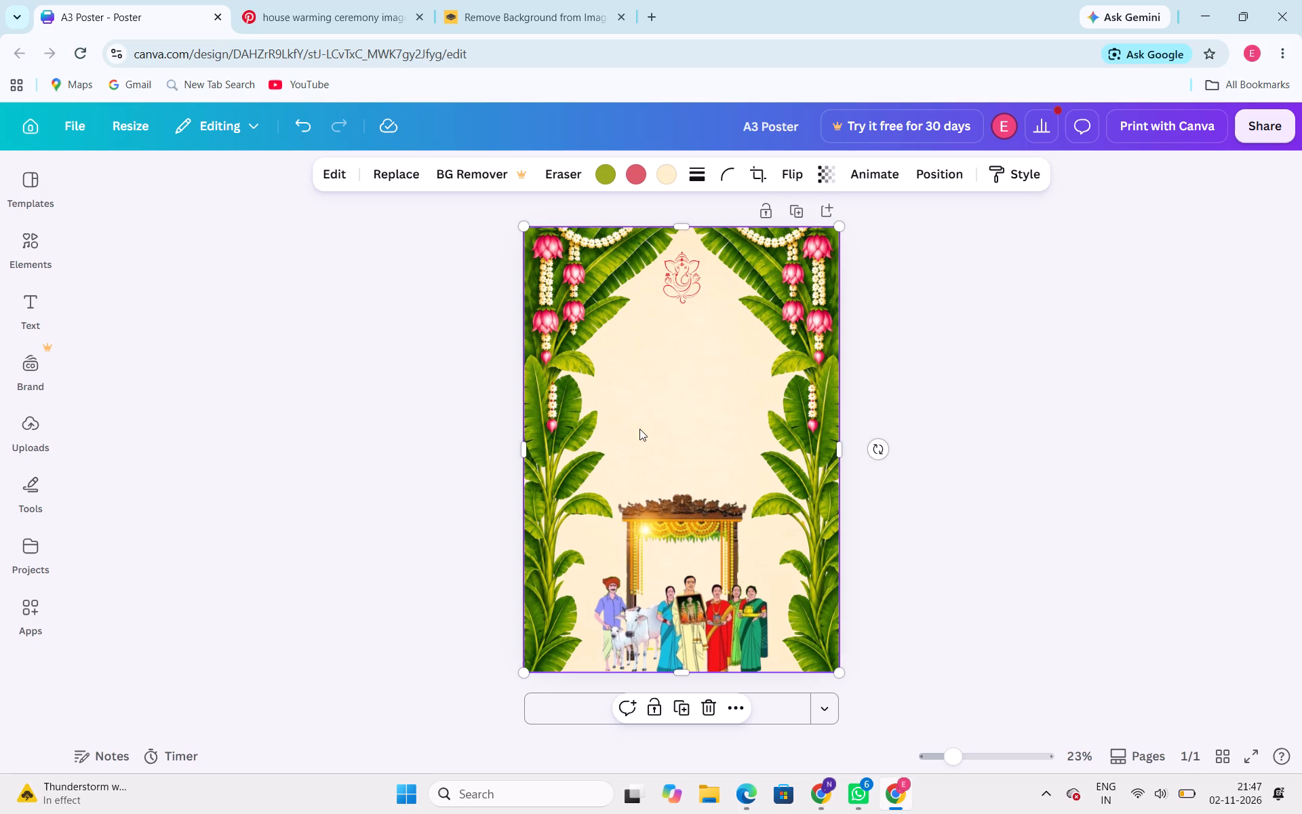
pyautogui.click(519, 452)
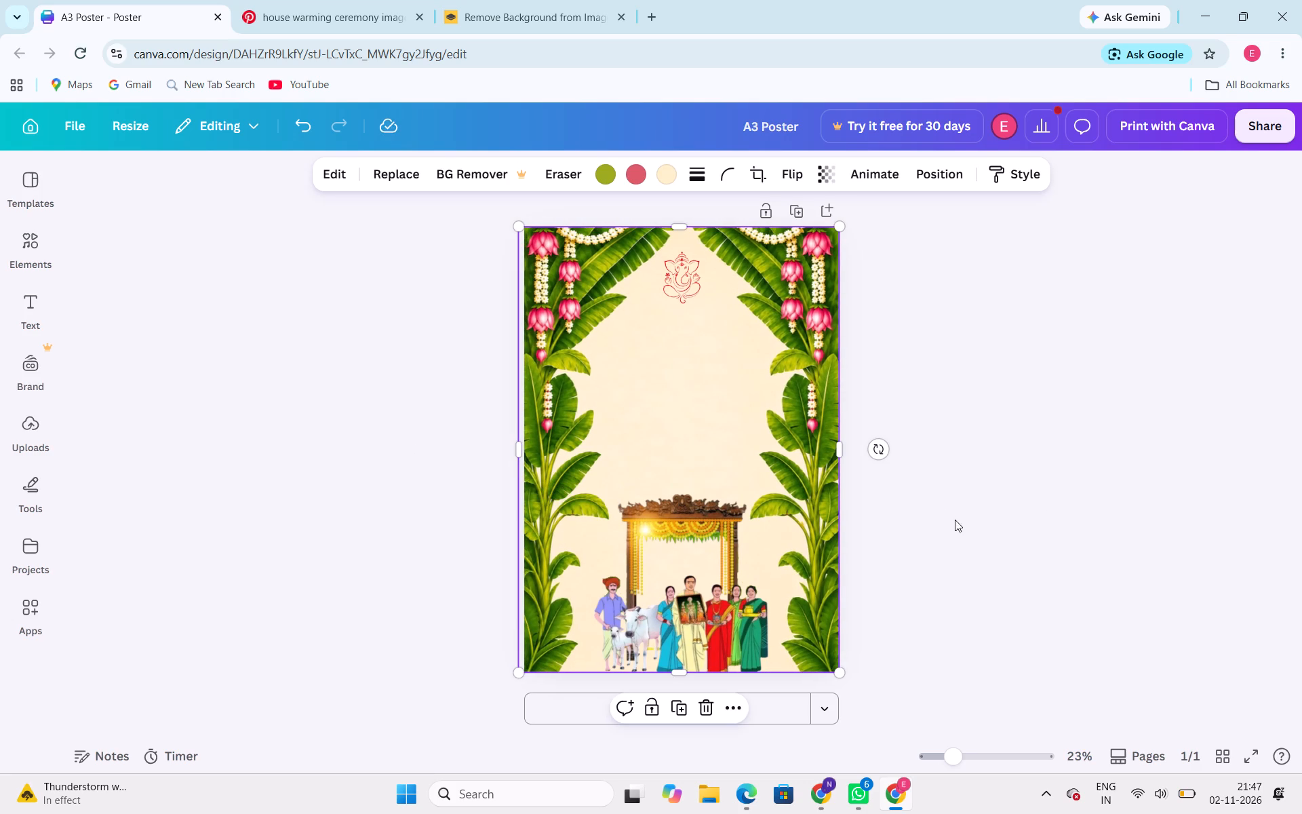
pyautogui.click(843, 448)
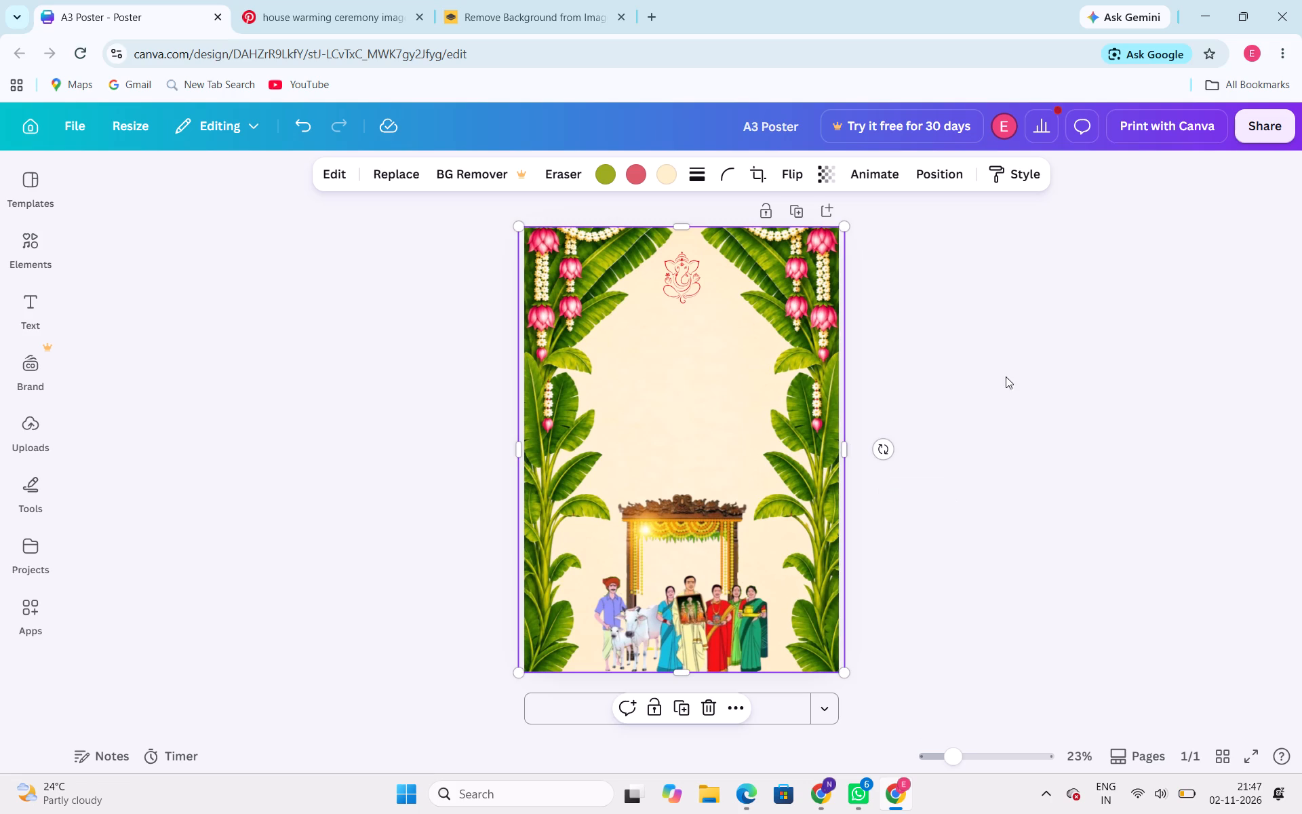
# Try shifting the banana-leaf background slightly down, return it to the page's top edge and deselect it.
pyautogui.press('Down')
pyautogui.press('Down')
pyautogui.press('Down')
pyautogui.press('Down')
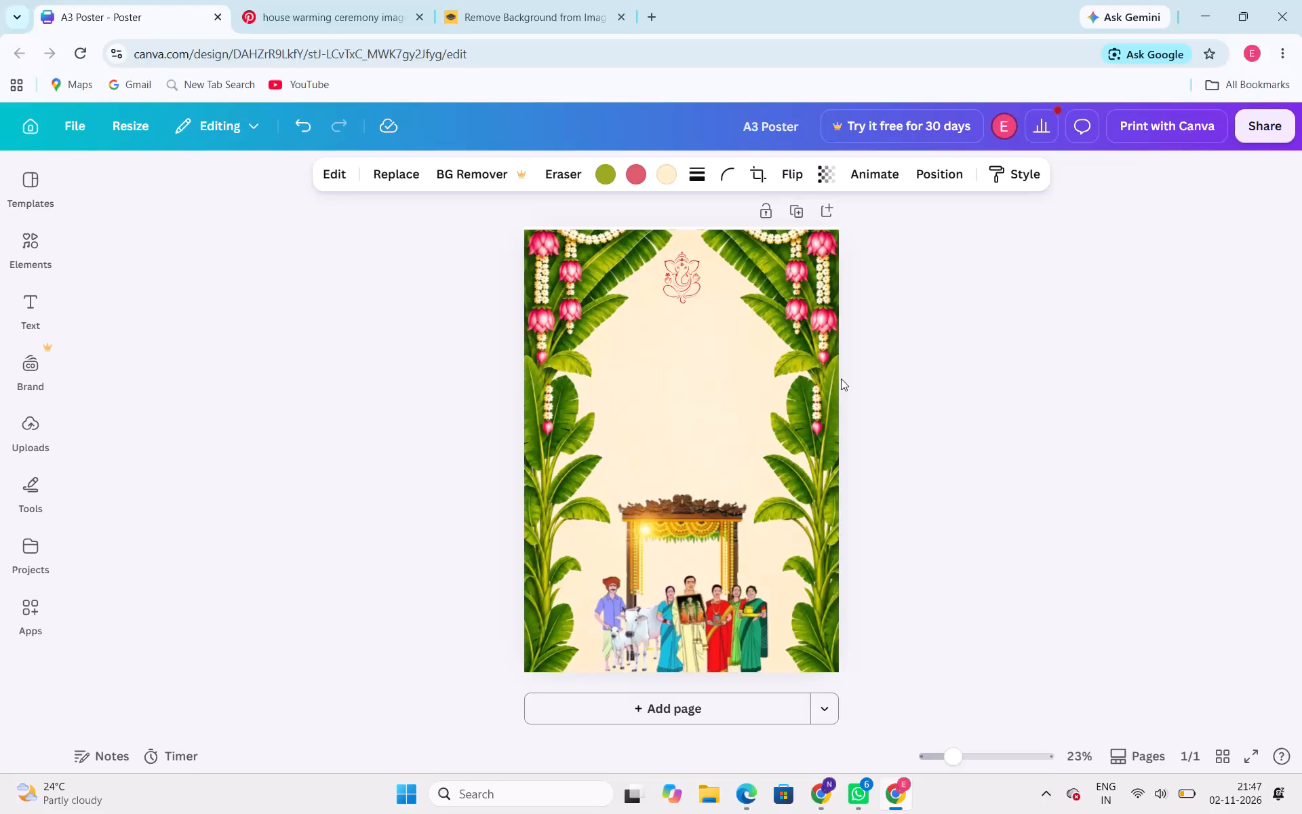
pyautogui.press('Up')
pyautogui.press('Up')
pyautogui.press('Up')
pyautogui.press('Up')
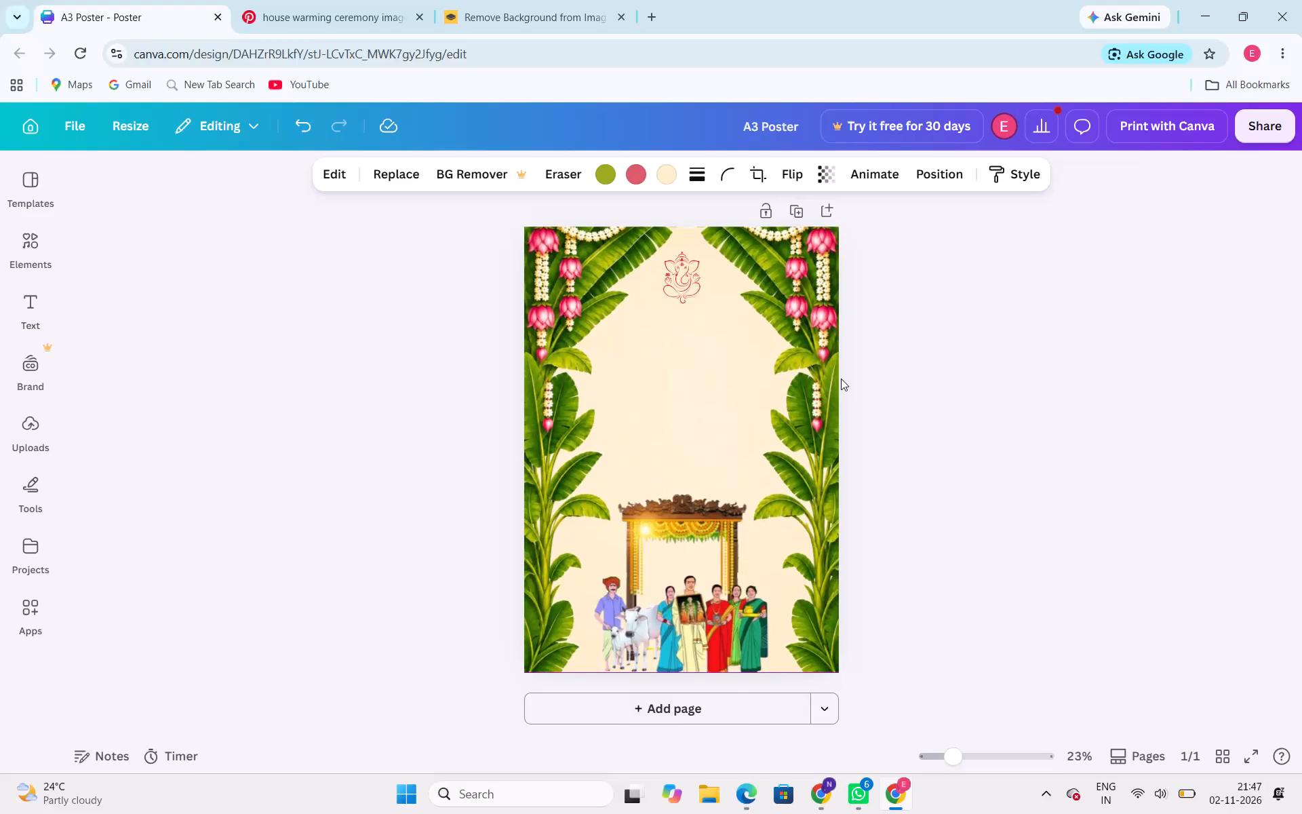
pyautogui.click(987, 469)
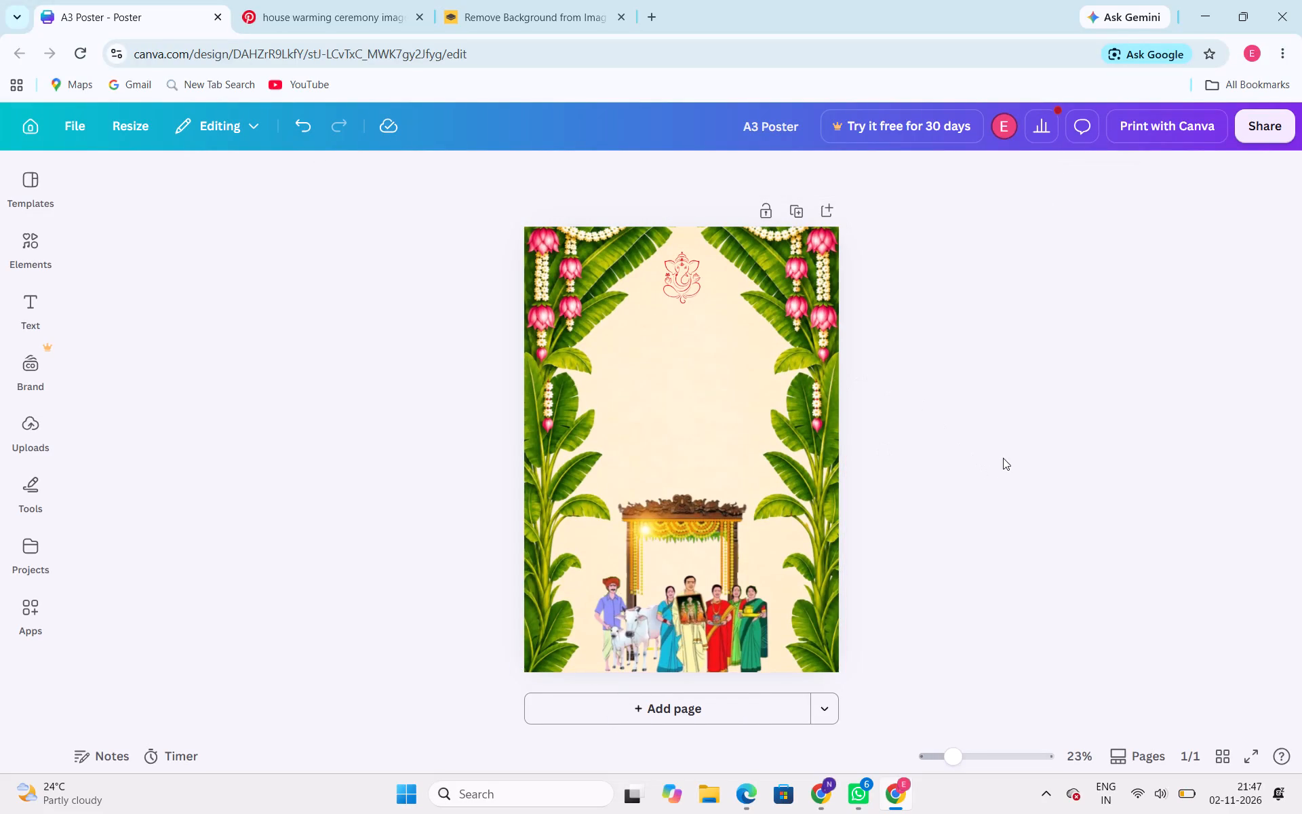
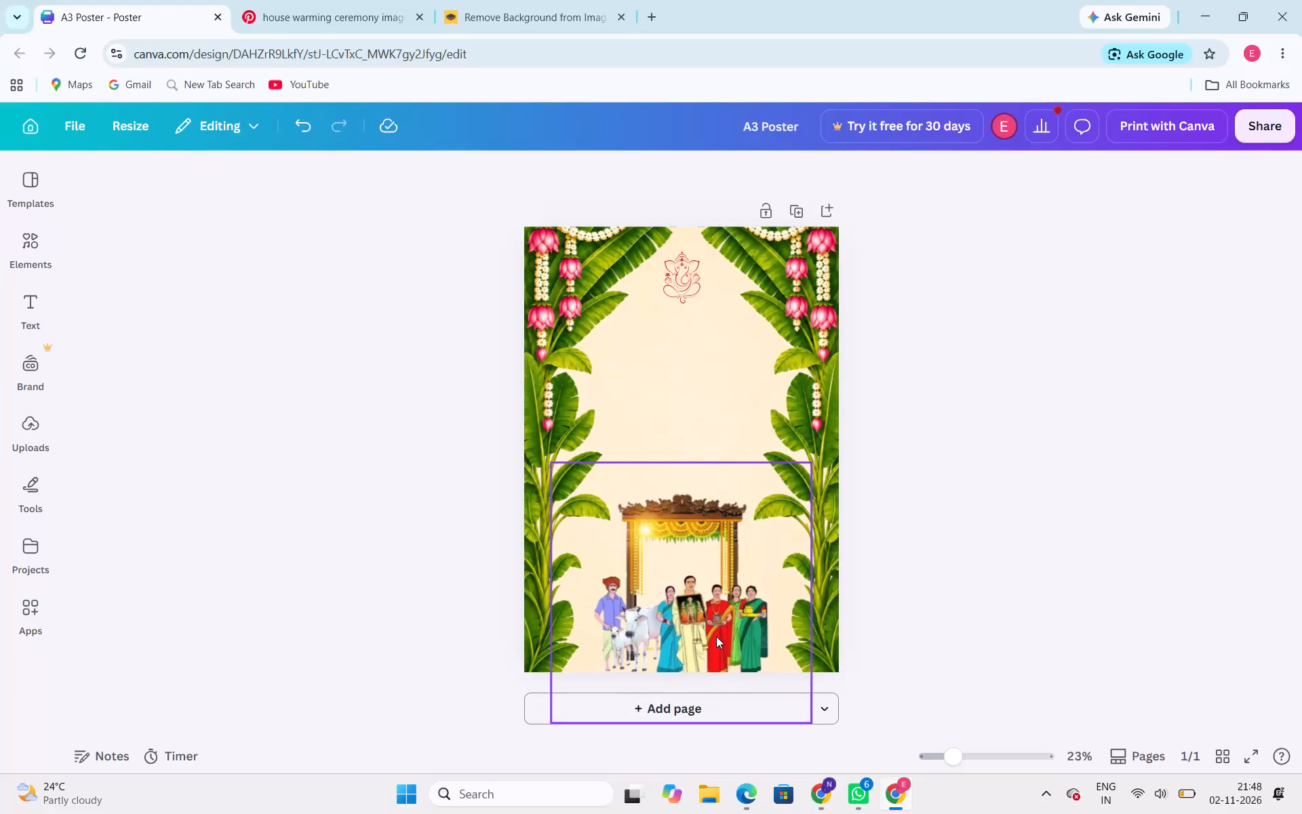
# Select the family-with-doorway artwork along the poster's bottom edge.
pyautogui.click(716, 636)
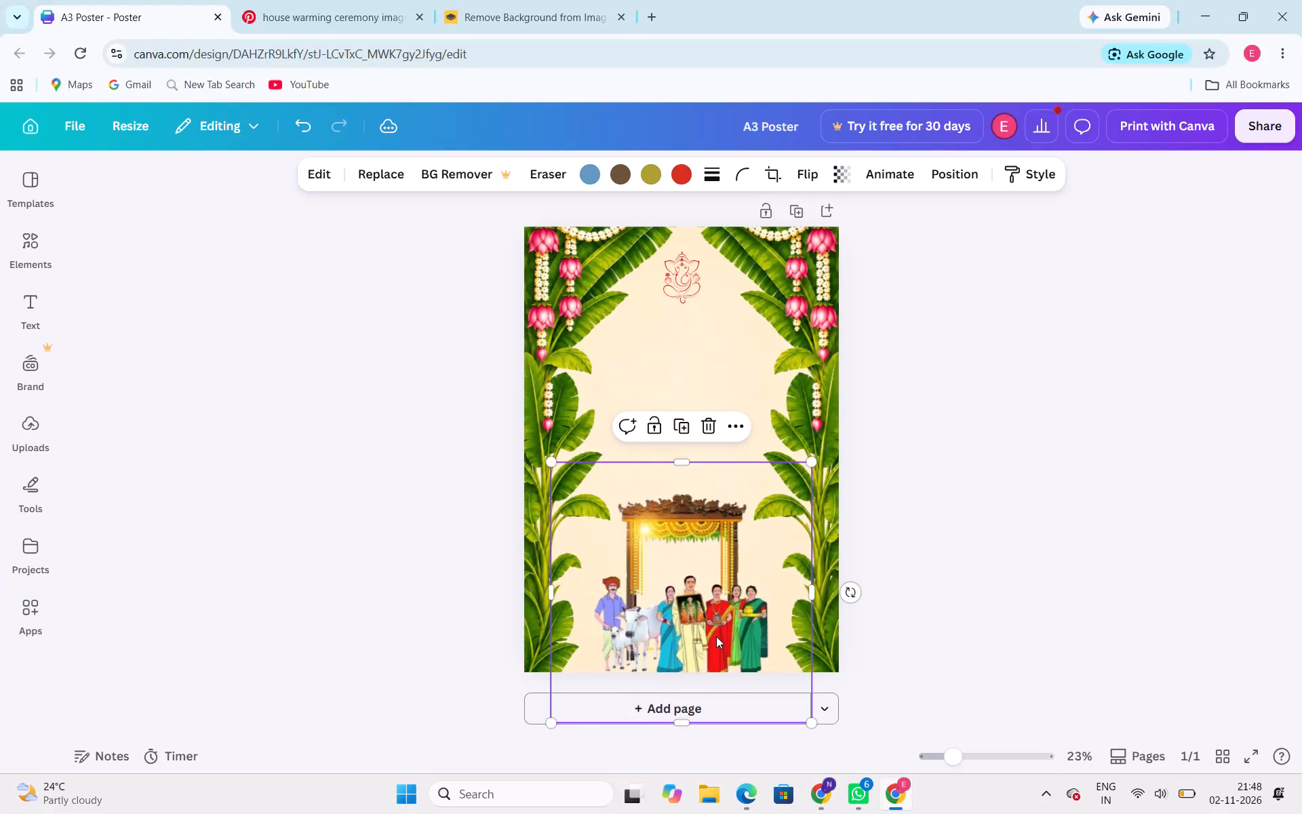
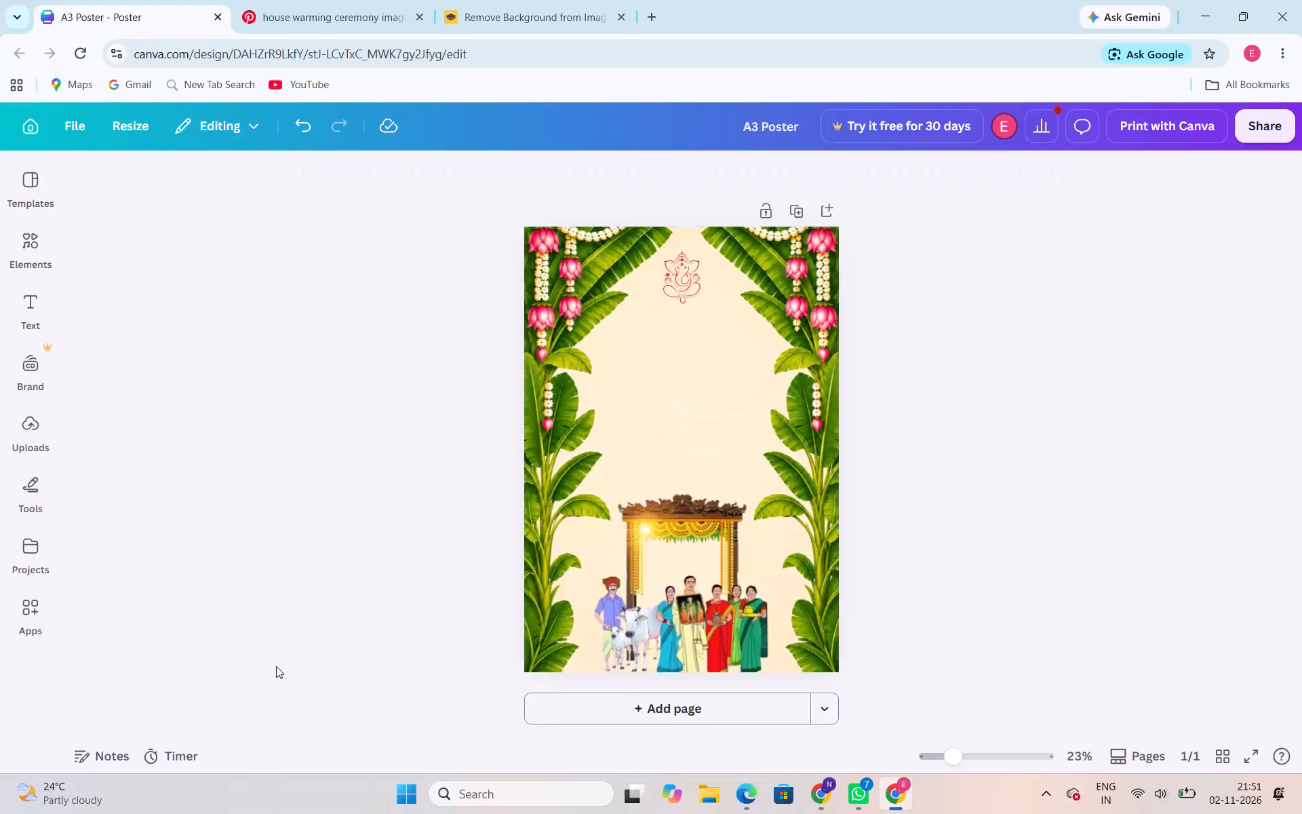
# Select the family-with-doorway artwork at the bottom of the poster again.
pyautogui.click(656, 637)
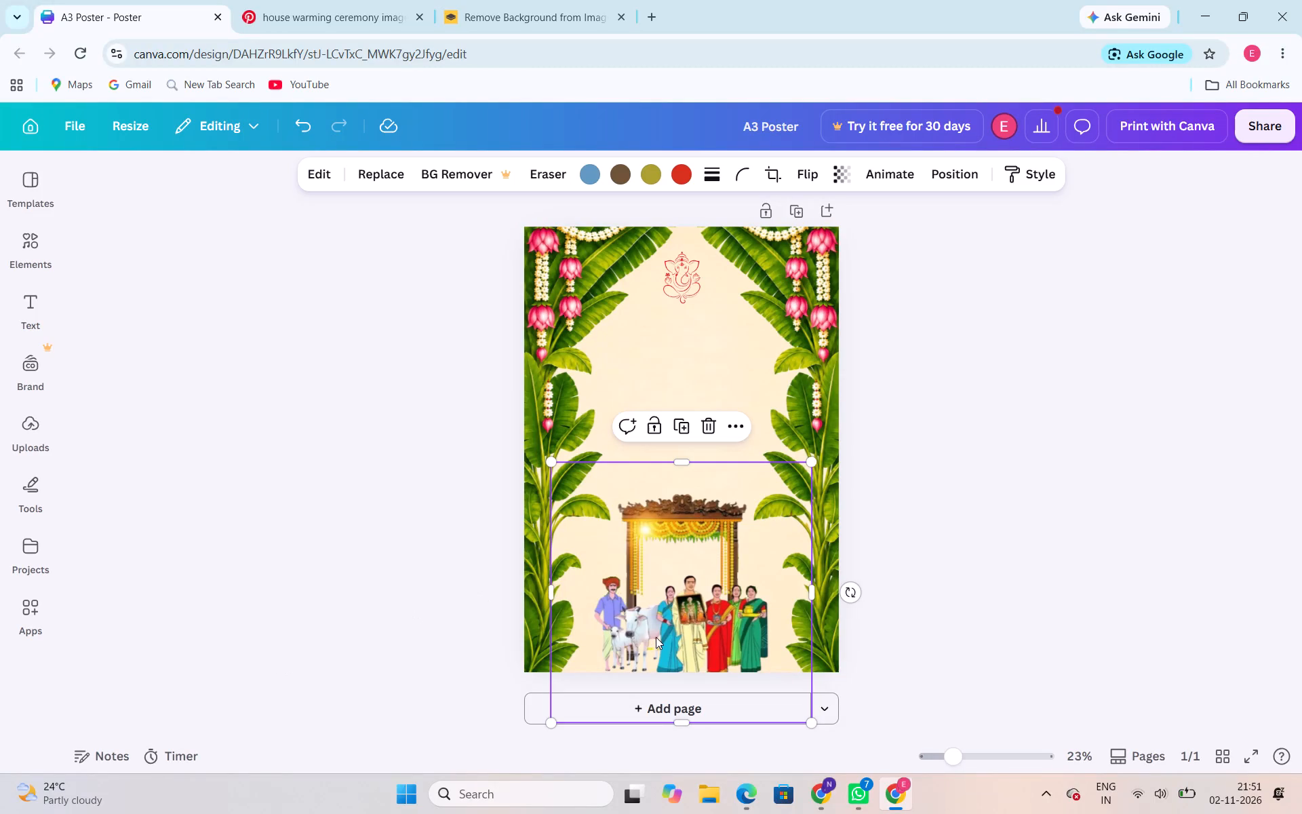
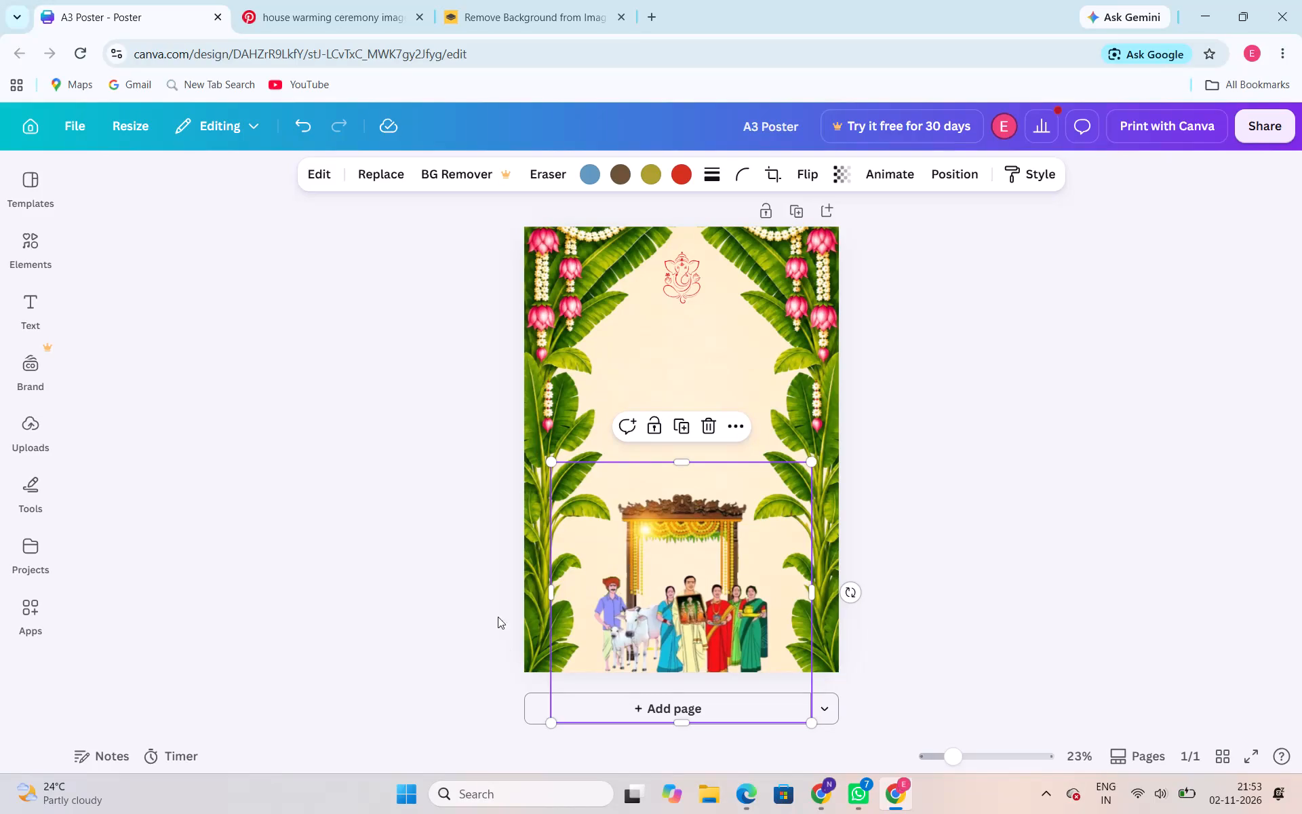
# Add a new text box to the poster reading "Welcome".
pyautogui.click(371, 480)
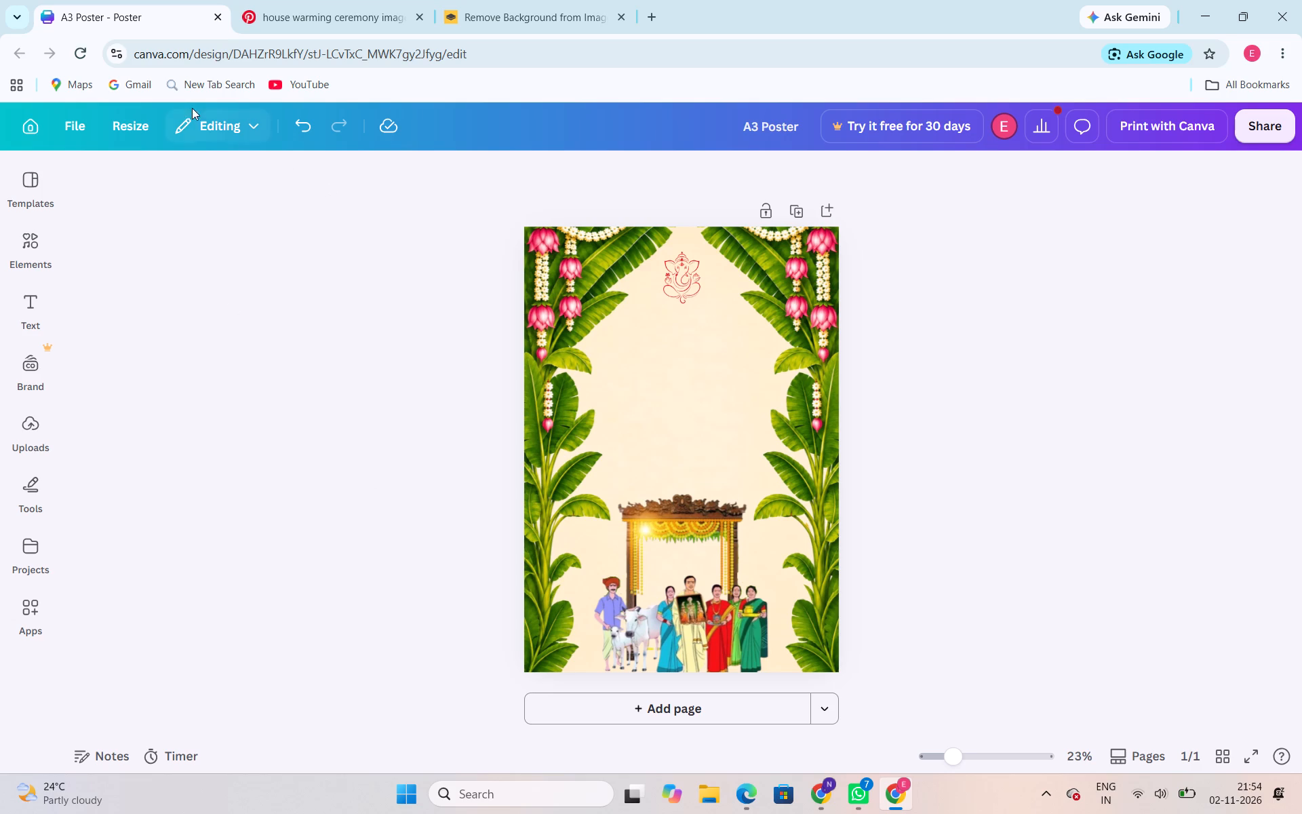
pyautogui.click(19, 318)
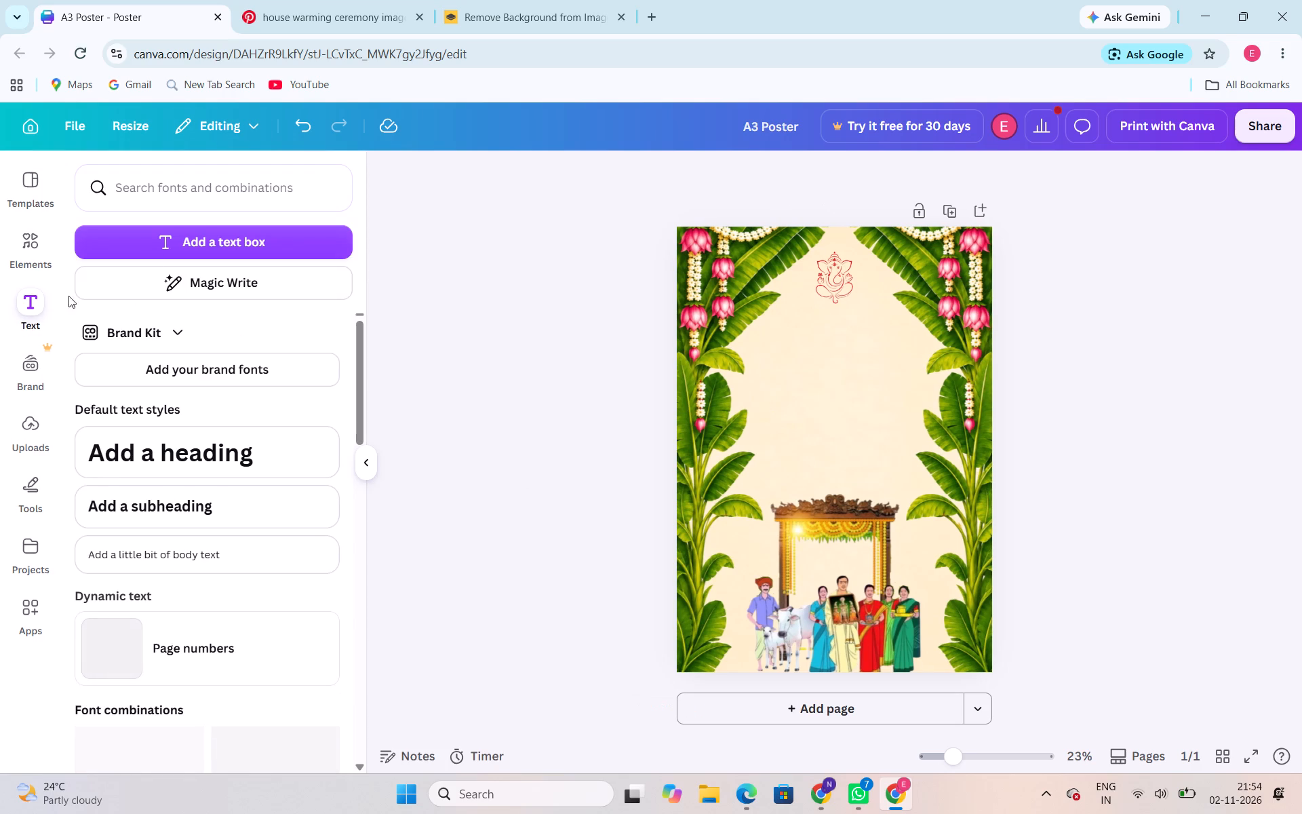
pyautogui.click(224, 233)
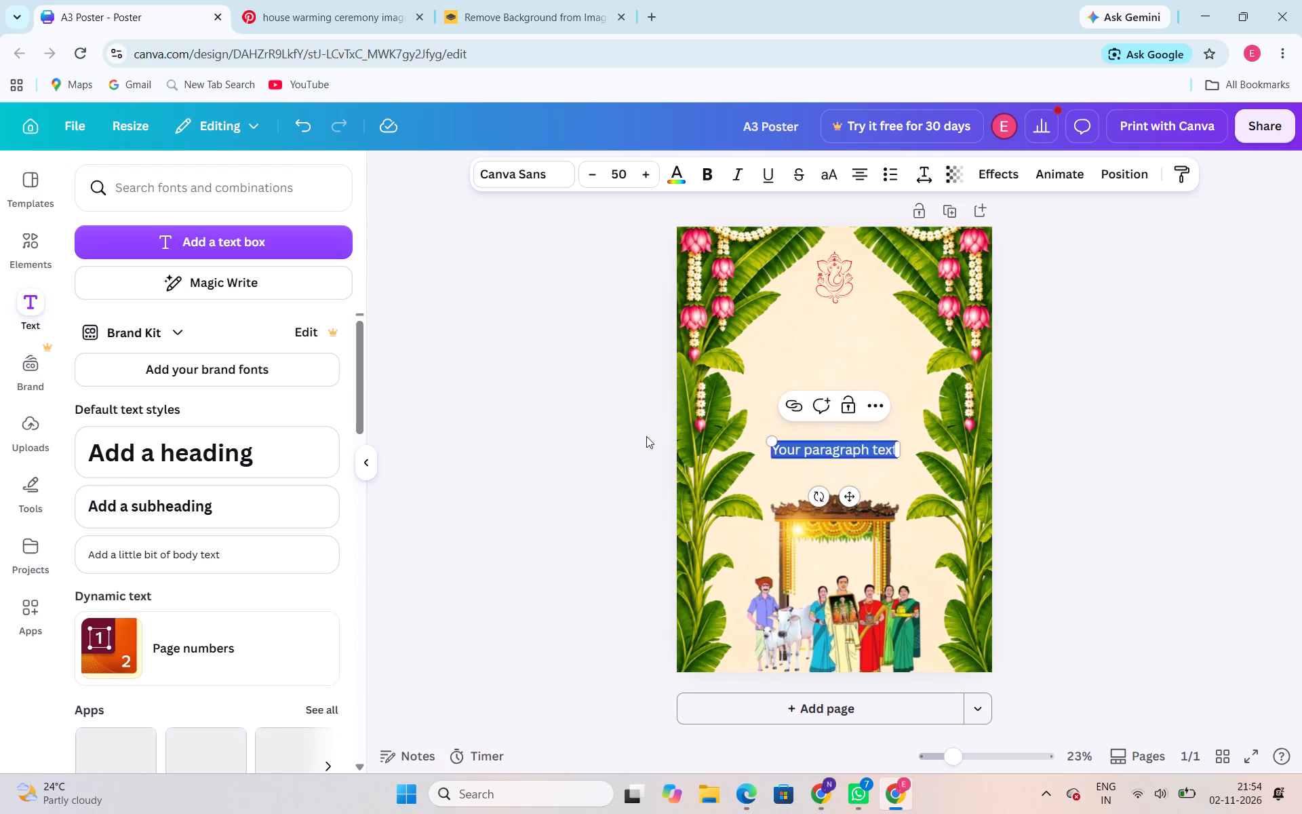
pyautogui.write('we')
pyautogui.press('BackSpace')
pyautogui.press('BackSpace')
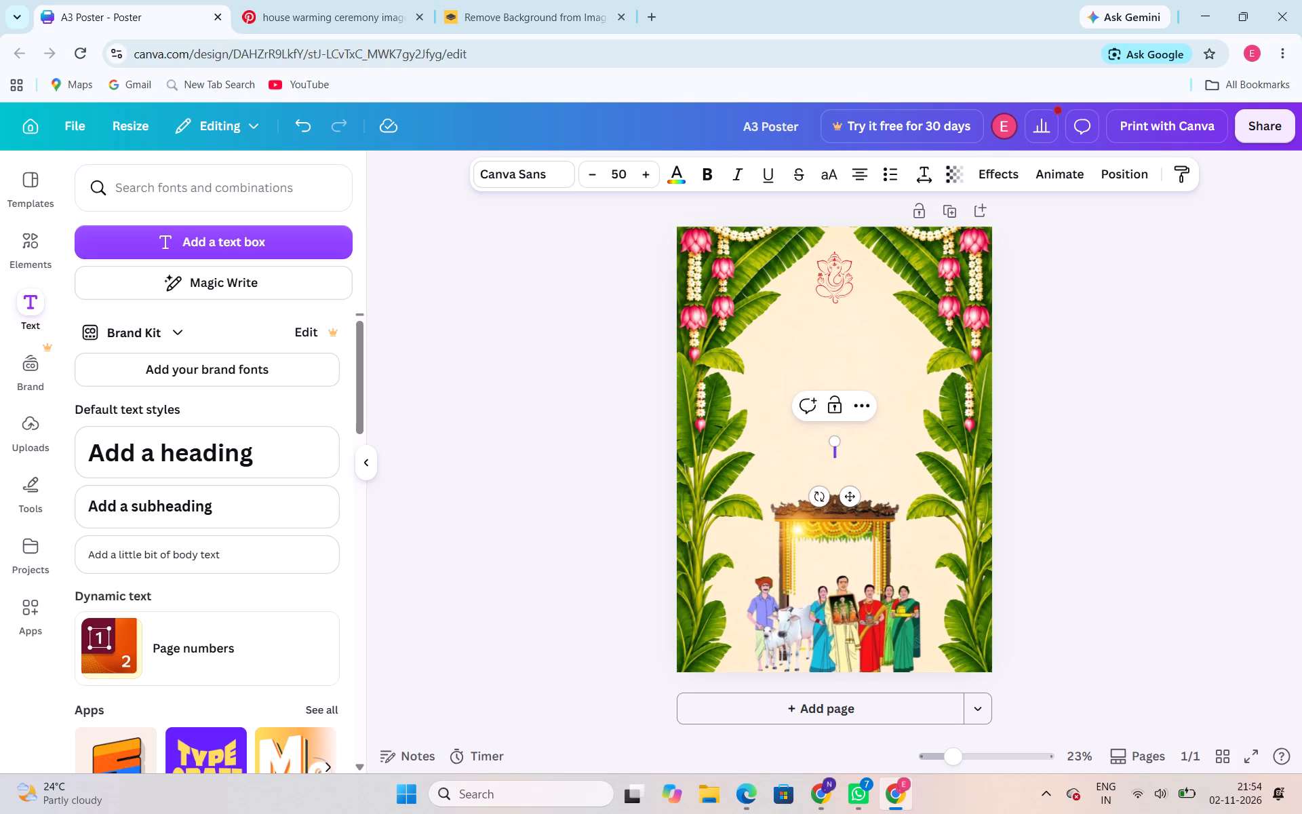
pyautogui.write('We')
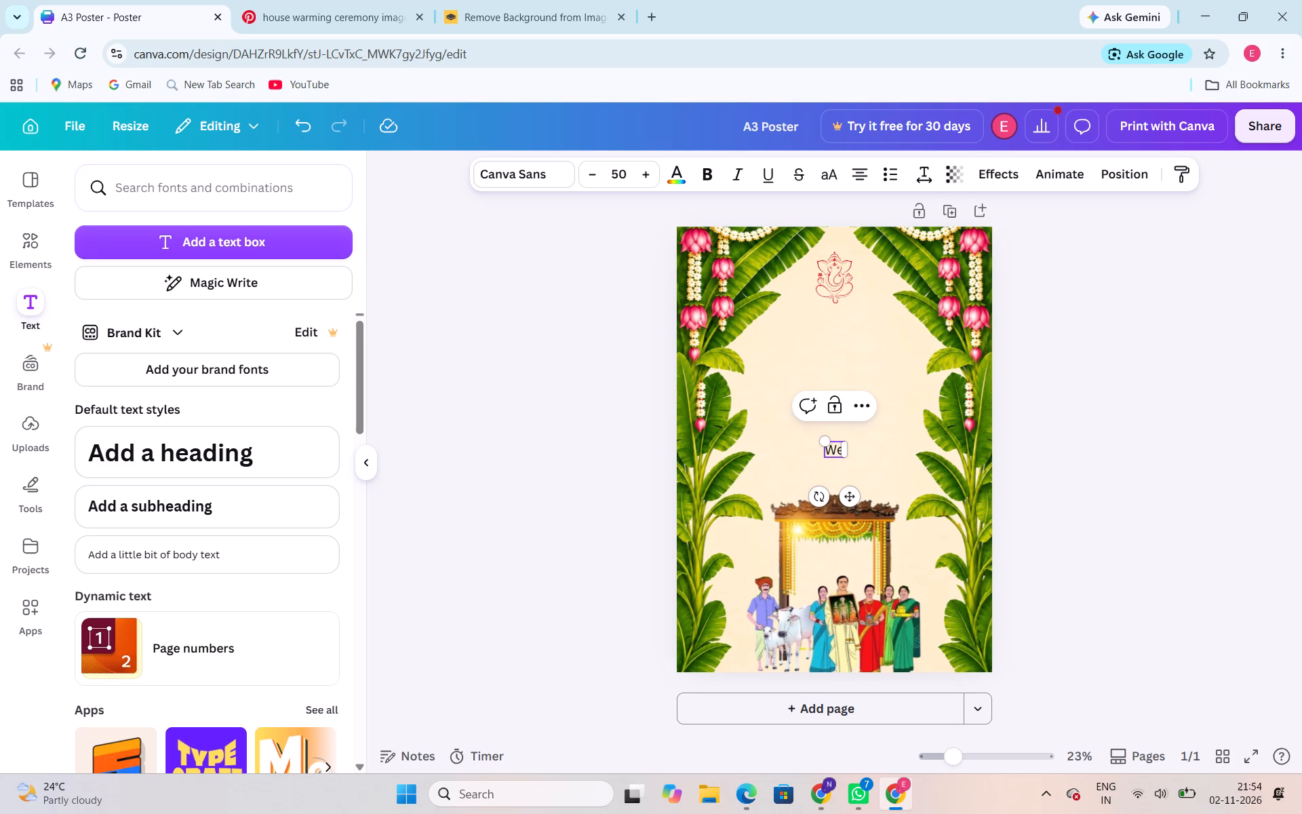
pyautogui.write('lcome')
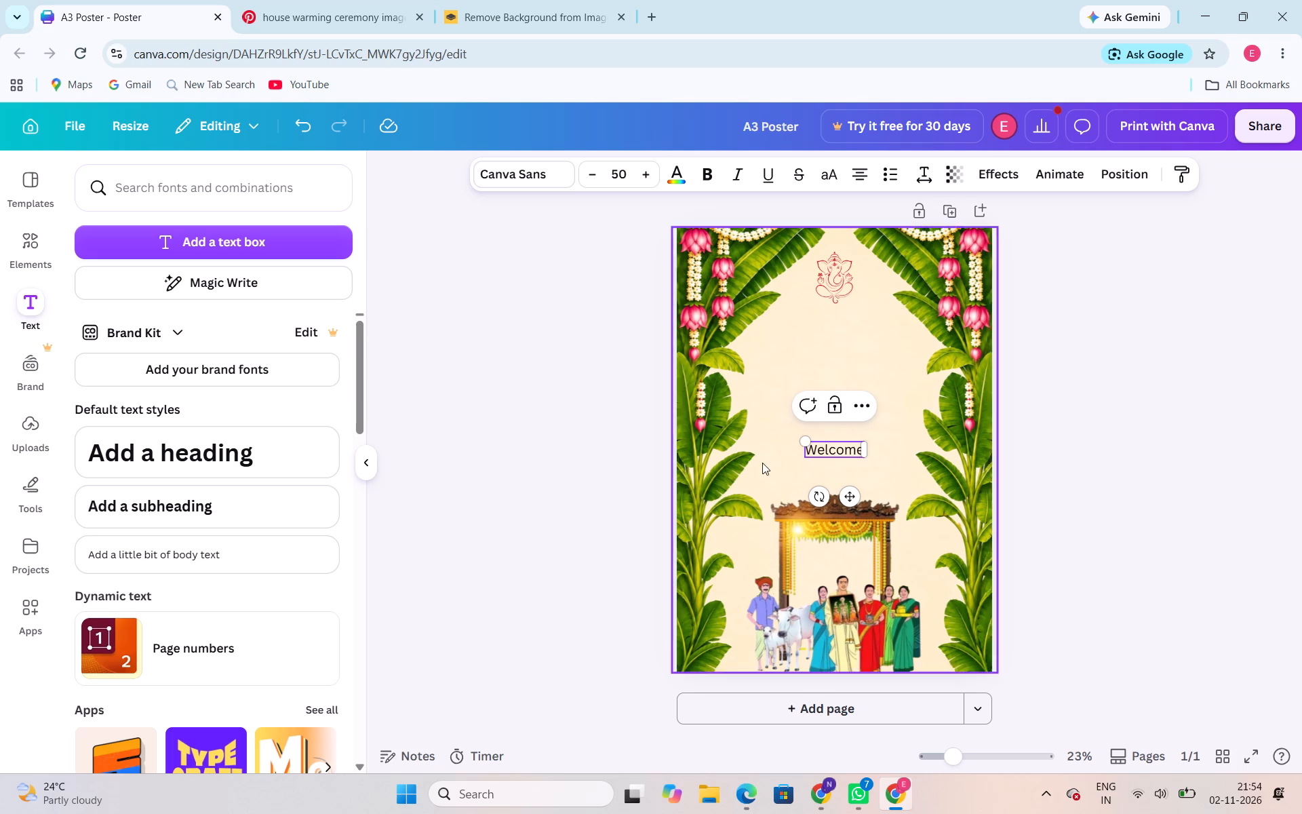
# Change the font of the "Welcome" text to Alex Brush.
pyautogui.doubleClick(831, 446)
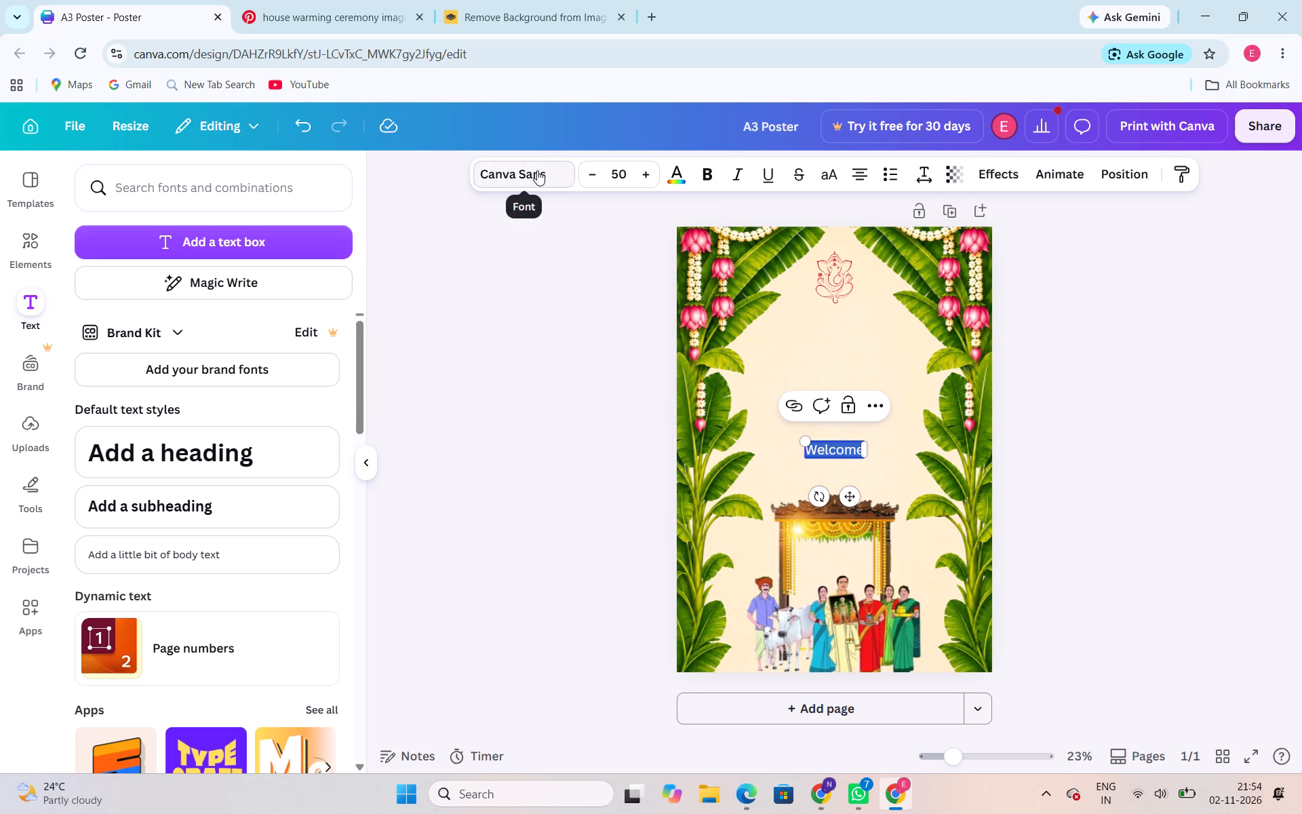
pyautogui.click(537, 170)
pyautogui.click(184, 460)
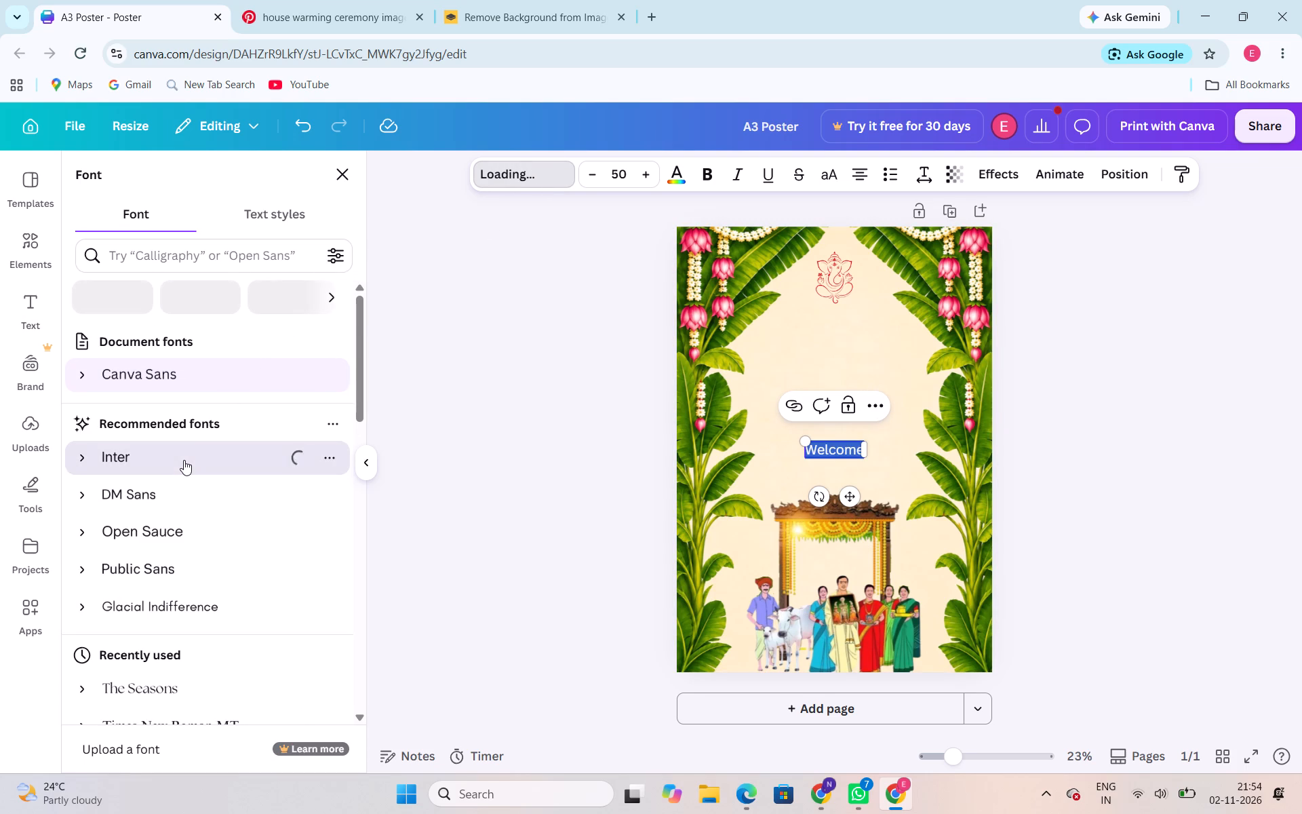
pyautogui.click(180, 474)
pyautogui.click(177, 491)
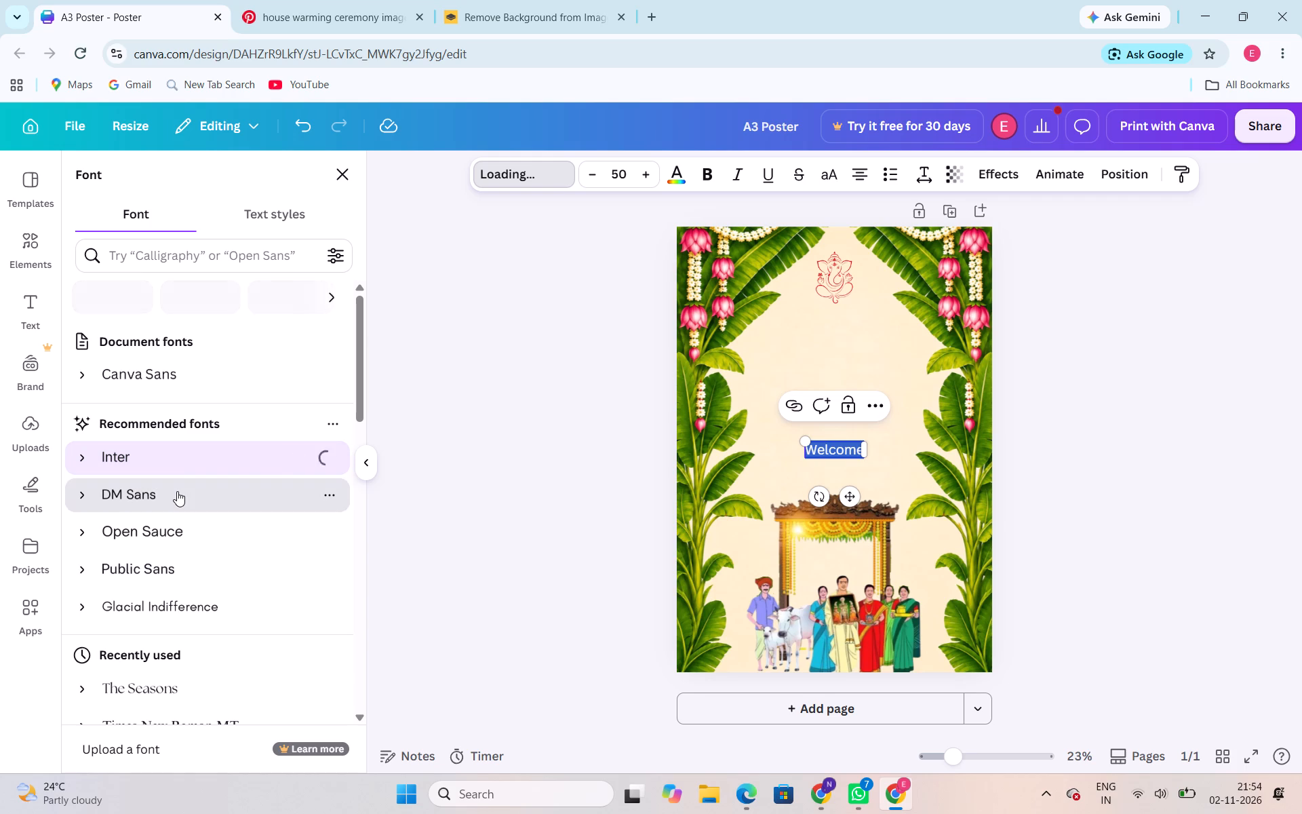
pyautogui.scroll(-1, 178, 512)
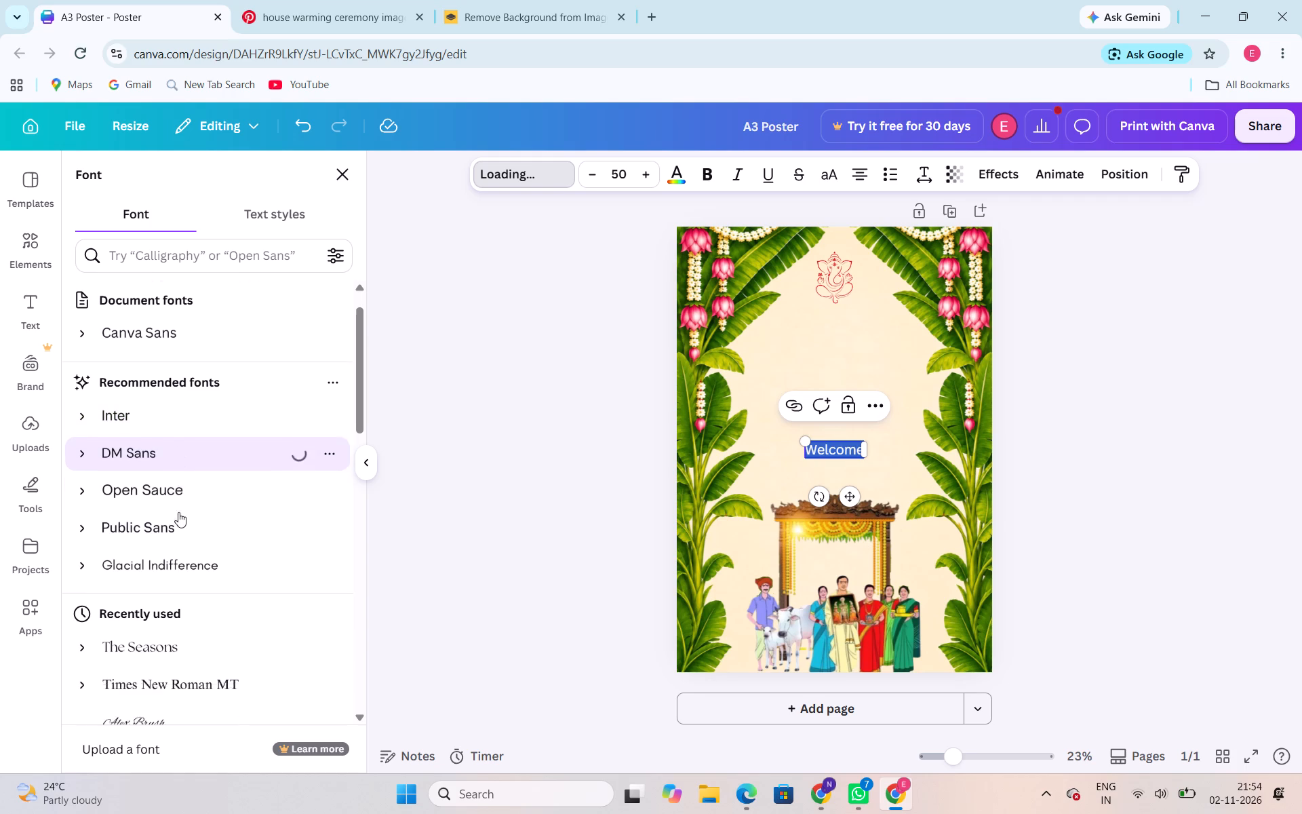
pyautogui.scroll(-3, 178, 512)
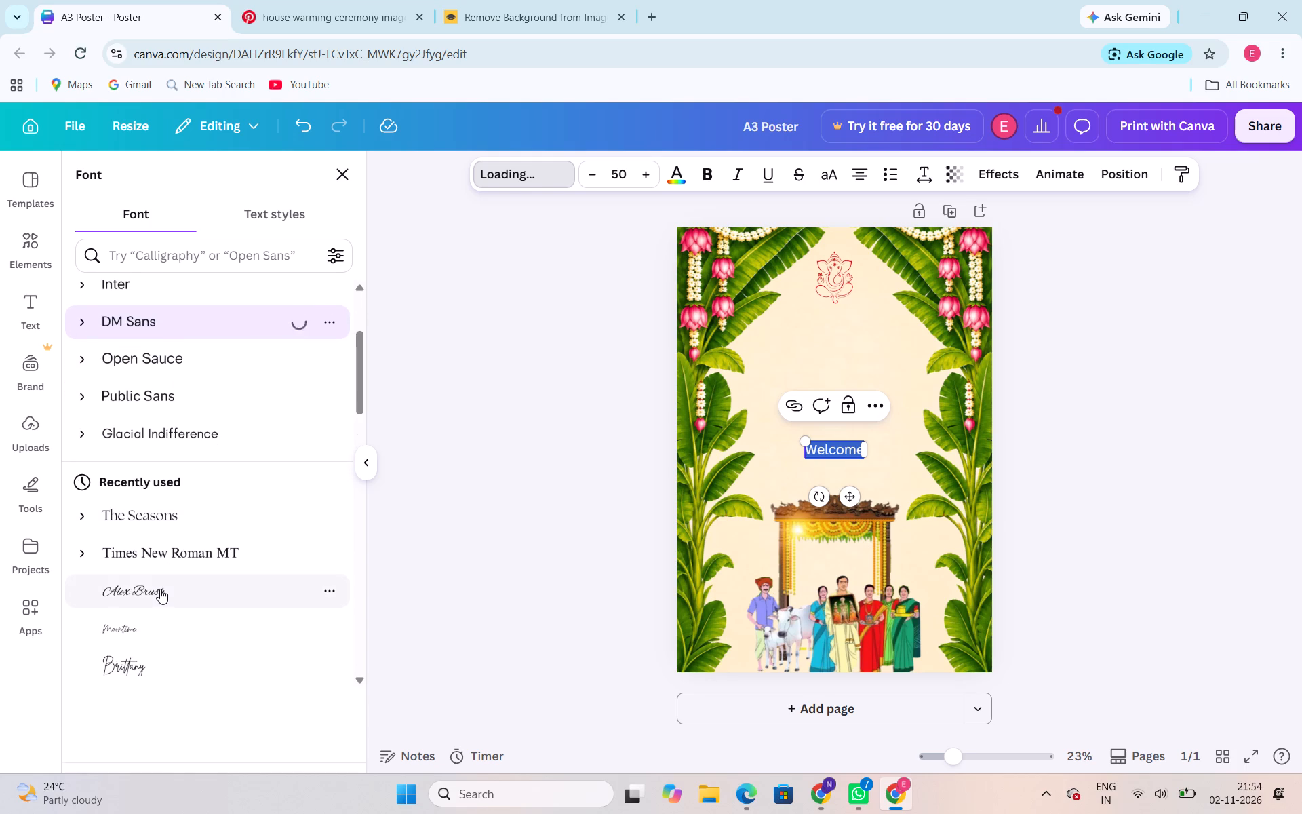
pyautogui.click(160, 589)
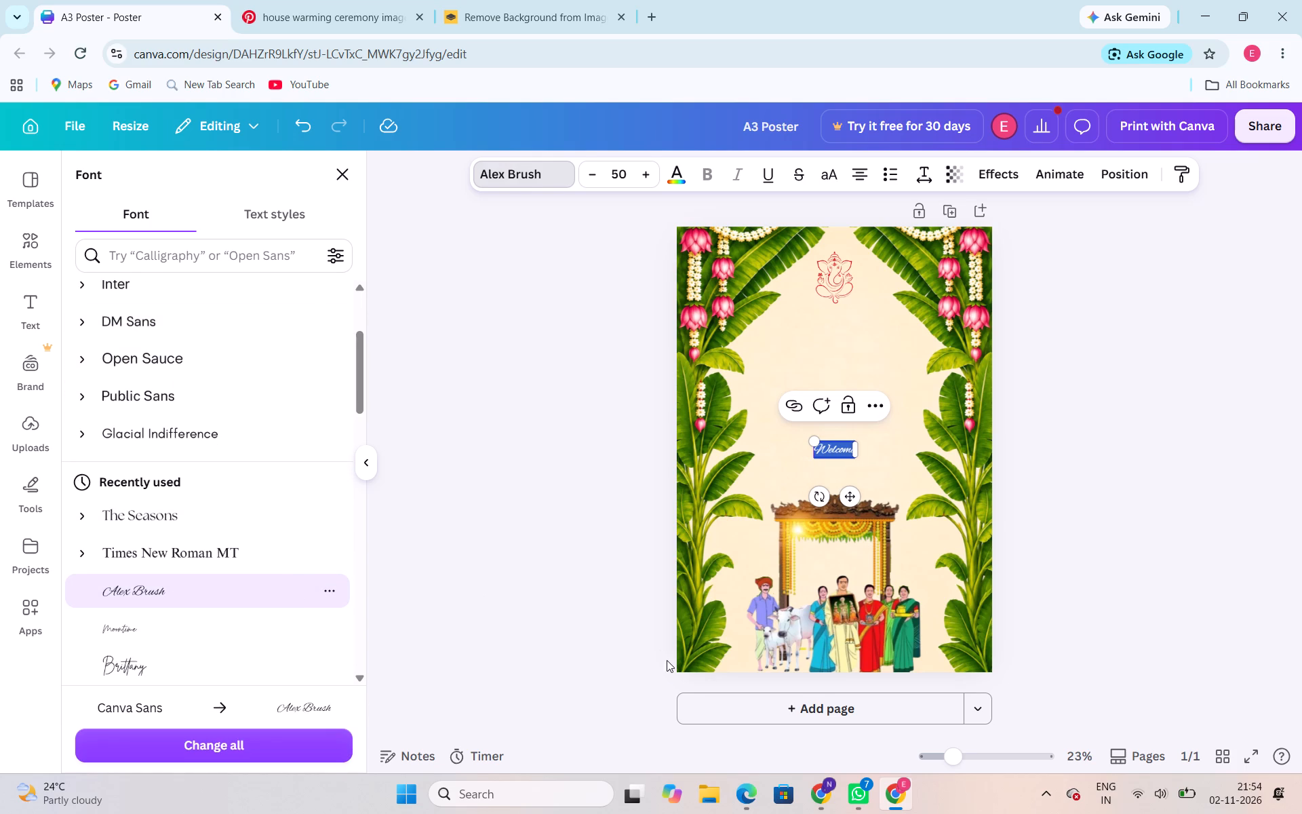
pyautogui.click(526, 467)
pyautogui.click(1094, 527)
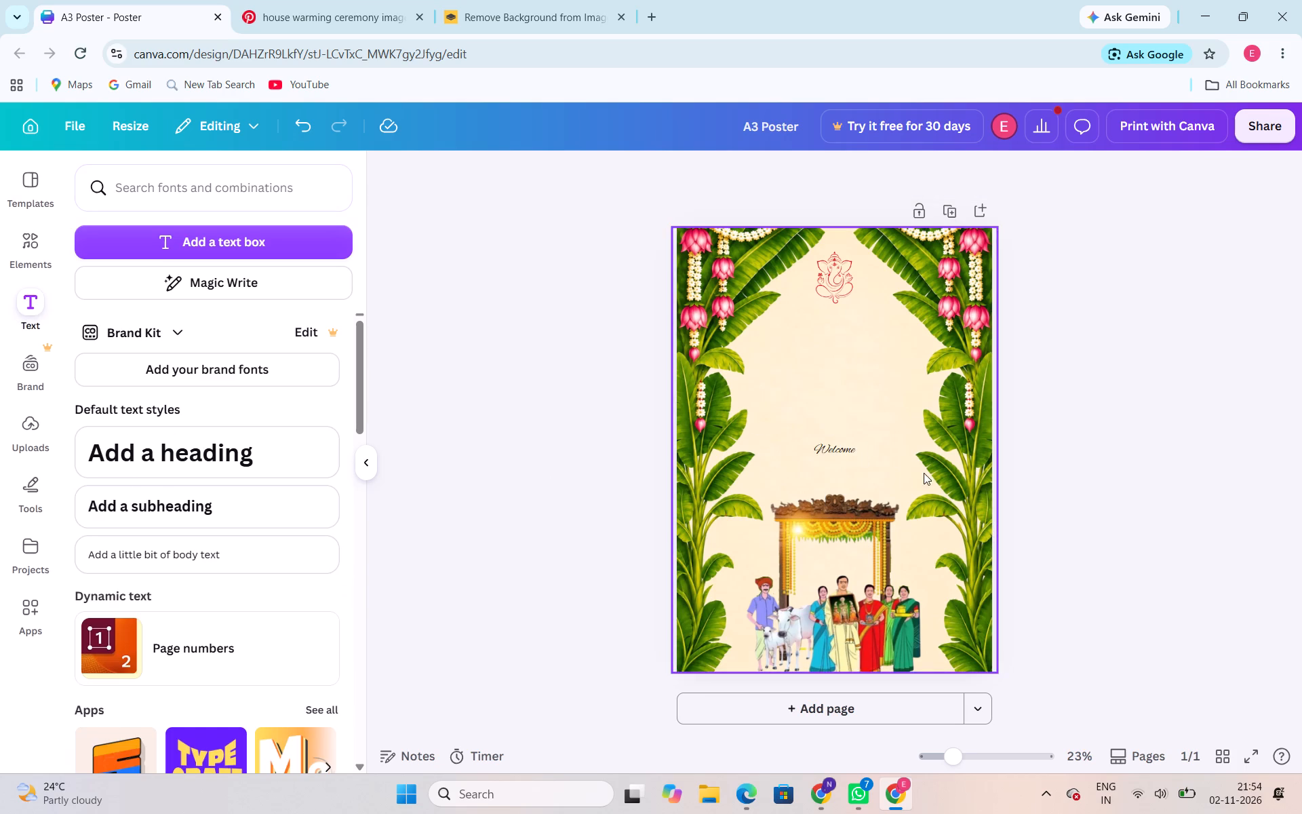
# Move the "Welcome" text up so it sits centred just below the red Ganesha.
pyautogui.moveTo(843, 454); pyautogui.dragTo(839, 330)
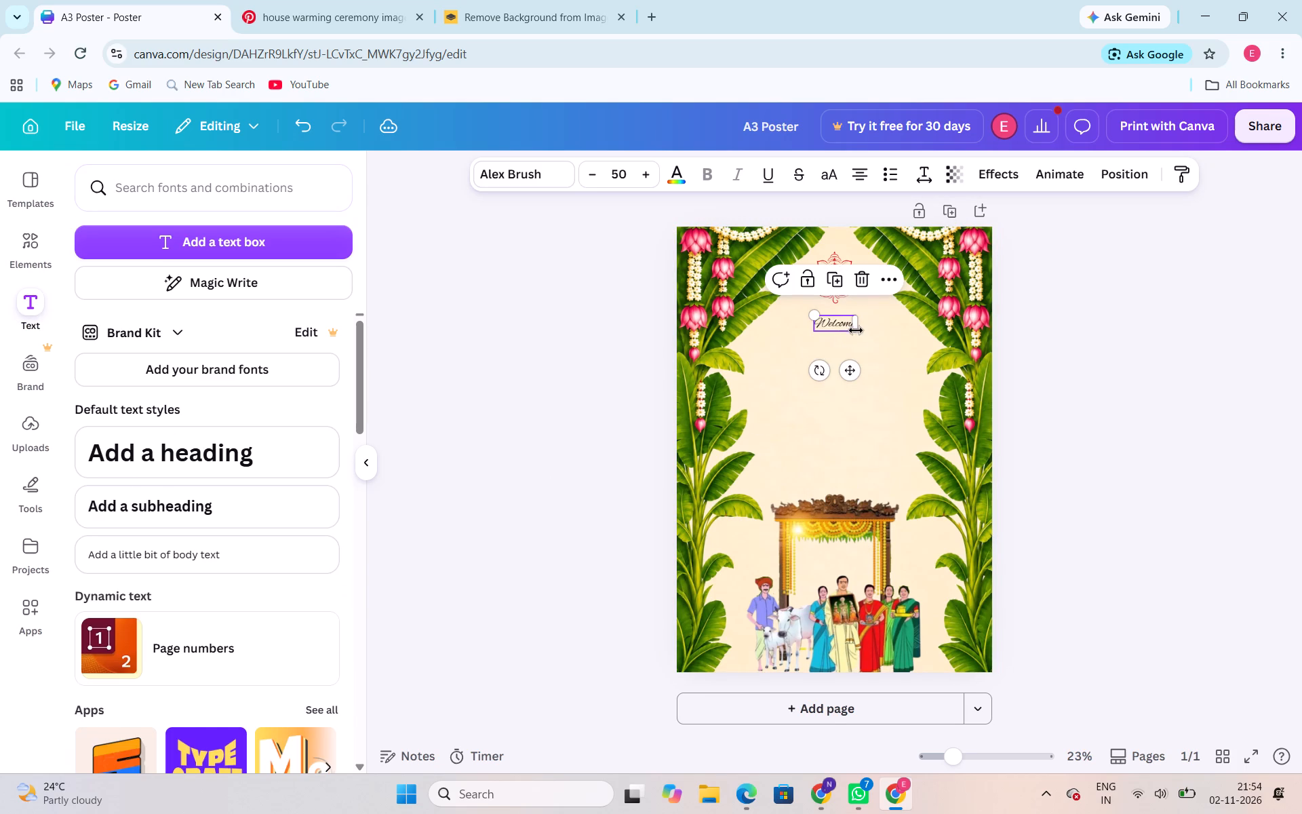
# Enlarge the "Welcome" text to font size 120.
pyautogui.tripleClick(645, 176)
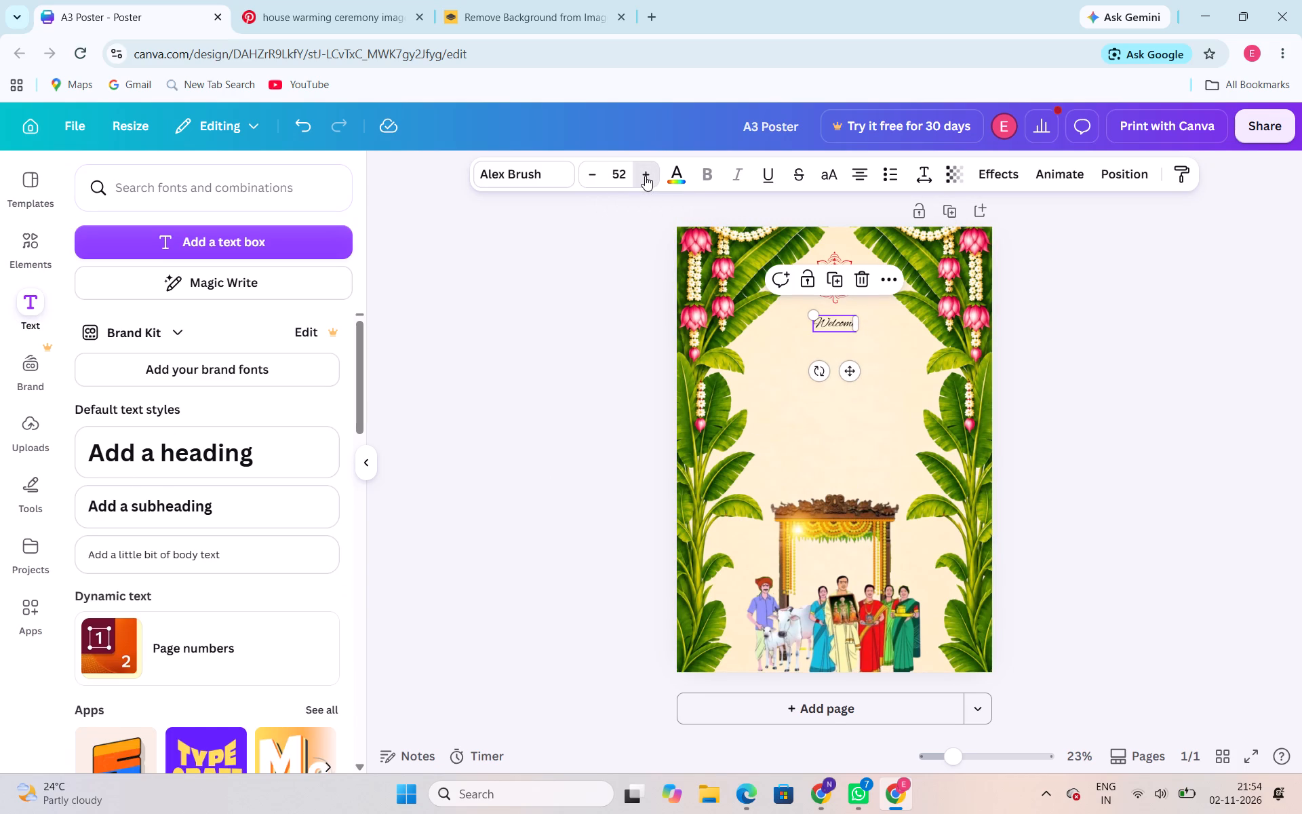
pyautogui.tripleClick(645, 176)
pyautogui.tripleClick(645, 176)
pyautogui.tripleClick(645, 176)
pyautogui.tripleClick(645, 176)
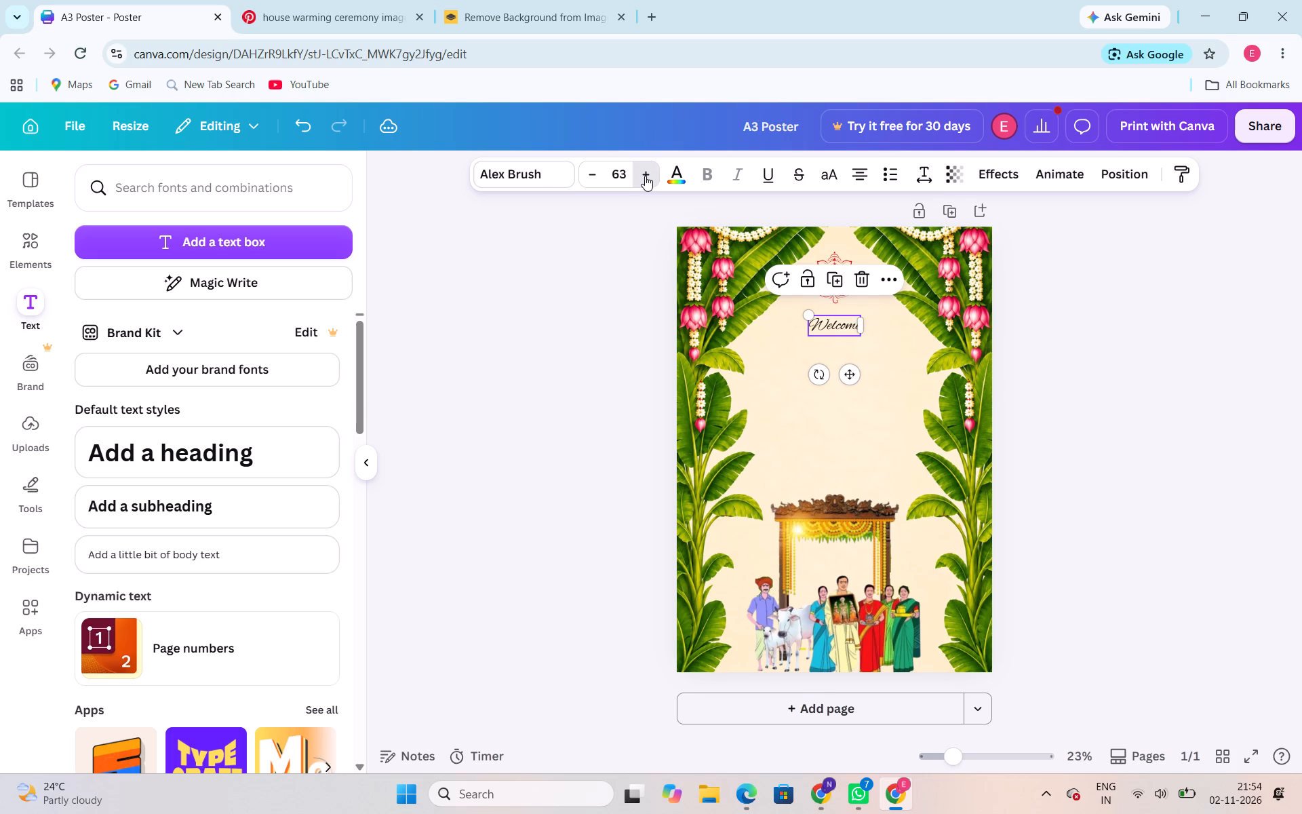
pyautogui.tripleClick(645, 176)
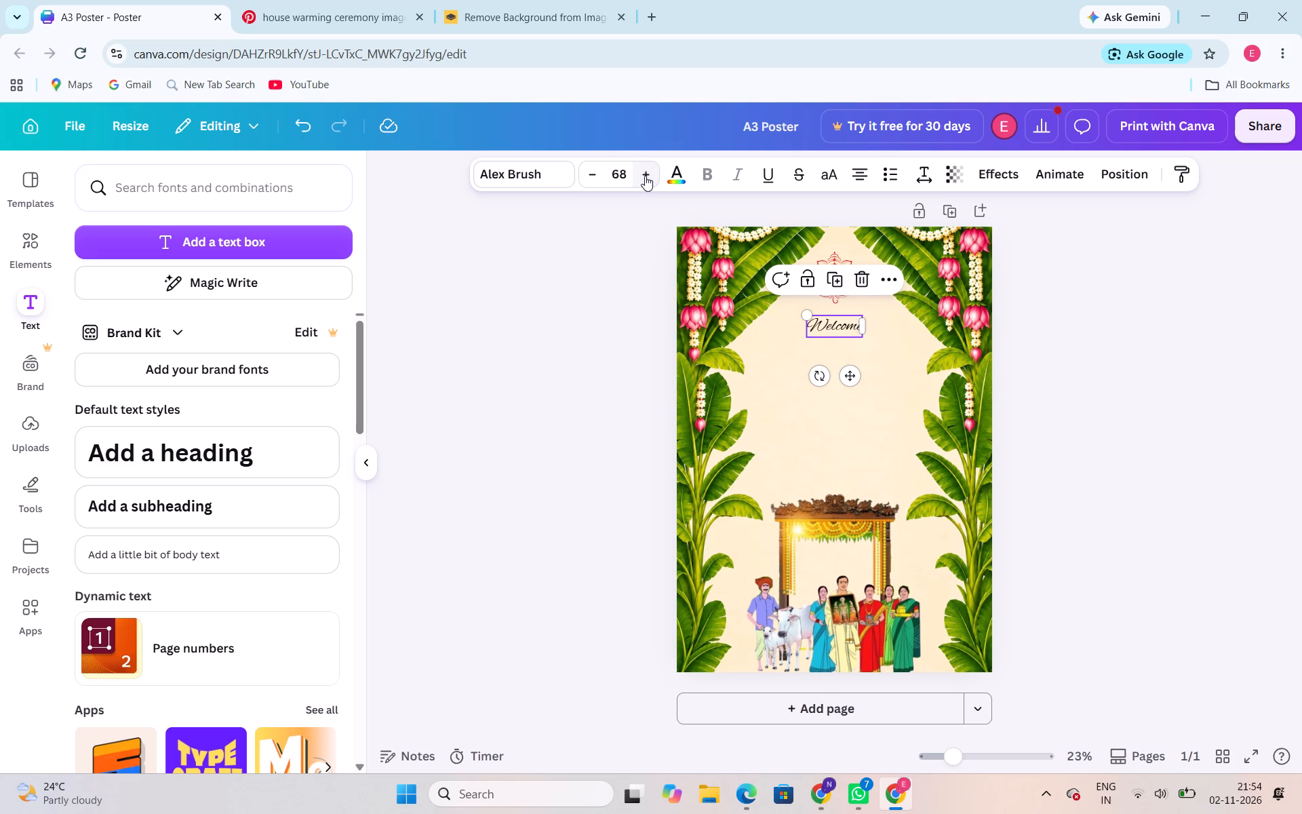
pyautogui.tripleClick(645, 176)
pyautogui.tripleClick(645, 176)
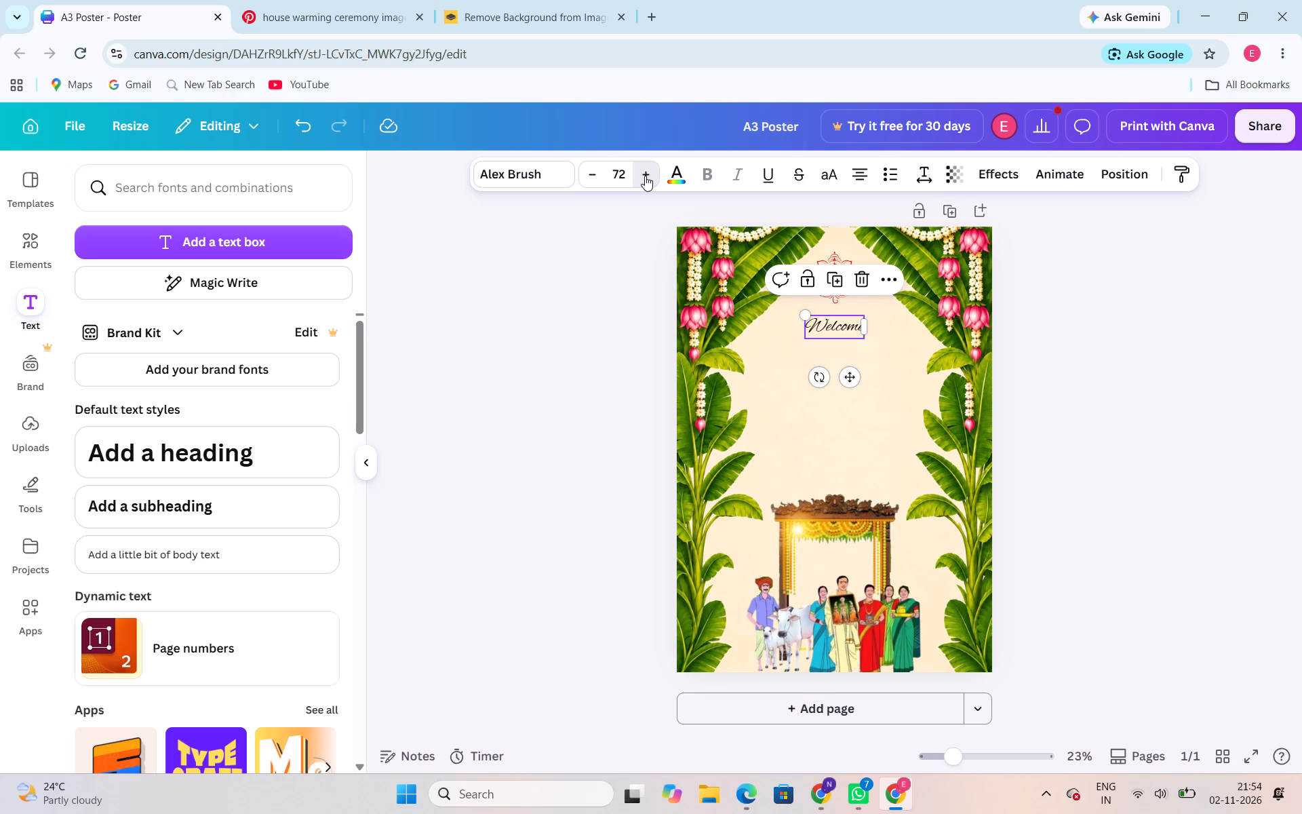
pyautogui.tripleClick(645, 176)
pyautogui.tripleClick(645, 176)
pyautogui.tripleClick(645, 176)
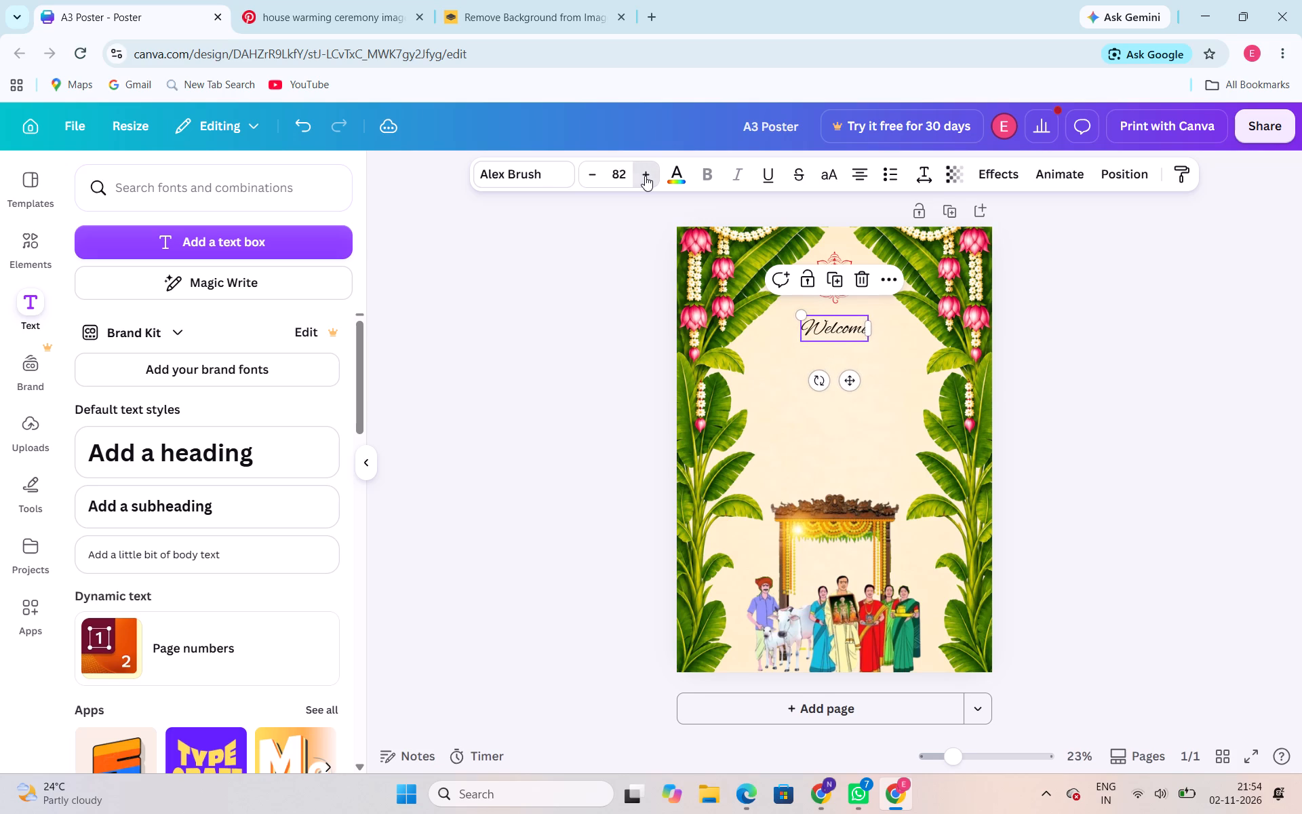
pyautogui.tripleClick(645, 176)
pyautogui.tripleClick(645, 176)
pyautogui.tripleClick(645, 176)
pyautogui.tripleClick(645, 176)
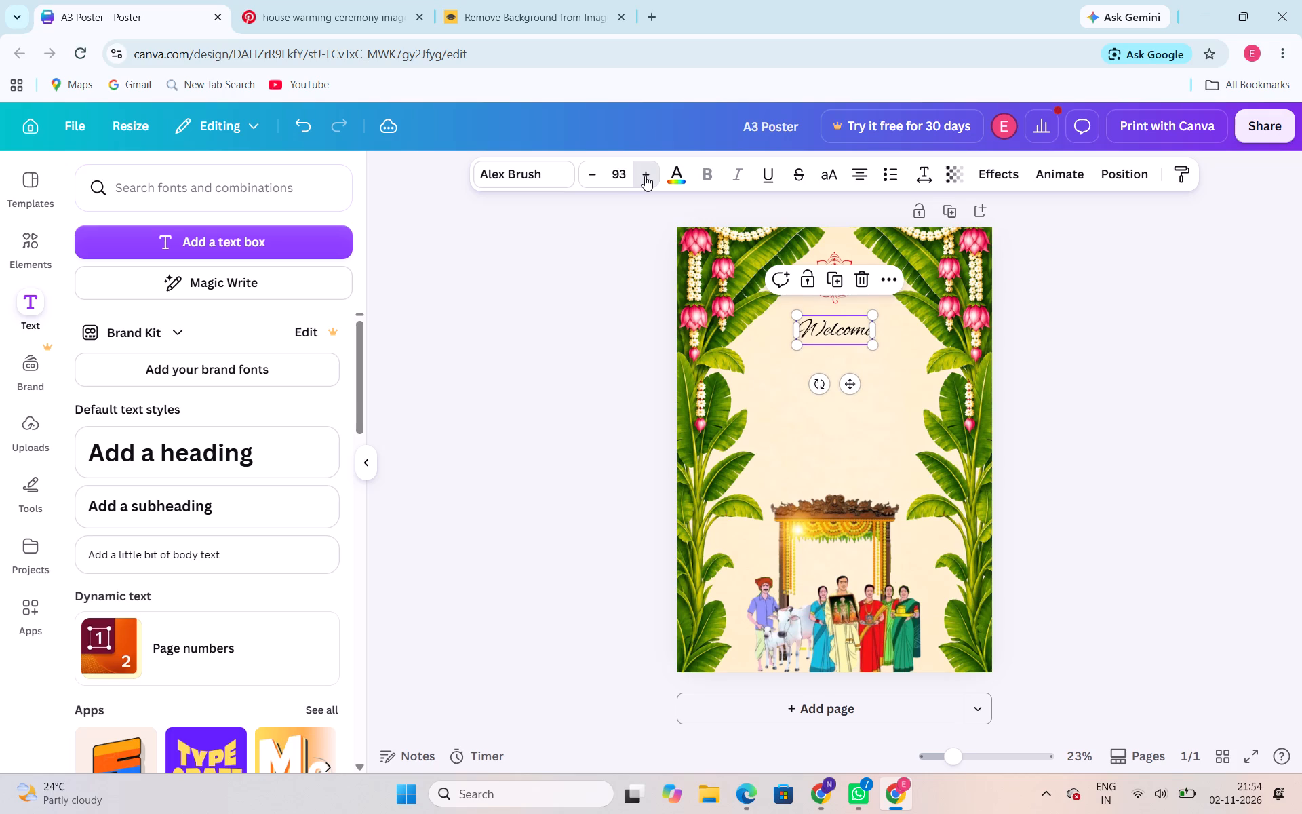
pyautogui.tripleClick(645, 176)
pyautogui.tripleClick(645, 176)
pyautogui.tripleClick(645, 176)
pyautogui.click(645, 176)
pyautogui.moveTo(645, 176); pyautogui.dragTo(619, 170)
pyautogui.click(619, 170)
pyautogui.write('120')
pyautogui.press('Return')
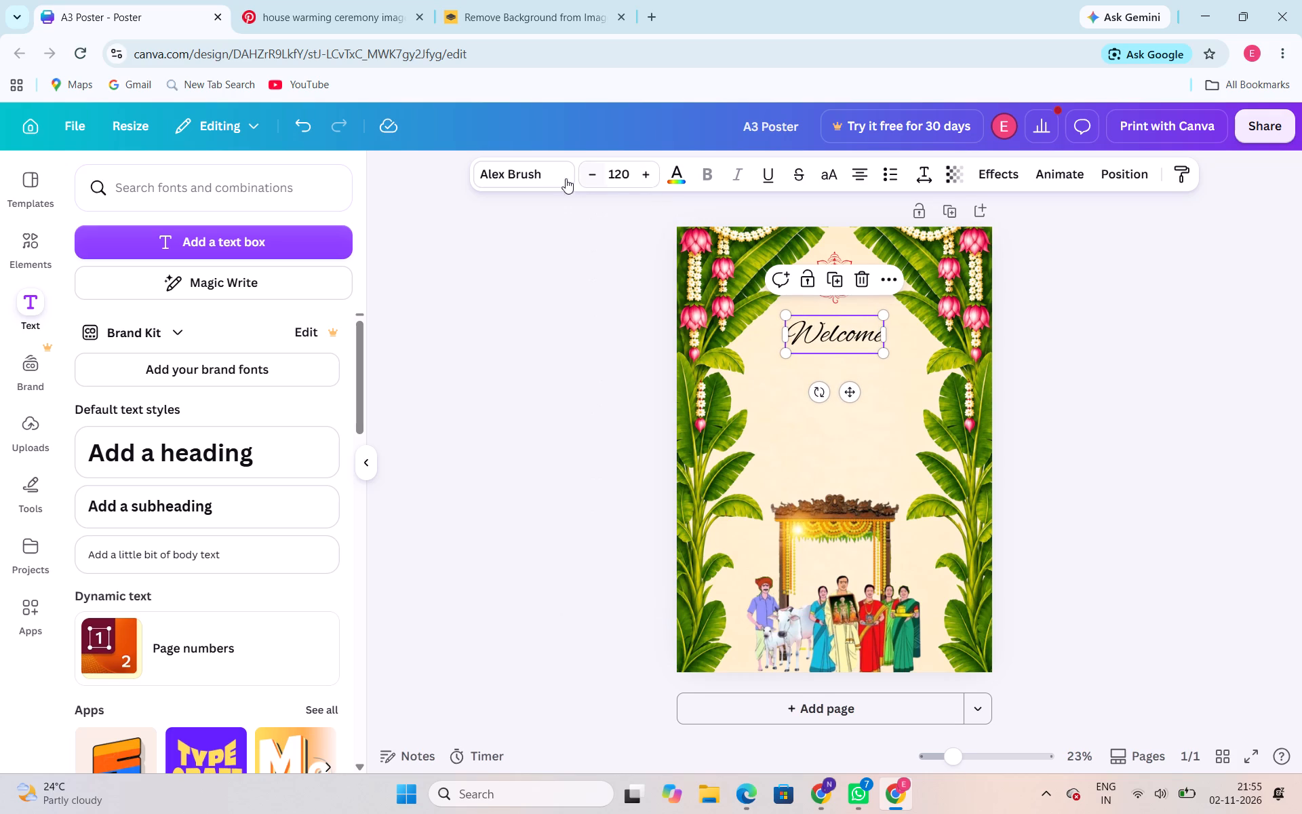
# Set the font size of the "Welcome" text to 150.
pyautogui.click(628, 174)
pyautogui.write('15.')
pyautogui.press('BackSpace')
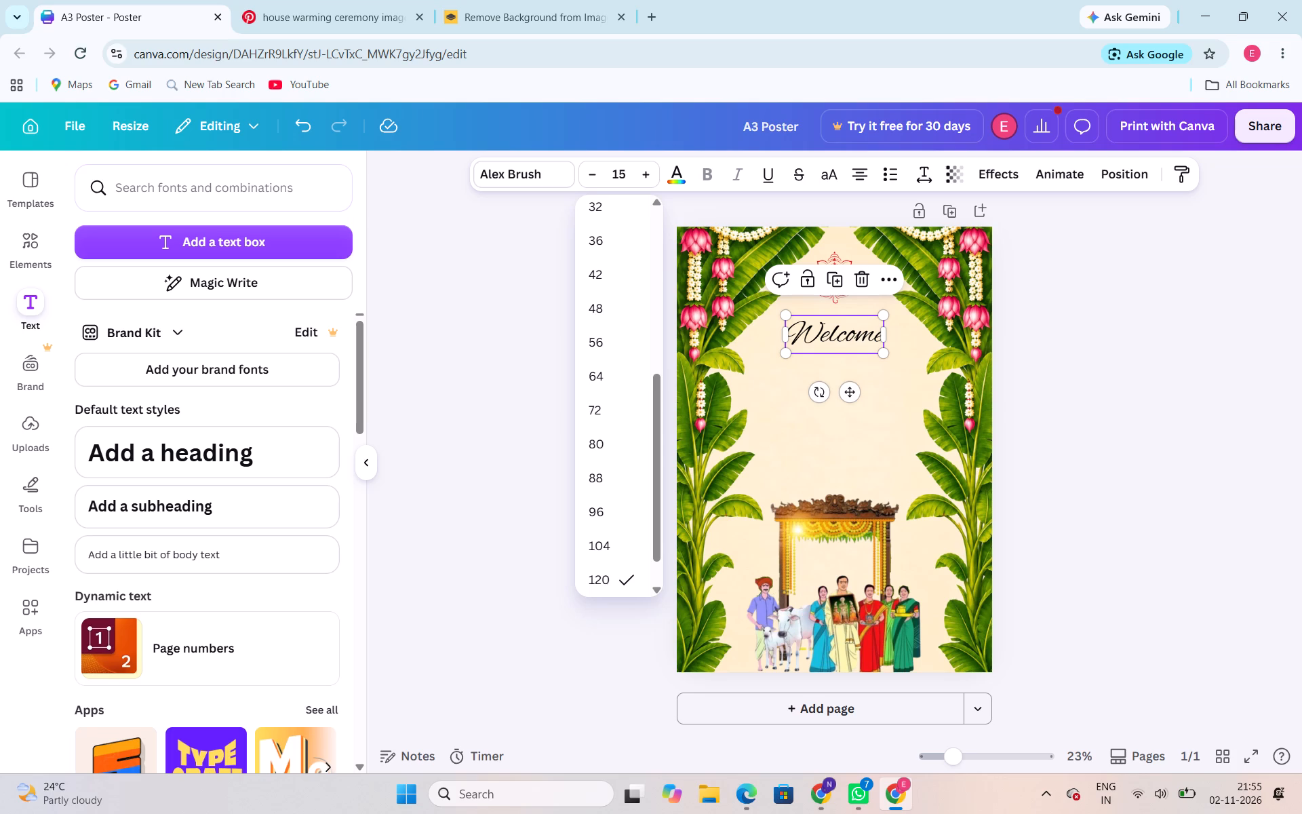
pyautogui.press('0')
pyautogui.press('Return')
pyautogui.click(1144, 409)
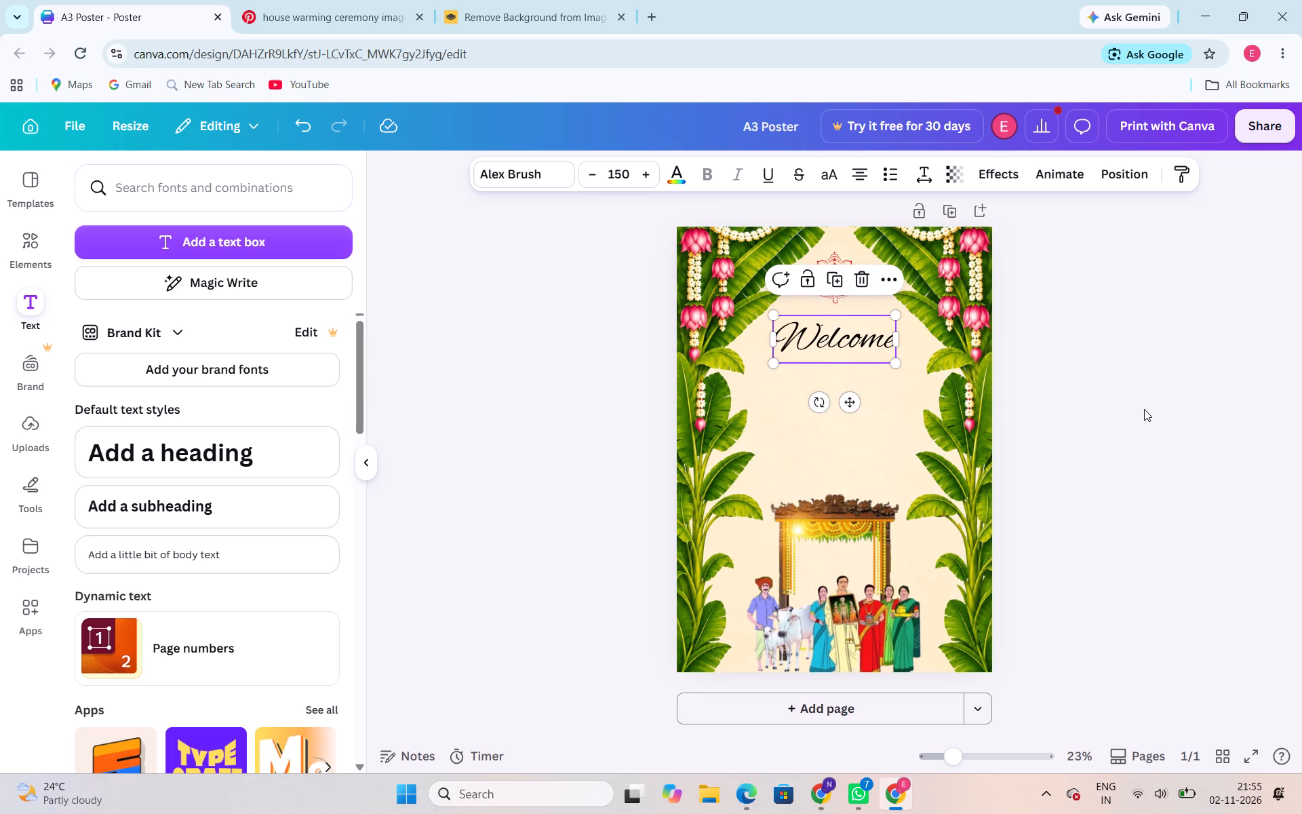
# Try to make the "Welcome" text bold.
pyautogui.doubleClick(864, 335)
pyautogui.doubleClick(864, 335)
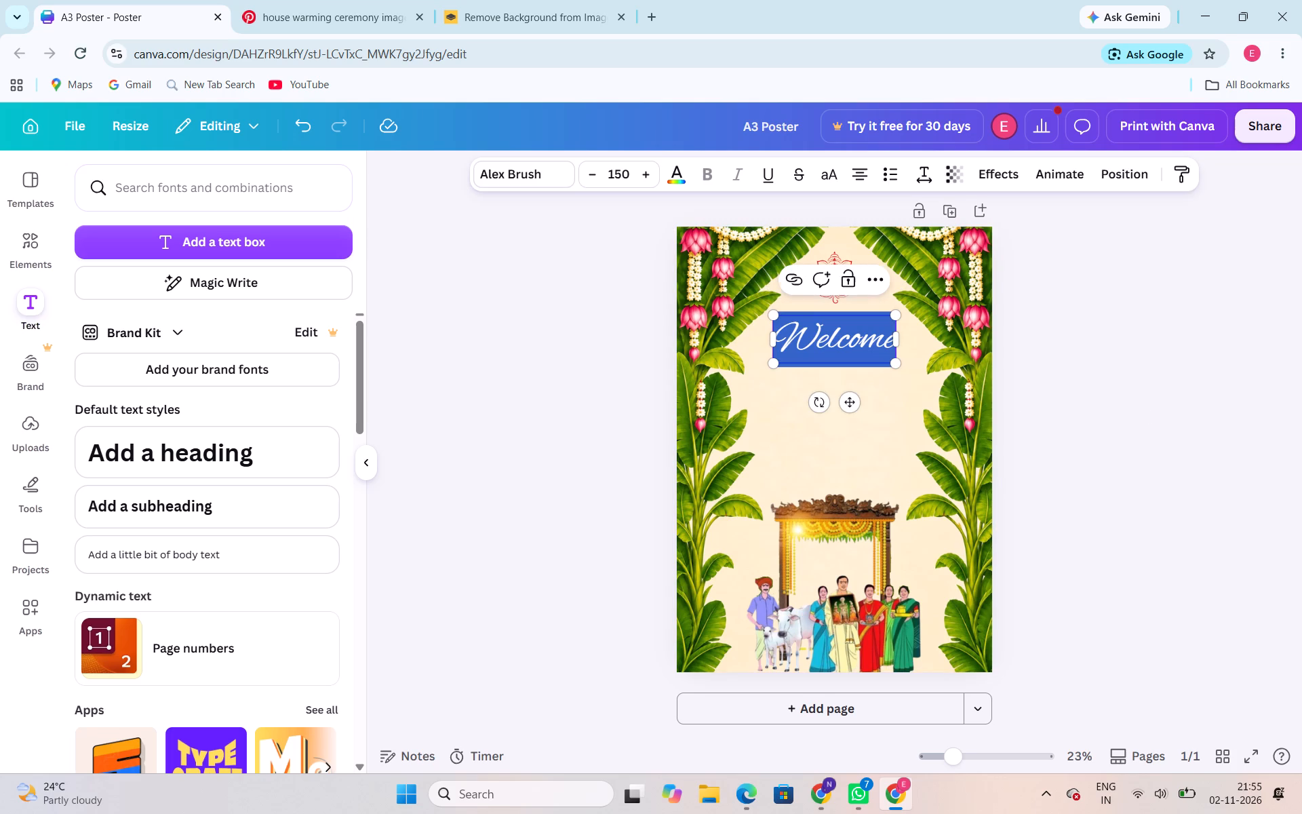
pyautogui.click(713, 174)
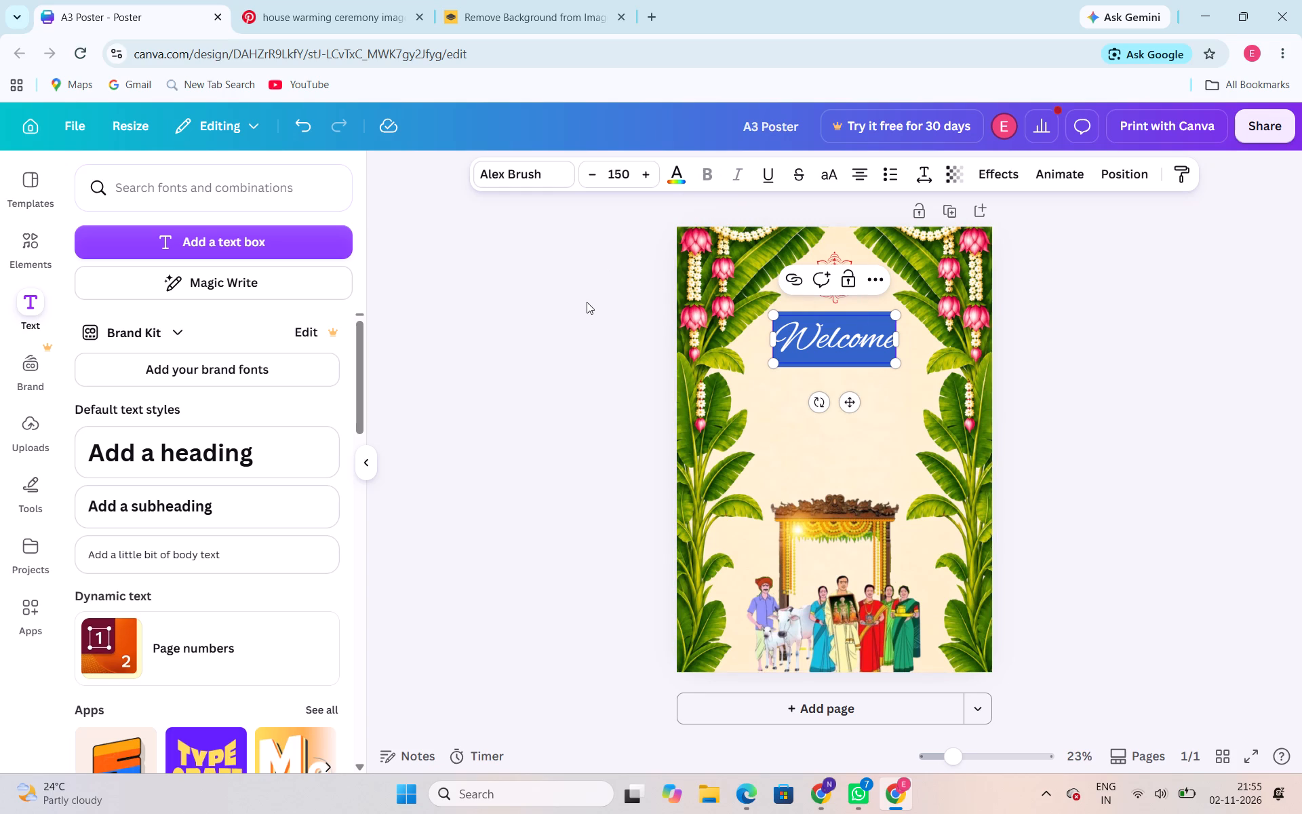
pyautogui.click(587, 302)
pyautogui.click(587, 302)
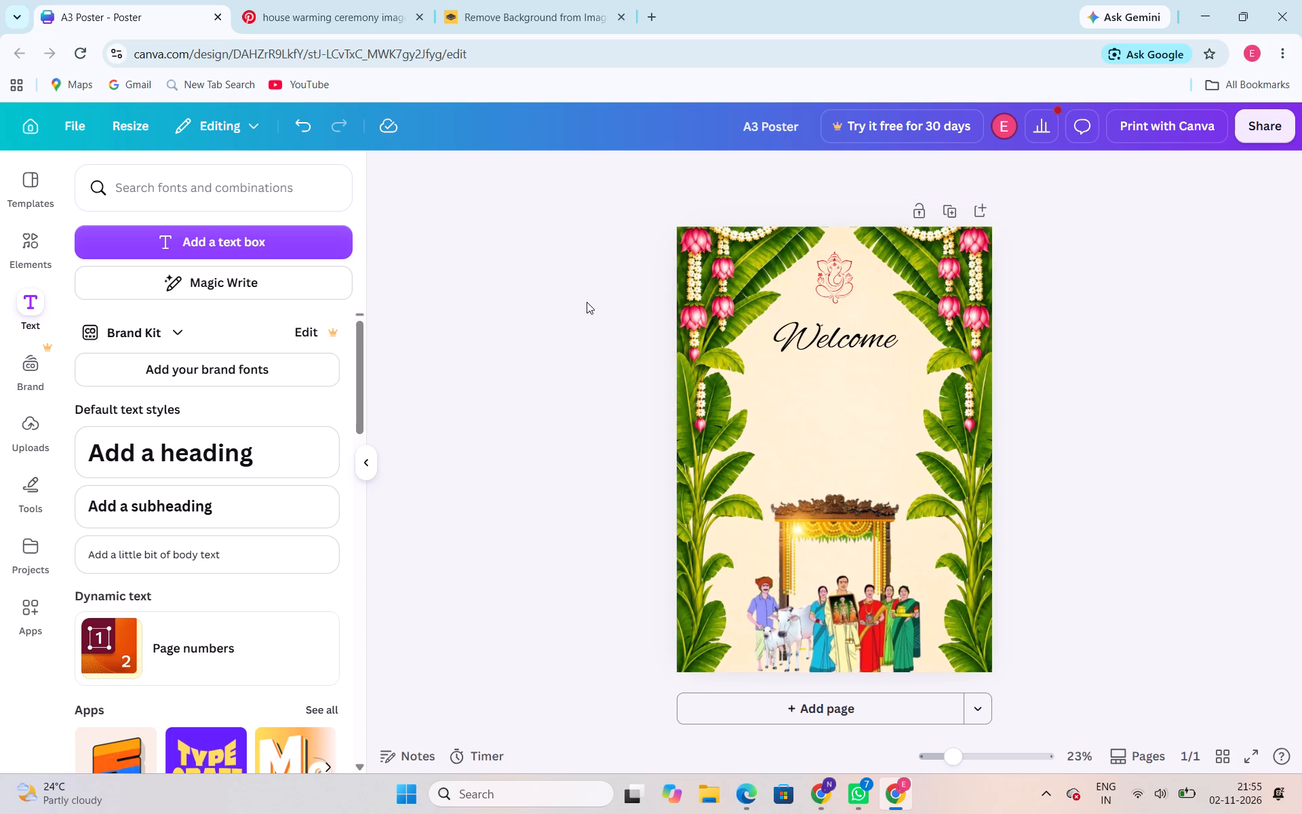
# Colour the "Welcome" text dark red with the custom solid colour #7E0000.
pyautogui.click(846, 341)
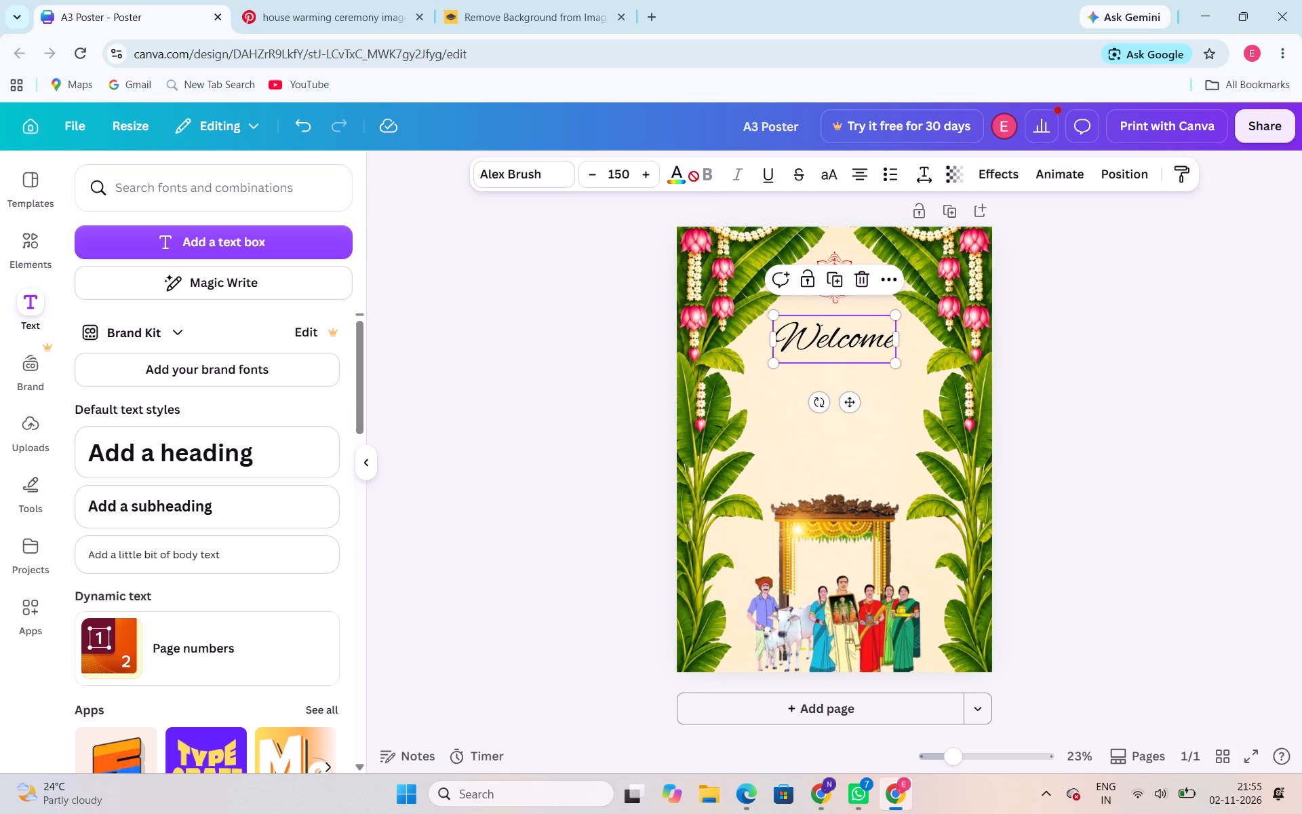
pyautogui.click(682, 175)
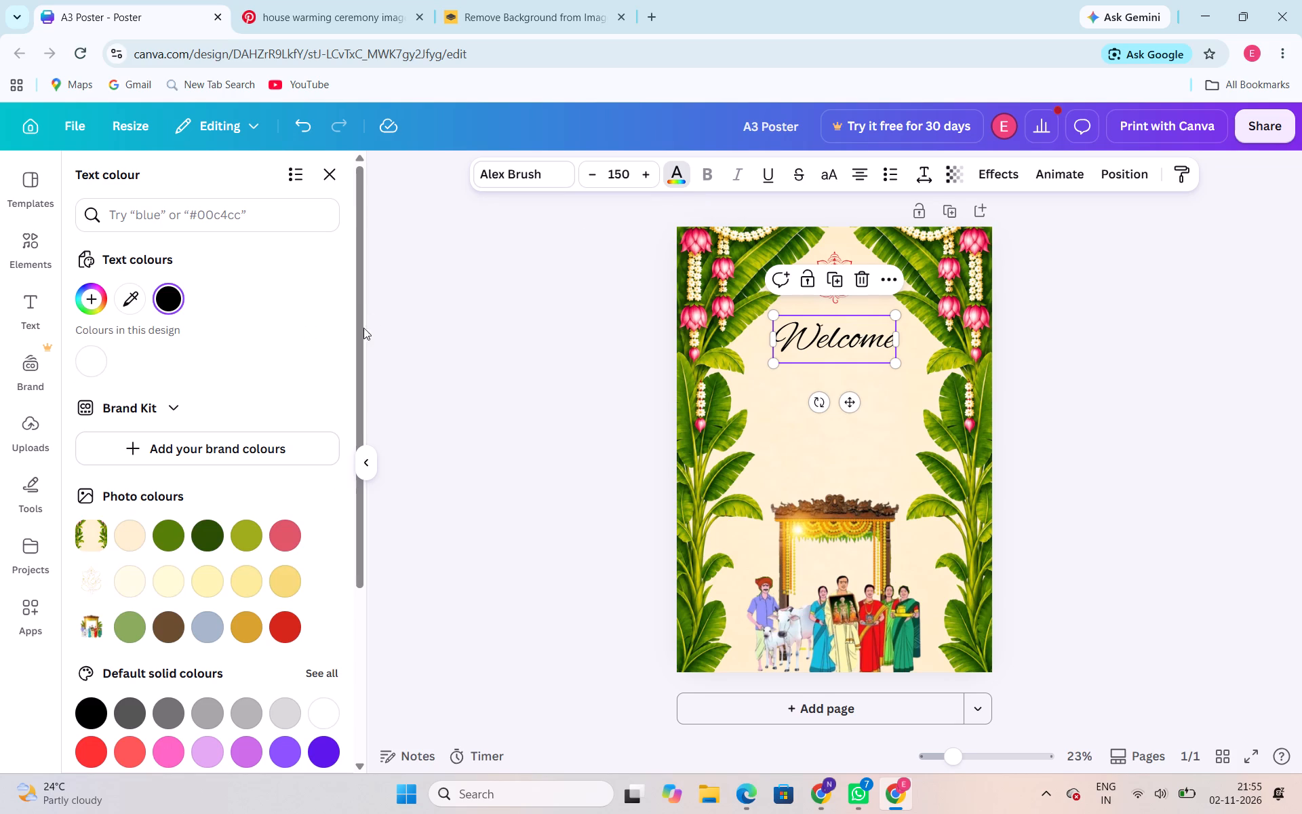
pyautogui.click(90, 751)
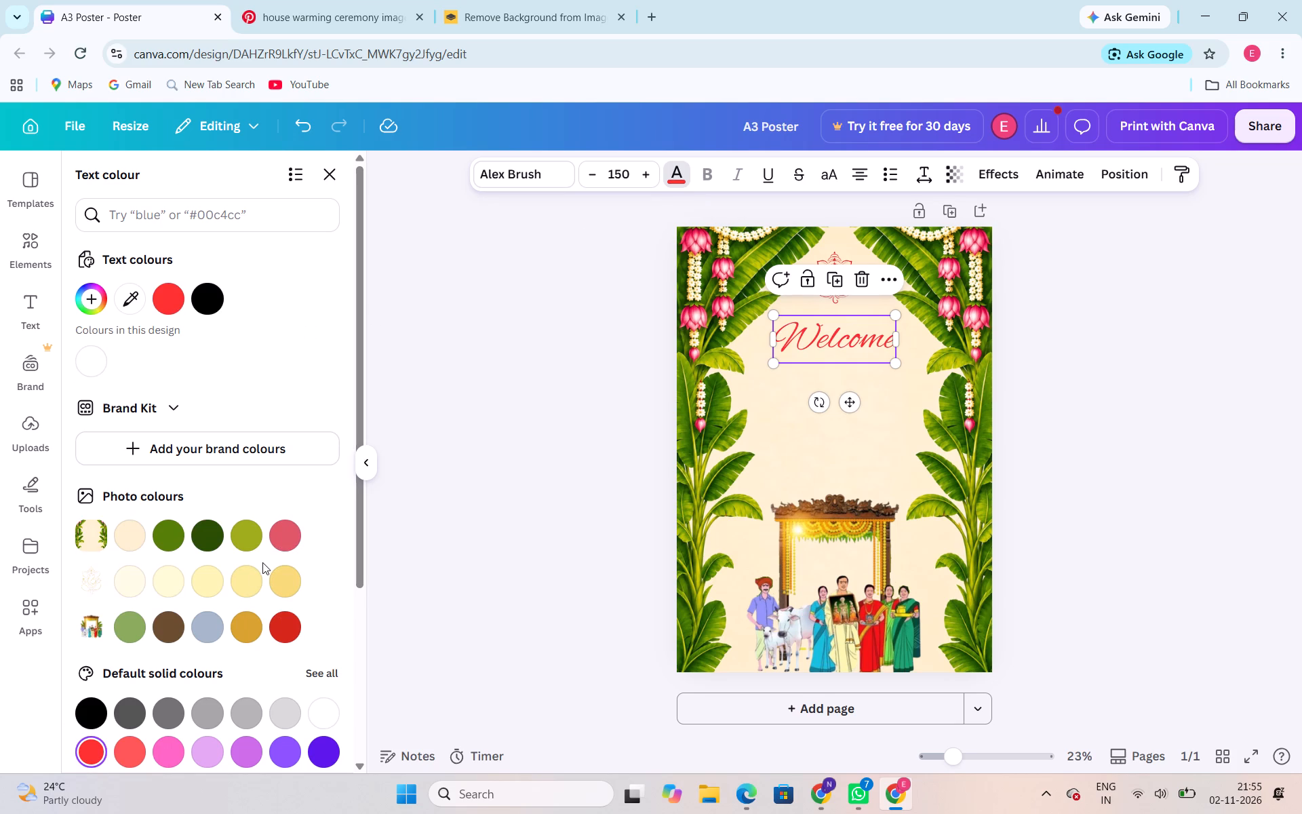
pyautogui.click(93, 298)
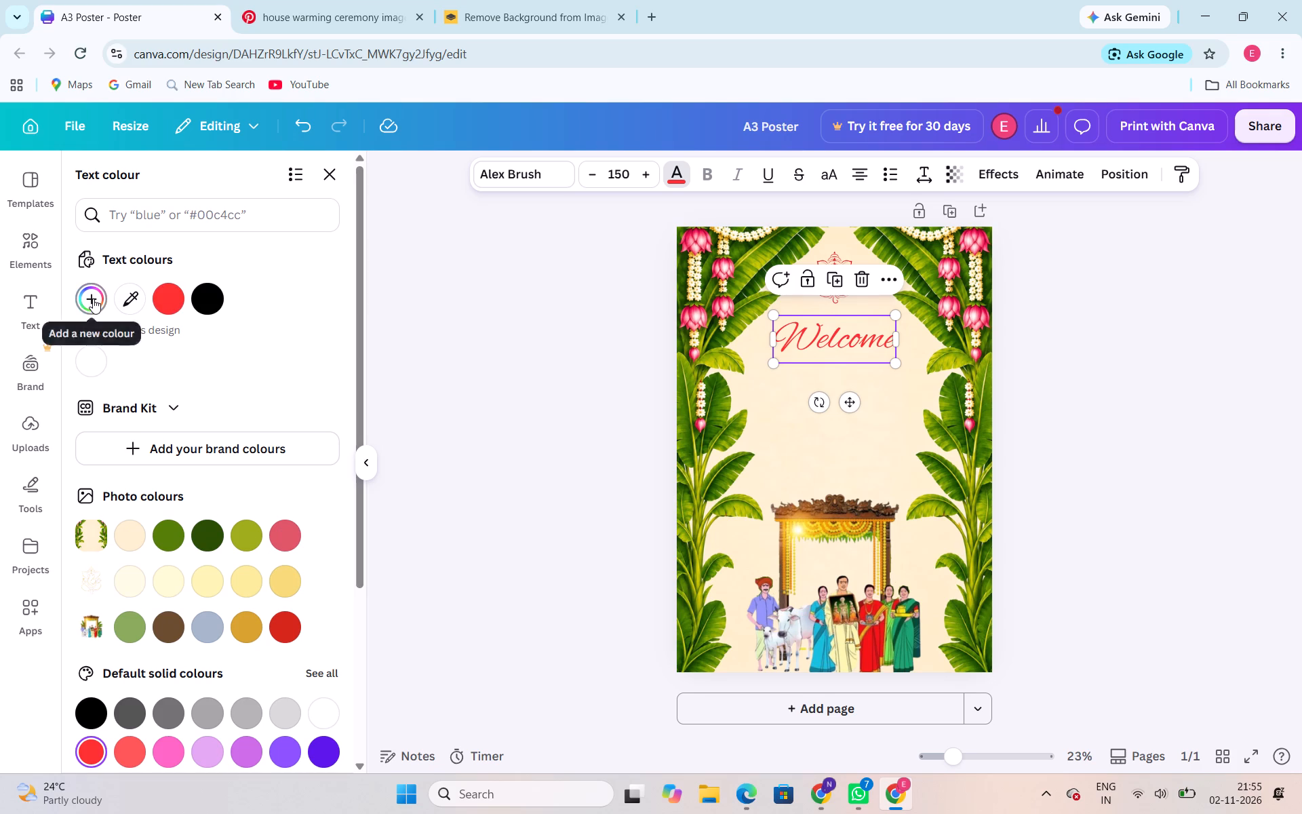
pyautogui.moveTo(282, 373); pyautogui.dragTo(296, 412)
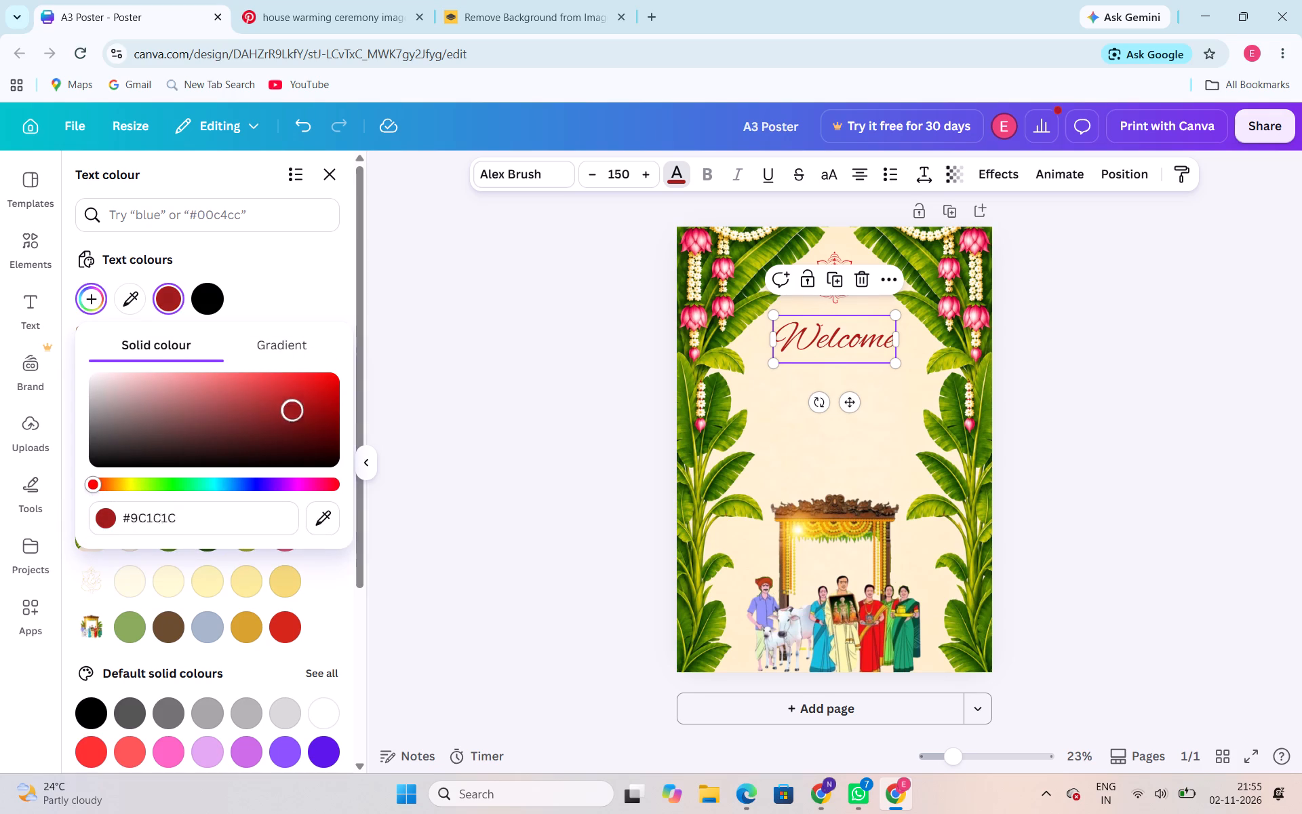
pyautogui.moveTo(296, 412); pyautogui.dragTo(344, 423)
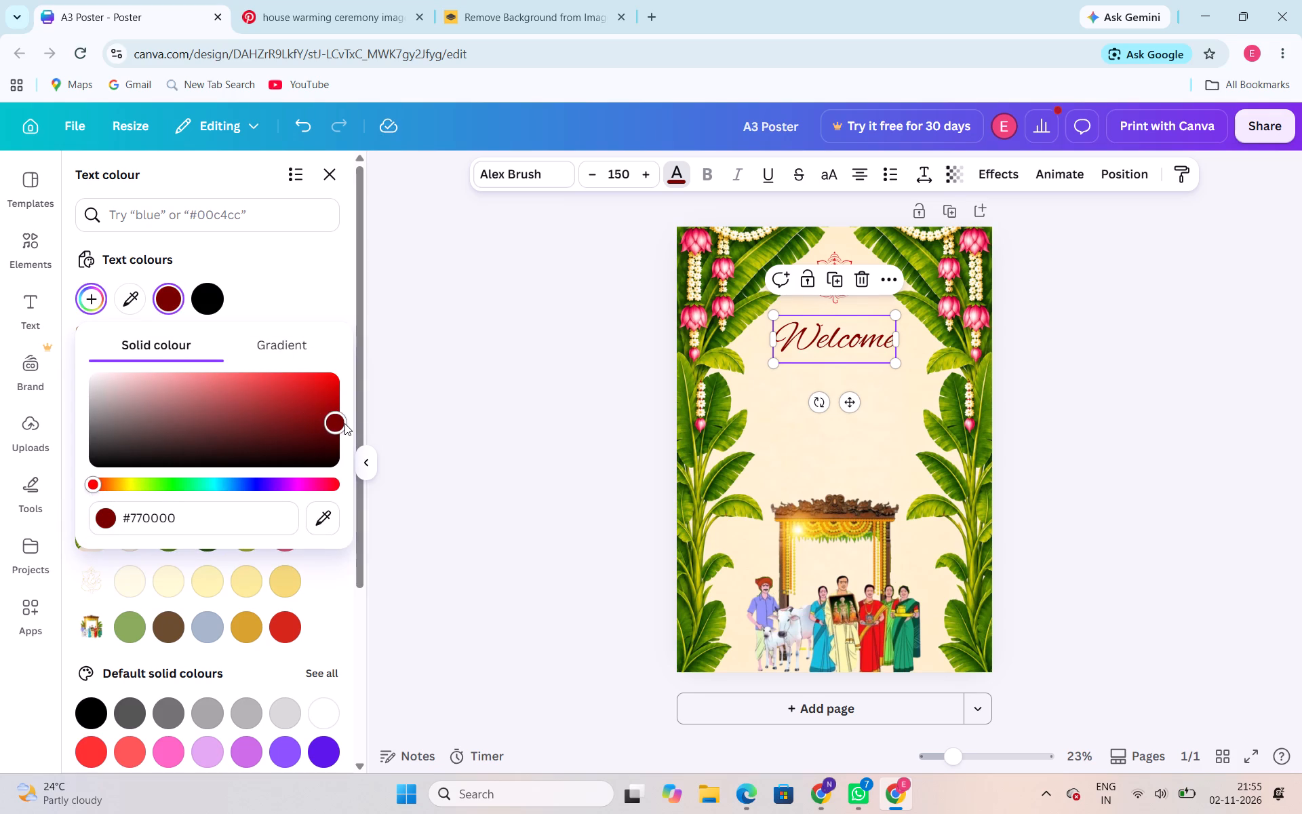
pyautogui.moveTo(344, 423); pyautogui.dragTo(356, 426)
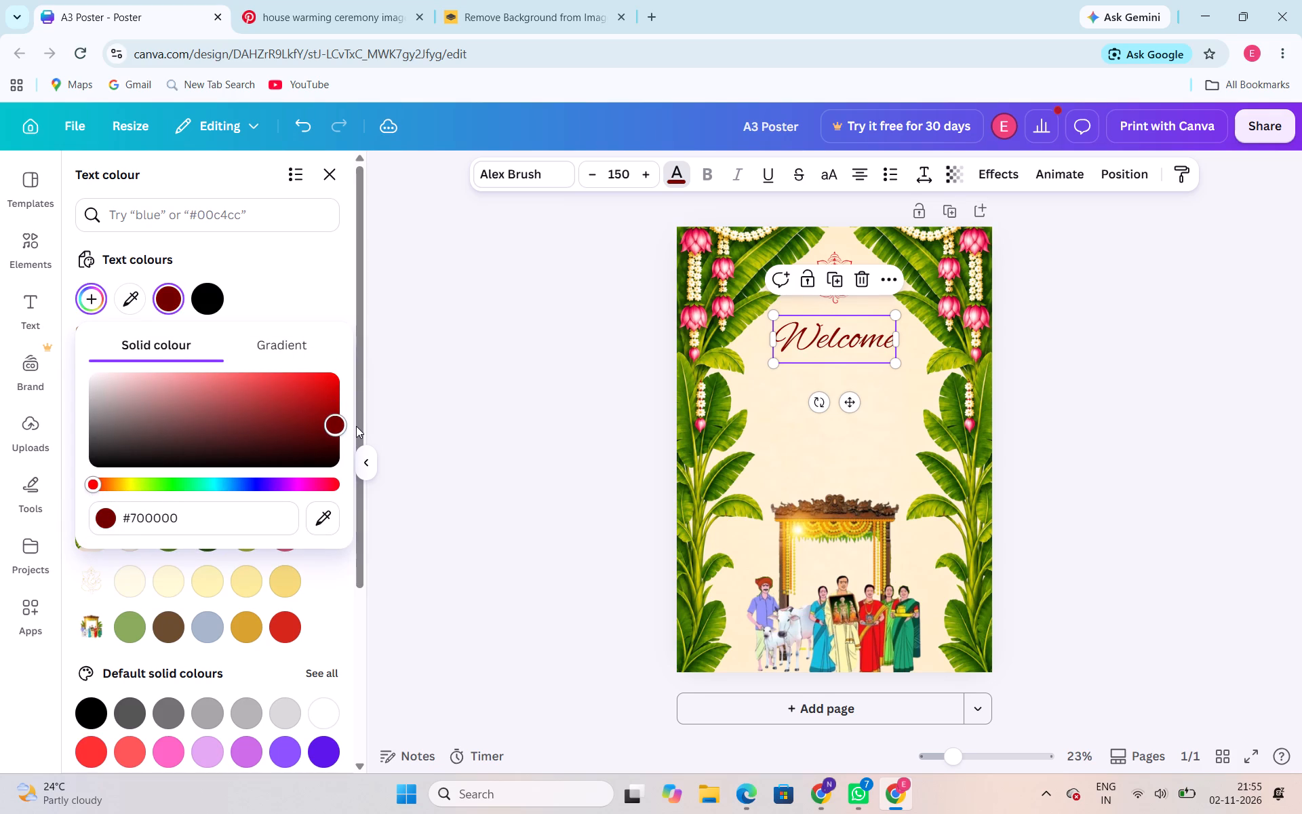
pyautogui.moveTo(356, 426); pyautogui.dragTo(353, 421)
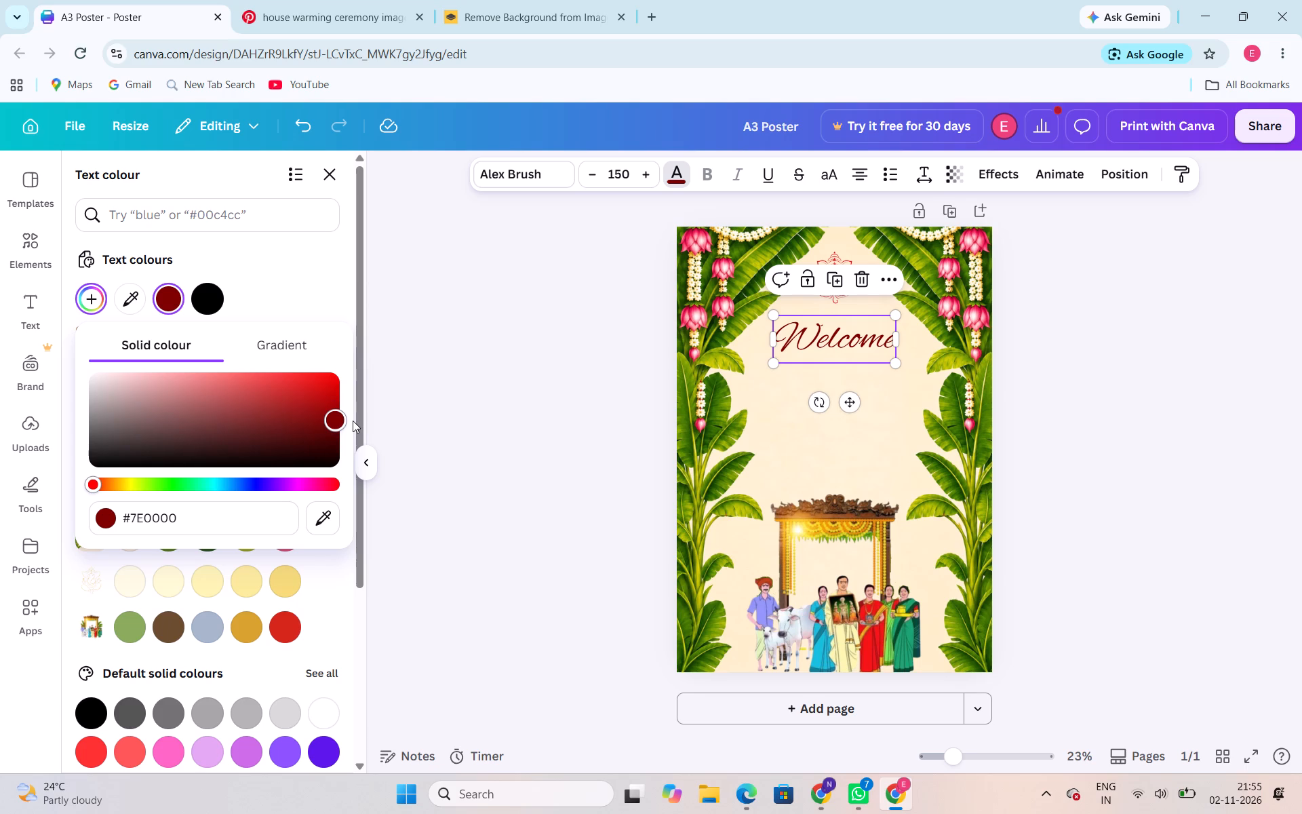
# Refine the "Welcome" text's custom solid colour to the dark red #7E0C0C and deselect the text.
pyautogui.moveTo(353, 421); pyautogui.dragTo(348, 412)
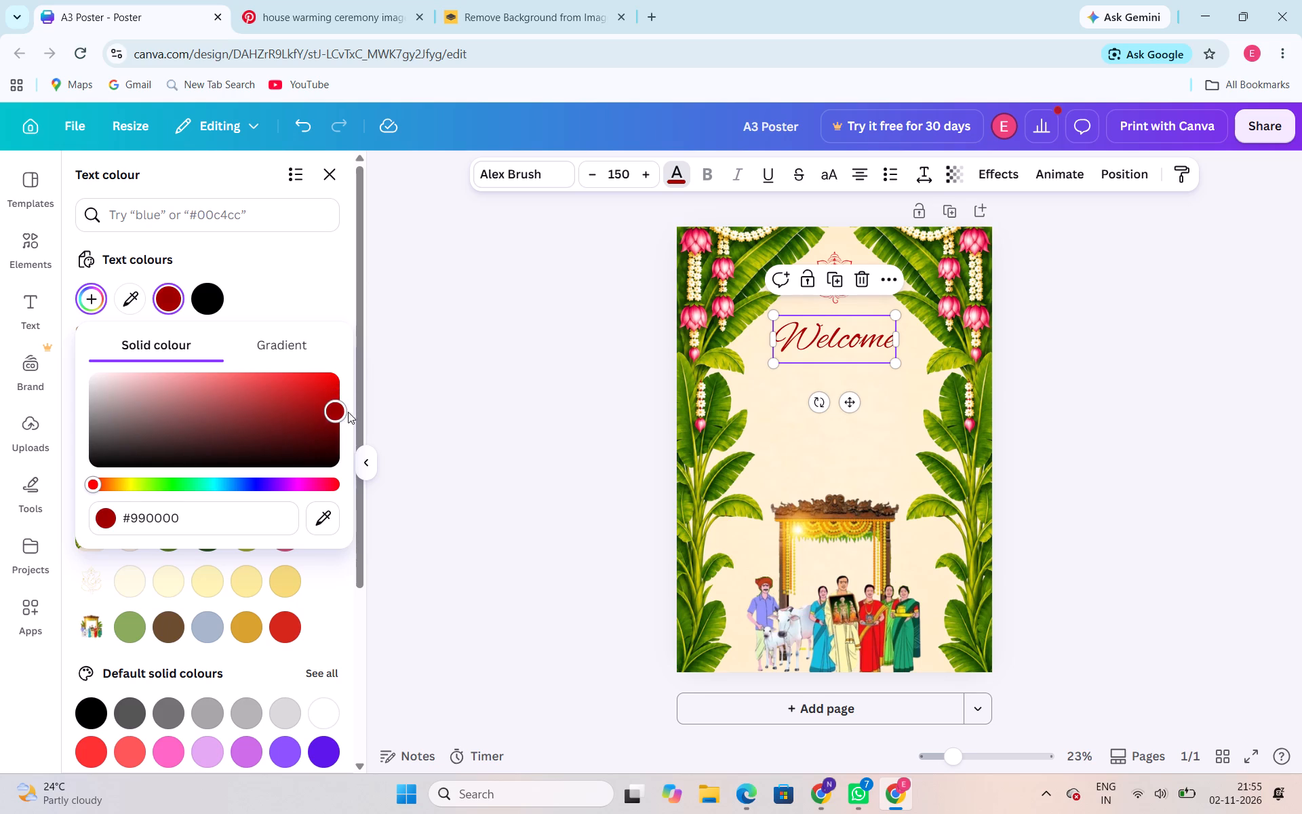
pyautogui.moveTo(348, 412); pyautogui.dragTo(317, 413)
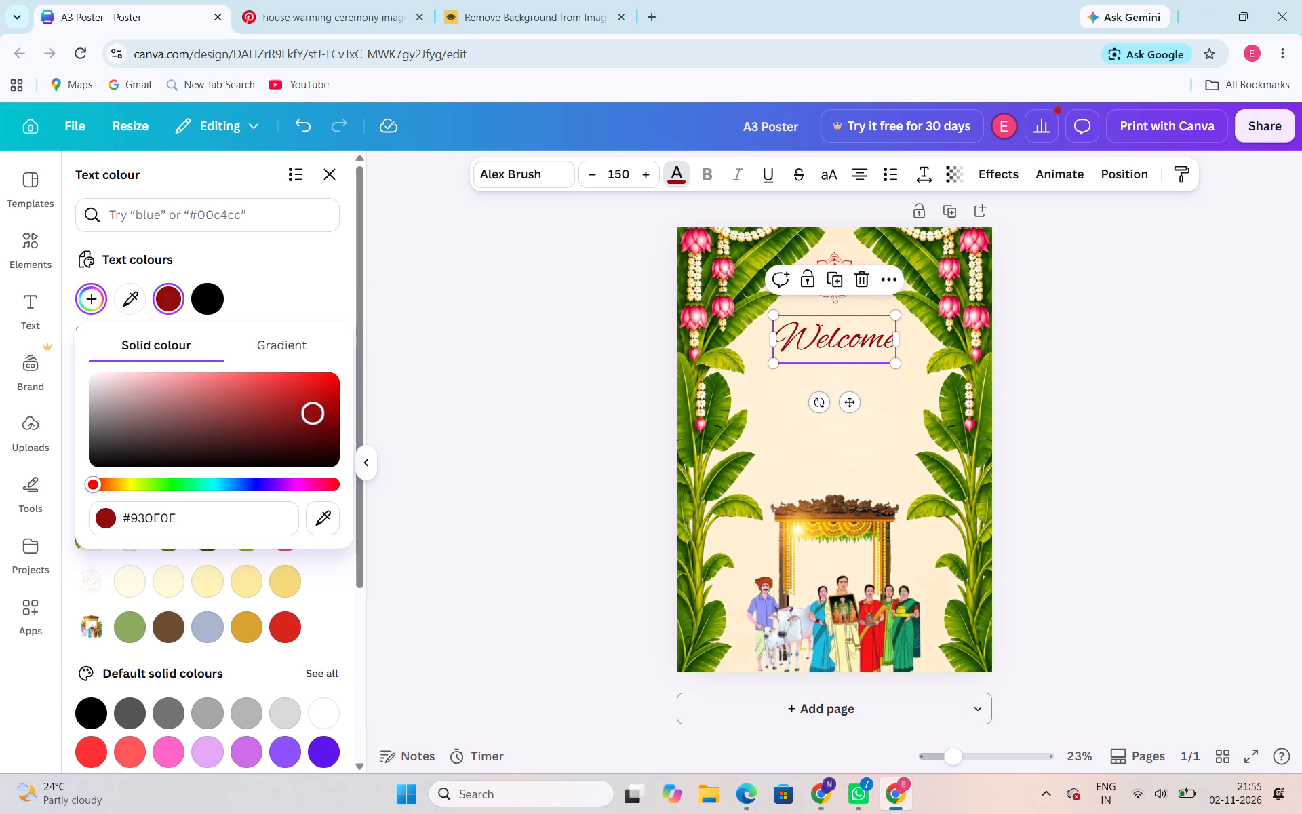
pyautogui.moveTo(317, 413); pyautogui.dragTo(315, 421)
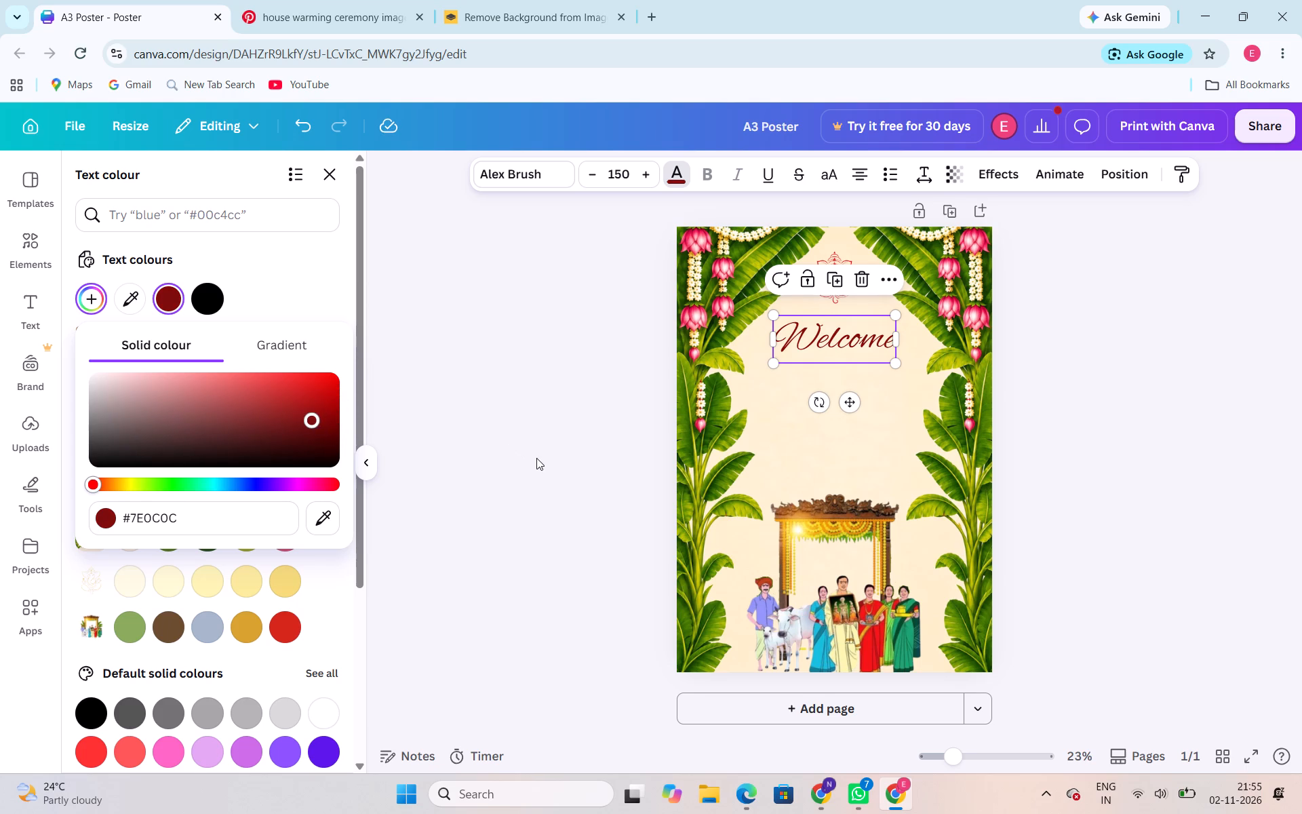
pyautogui.click(536, 458)
pyautogui.click(536, 458)
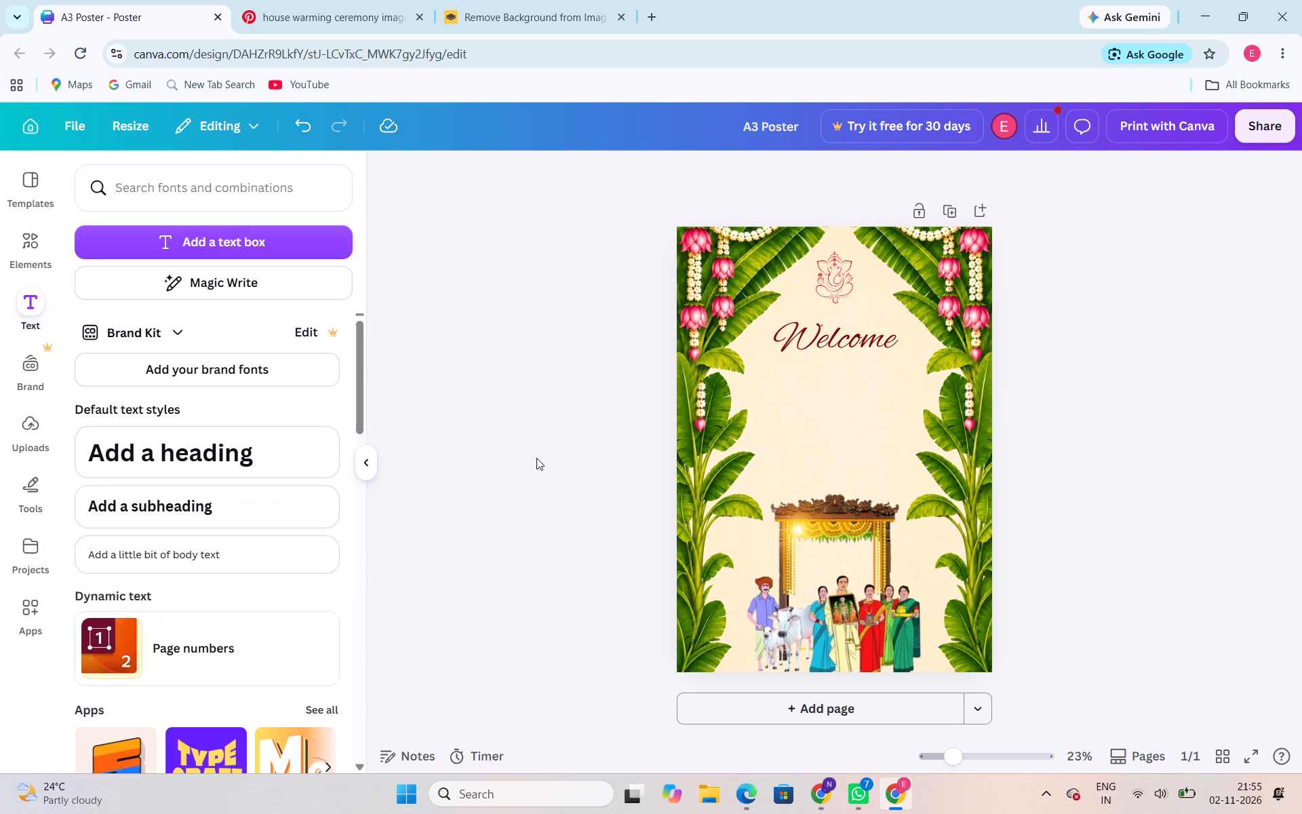
# Set the font size of the "Welcome" text to 170.
pyautogui.click(829, 330)
pyautogui.doubleClick(829, 330)
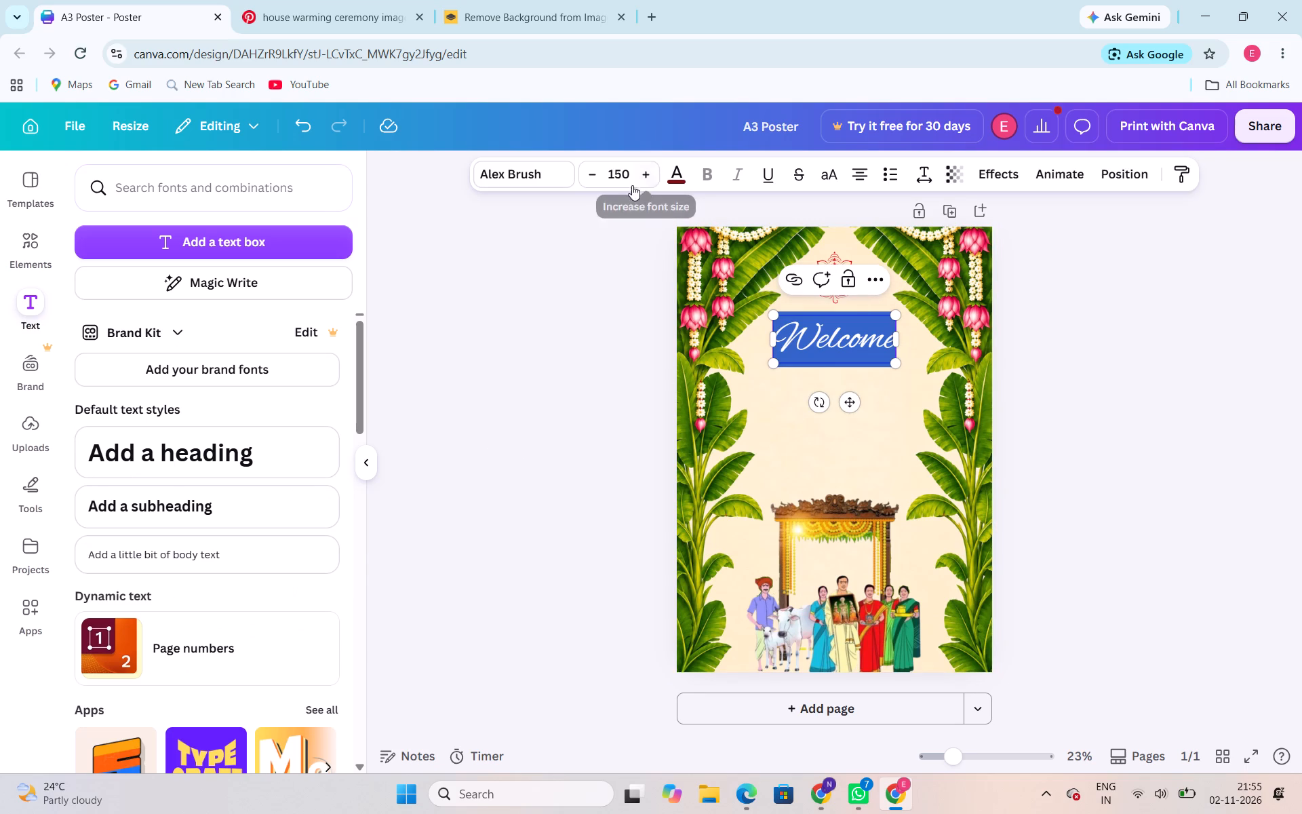
pyautogui.click(627, 182)
pyautogui.write('170')
pyautogui.press('Return')
pyautogui.click(1154, 341)
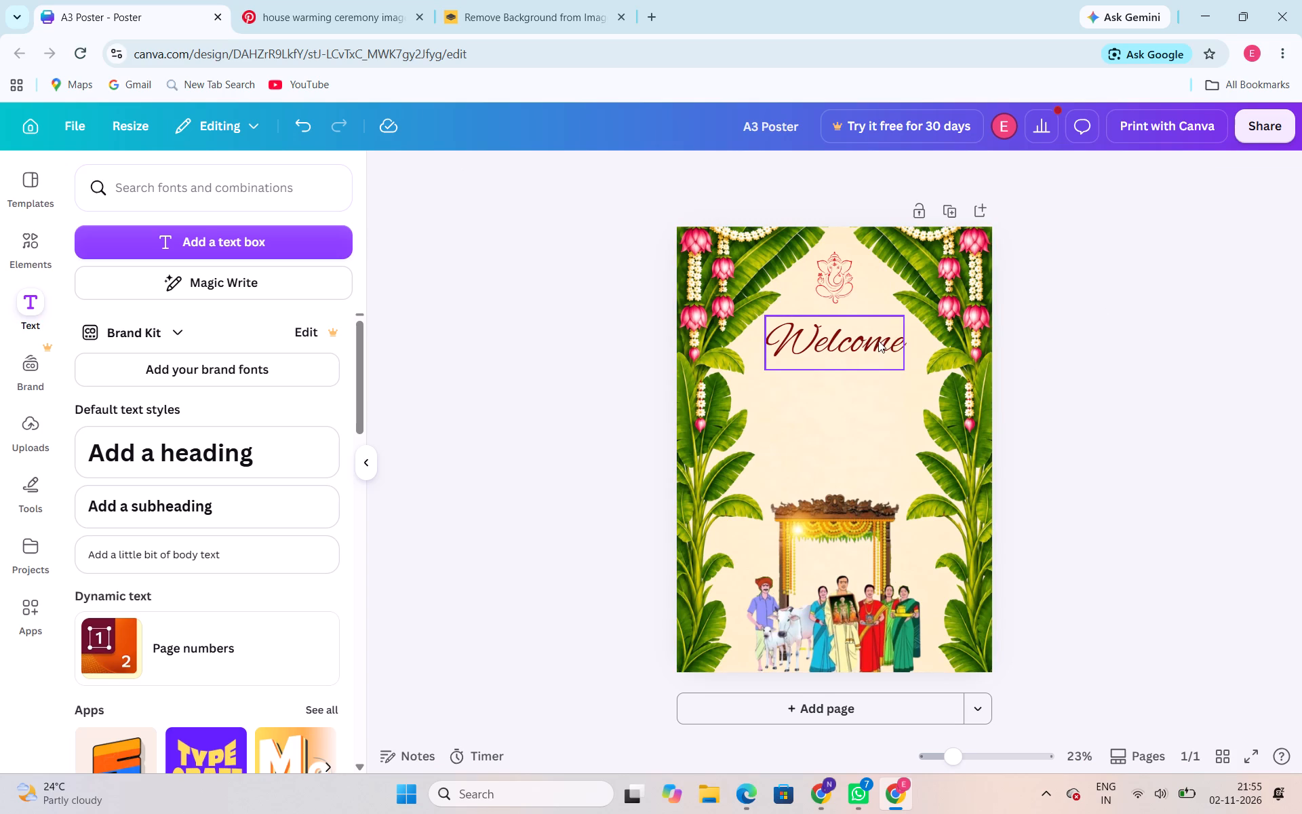
# Nudge the "Welcome" heading slightly upward so it sits just below the Ganesha, keeping it centred on the poster.
pyautogui.click(842, 342)
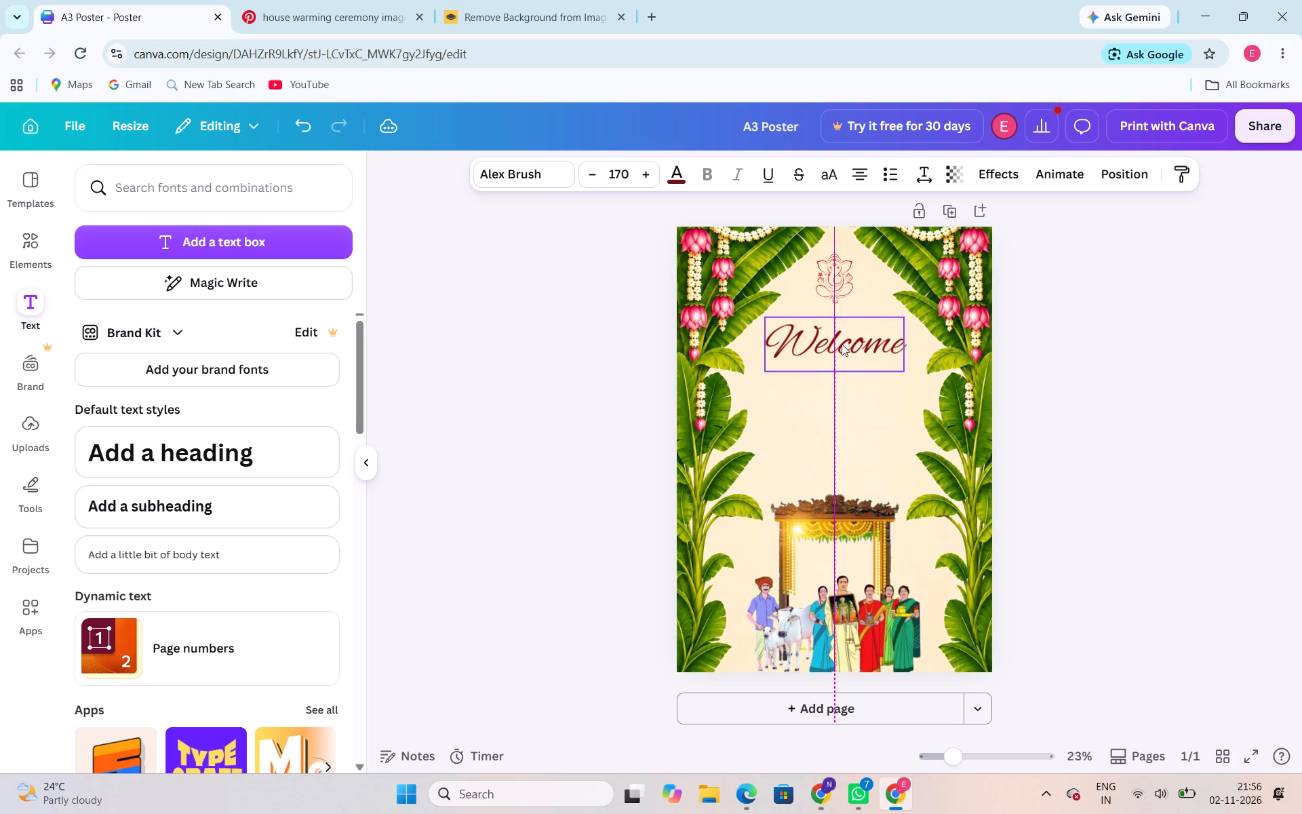
pyautogui.press('Up')
pyautogui.press('Up')
pyautogui.press('Up')
pyautogui.press('Up')
pyautogui.press('Up')
pyautogui.press('Up')
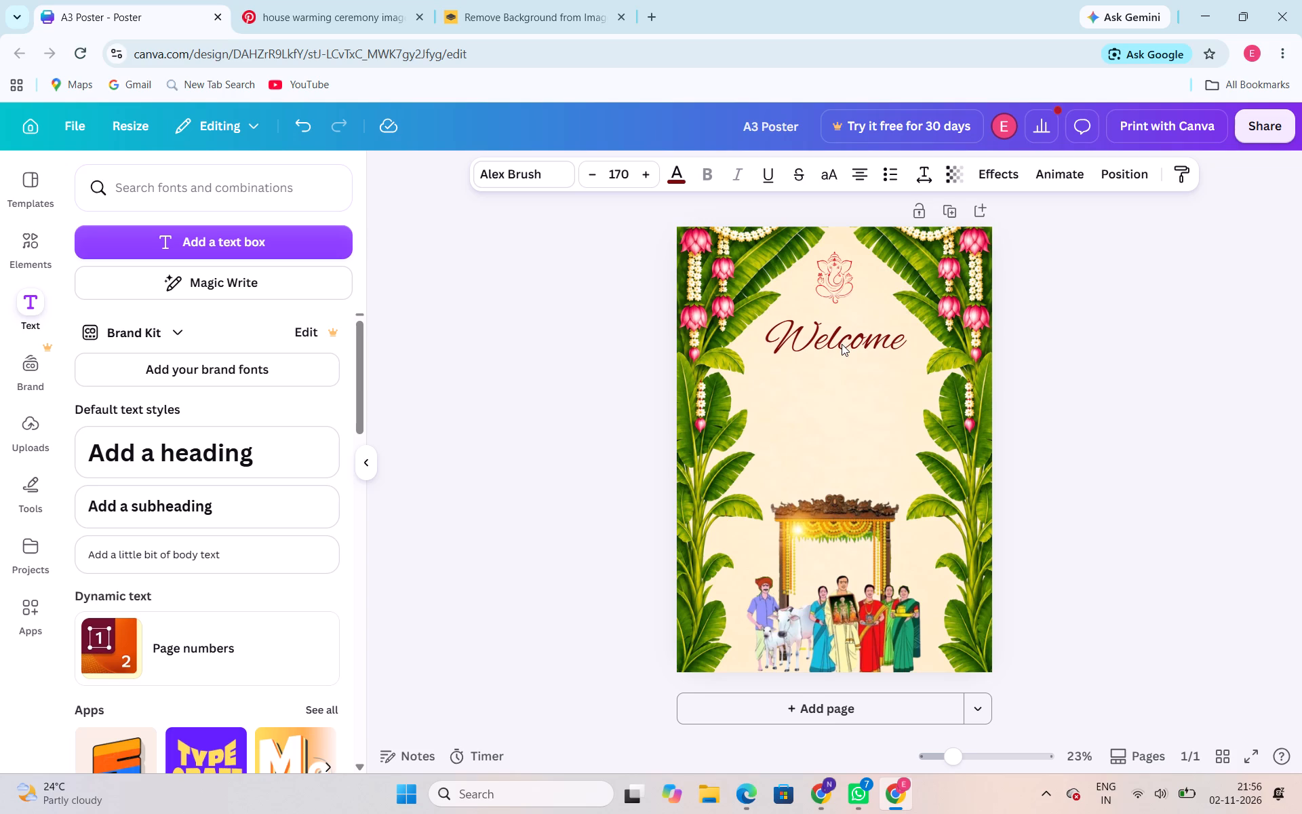
pyautogui.press('Up')
pyautogui.press('Down')
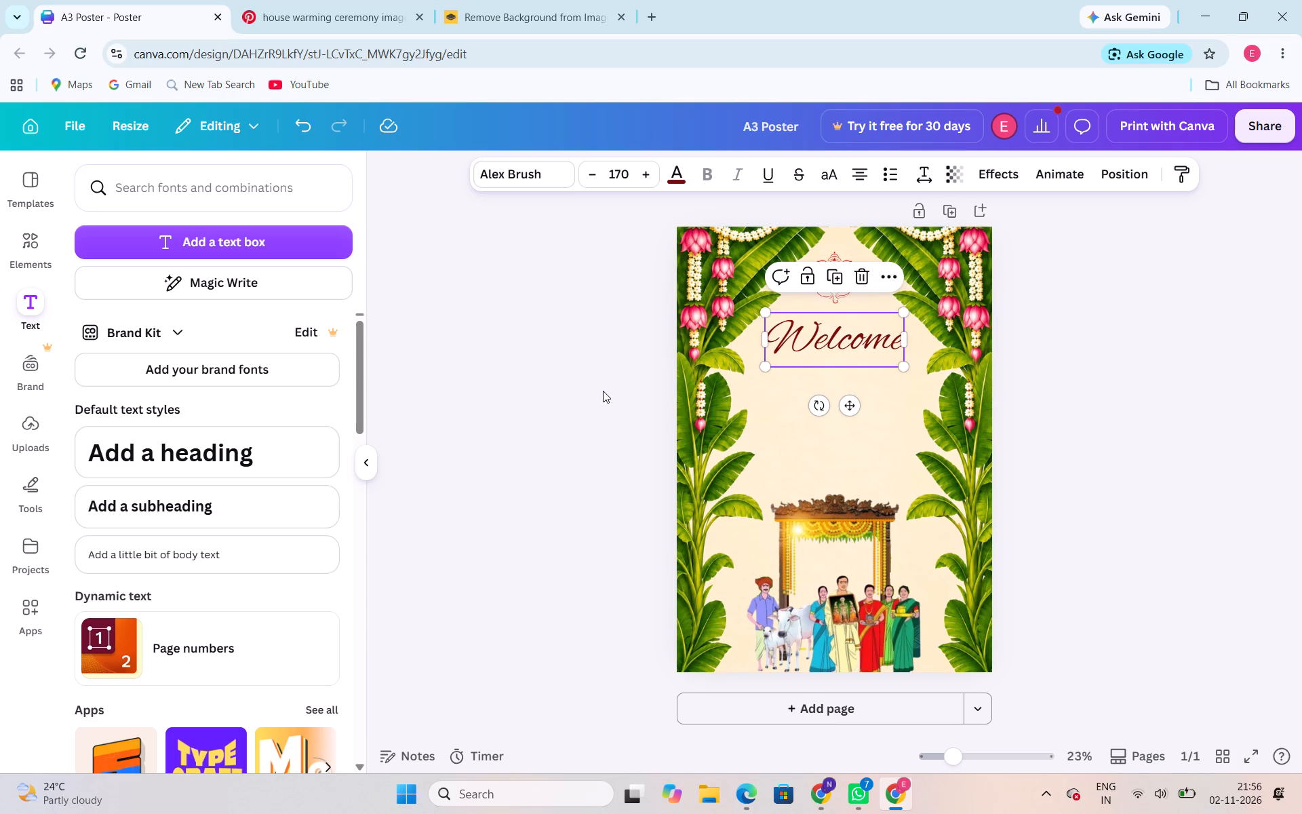
pyautogui.click(652, 345)
pyautogui.click(802, 333)
pyautogui.press('Up')
pyautogui.press('Up')
pyautogui.press('Up')
pyautogui.press('Up')
pyautogui.press('Up')
pyautogui.press('Up')
pyautogui.press('Up')
pyautogui.press('Up')
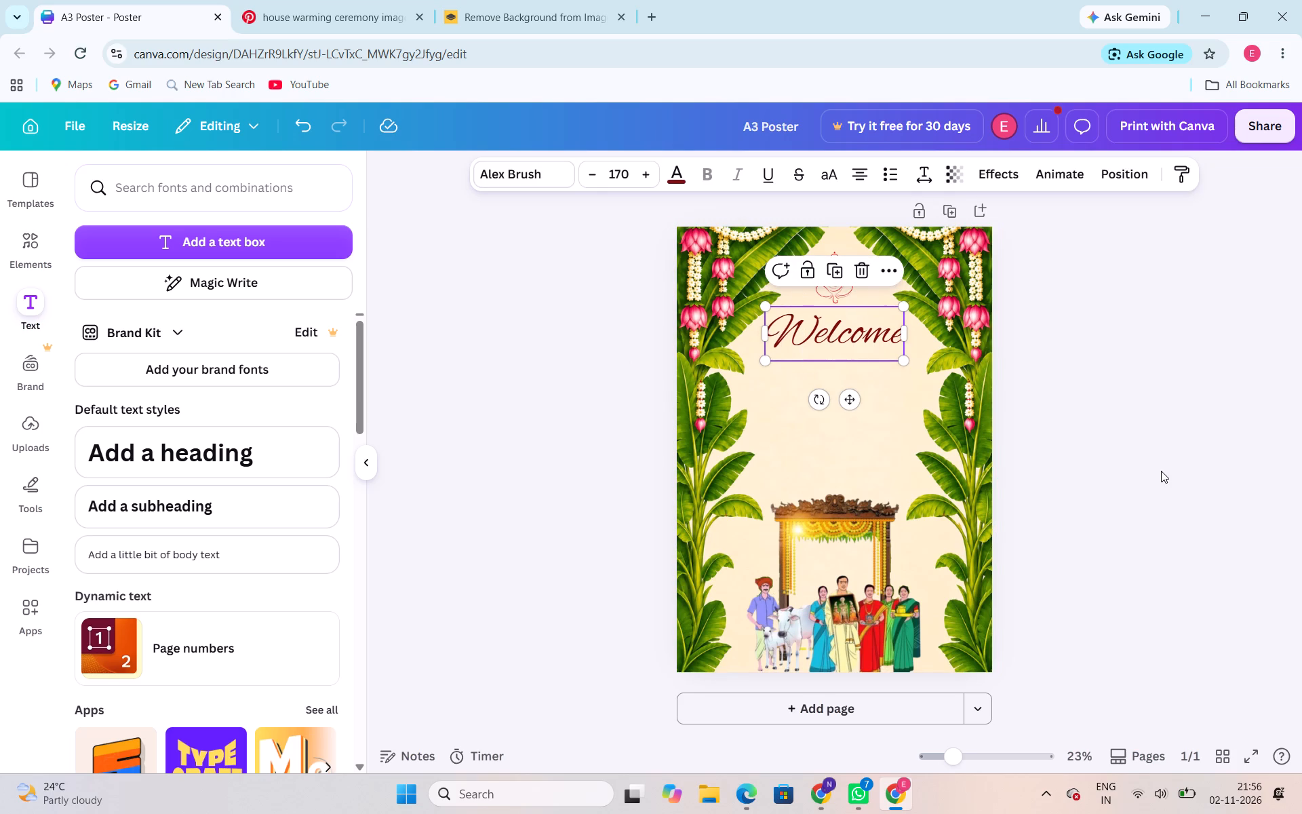
pyautogui.click(1126, 469)
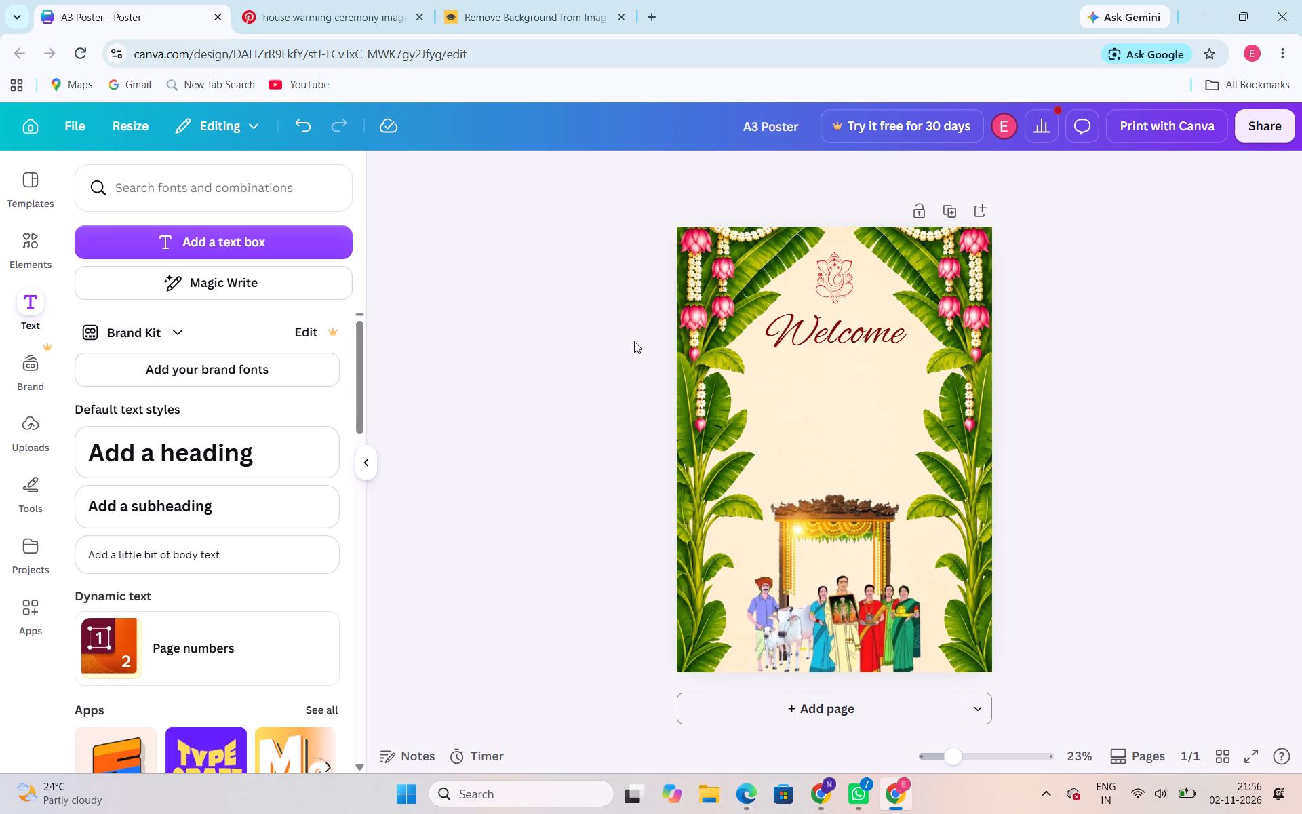
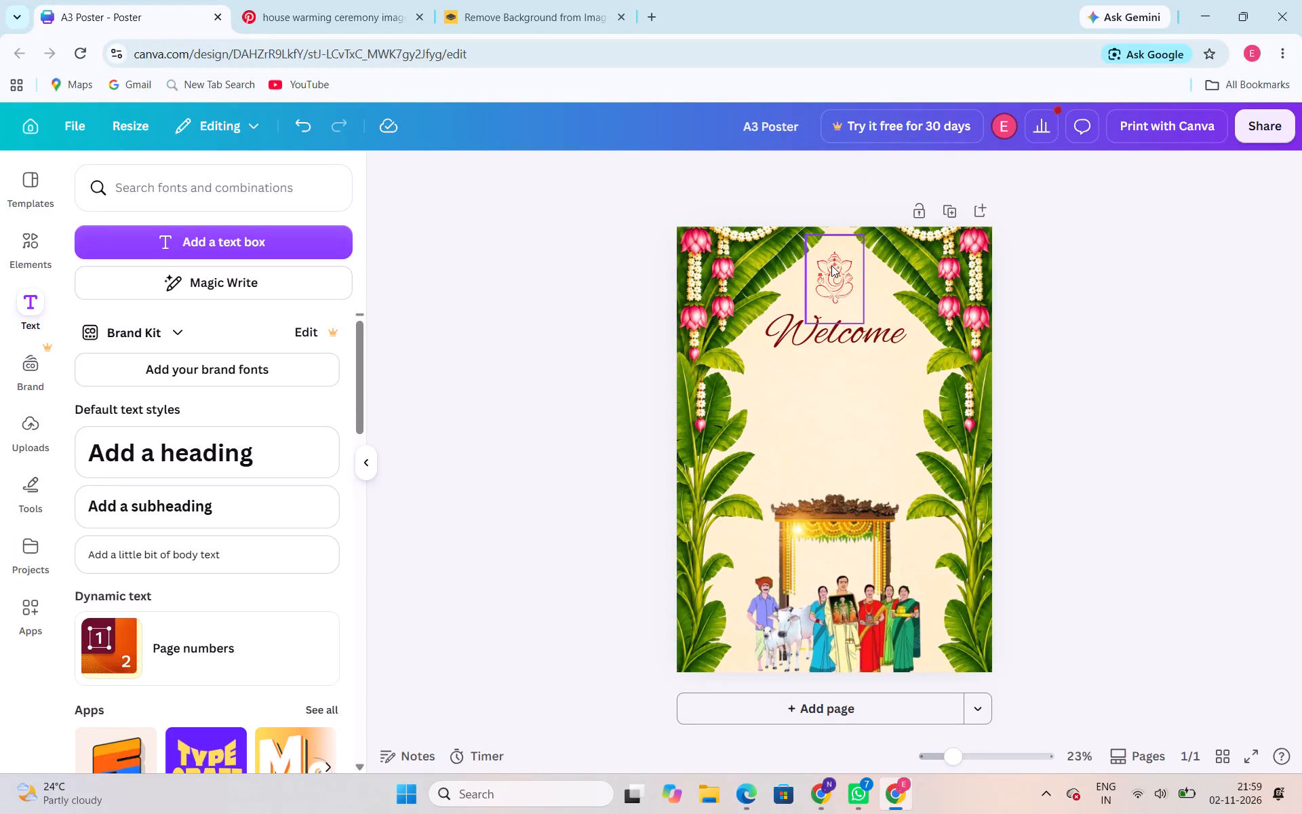
# Change the highlights colour of the Ganesha image's Cherry duotone filter to dark red #970303.
pyautogui.click(831, 265)
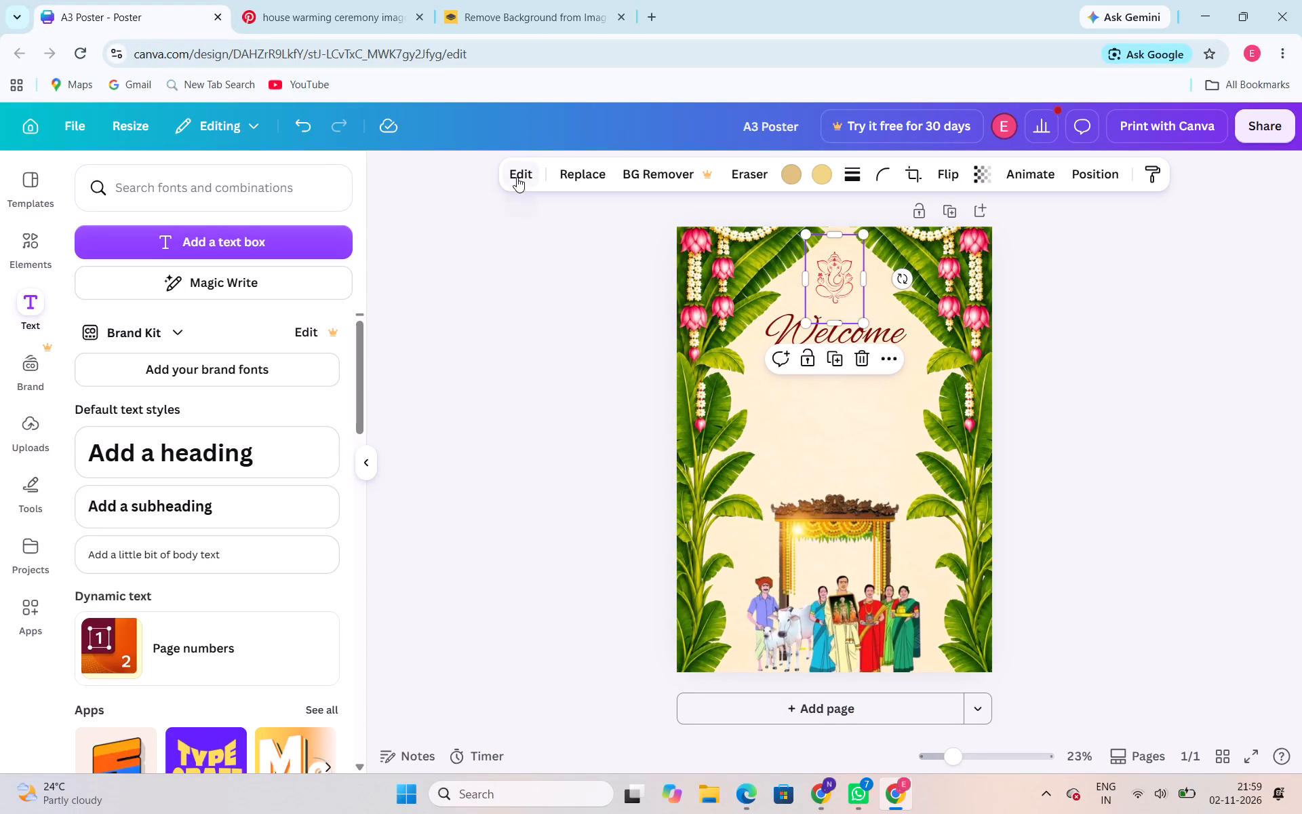
pyautogui.click(517, 177)
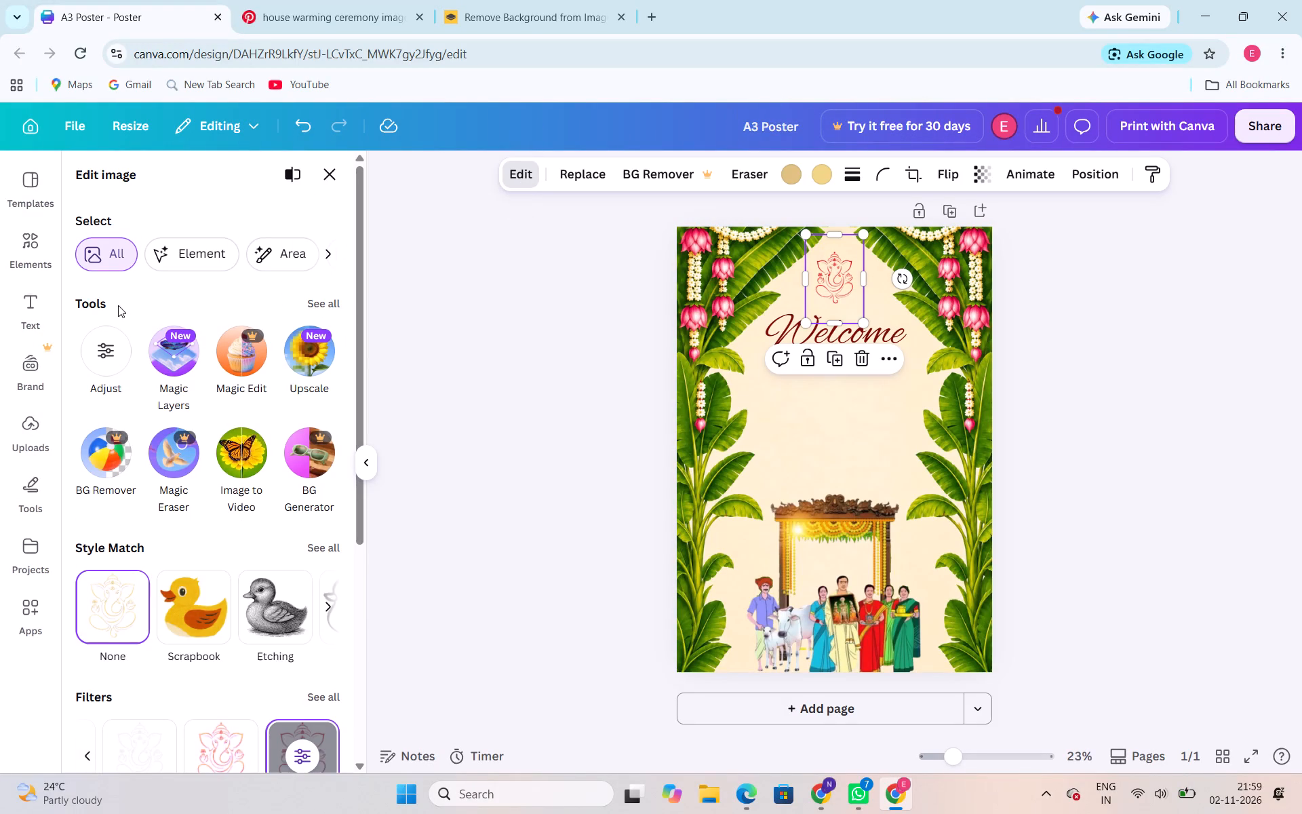
pyautogui.scroll(-2, 260, 573)
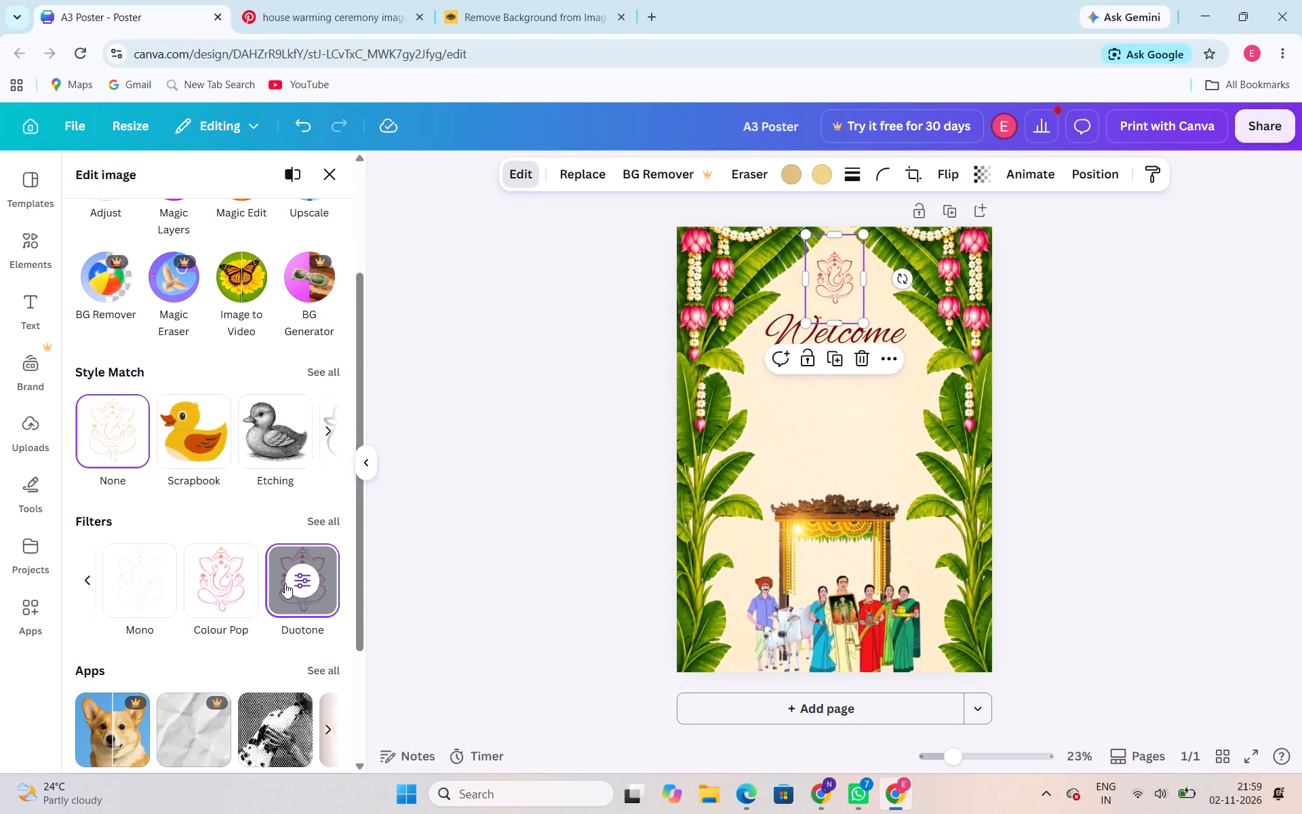
pyautogui.click(287, 583)
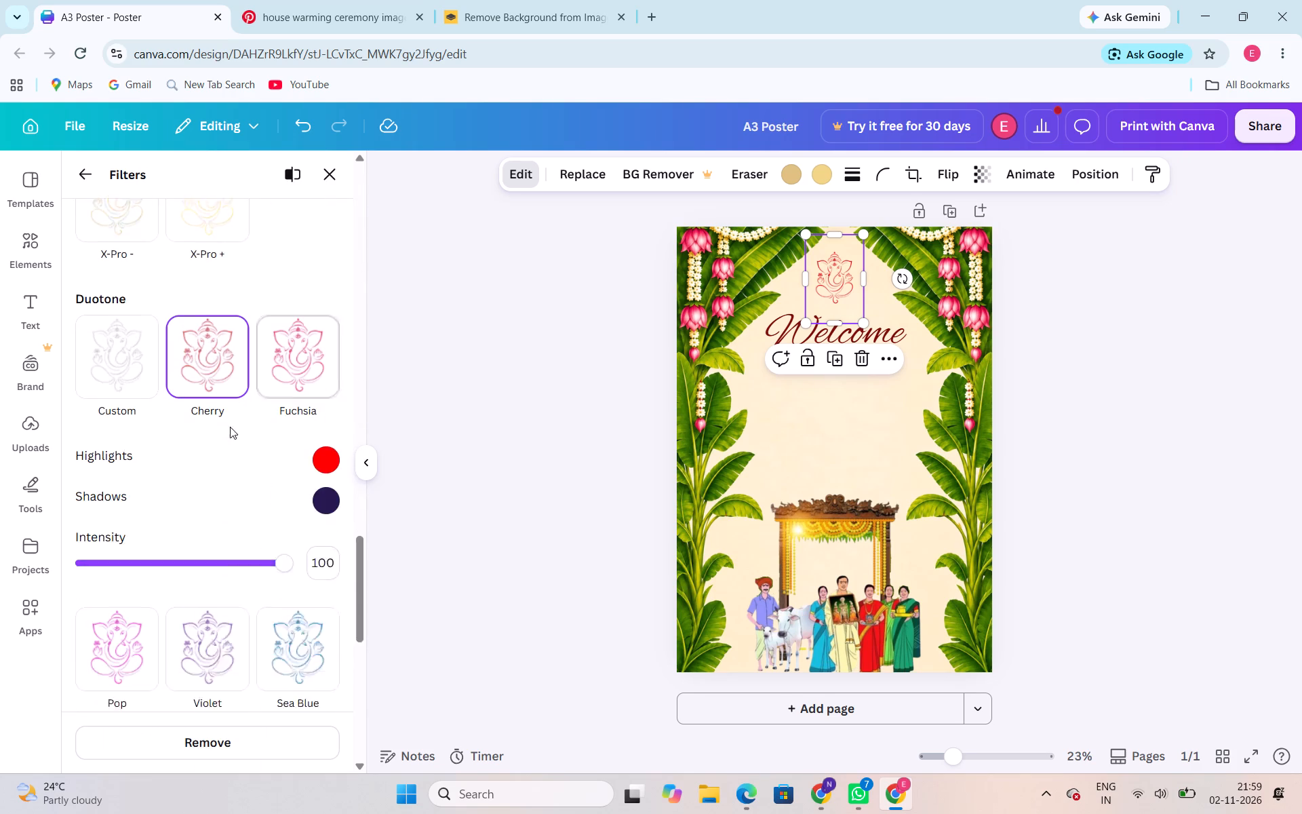
pyautogui.click(321, 363)
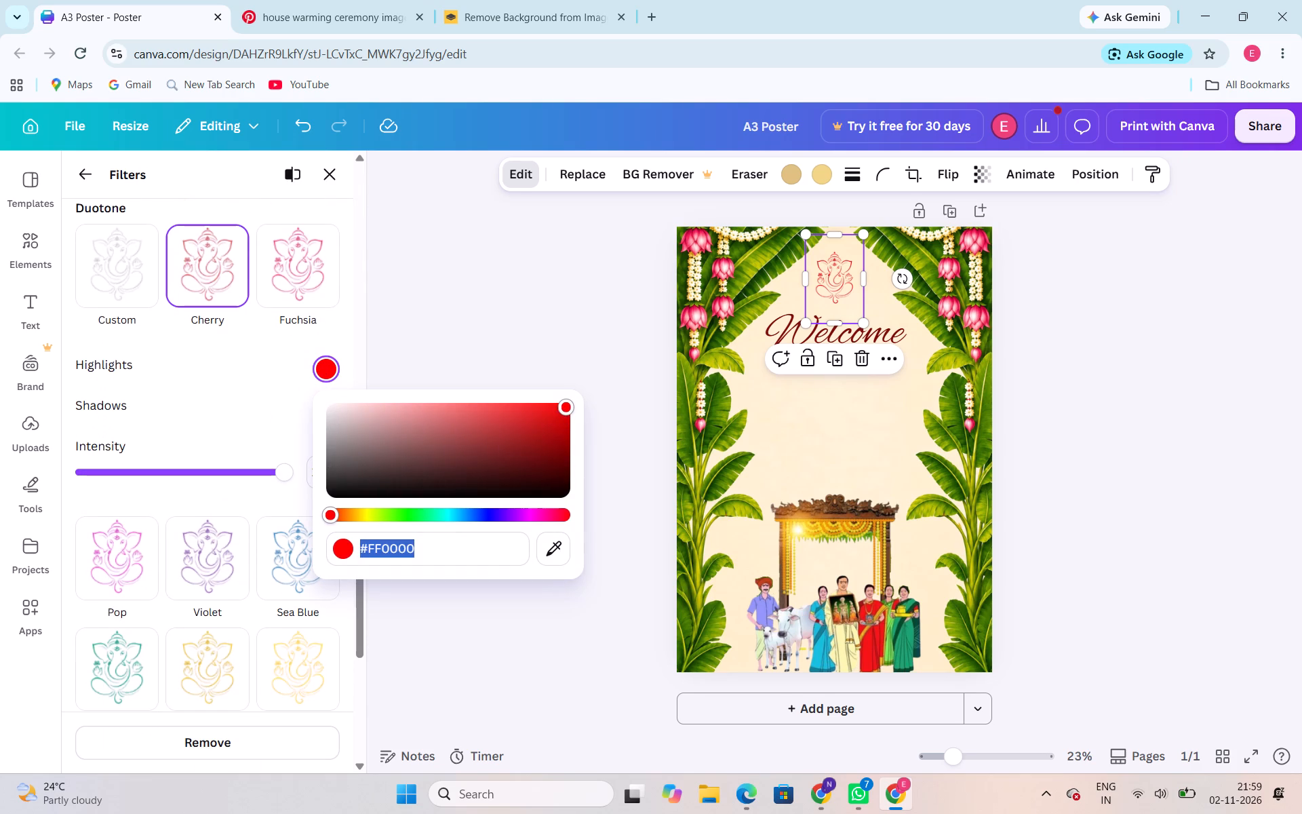
pyautogui.moveTo(329, 513); pyautogui.dragTo(630, 526)
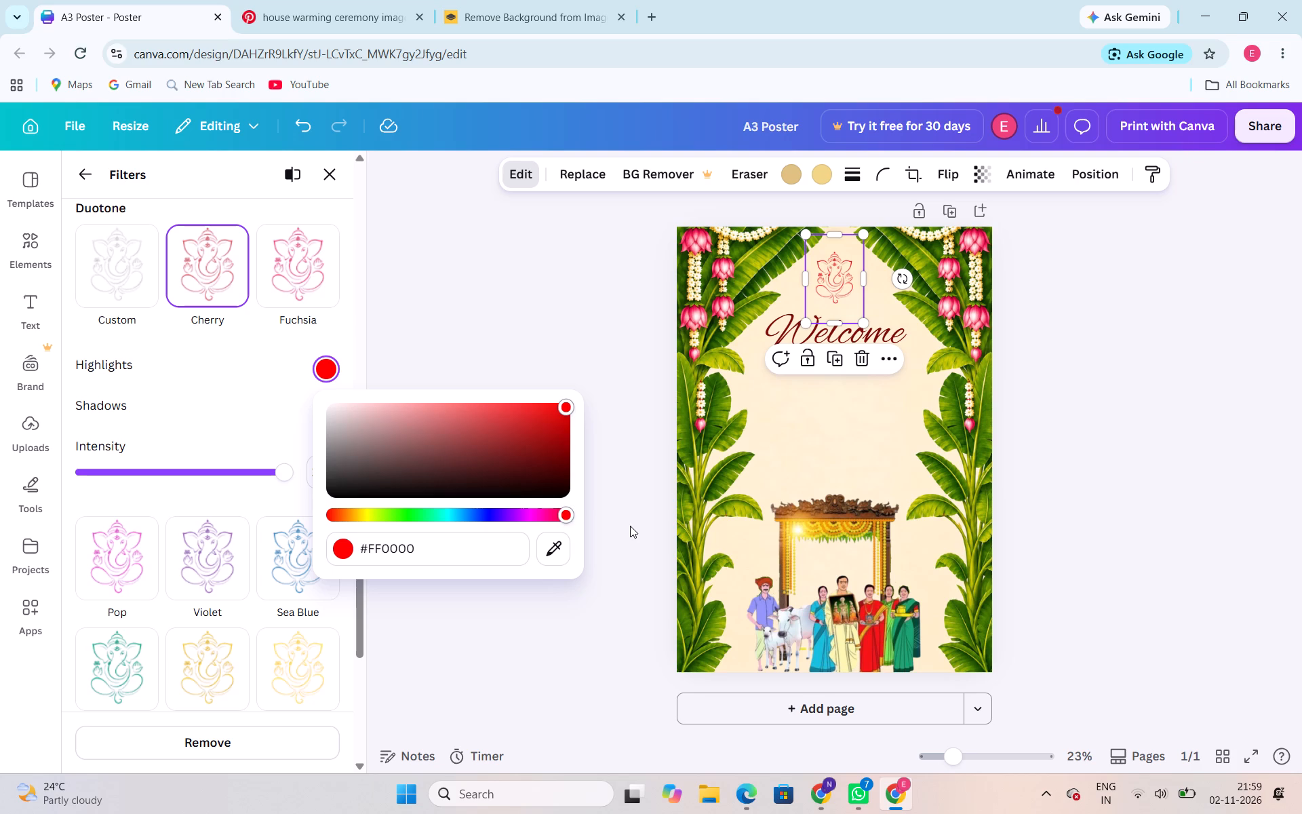
pyautogui.moveTo(568, 397); pyautogui.dragTo(556, 417)
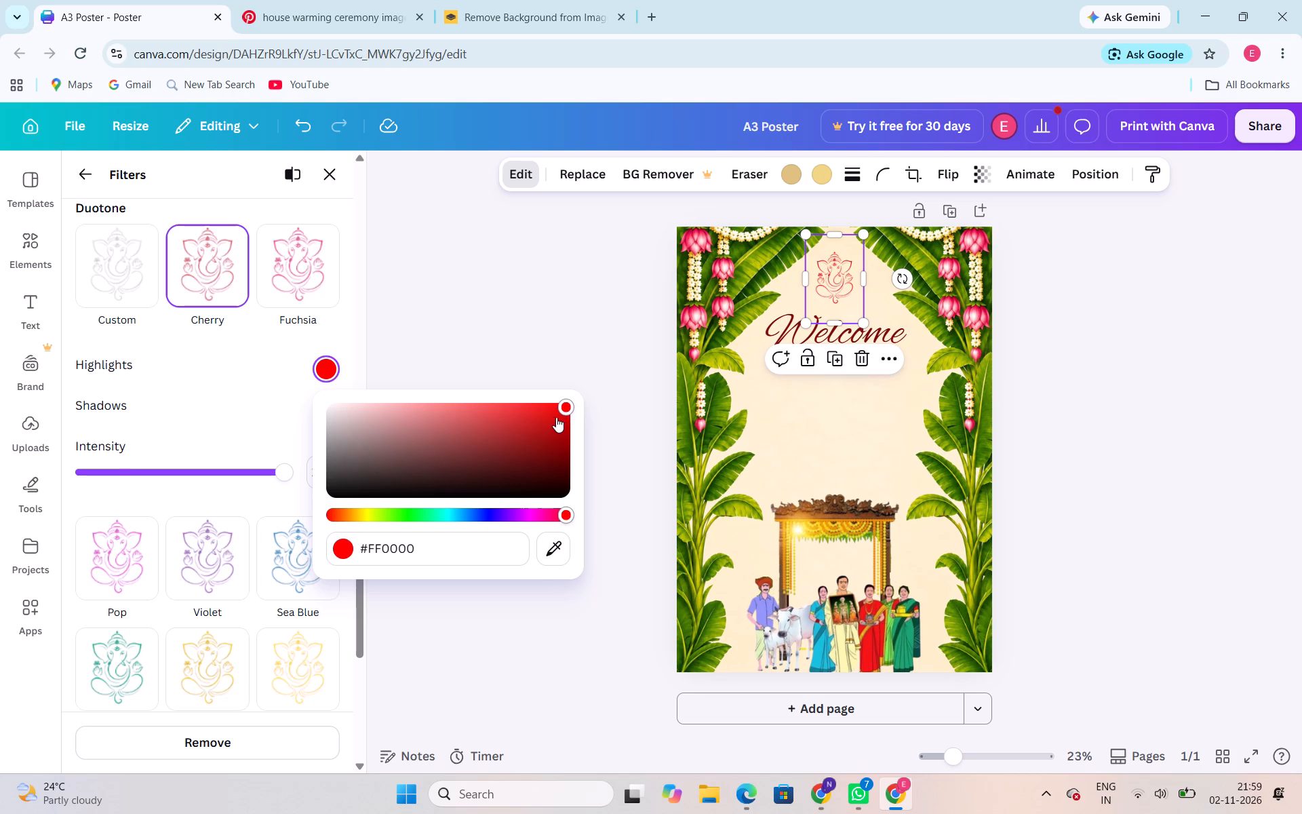
pyautogui.moveTo(556, 417); pyautogui.dragTo(554, 415)
pyautogui.click(554, 415)
pyautogui.moveTo(554, 415); pyautogui.dragTo(557, 446)
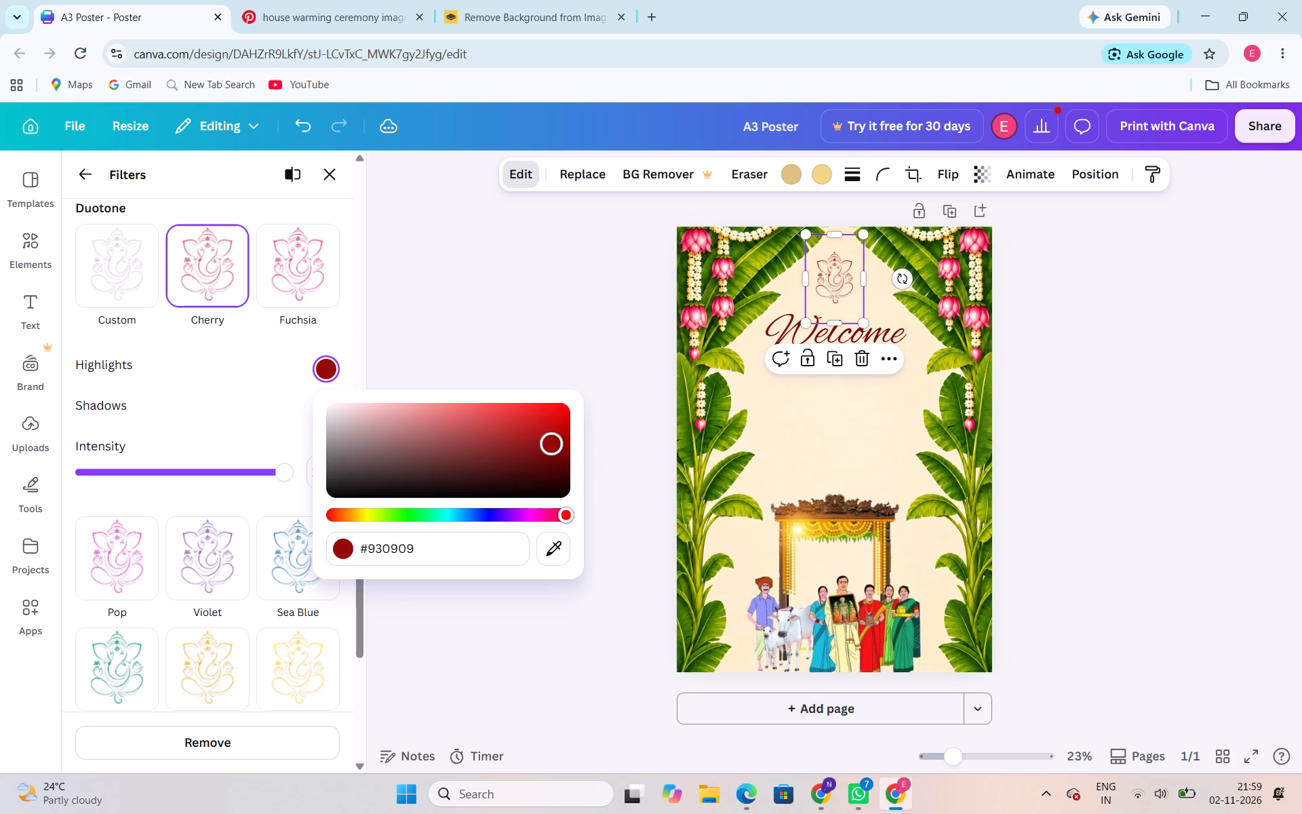
pyautogui.moveTo(557, 446); pyautogui.dragTo(570, 373)
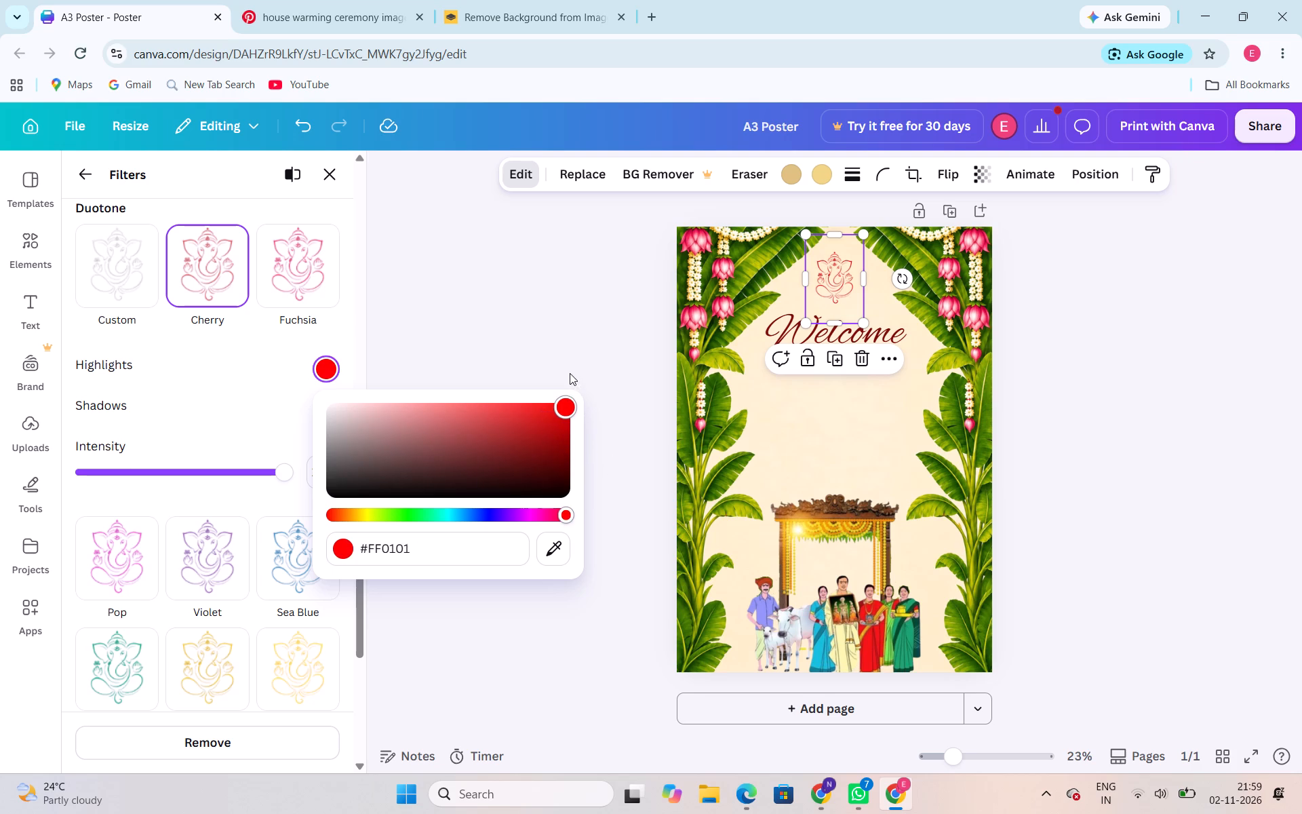
pyautogui.moveTo(570, 373); pyautogui.dragTo(556, 428)
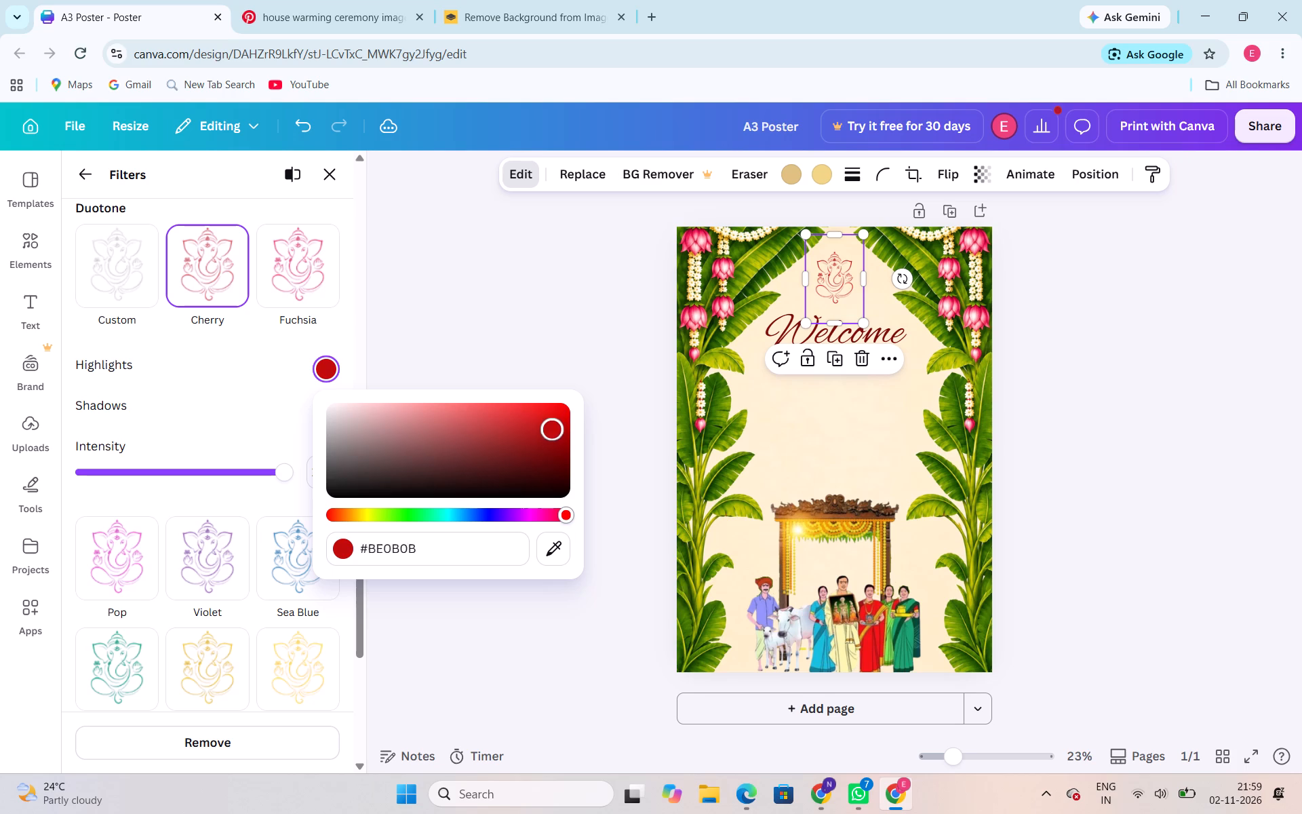
pyautogui.moveTo(556, 428); pyautogui.dragTo(559, 433)
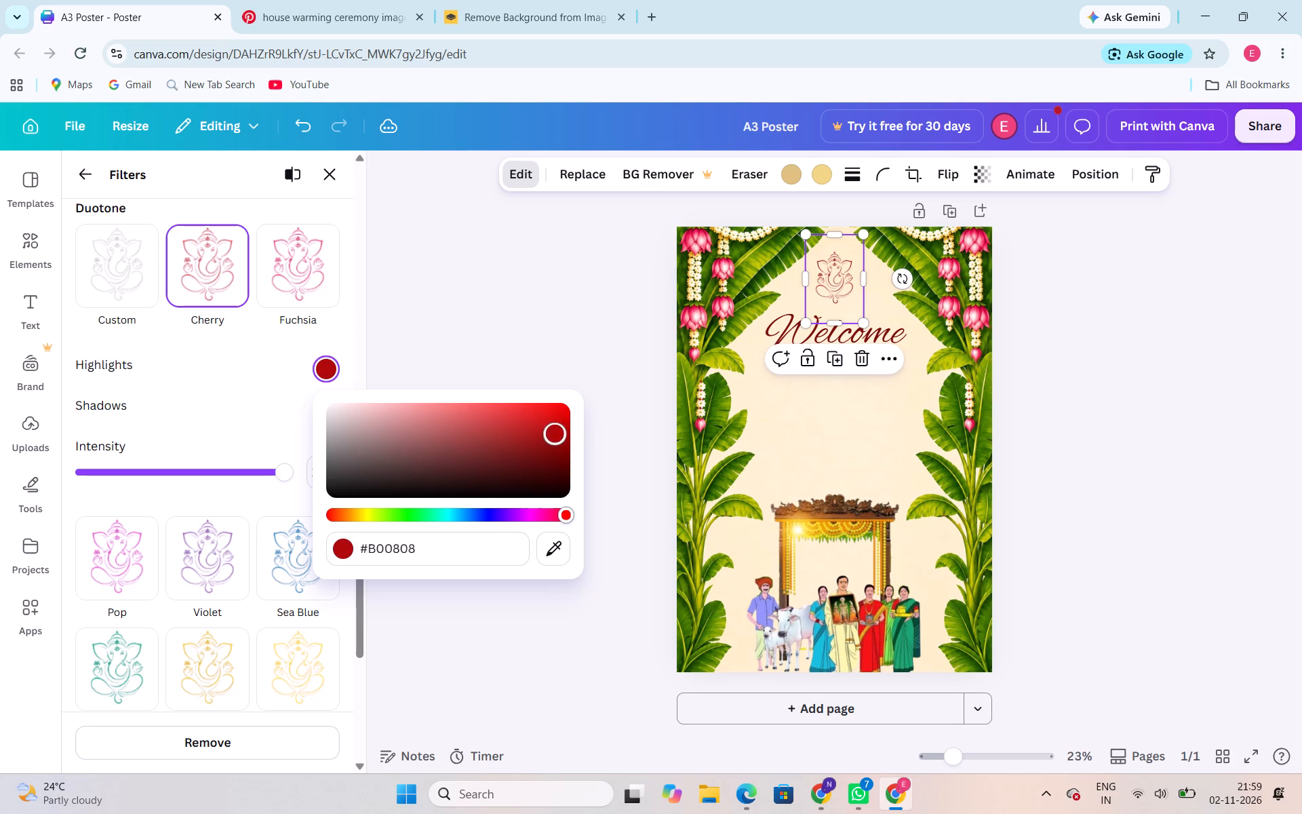
pyautogui.moveTo(559, 433); pyautogui.dragTo(566, 442)
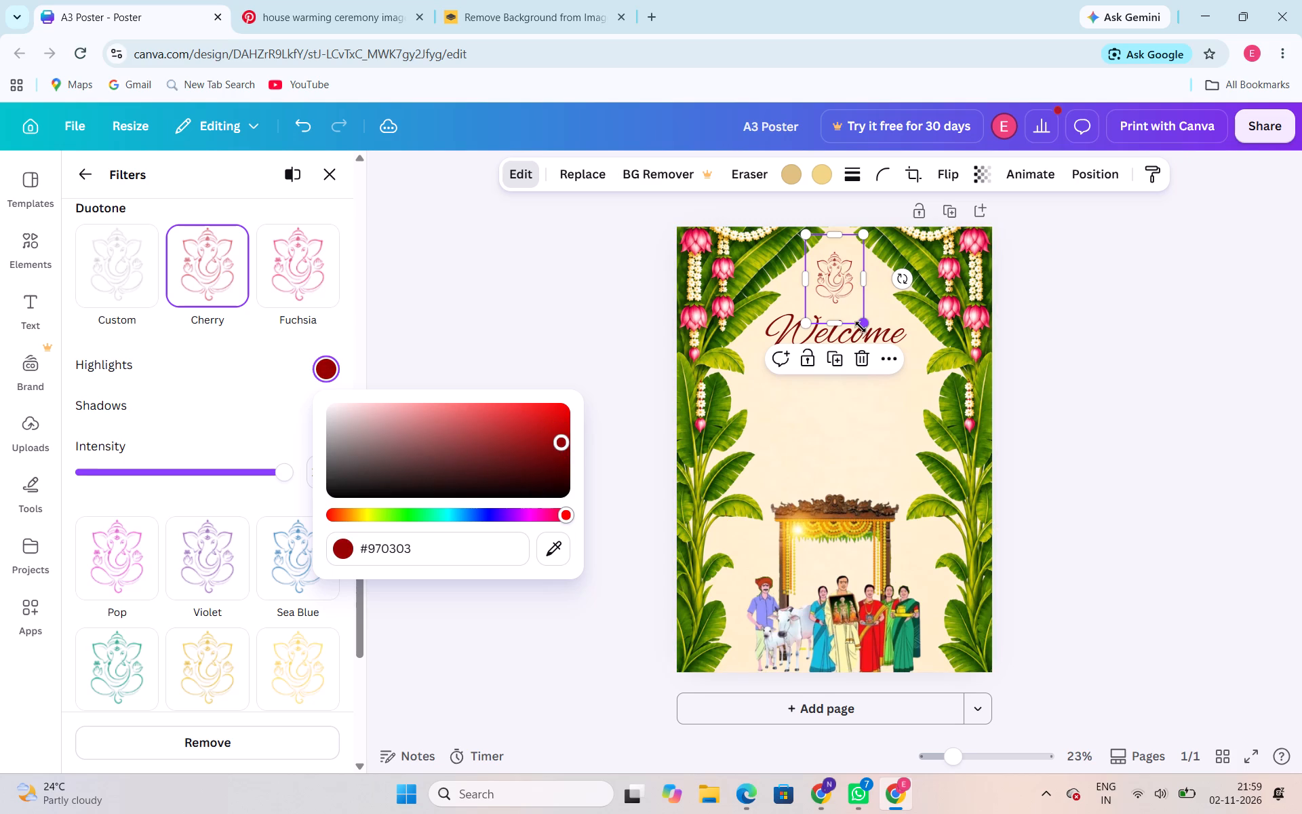
# Shrink the Ganesha image slightly, centre it horizontally on the poster just above the "Welcome" heading, and deselect it.
pyautogui.click(860, 322)
pyautogui.moveTo(860, 322); pyautogui.dragTo(854, 307)
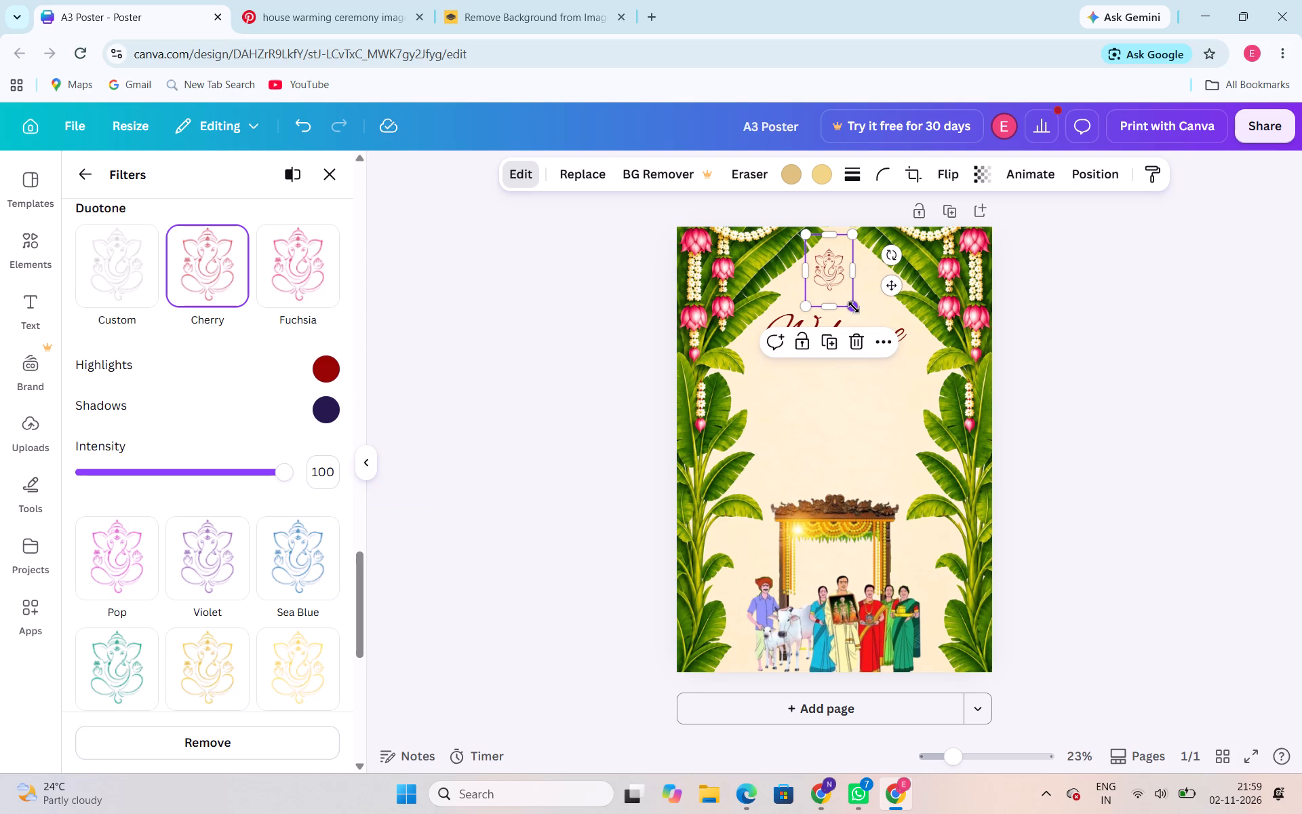
pyautogui.click(825, 276)
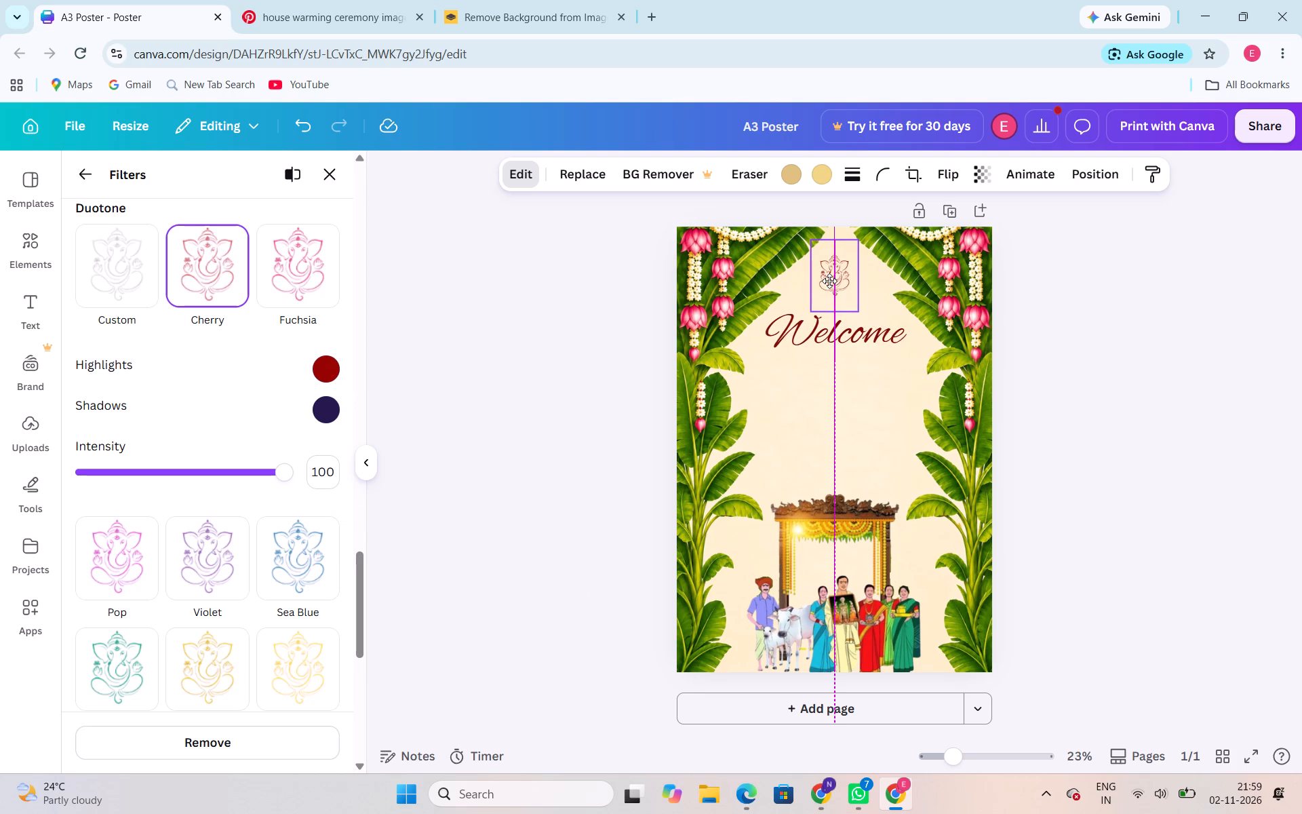
pyautogui.click(1085, 331)
pyautogui.click(1085, 331)
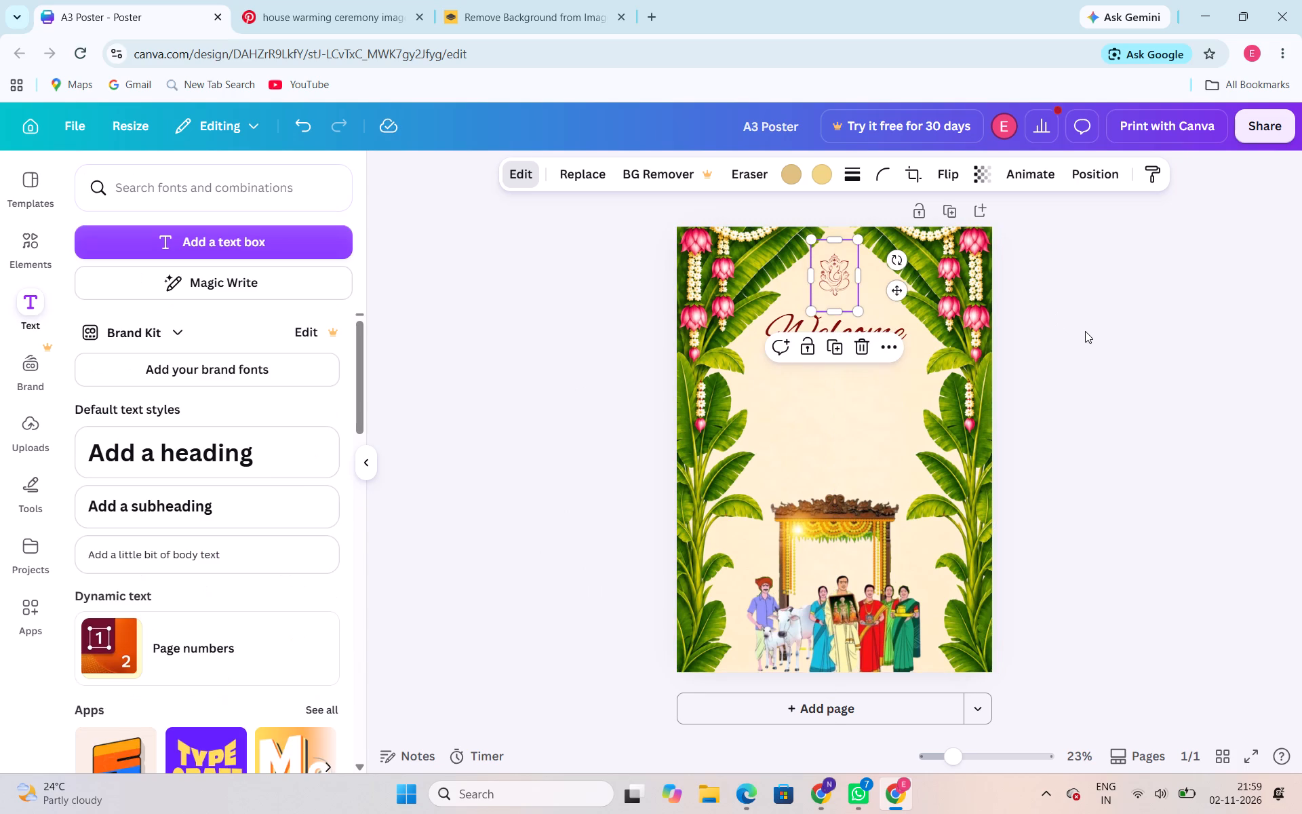
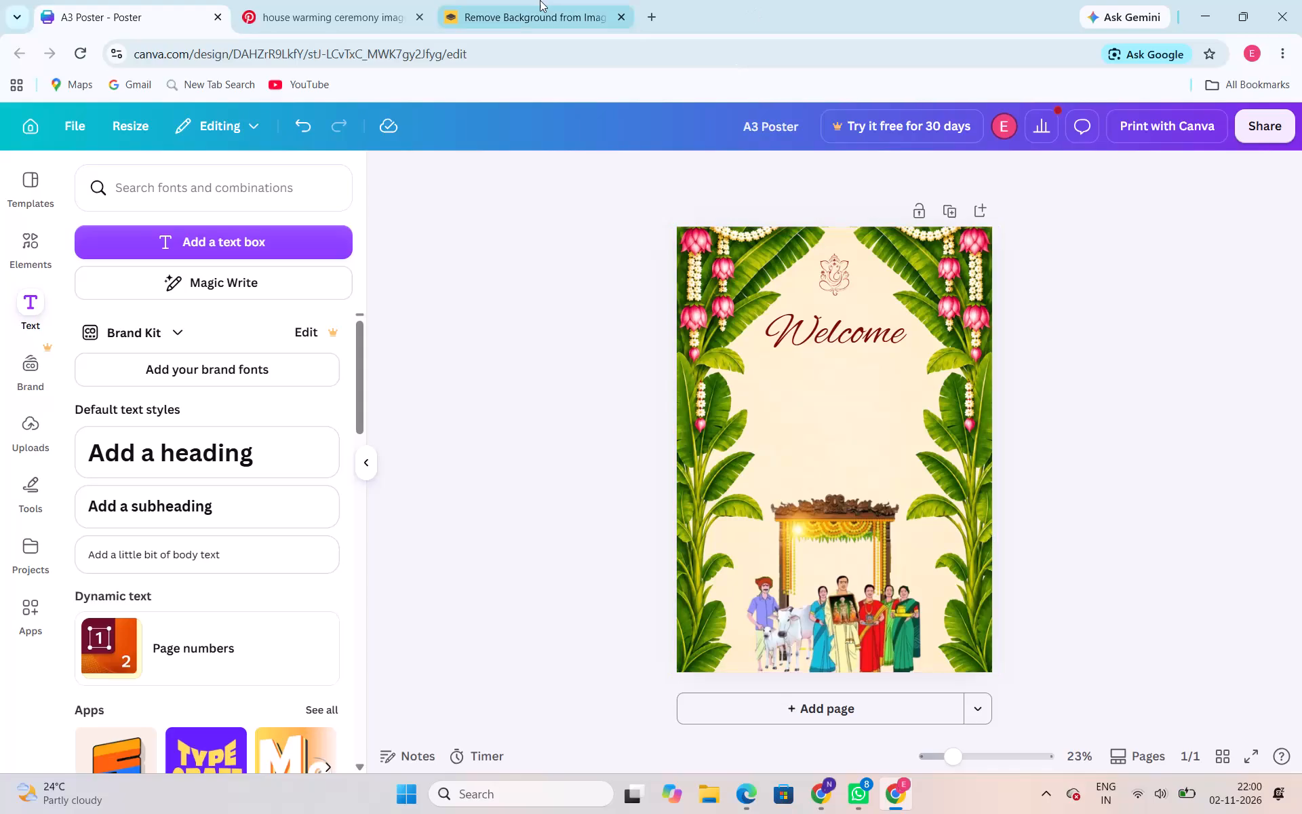
# Switch from the Canva poster to the Pinterest pin of house warming ceremony images to look for reference artwork.
pyautogui.click(538, 0)
pyautogui.click(368, 0)
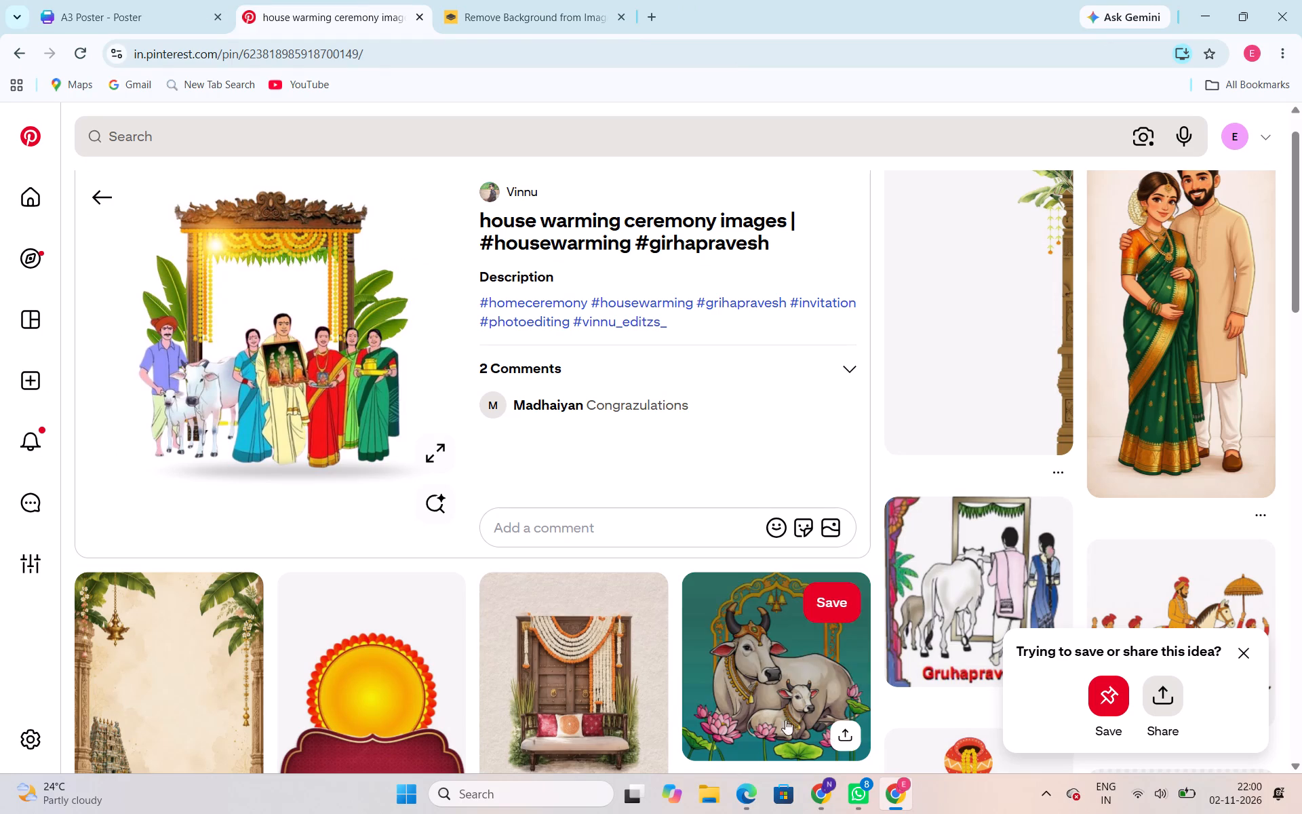
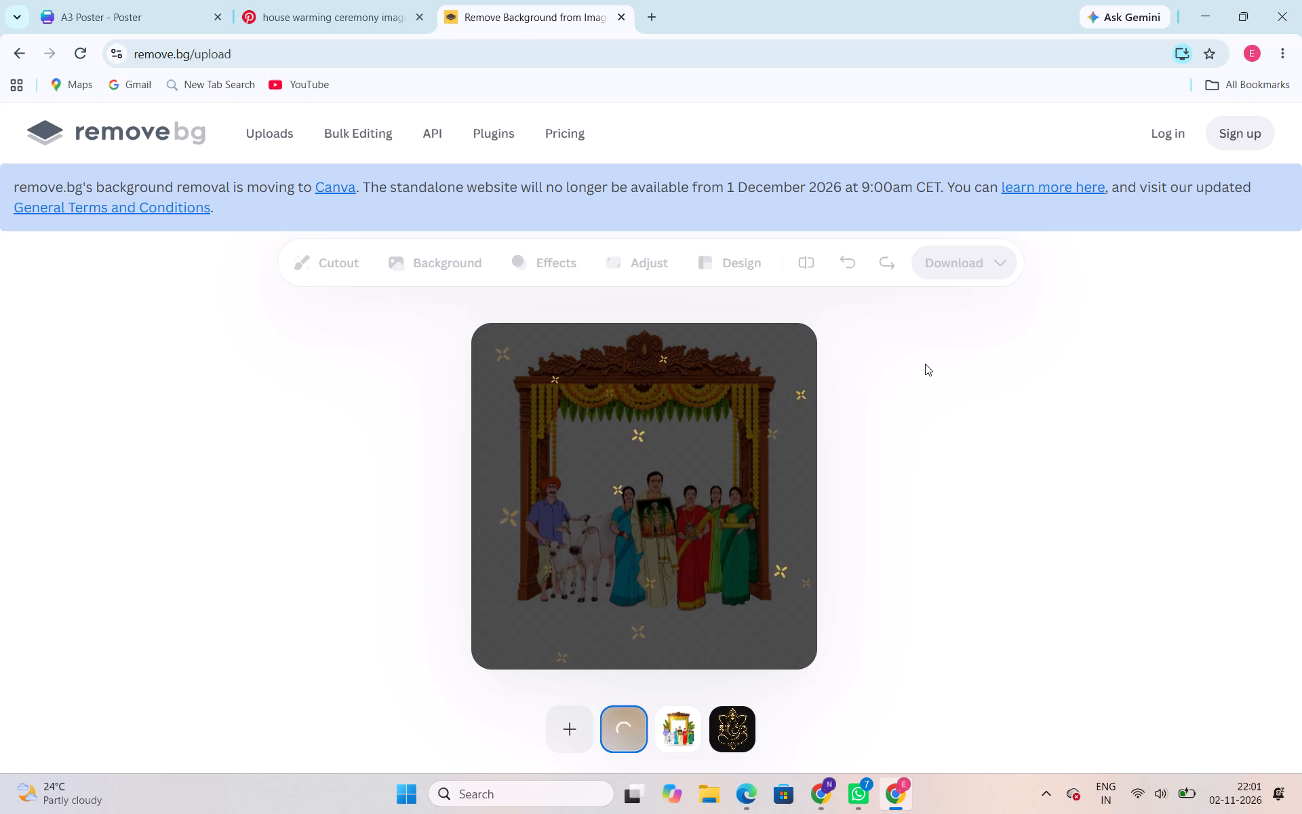
# Switch back to the Canva poster and delete the existing family-with-doorway artwork at the page's bottom.
pyautogui.click(309, 0)
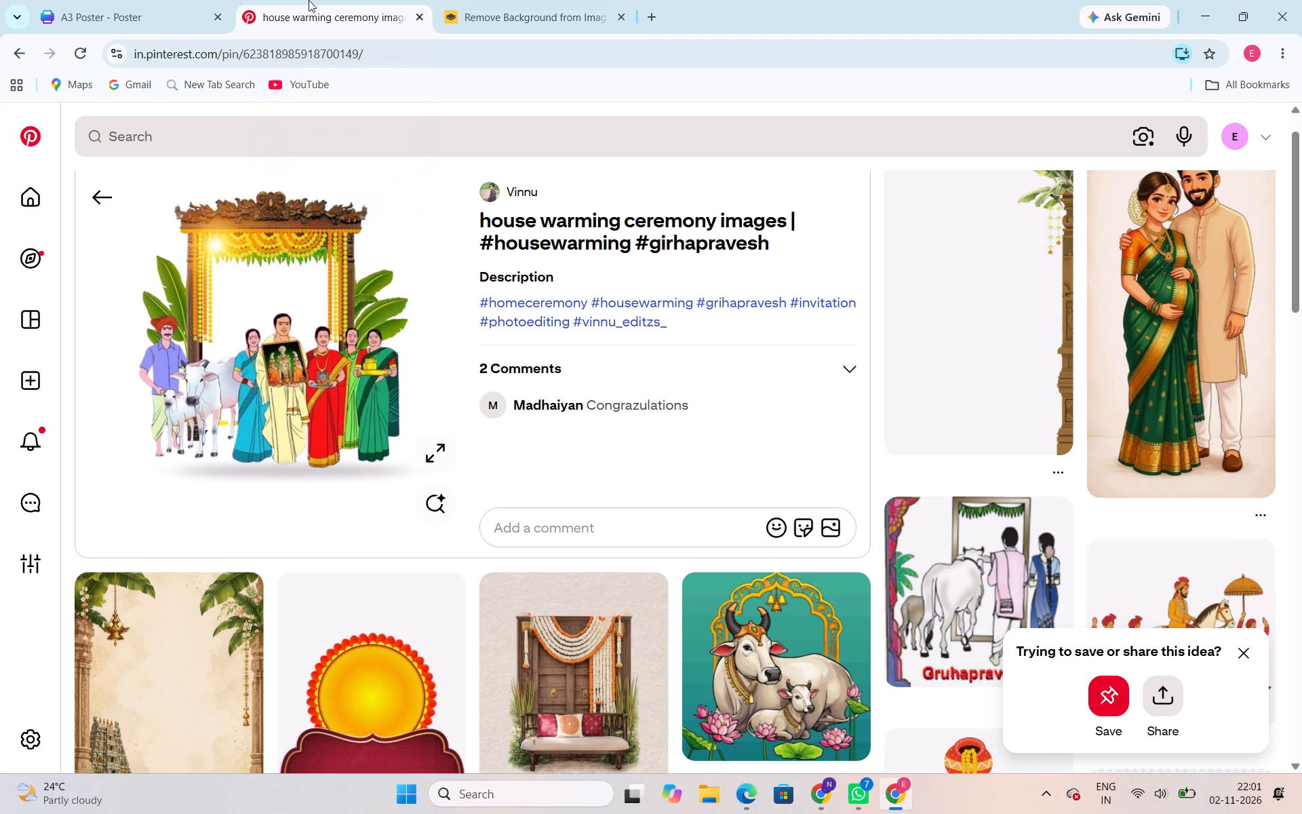
pyautogui.click(64, 0)
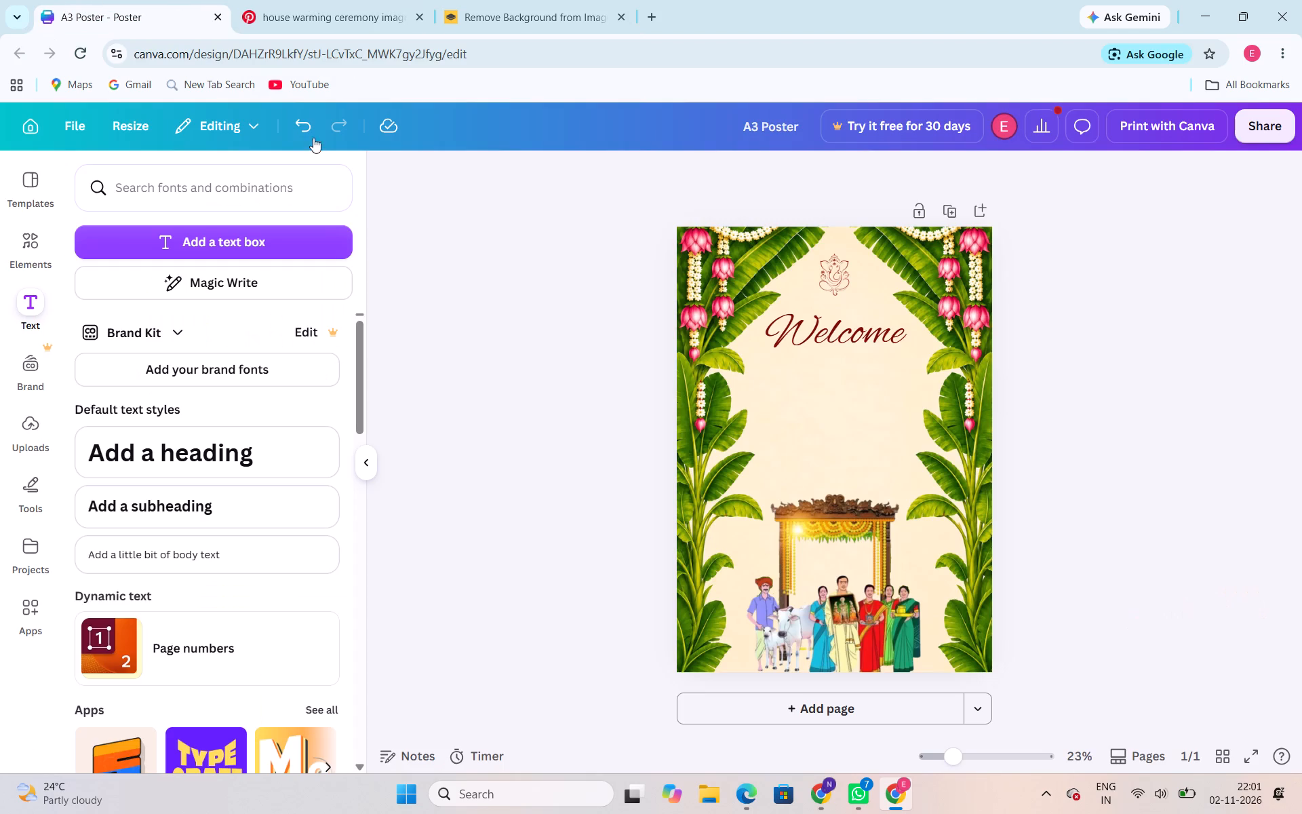
pyautogui.click(865, 532)
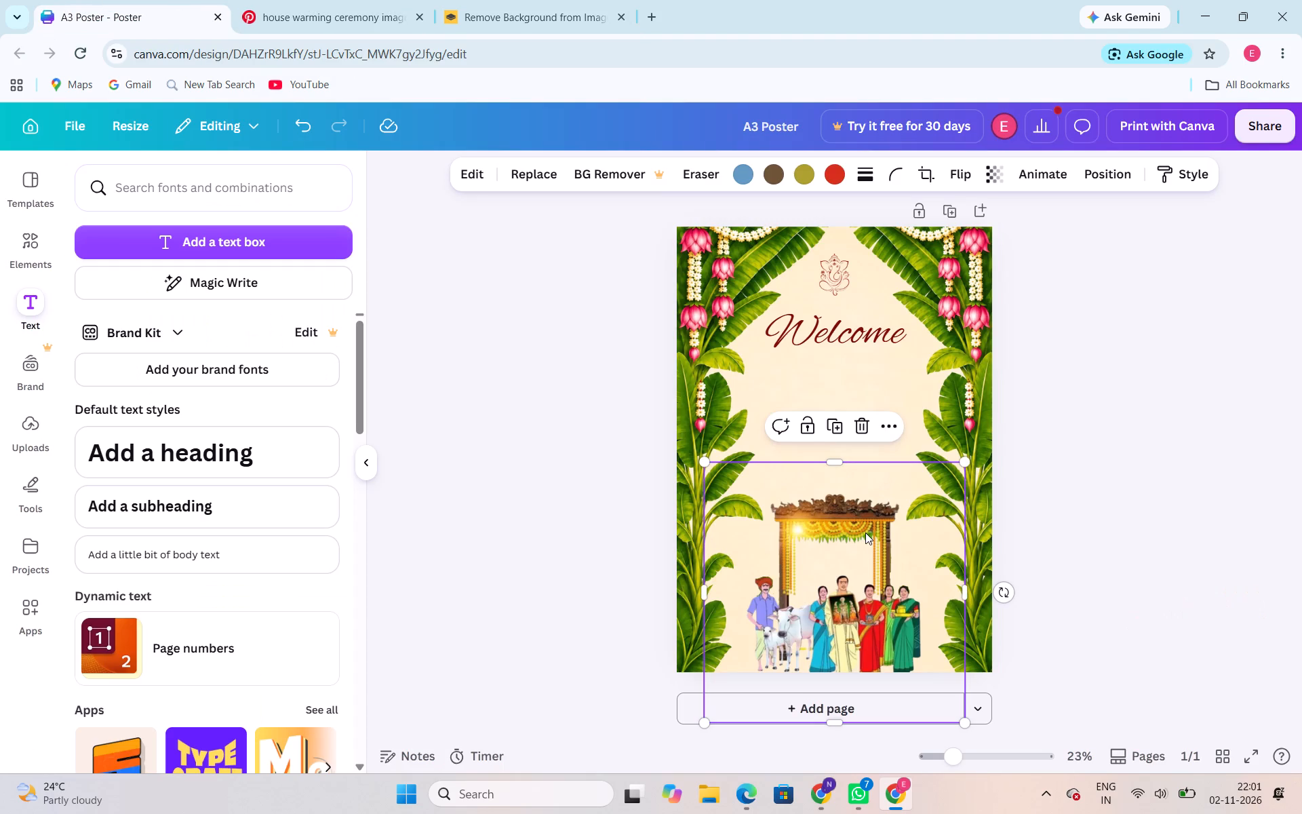
pyautogui.press('Delete')
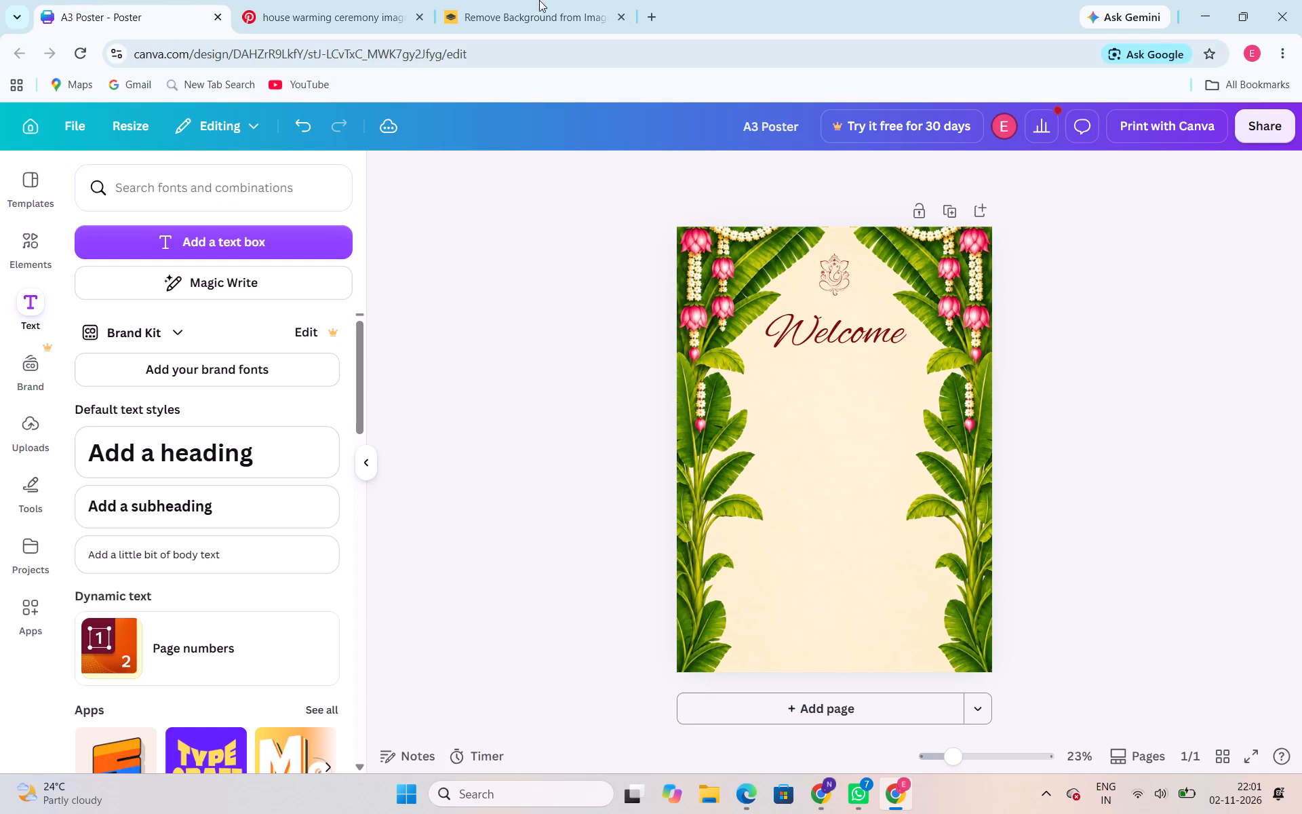
# Close the remove.bg page, reopen the site from a web search for "background remove", and paste in the copied doorway image.
pyautogui.click(524, 0)
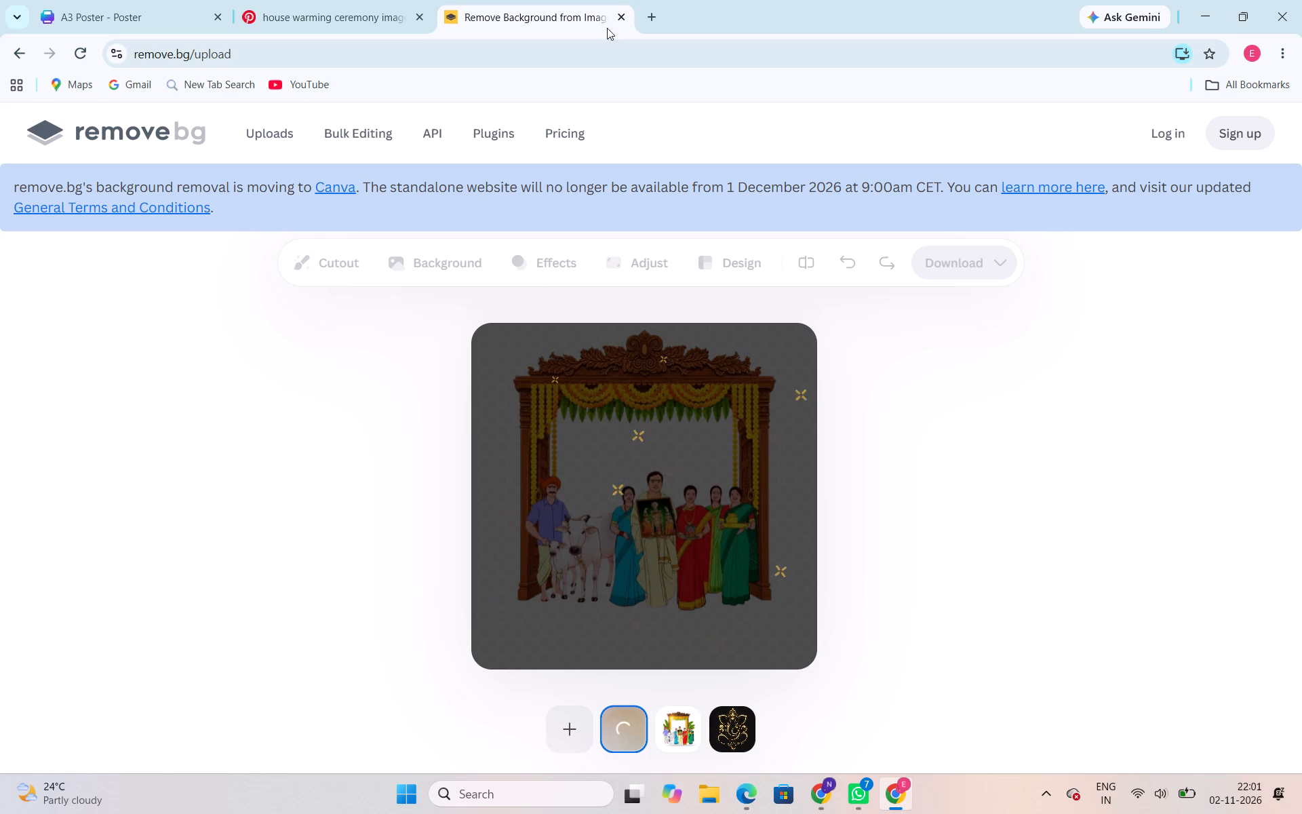
pyautogui.click(626, 12)
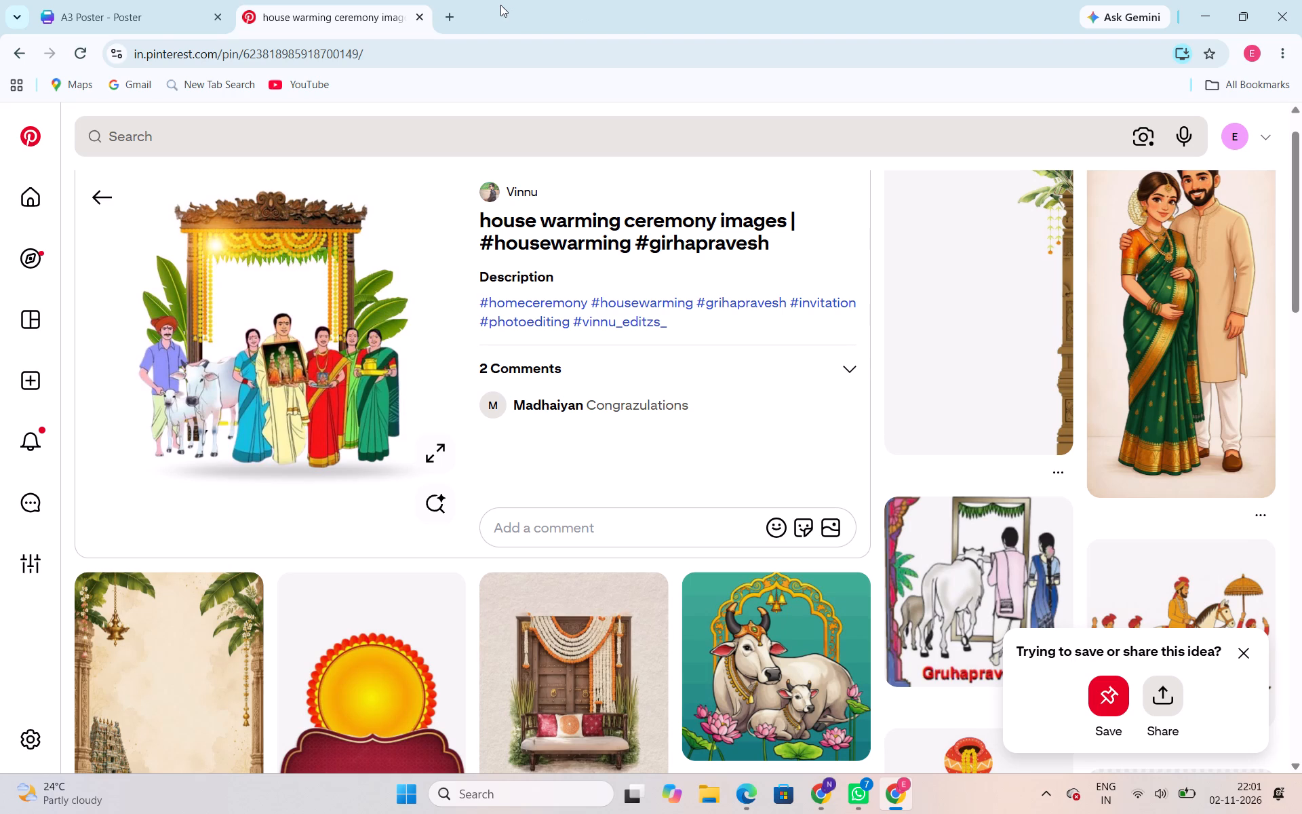
pyautogui.click(458, 12)
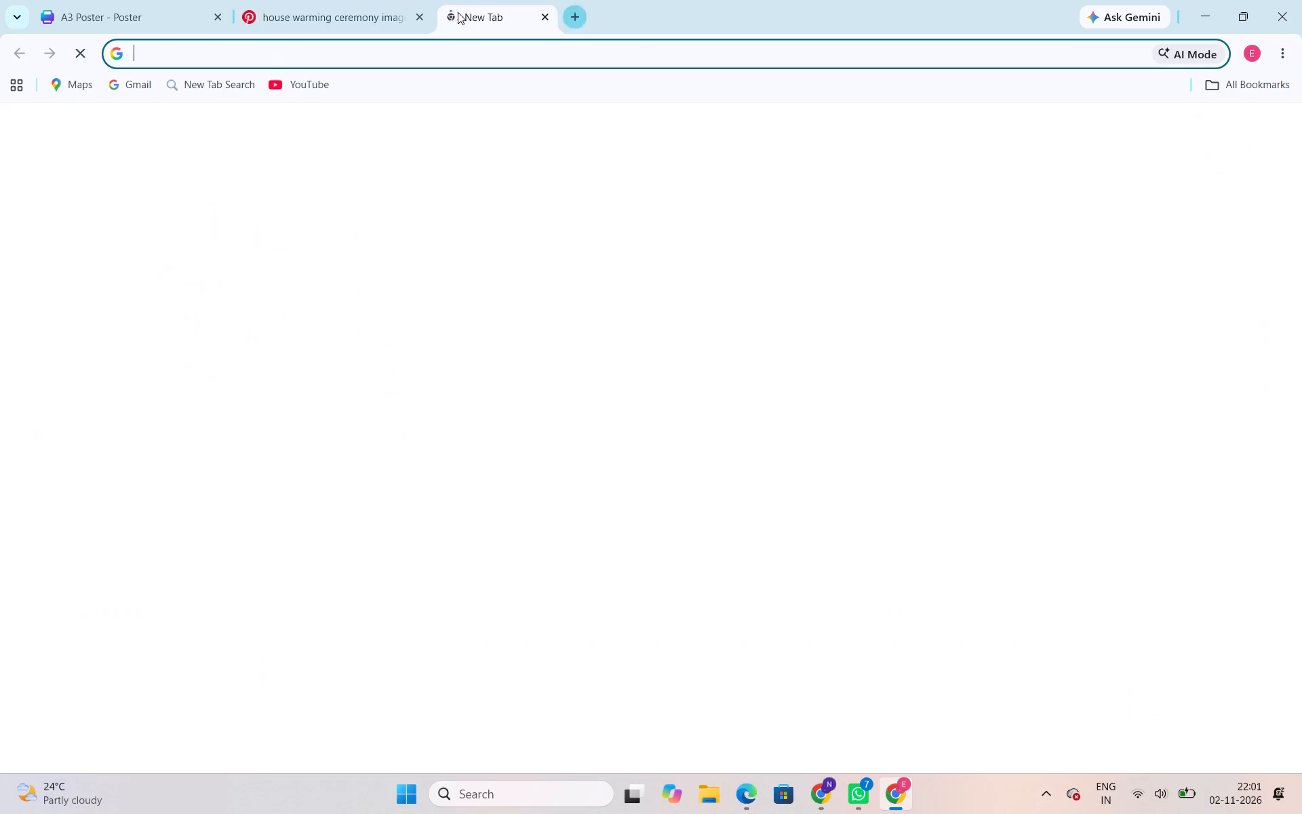
pyautogui.click(437, 54)
pyautogui.write('back')
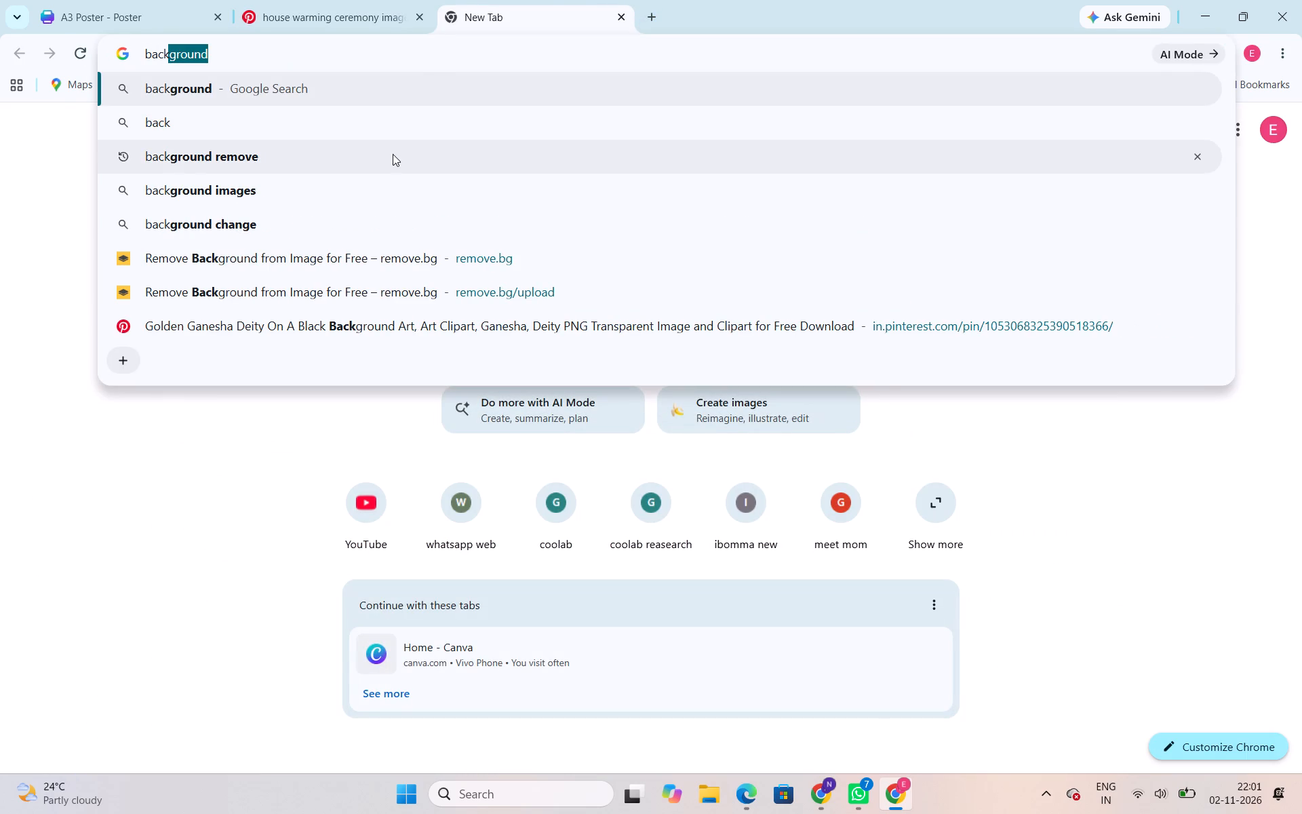
pyautogui.click(393, 154)
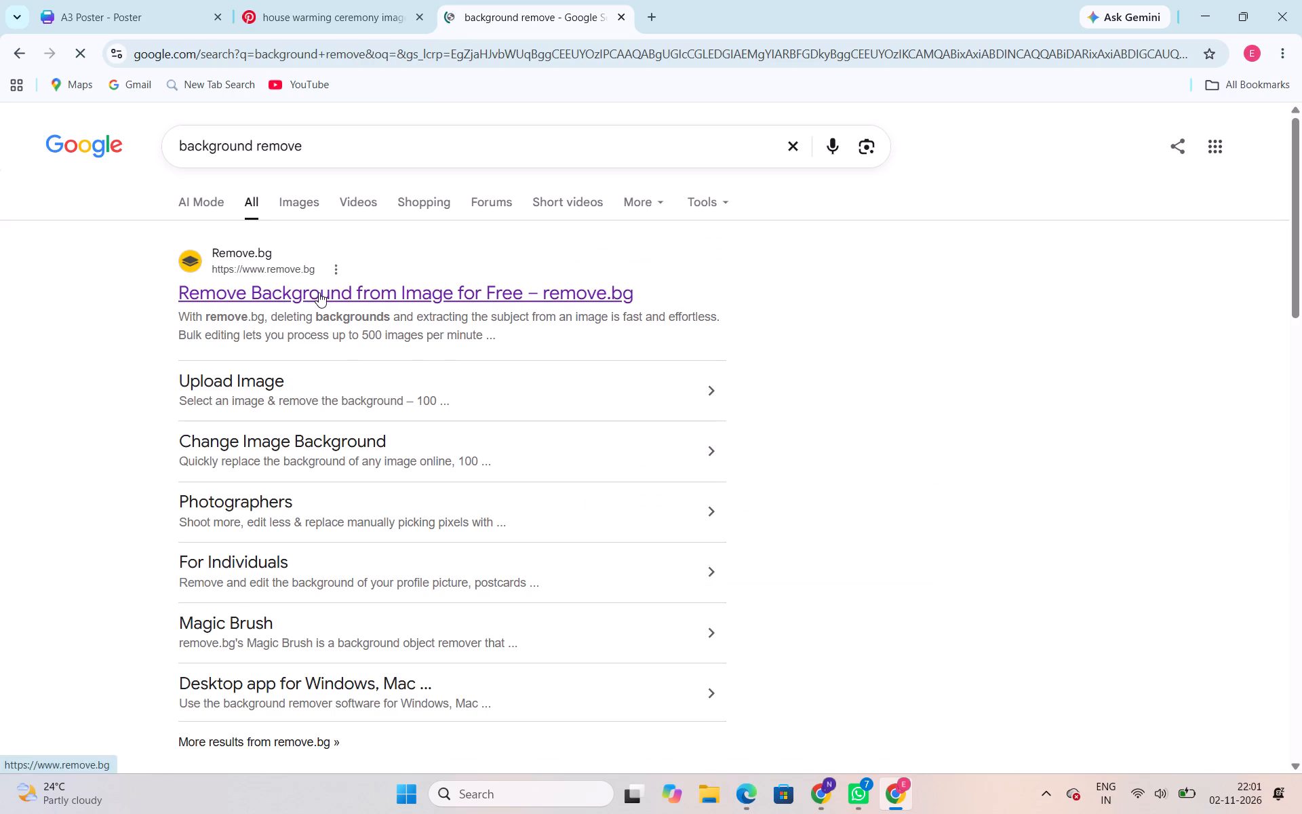
pyautogui.click(319, 292)
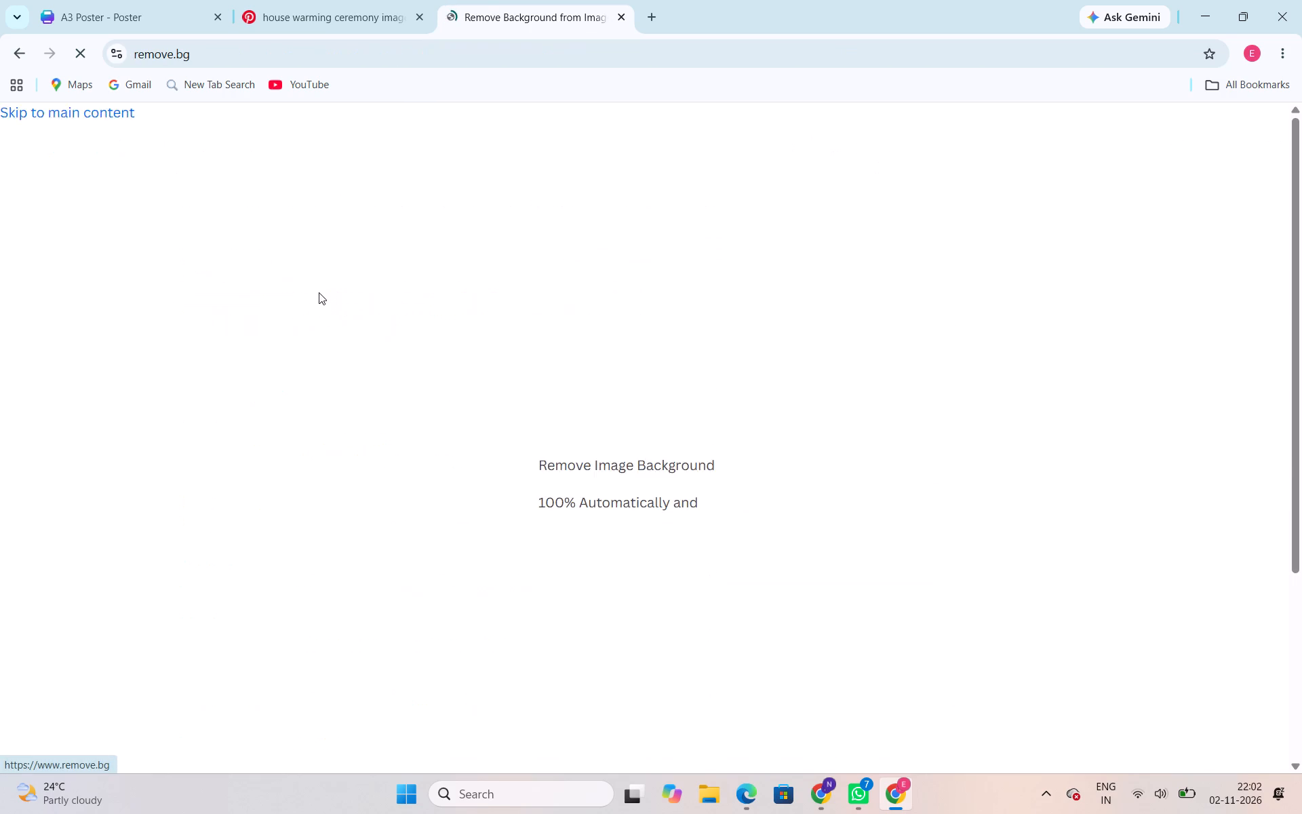
pyautogui.hotkey('ctrl', 'v')
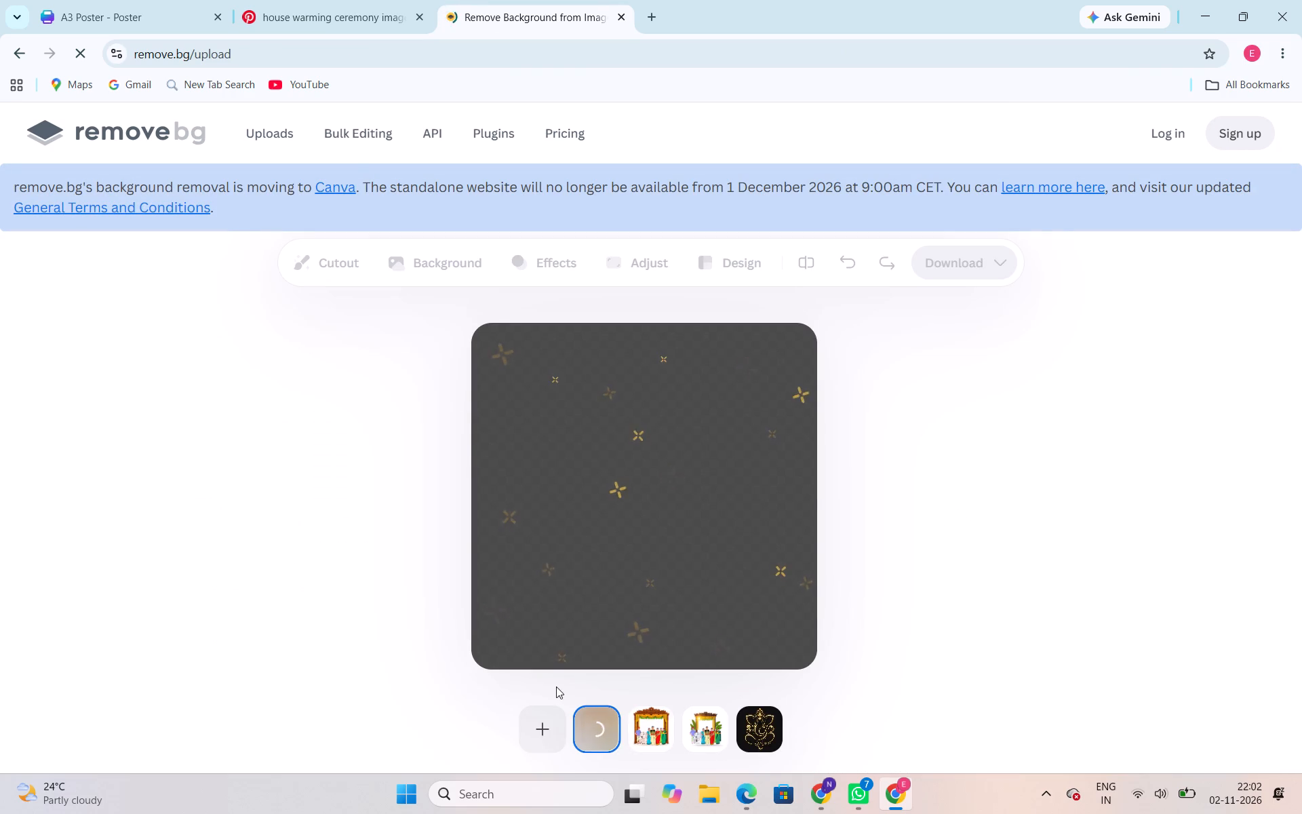
# Copy the background-free carved-doorway family image from remove.bg and place it at the bottom centre of the Canva poster.
pyautogui.click(647, 738)
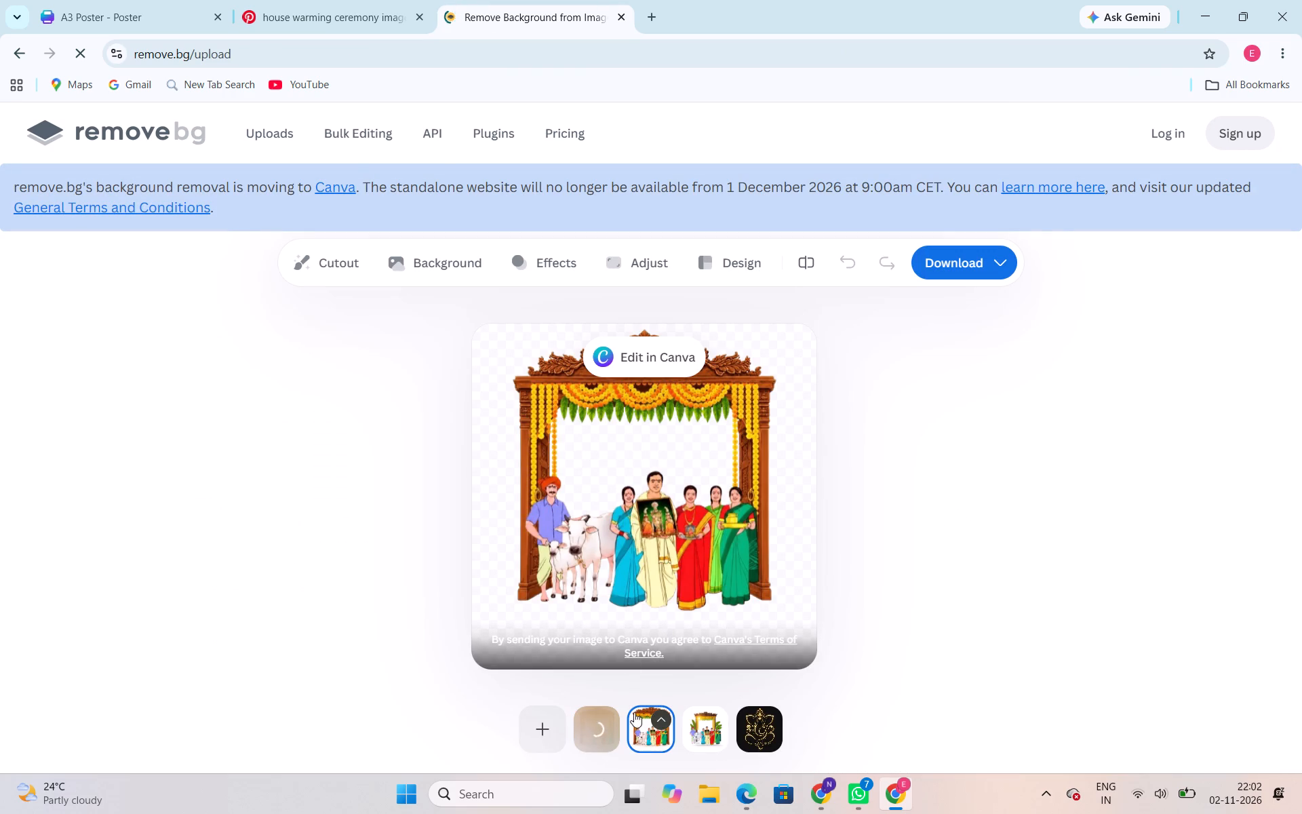
pyautogui.rightClick(599, 471)
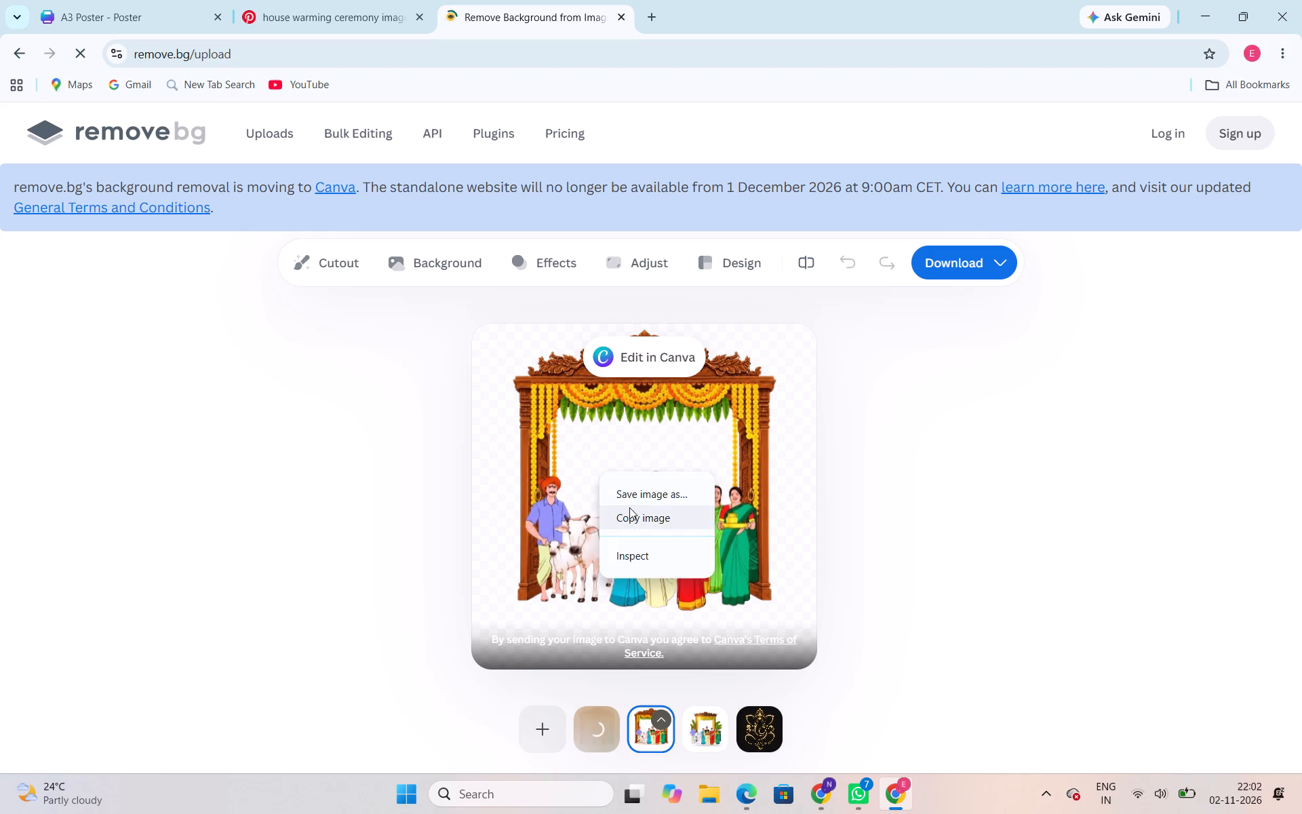
pyautogui.click(631, 511)
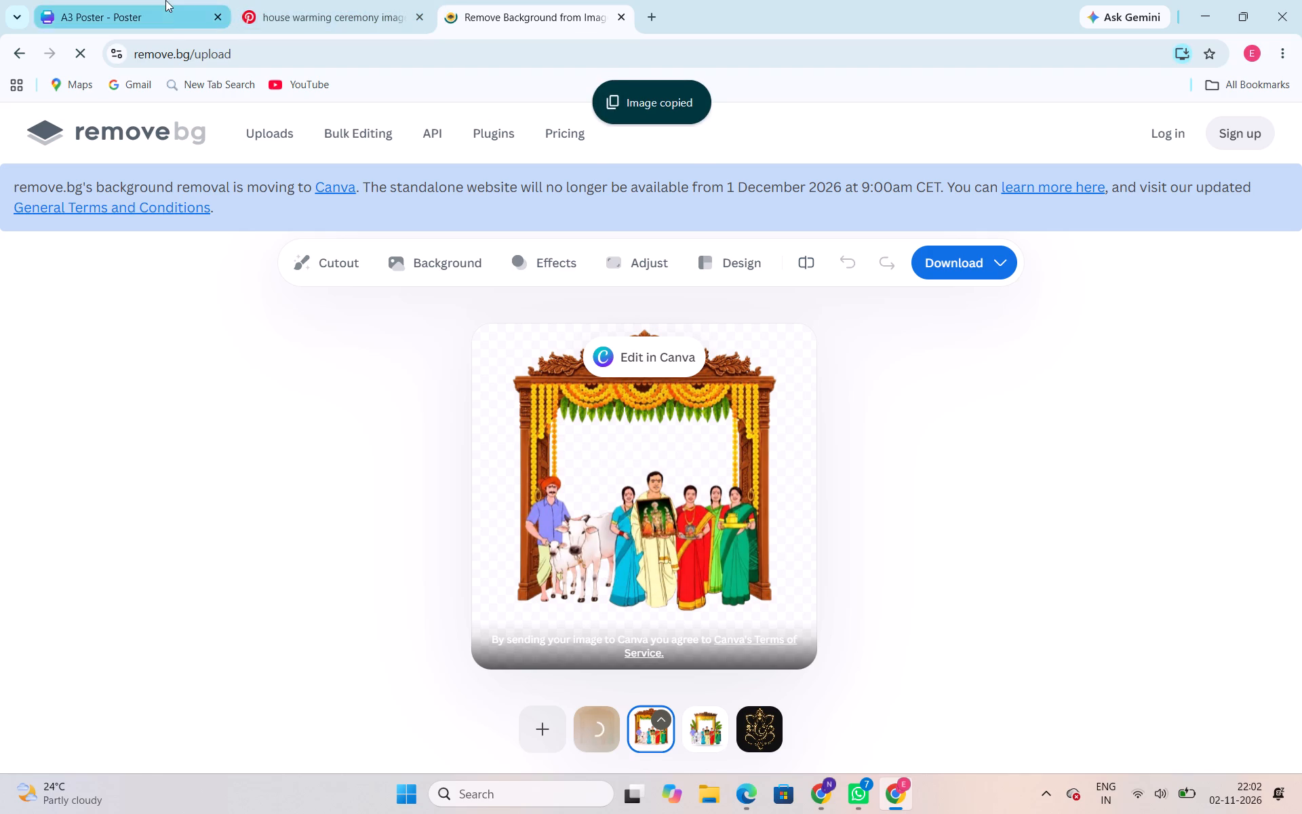
pyautogui.click(165, 0)
pyautogui.hotkey('ctrl', 'v')
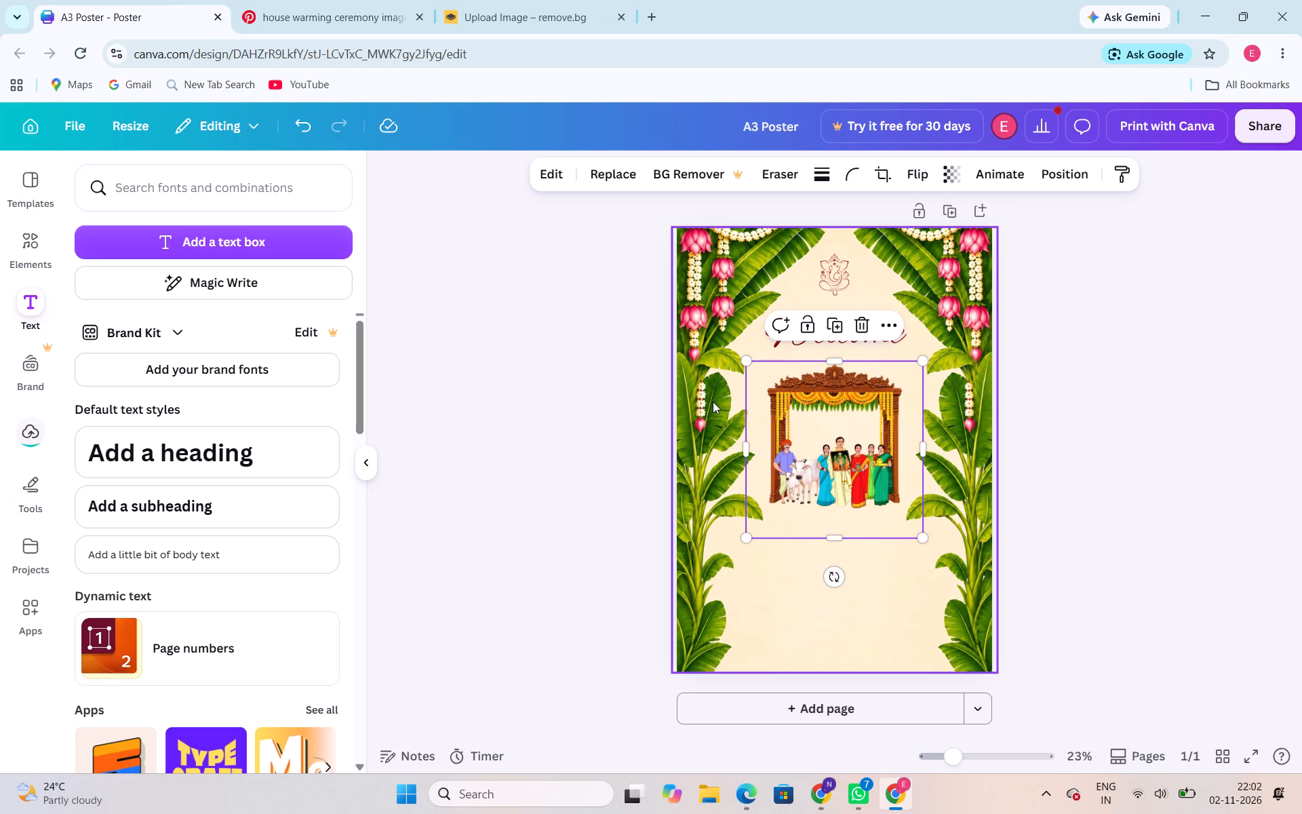
pyautogui.moveTo(814, 437); pyautogui.dragTo(816, 569)
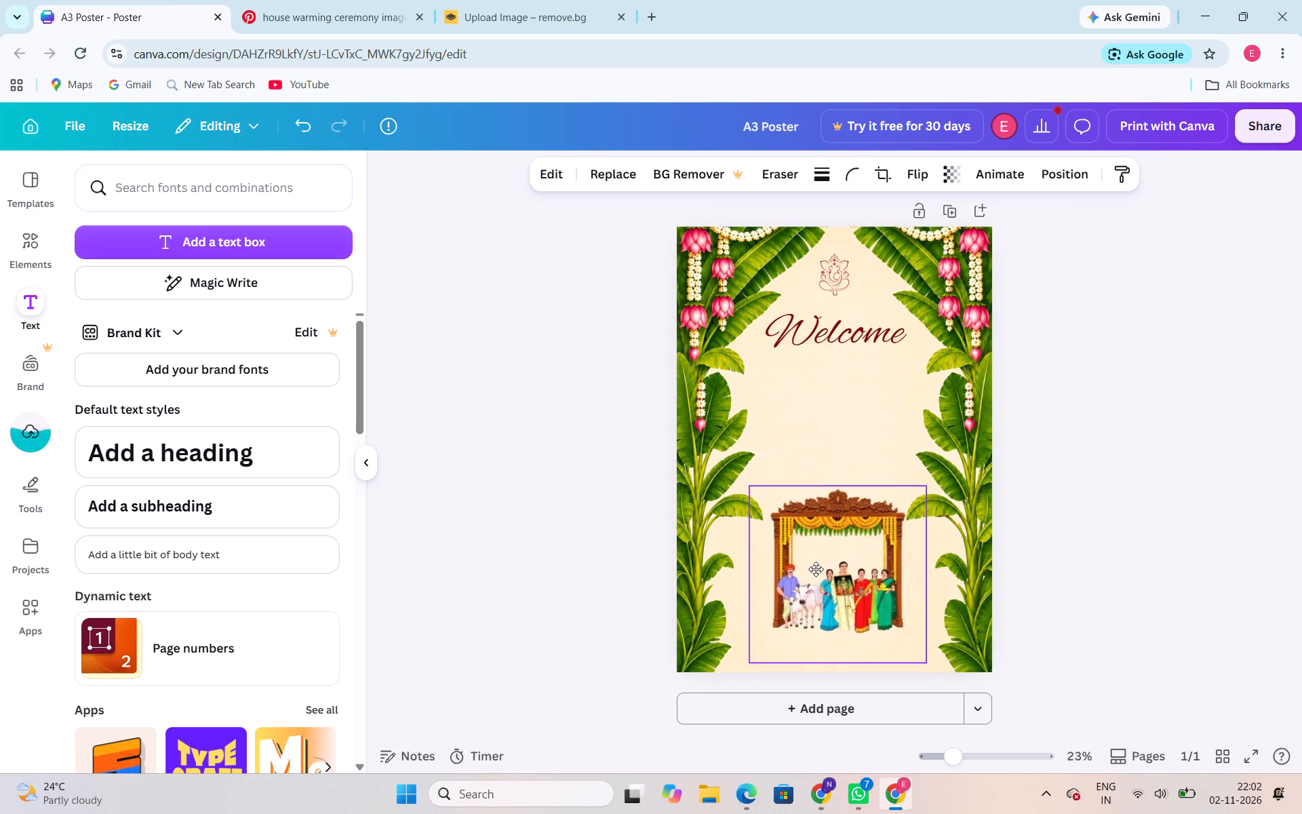
pyautogui.moveTo(816, 569); pyautogui.dragTo(821, 602)
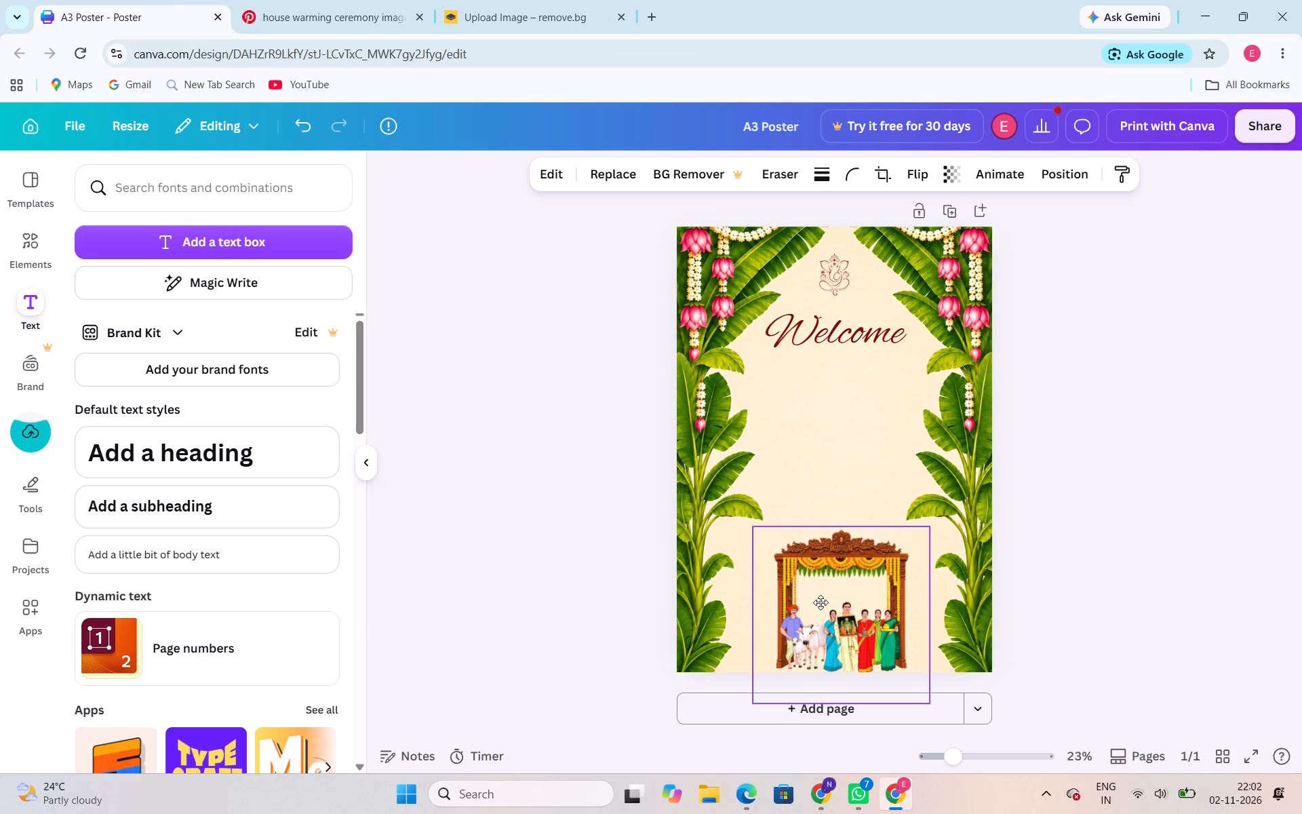
pyautogui.moveTo(821, 602); pyautogui.dragTo(818, 600)
pyautogui.click(1113, 560)
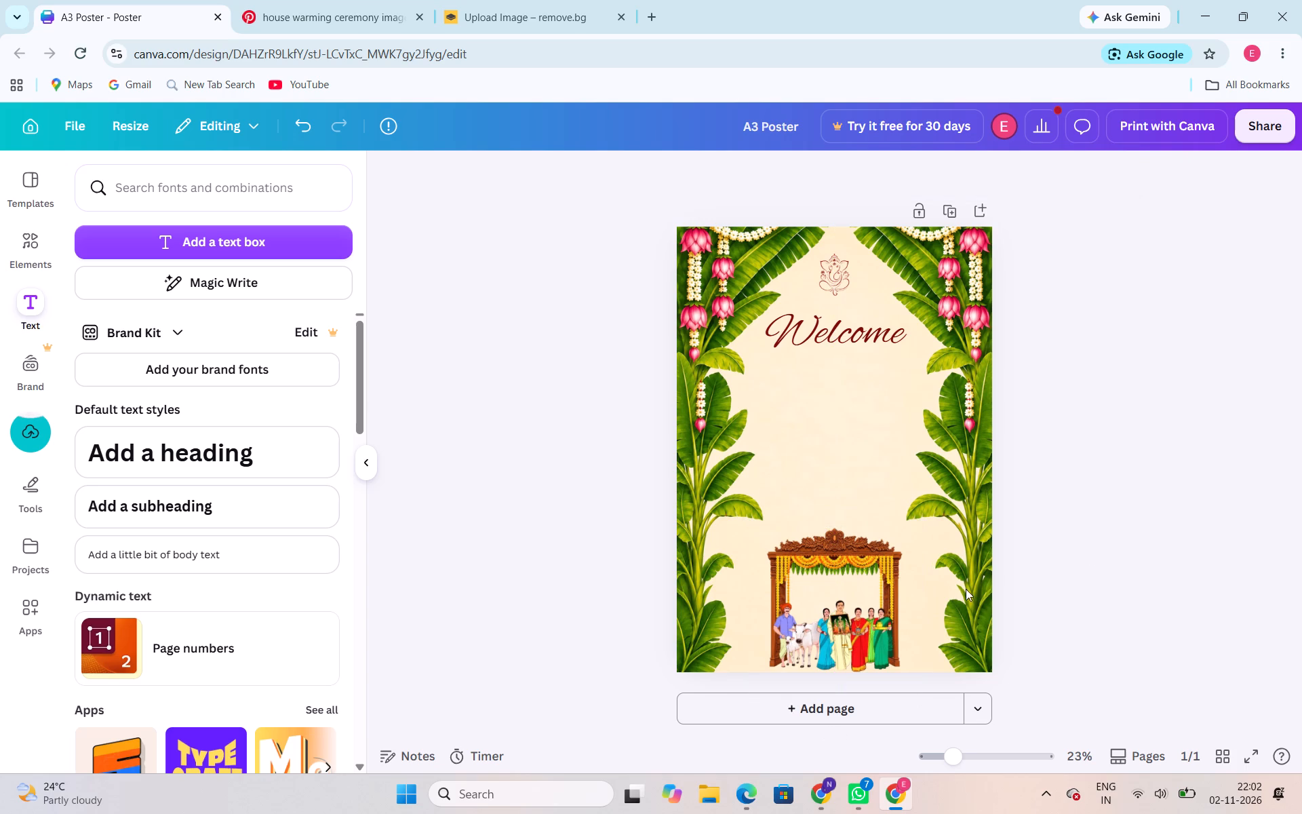
# Enlarge the family-with-doorway artwork and position it on the poster's bottom edge between the banana plants.
pyautogui.click(842, 602)
pyautogui.moveTo(920, 520); pyautogui.dragTo(945, 495)
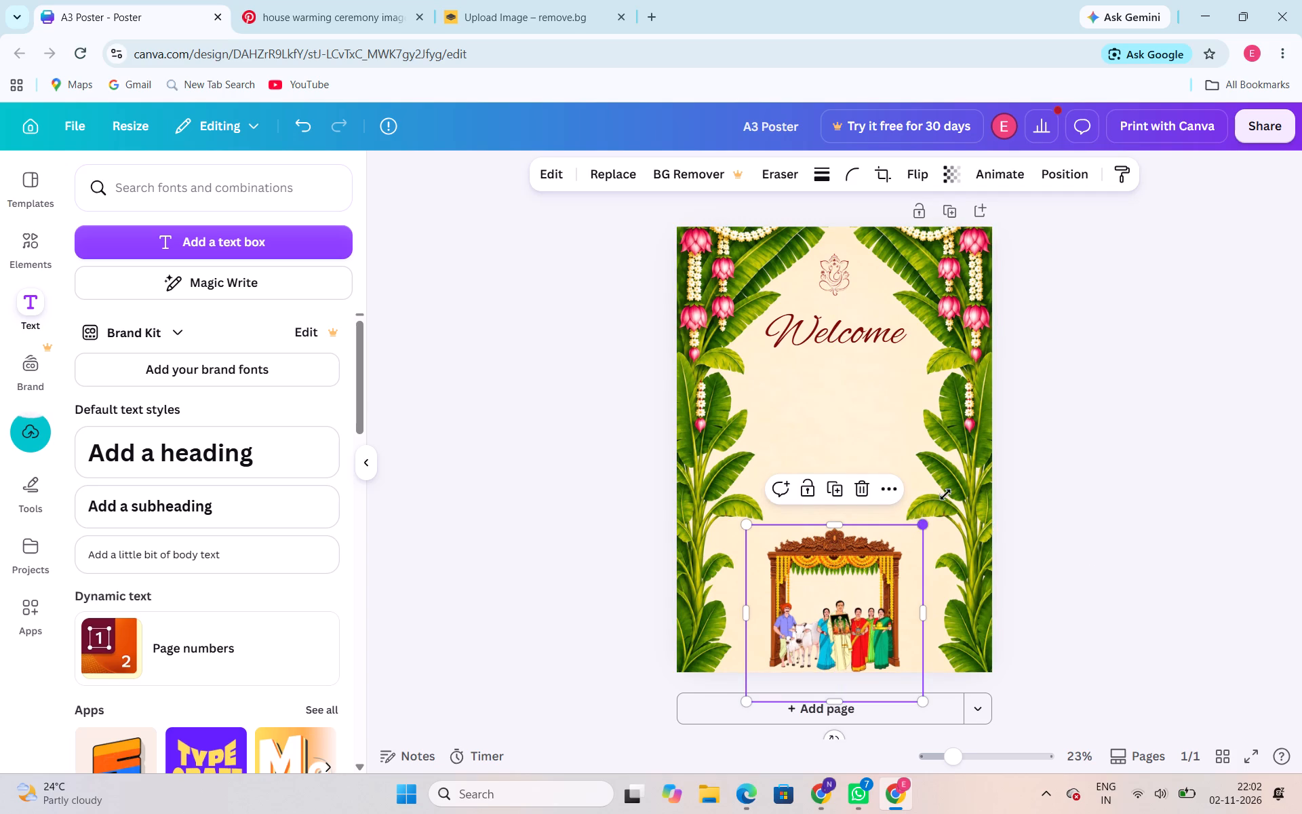
pyautogui.moveTo(945, 495); pyautogui.dragTo(956, 483)
pyautogui.moveTo(914, 533); pyautogui.dragTo(901, 541)
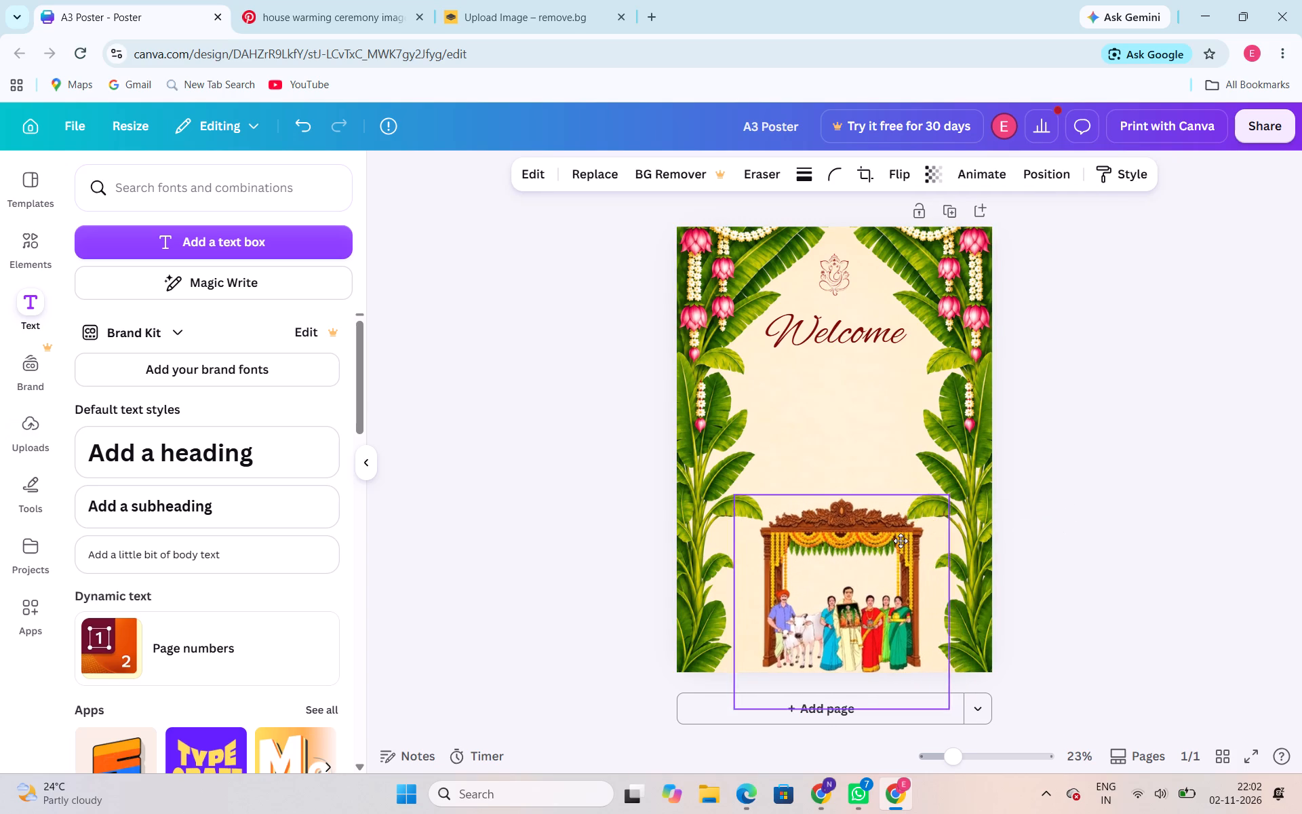
pyautogui.moveTo(901, 541); pyautogui.dragTo(901, 542)
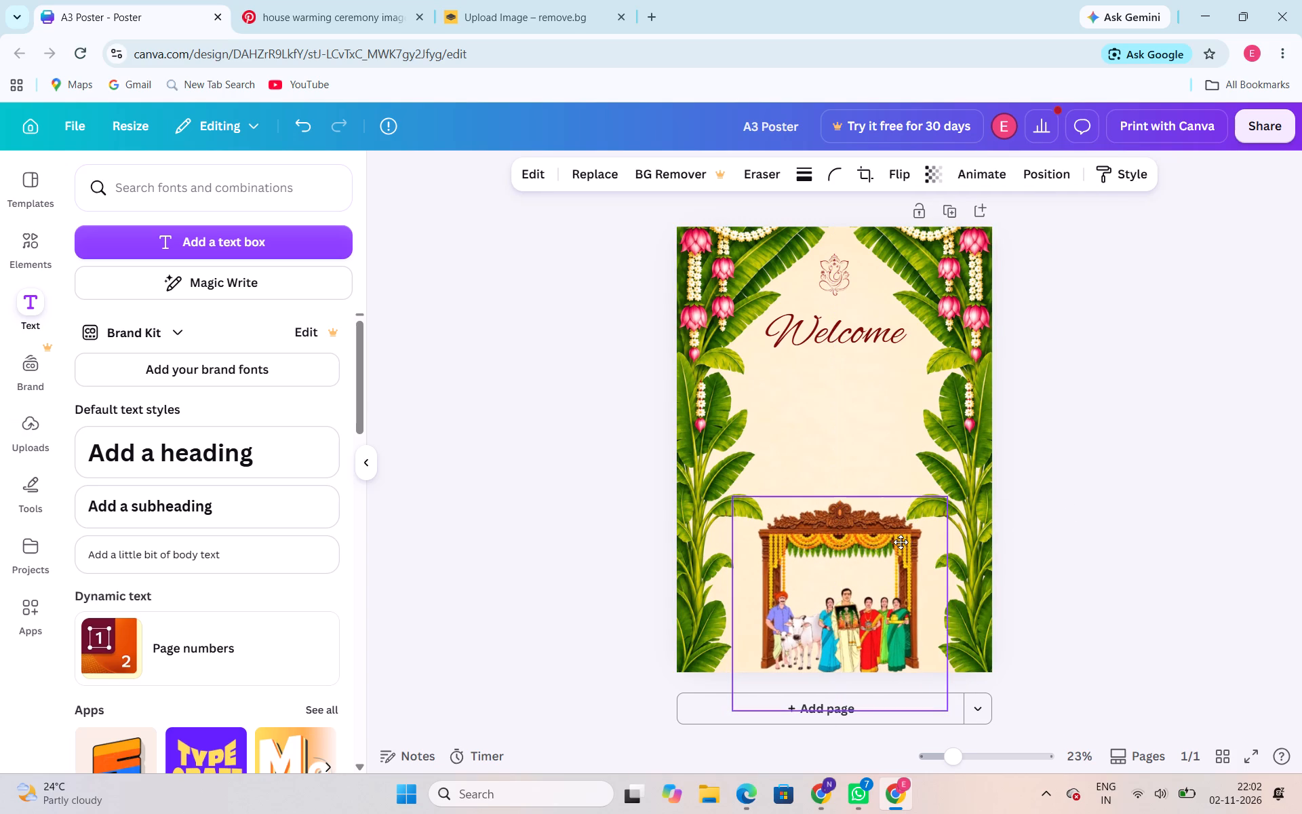
pyautogui.moveTo(901, 542); pyautogui.dragTo(901, 543)
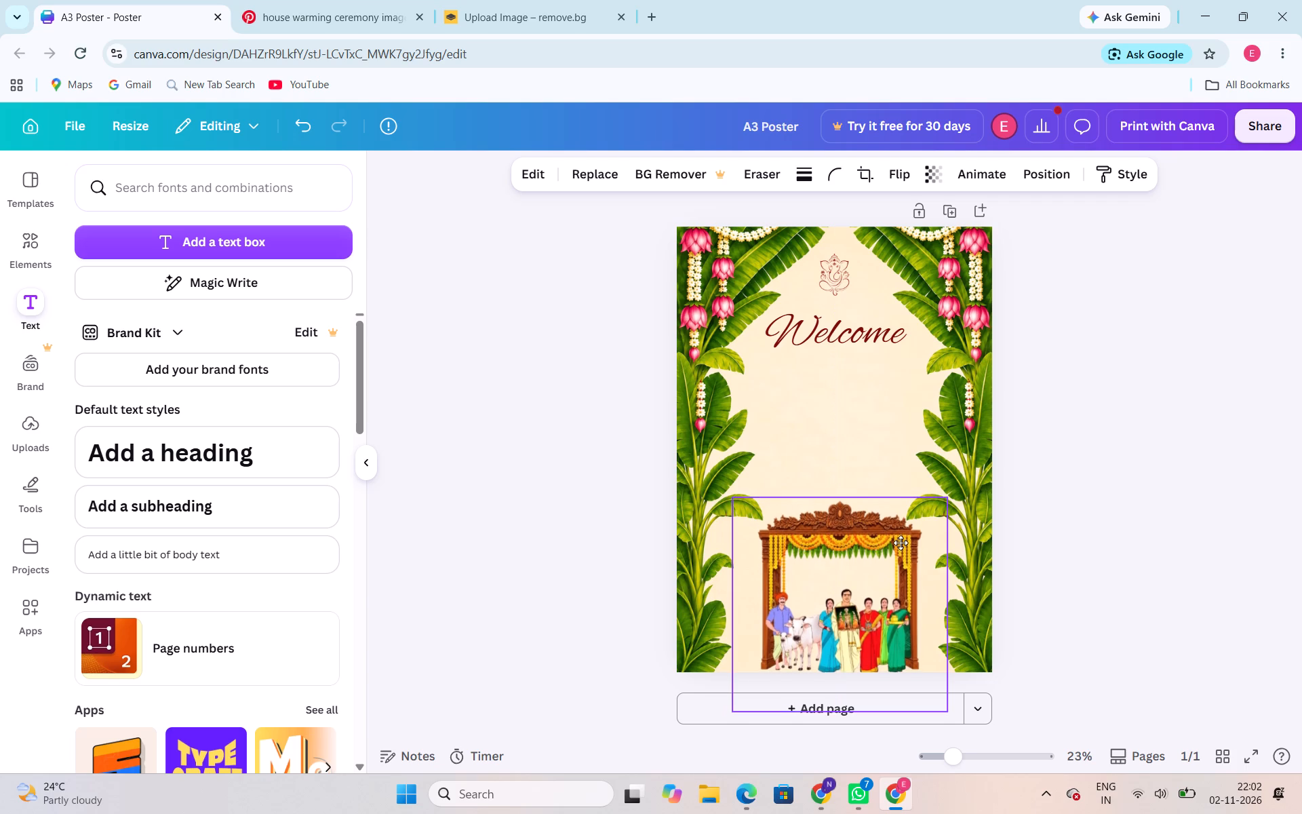
pyautogui.moveTo(901, 543); pyautogui.dragTo(901, 541)
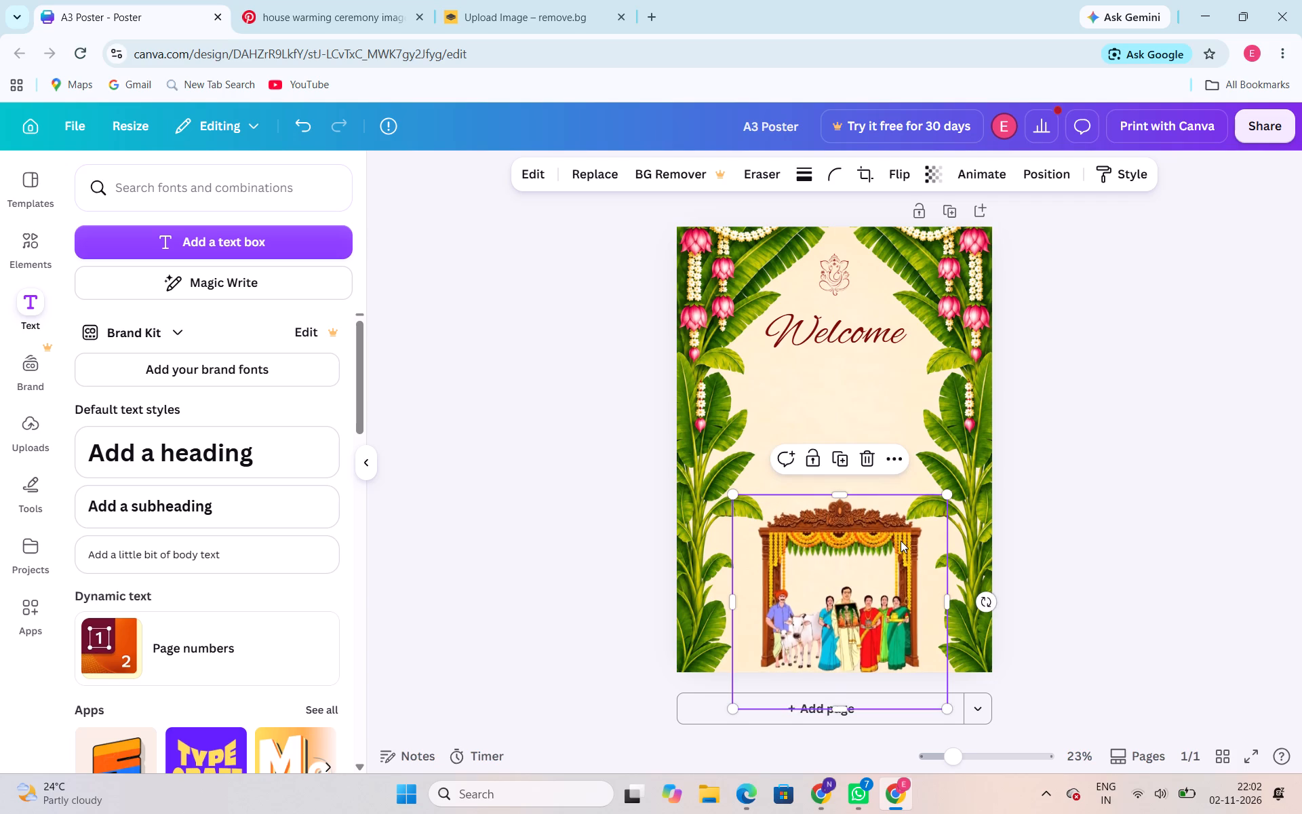
pyautogui.click(1231, 537)
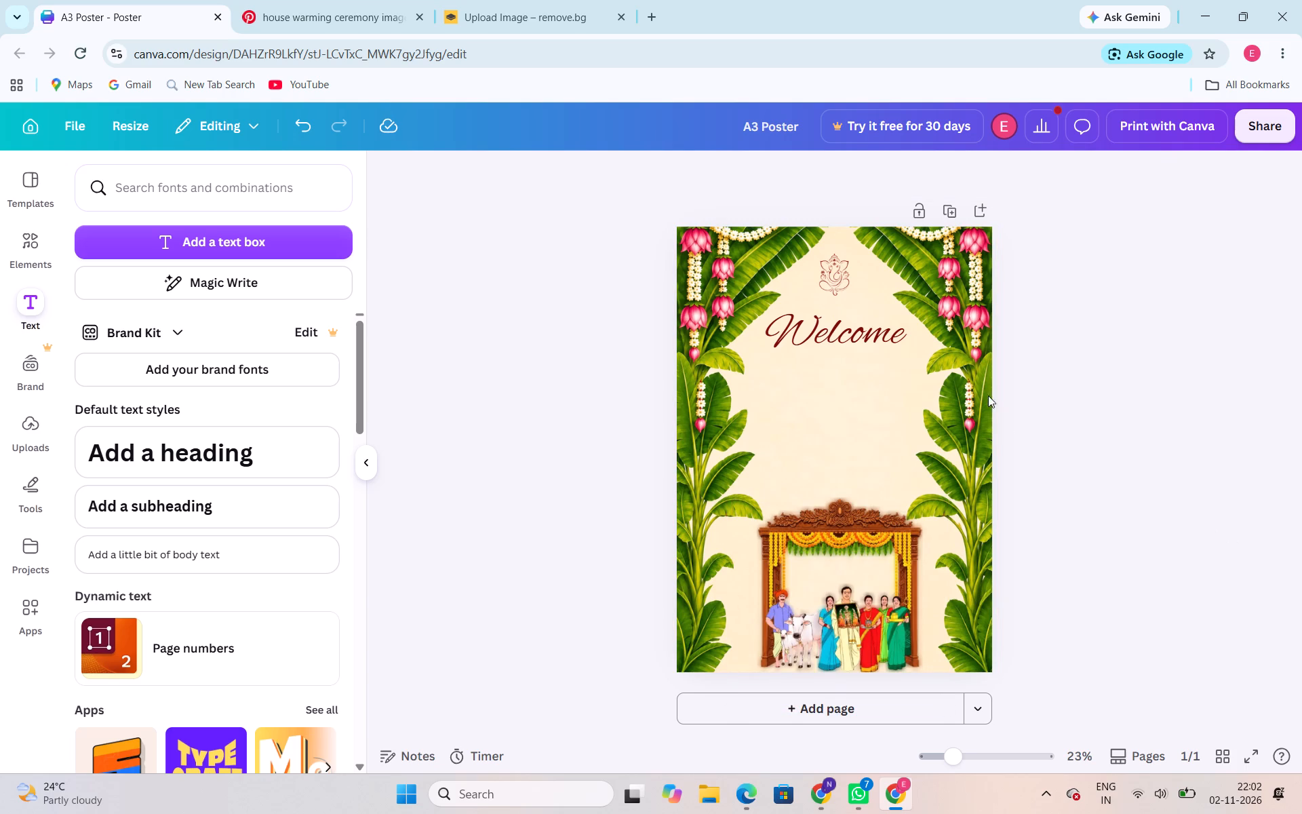
# Shift the Ganesha and the "Welcome" heading sideways to align with the centre of the doorway artwork.
pyautogui.doubleClick(830, 269)
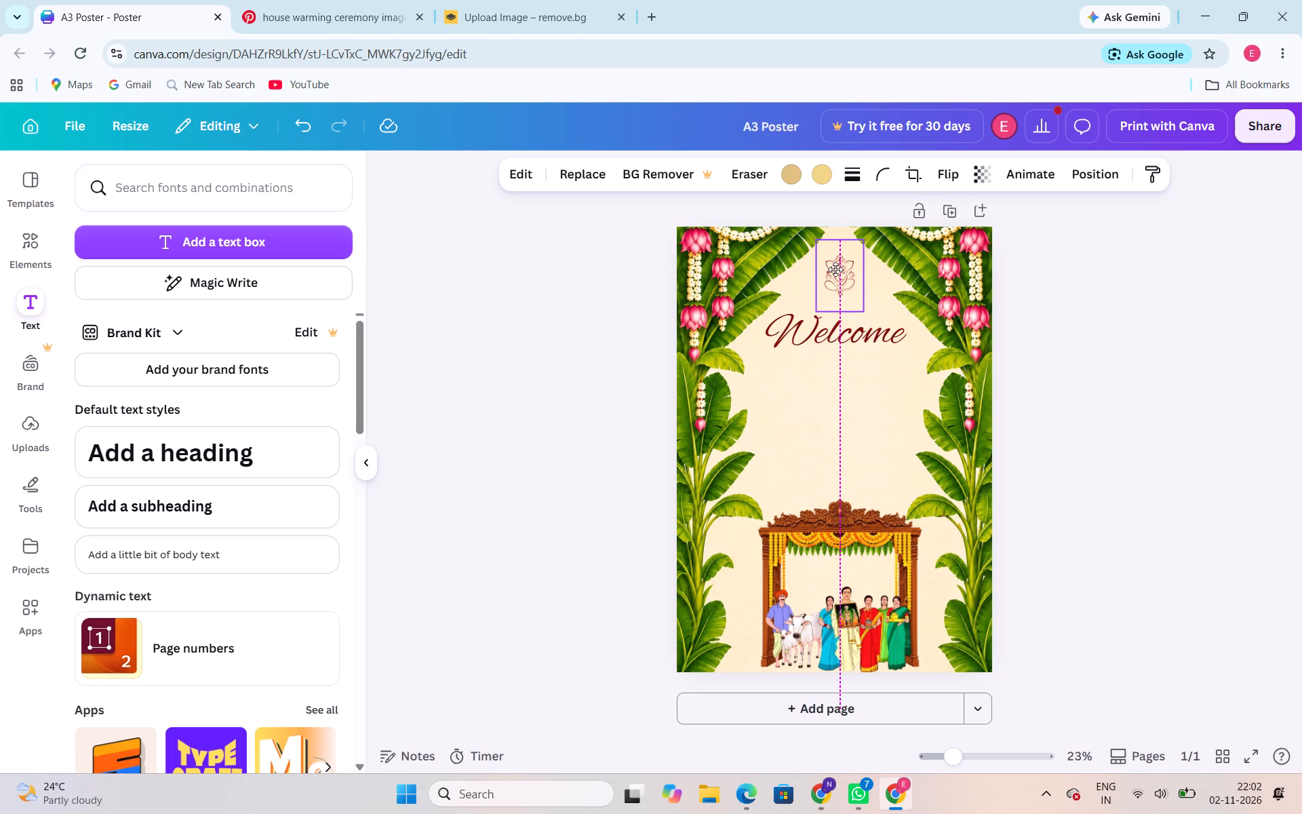
pyautogui.click(1164, 403)
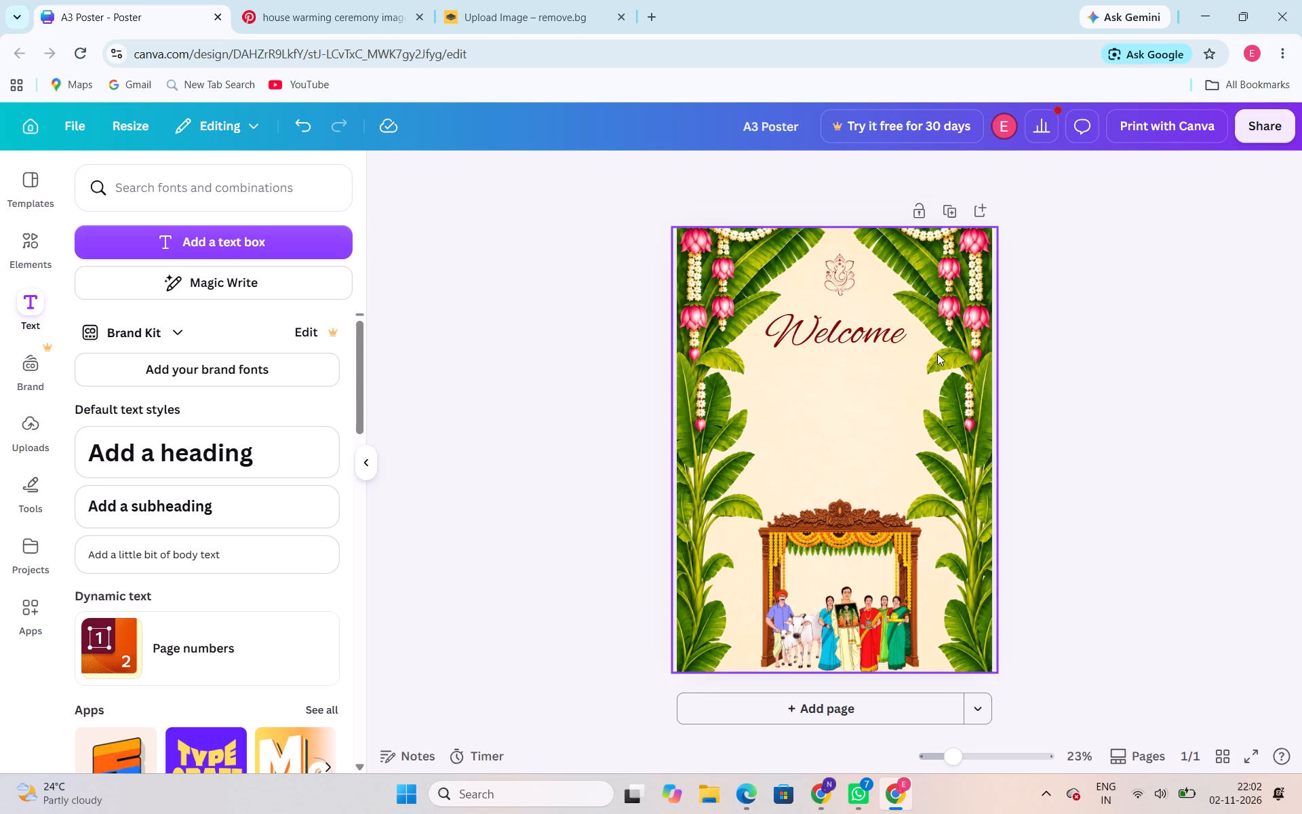
pyautogui.click(854, 348)
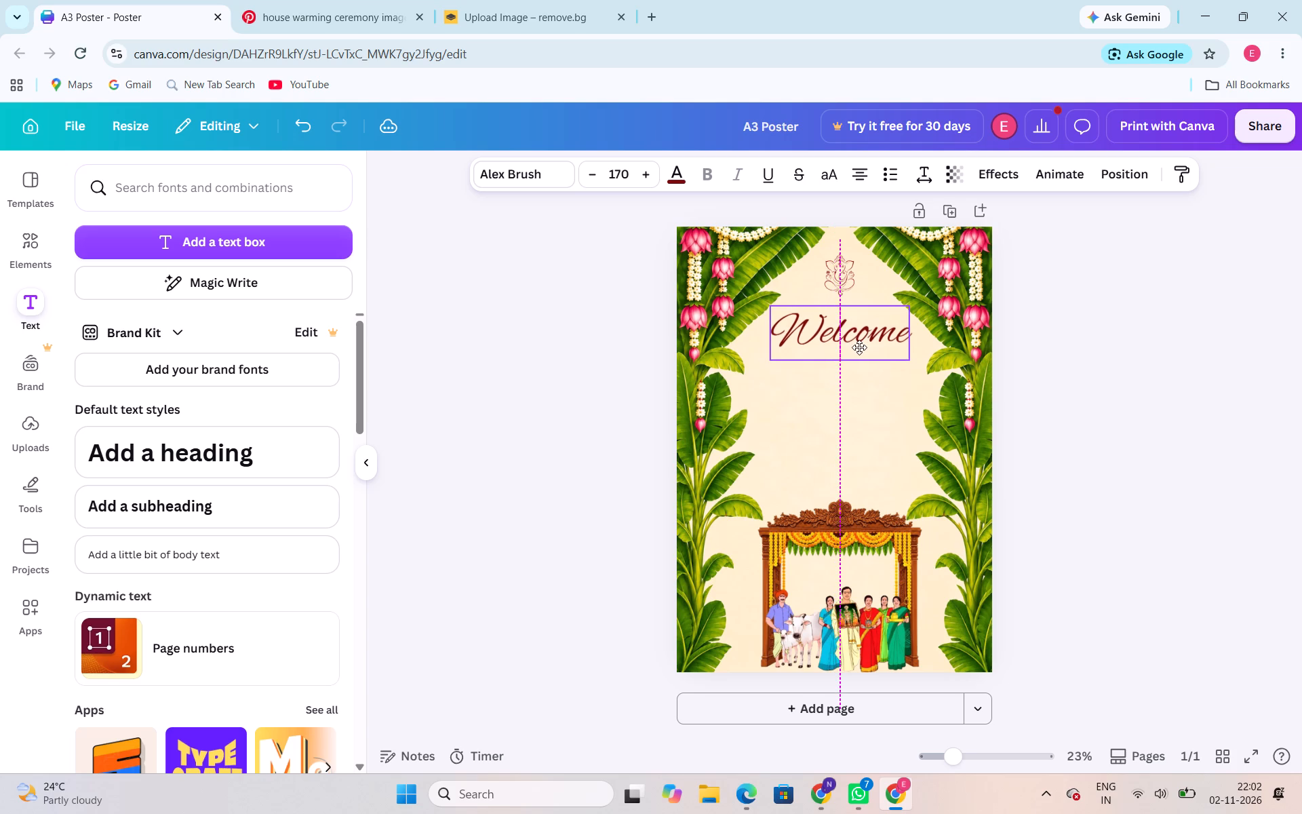
pyautogui.click(1122, 407)
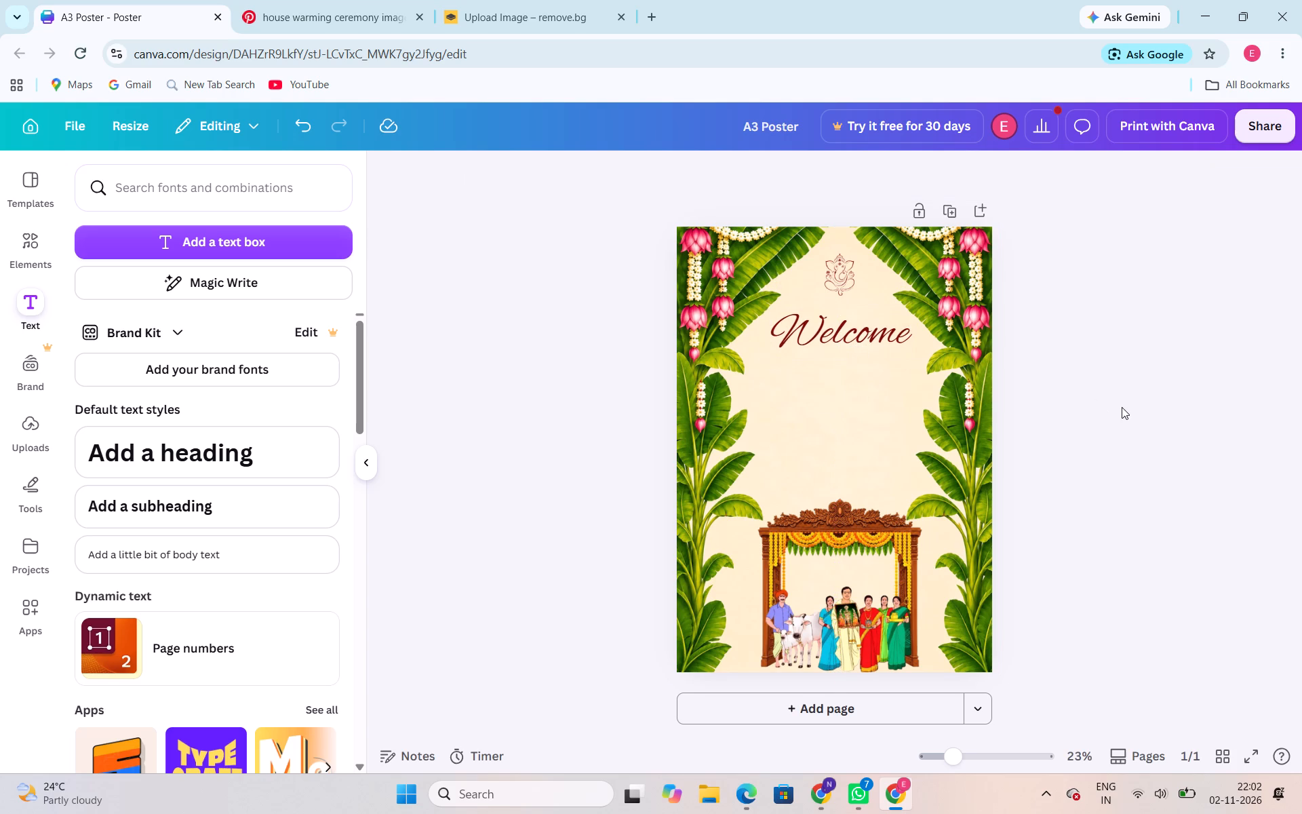
# Return to the Pinterest house warming image results, close that page, and switch back to the Canva poster.
pyautogui.click(353, 0)
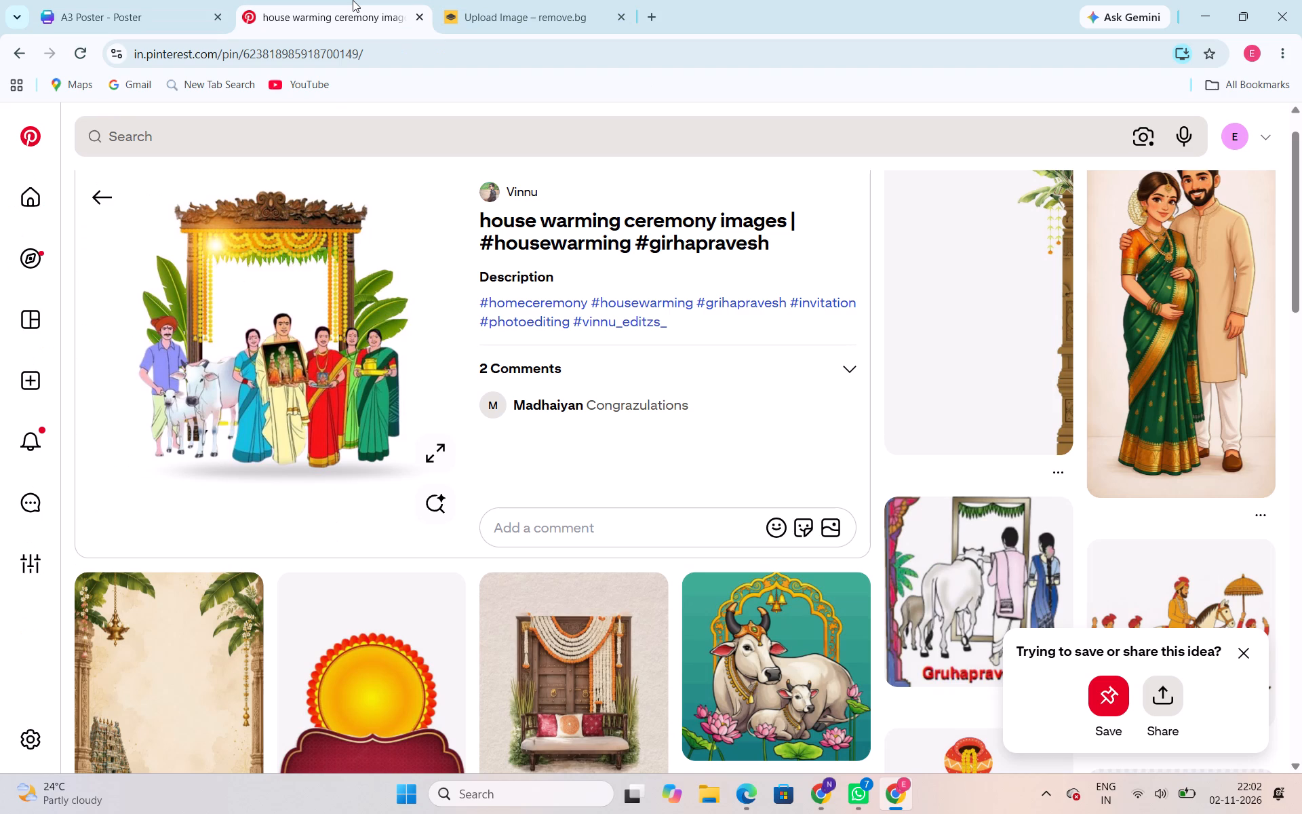
pyautogui.click(111, 180)
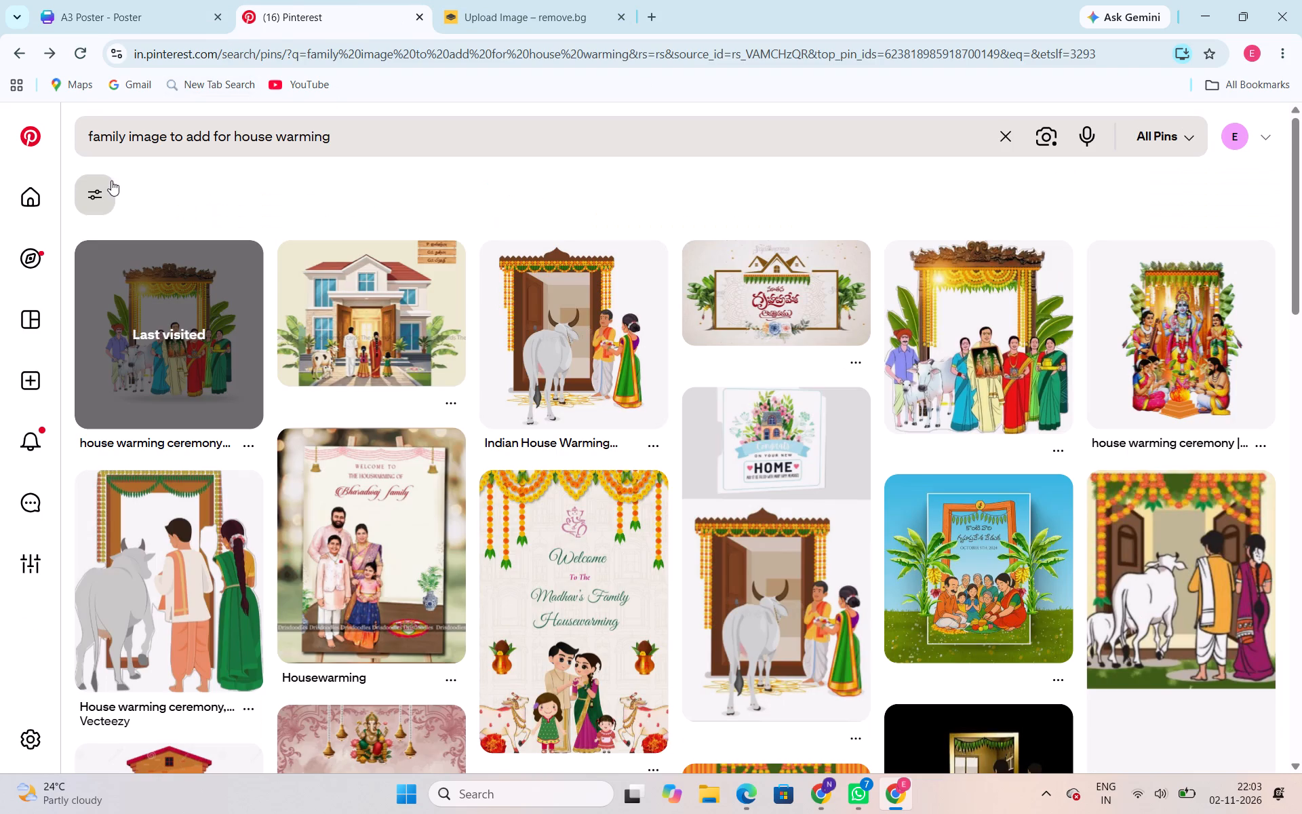
pyautogui.click(111, 180)
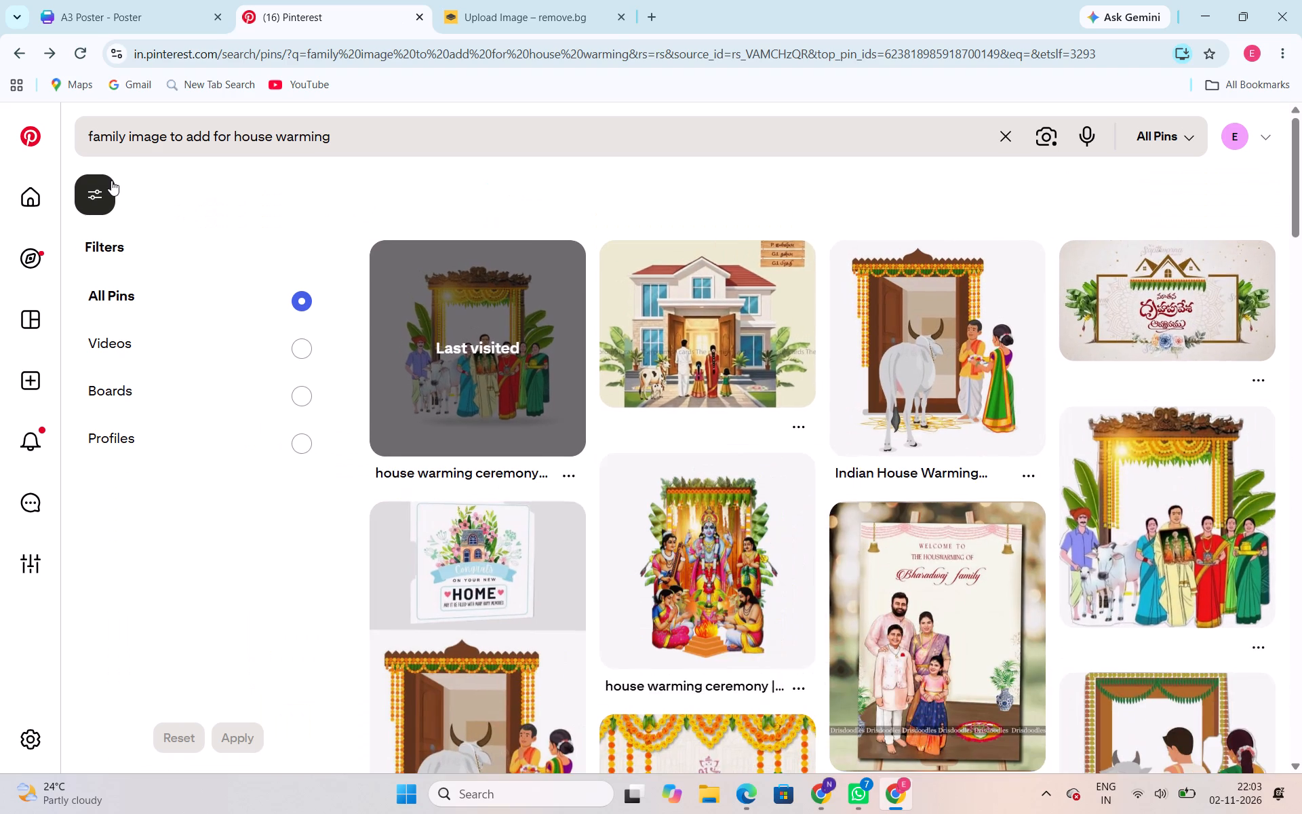
pyautogui.click(99, 195)
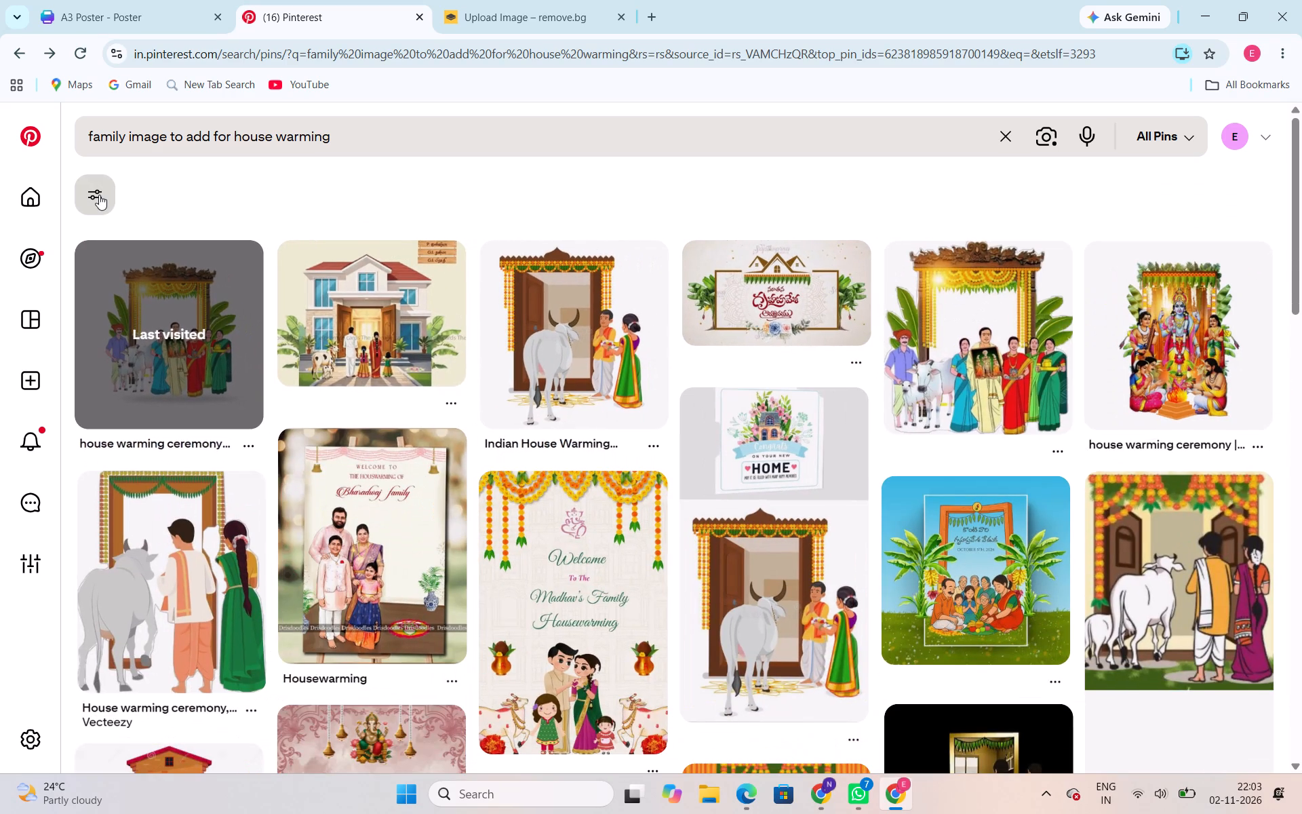
pyautogui.click(417, 22)
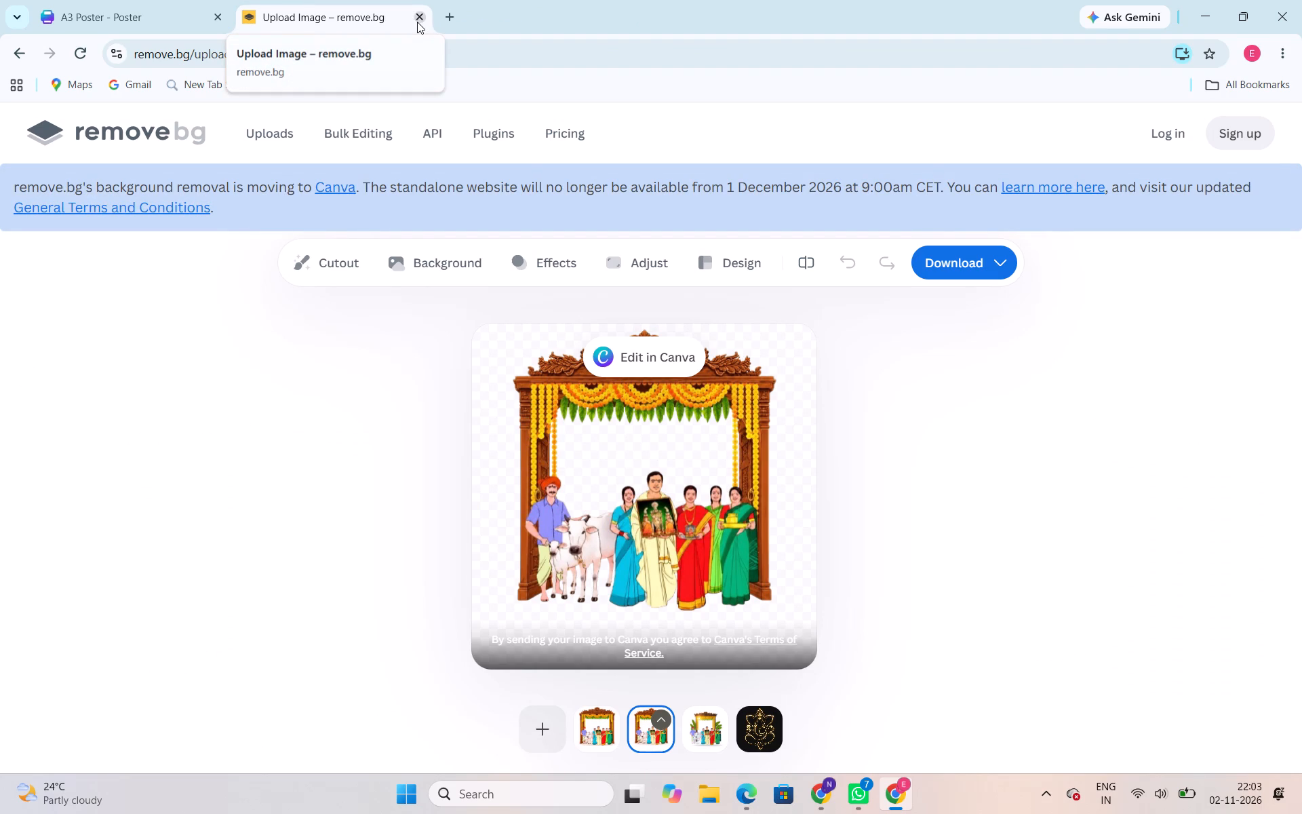
pyautogui.click(157, 0)
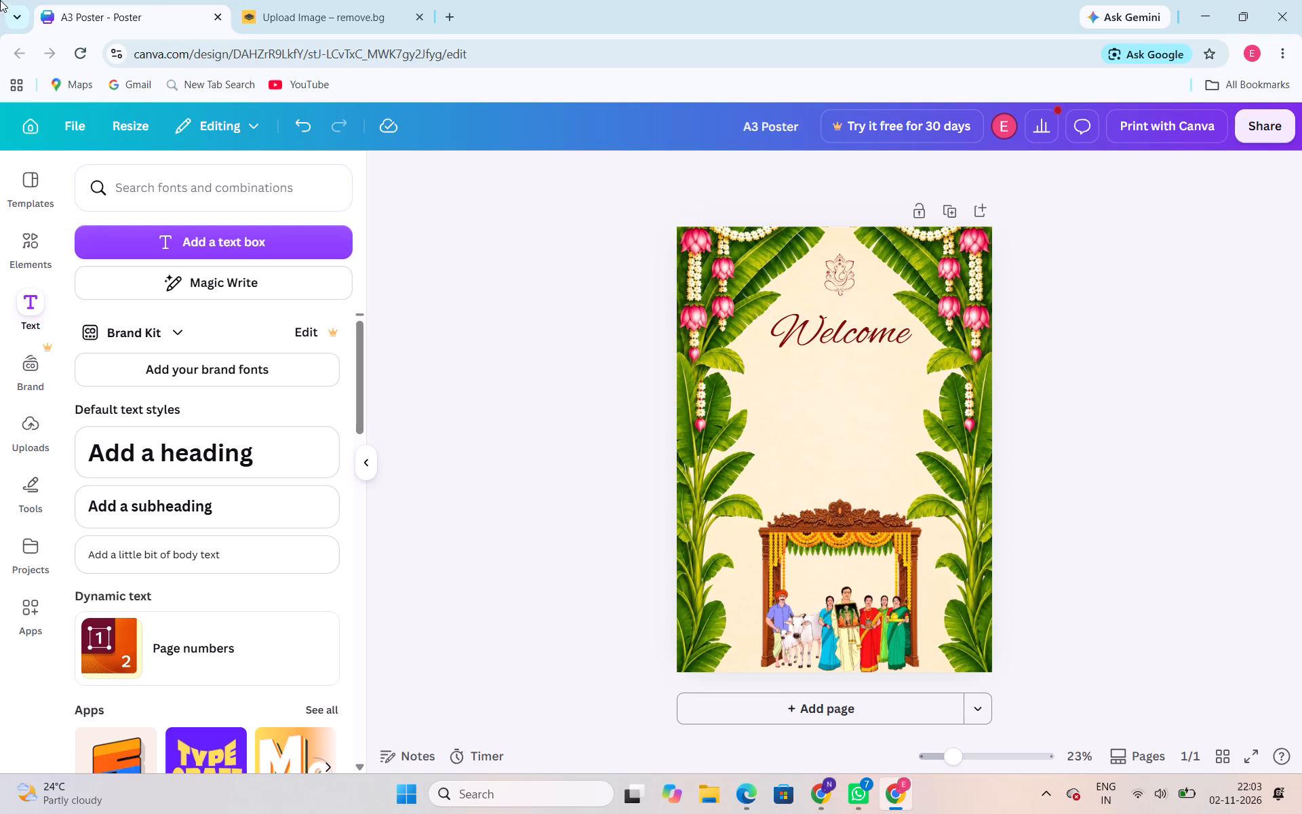
# Add a text box reading "to" at font size 50 on the poster.
pyautogui.click(244, 241)
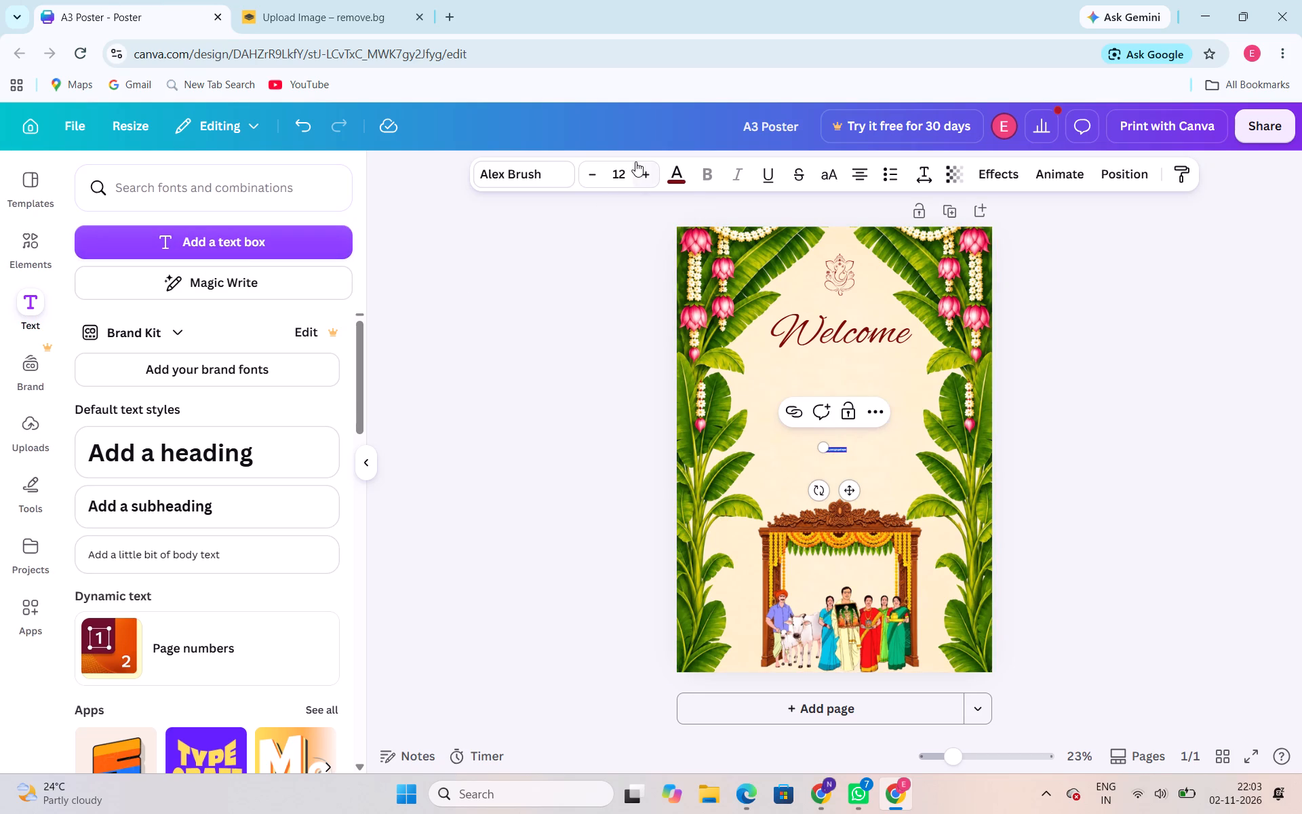
pyautogui.click(627, 170)
pyautogui.write('50')
pyautogui.press('Return')
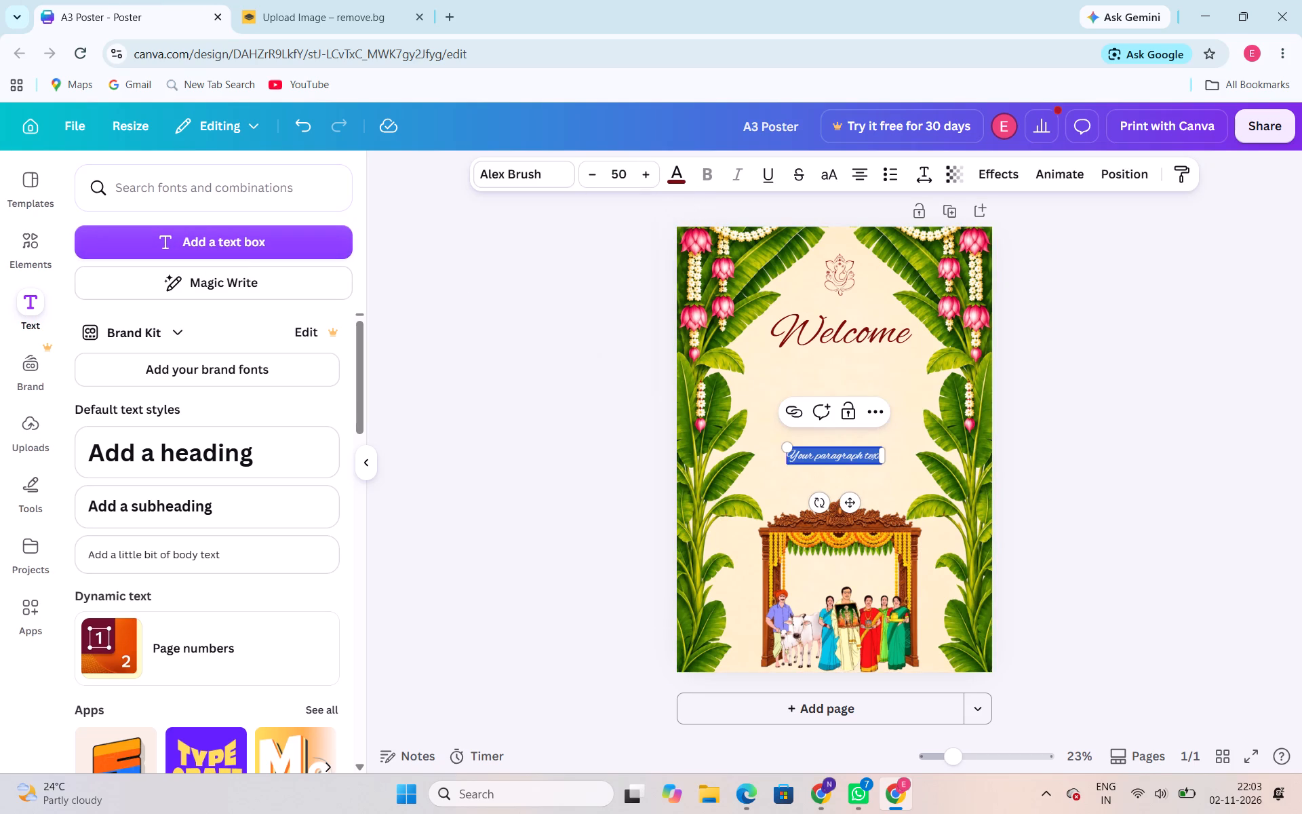
pyautogui.write('to')
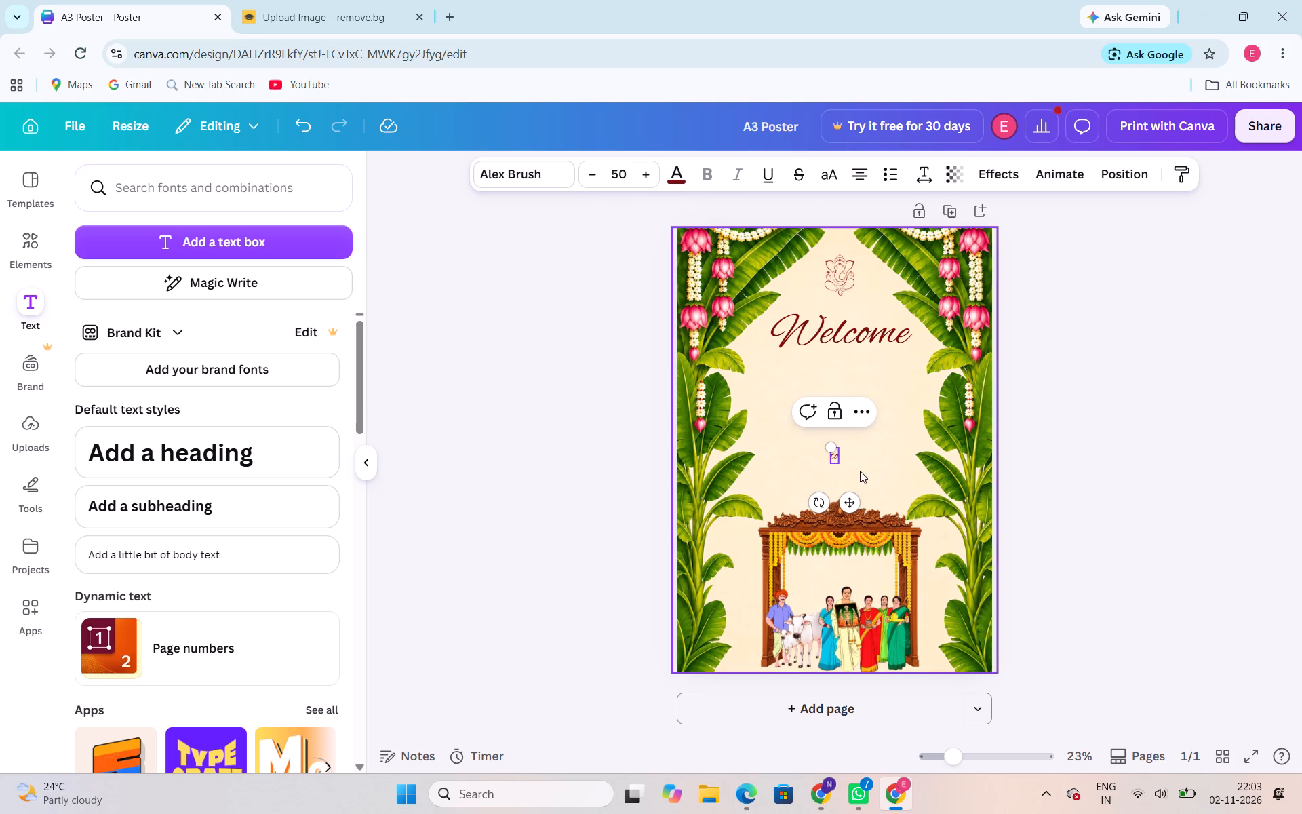
pyautogui.click(1087, 423)
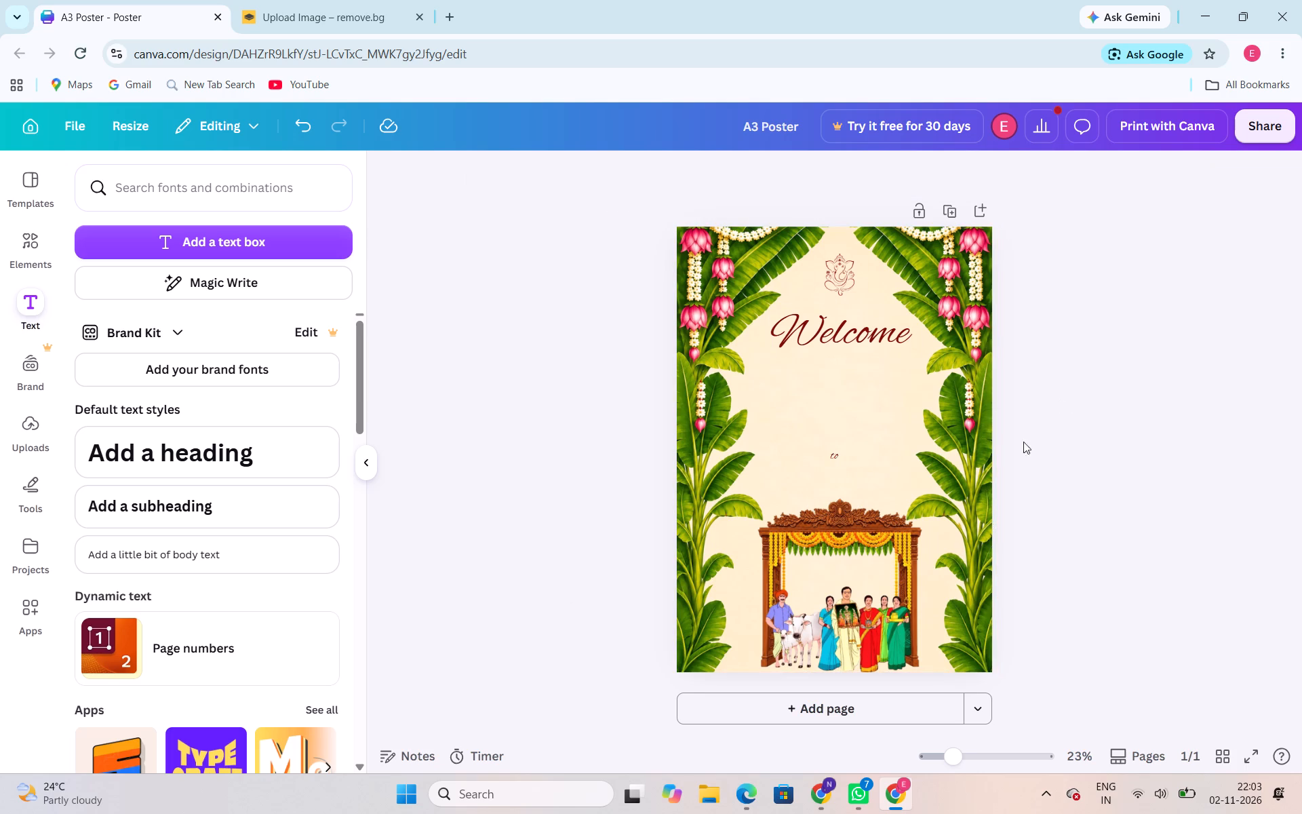
# Move the "to" text directly beneath the "Welcome" heading, centred on it.
pyautogui.moveTo(835, 456); pyautogui.dragTo(835, 354)
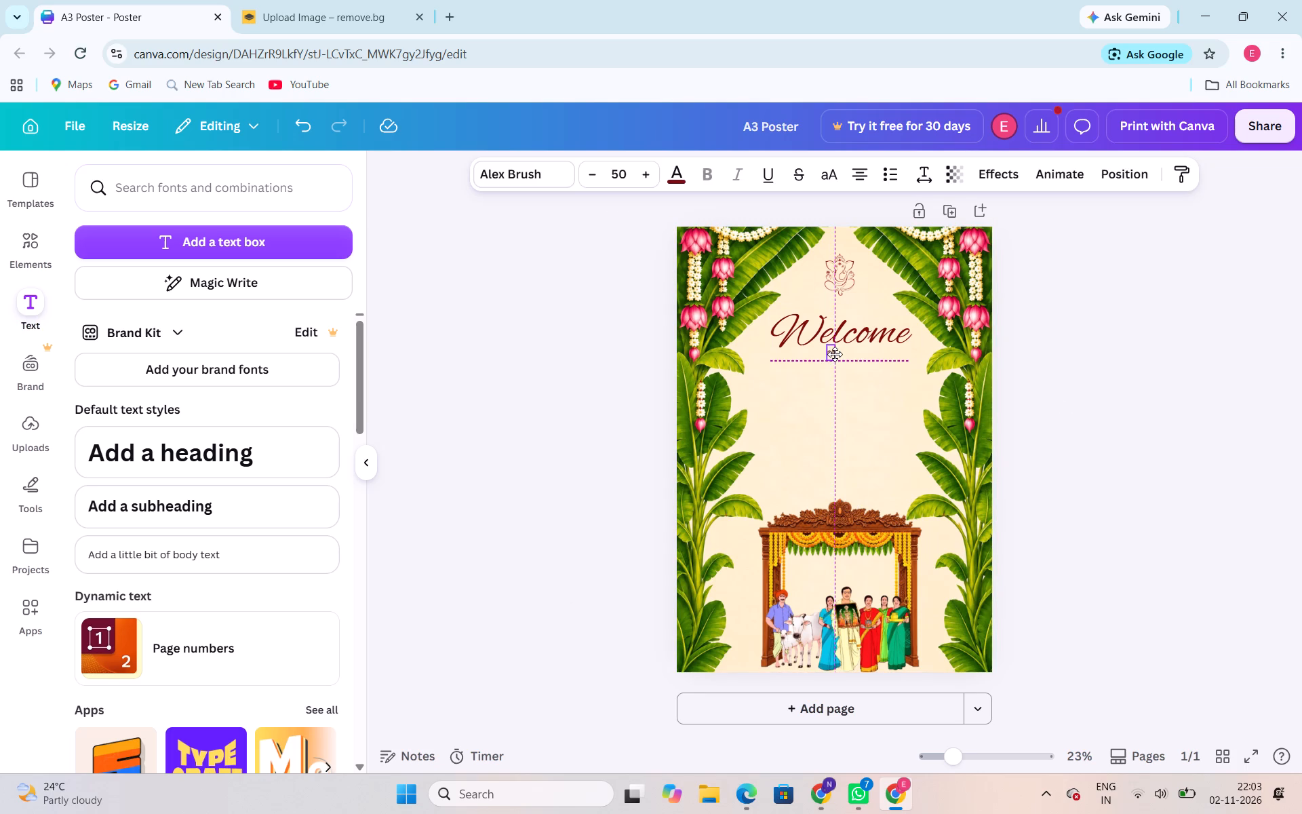
pyautogui.moveTo(835, 354); pyautogui.dragTo(836, 355)
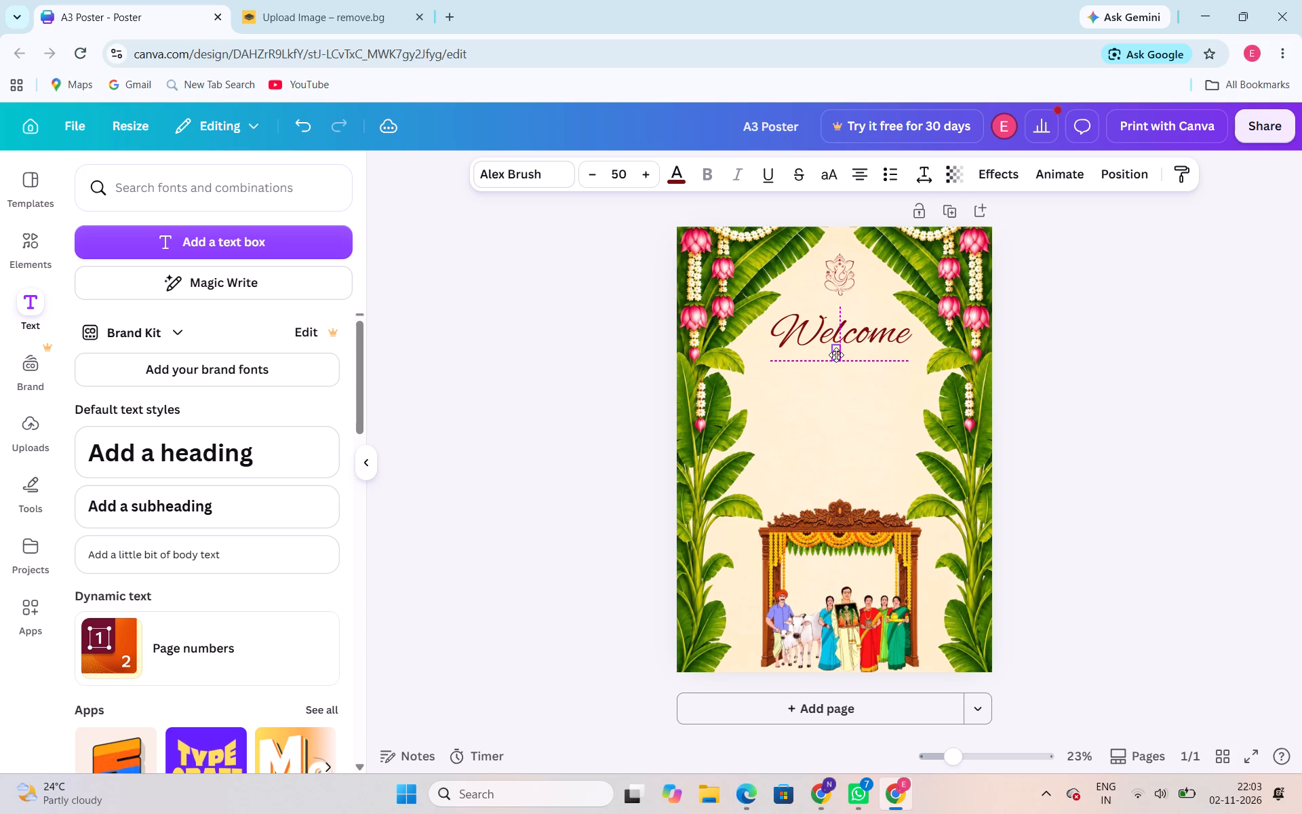
pyautogui.moveTo(836, 355); pyautogui.dragTo(838, 355)
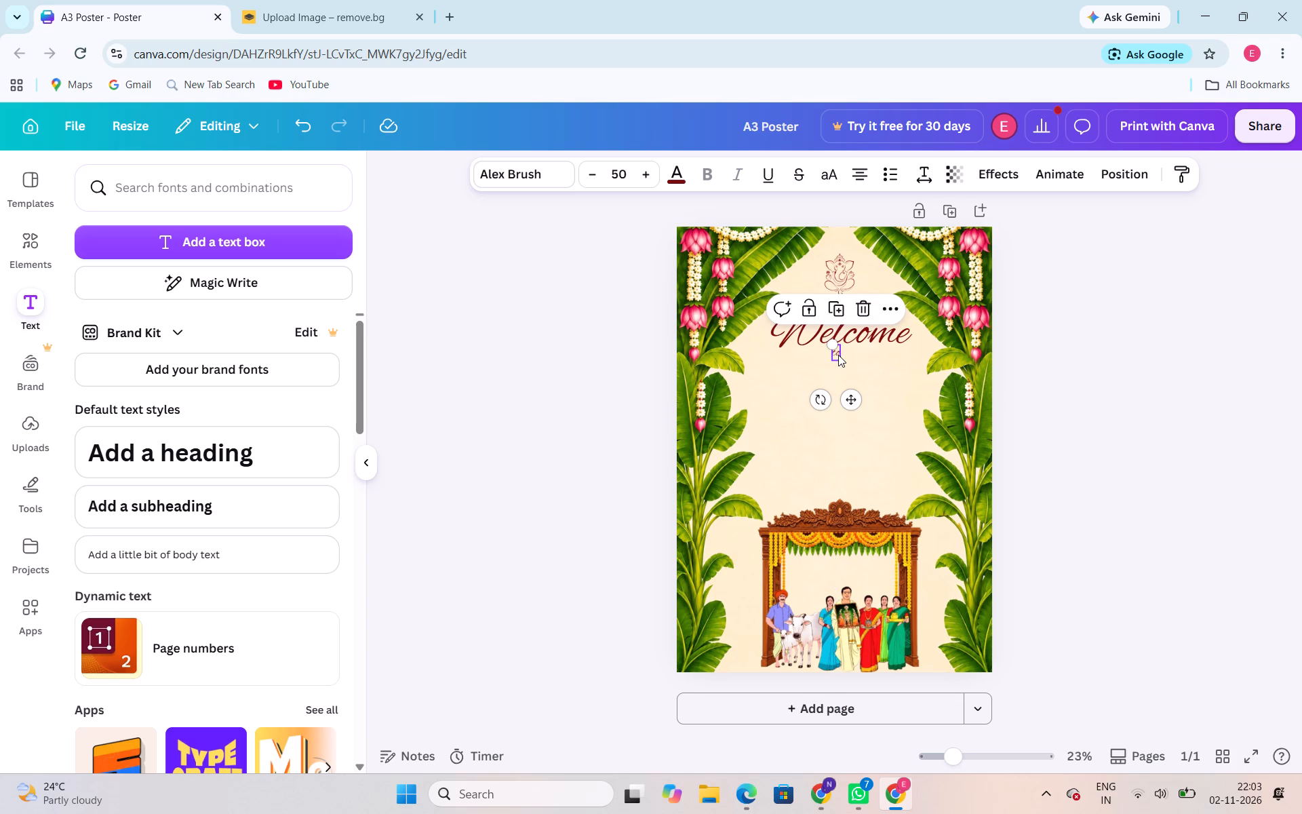
# Set the font size of the "to" text to 70.
pyautogui.doubleClick(627, 180)
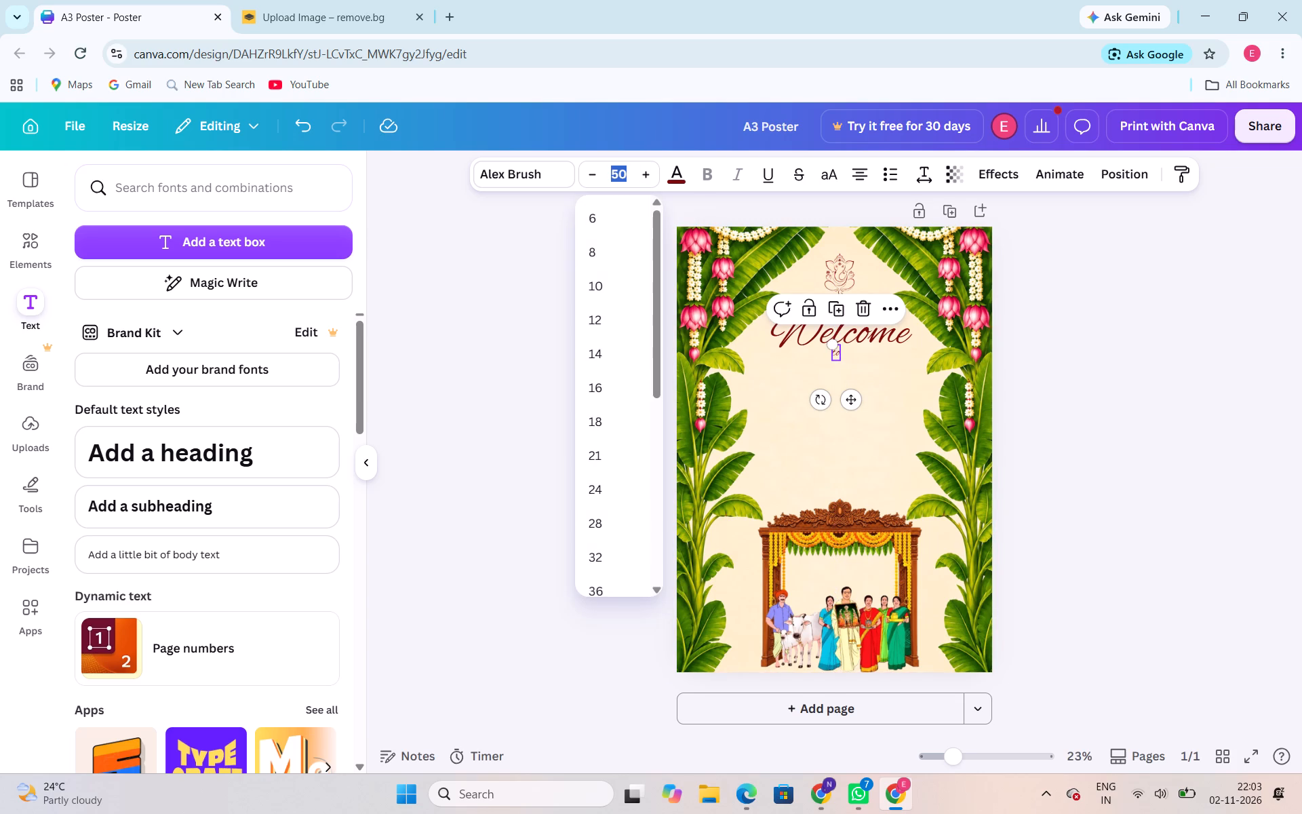
pyautogui.write('70')
pyautogui.press('Return')
pyautogui.click(1086, 405)
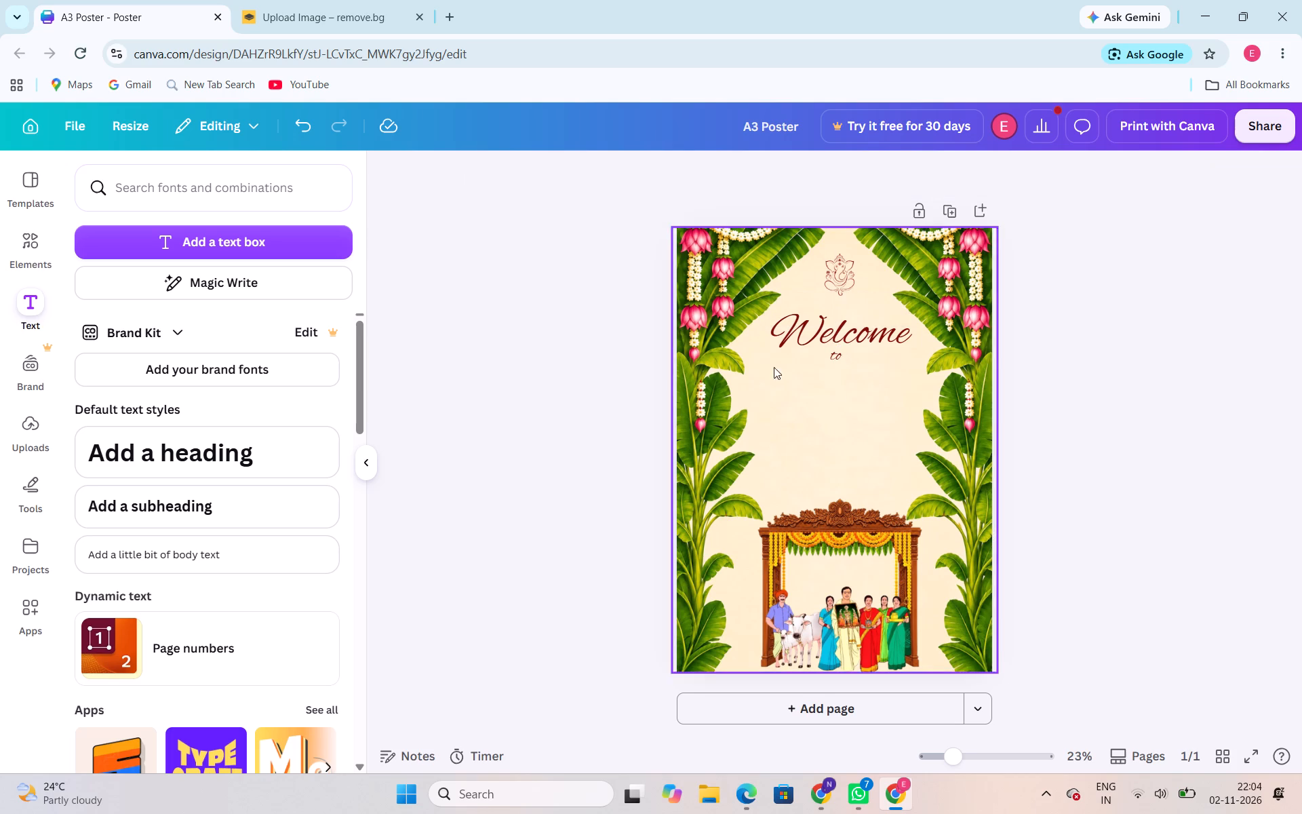
# Add another text box at font size 100 above the doorway artwork and enter "EEGA" in it.
pyautogui.click(229, 242)
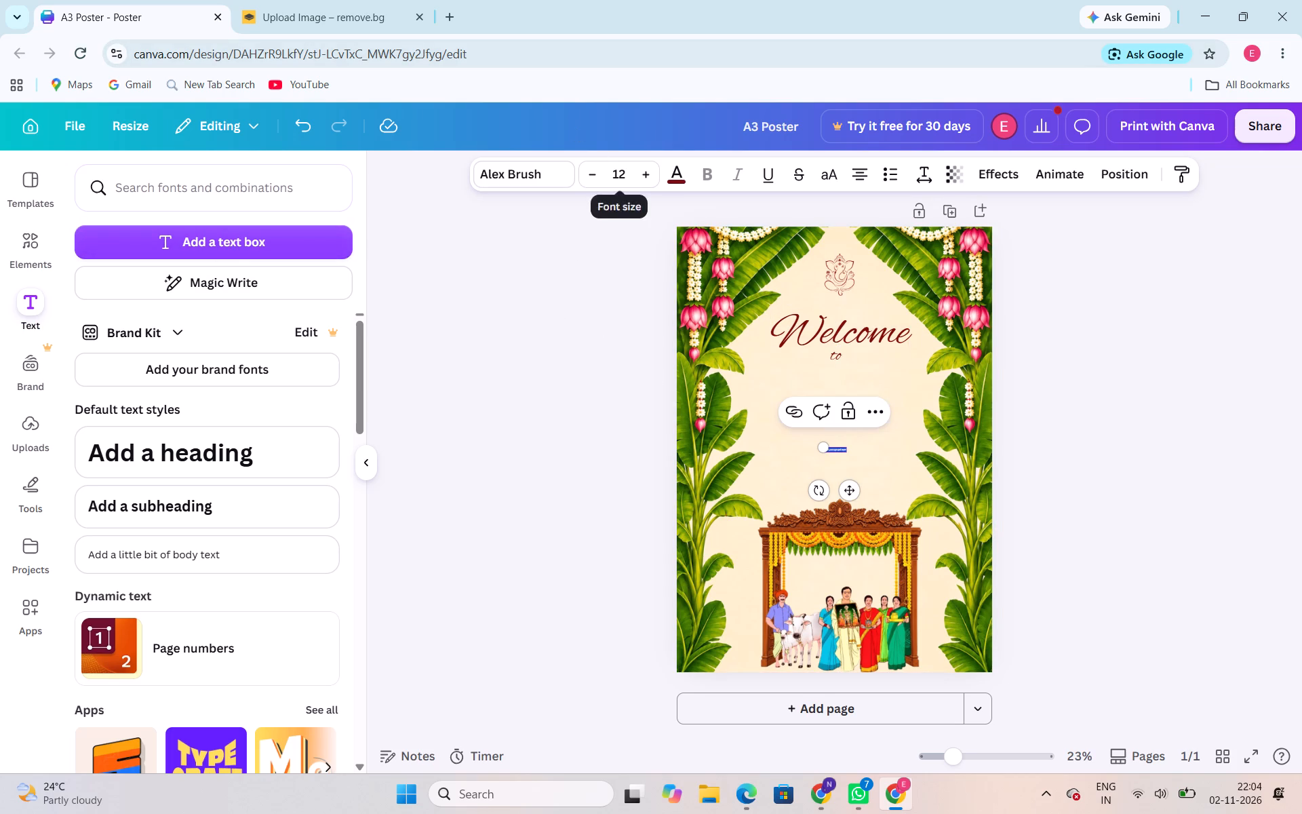
pyautogui.click(630, 171)
pyautogui.write('100')
pyautogui.press('Return')
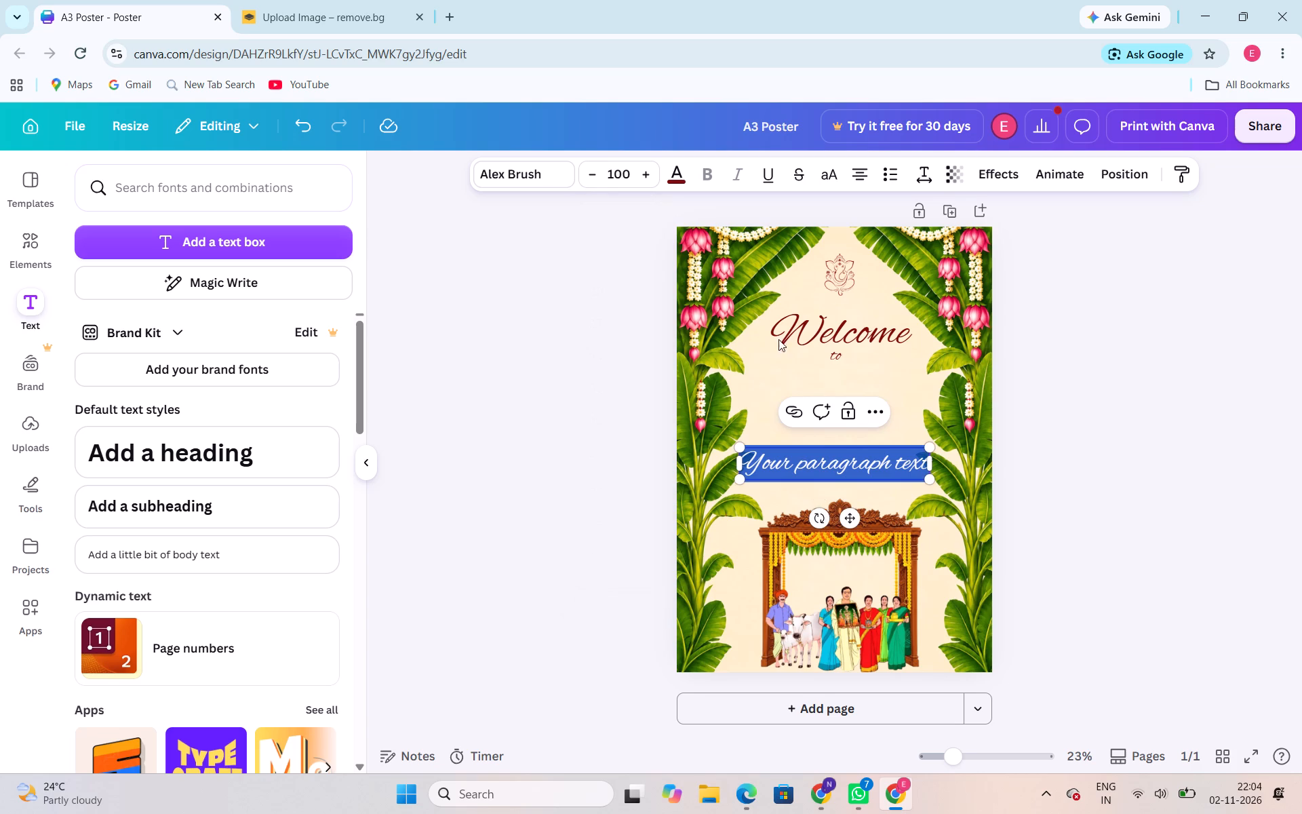
pyautogui.click(850, 474)
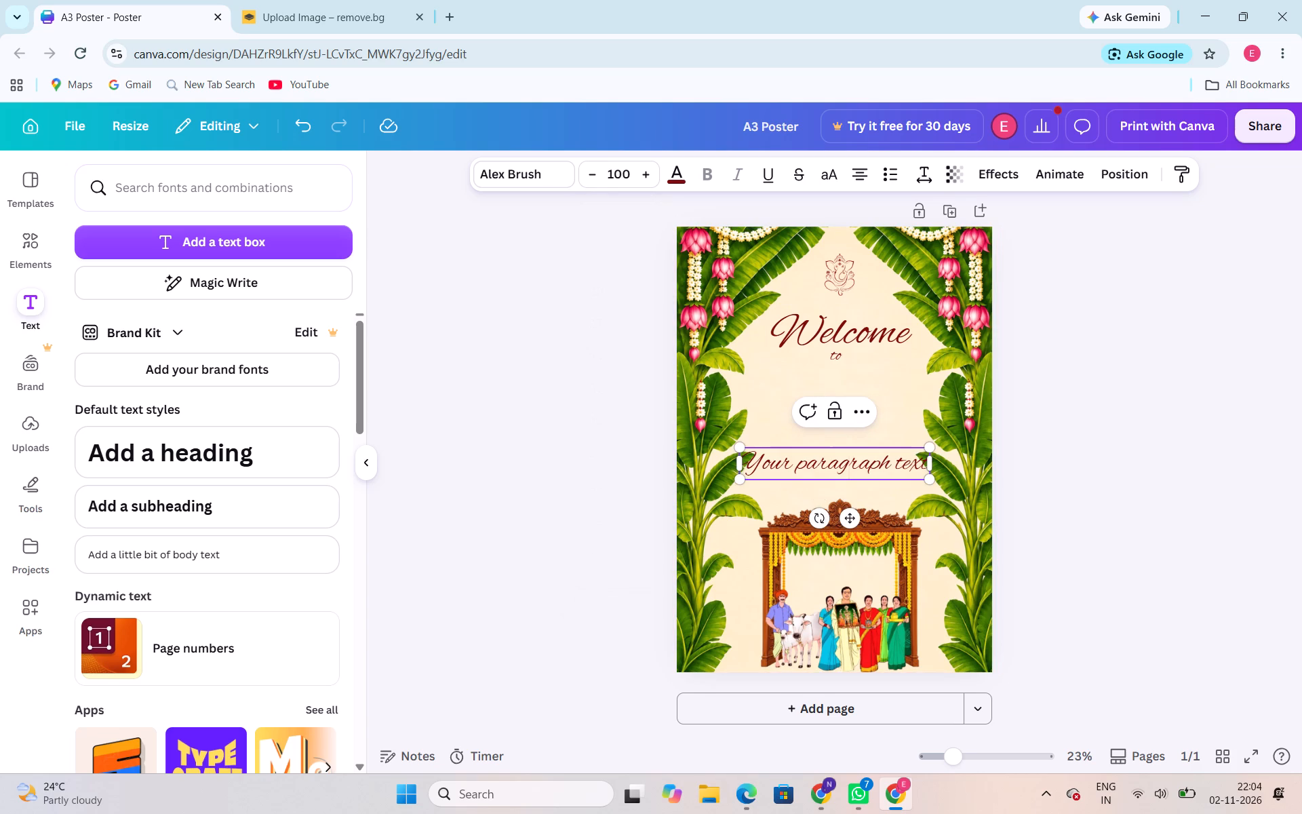
pyautogui.doubleClick(850, 474)
pyautogui.tripleClick(850, 474)
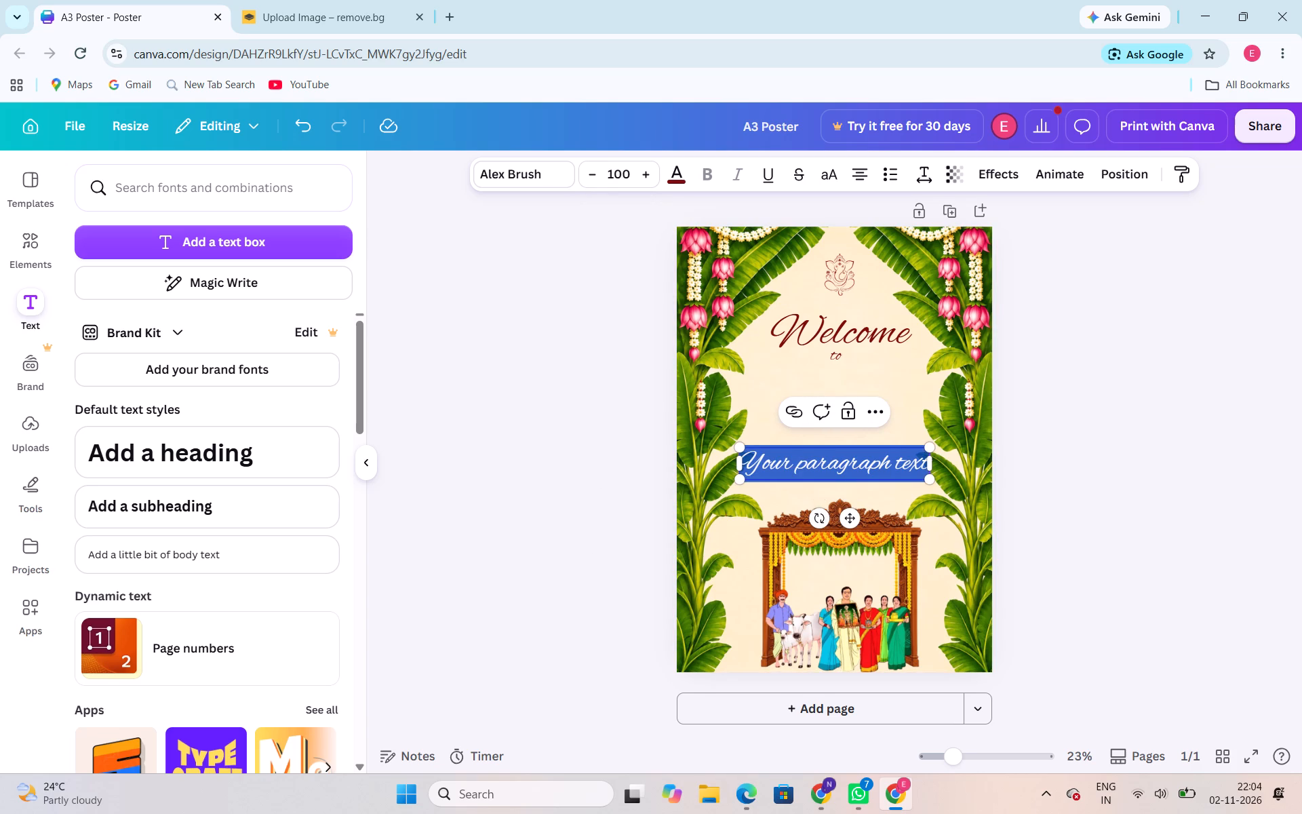
pyautogui.press('BackSpace')
pyautogui.write('EE')
pyautogui.hotkey('shift', 'g')
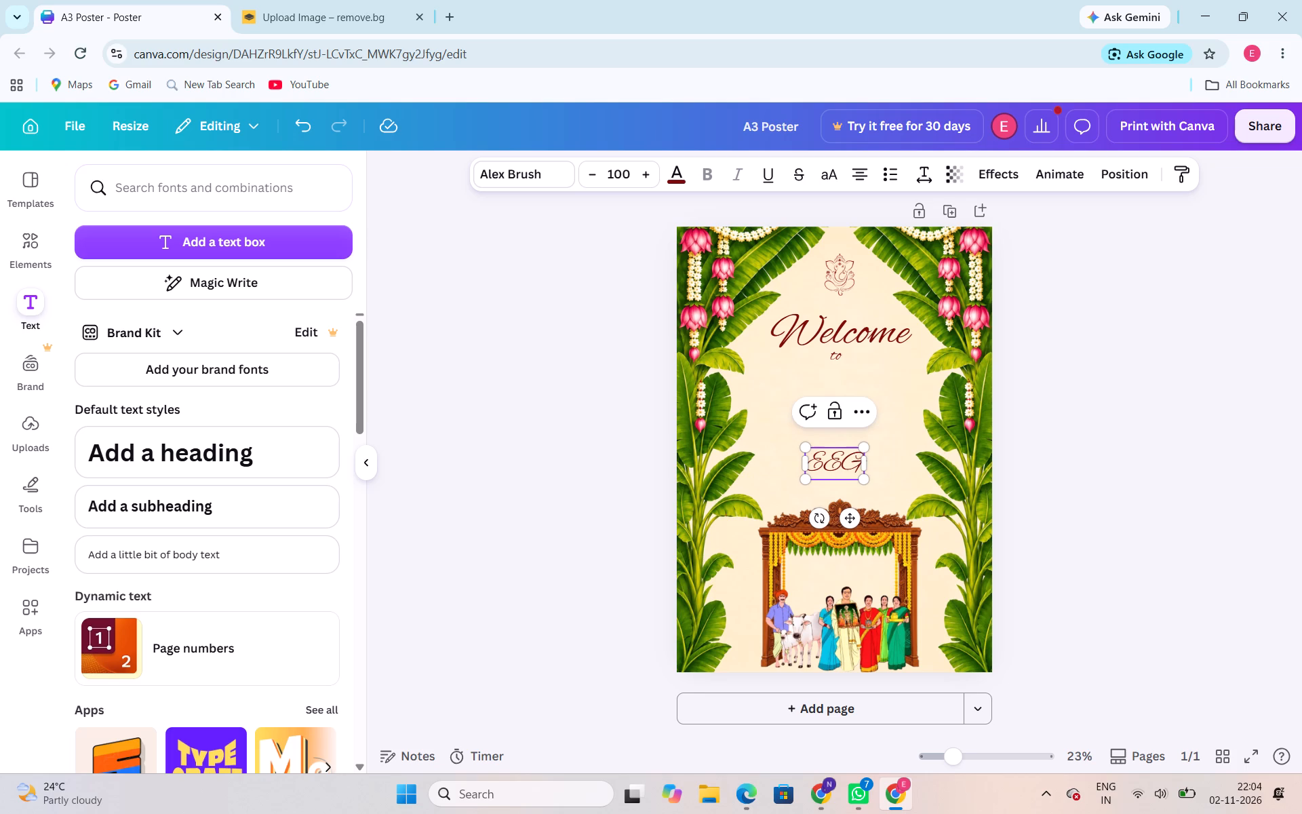
pyautogui.hotkey('shift', 'a')
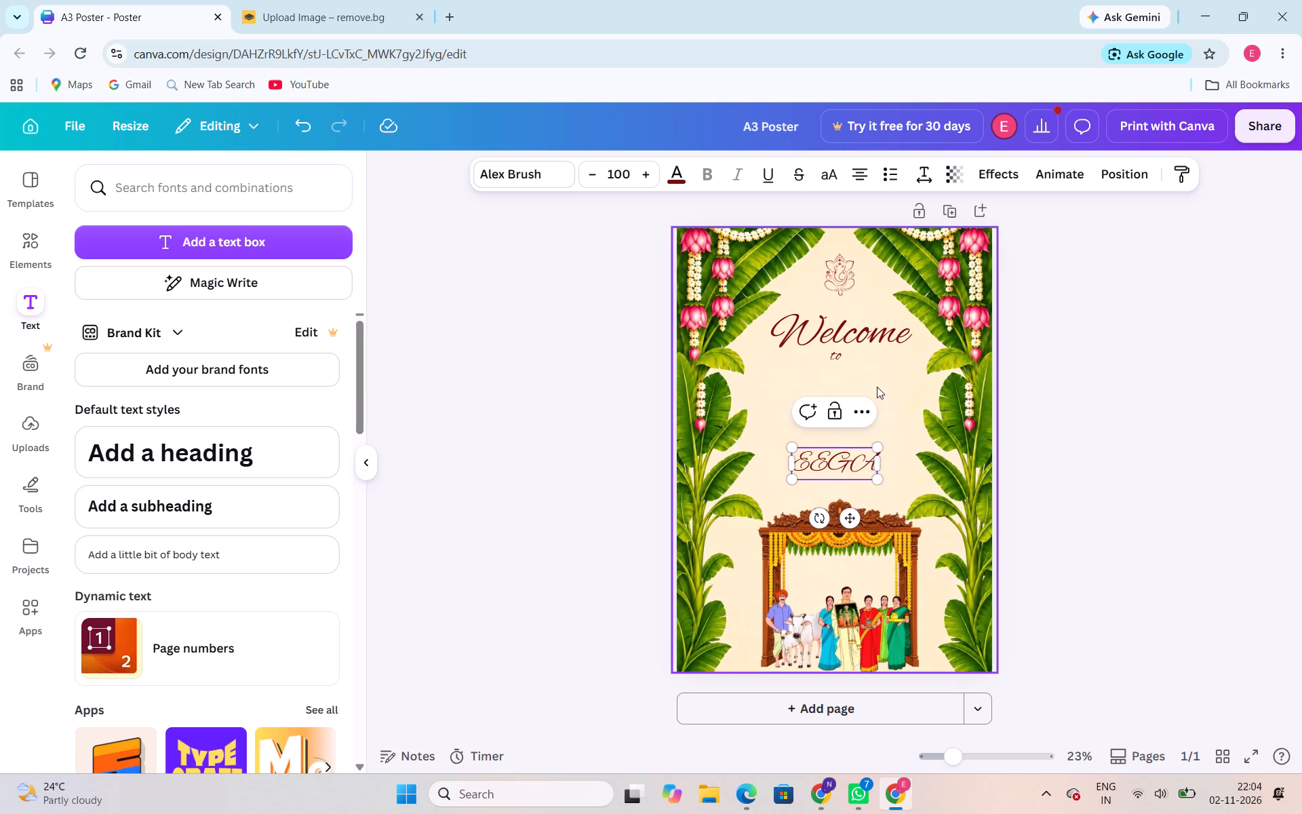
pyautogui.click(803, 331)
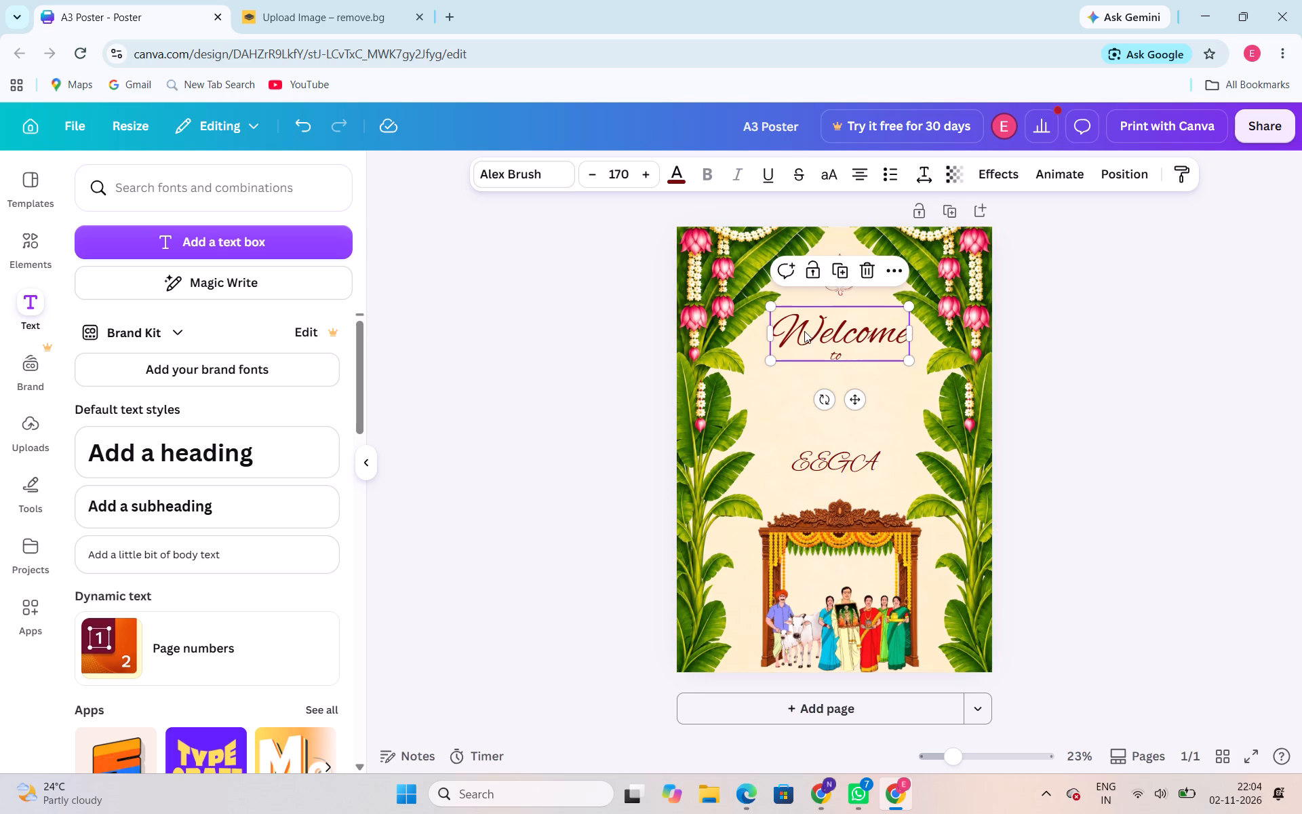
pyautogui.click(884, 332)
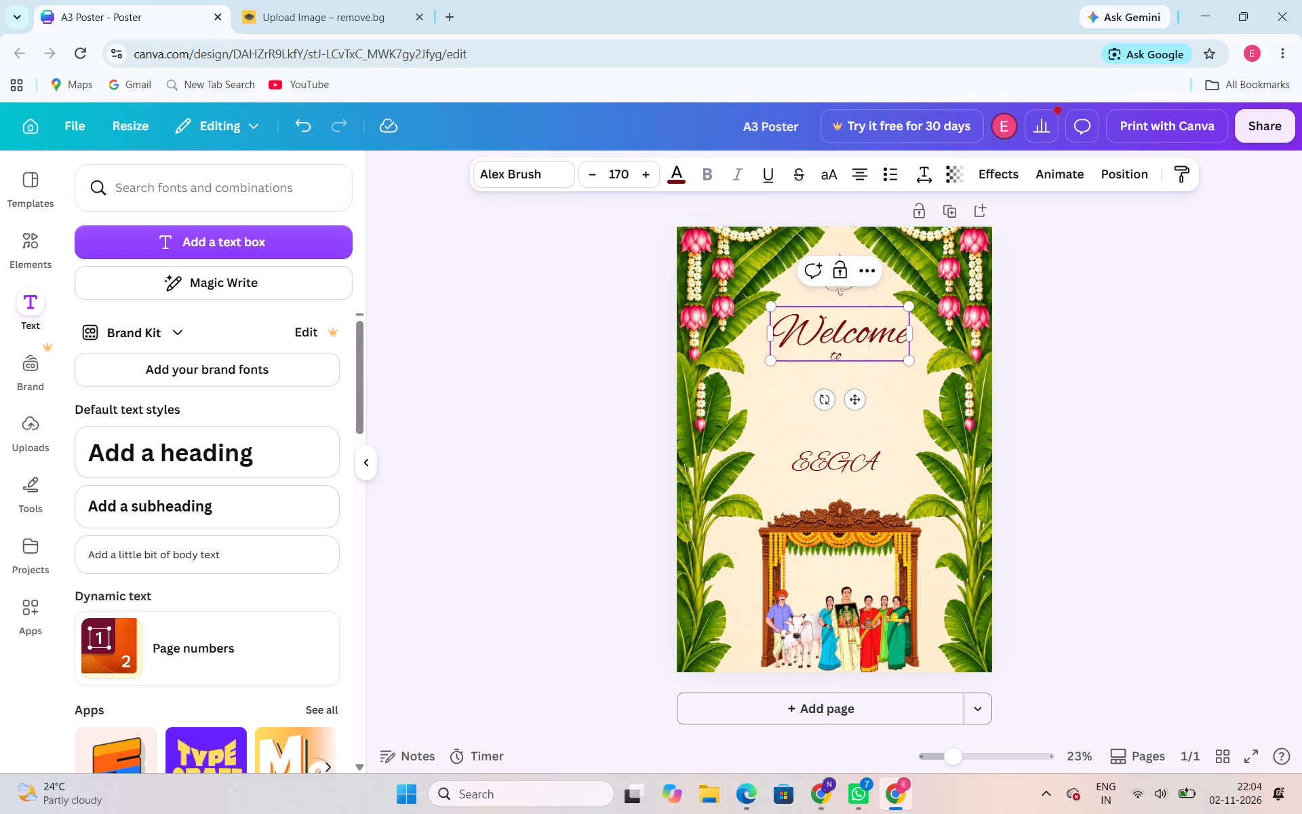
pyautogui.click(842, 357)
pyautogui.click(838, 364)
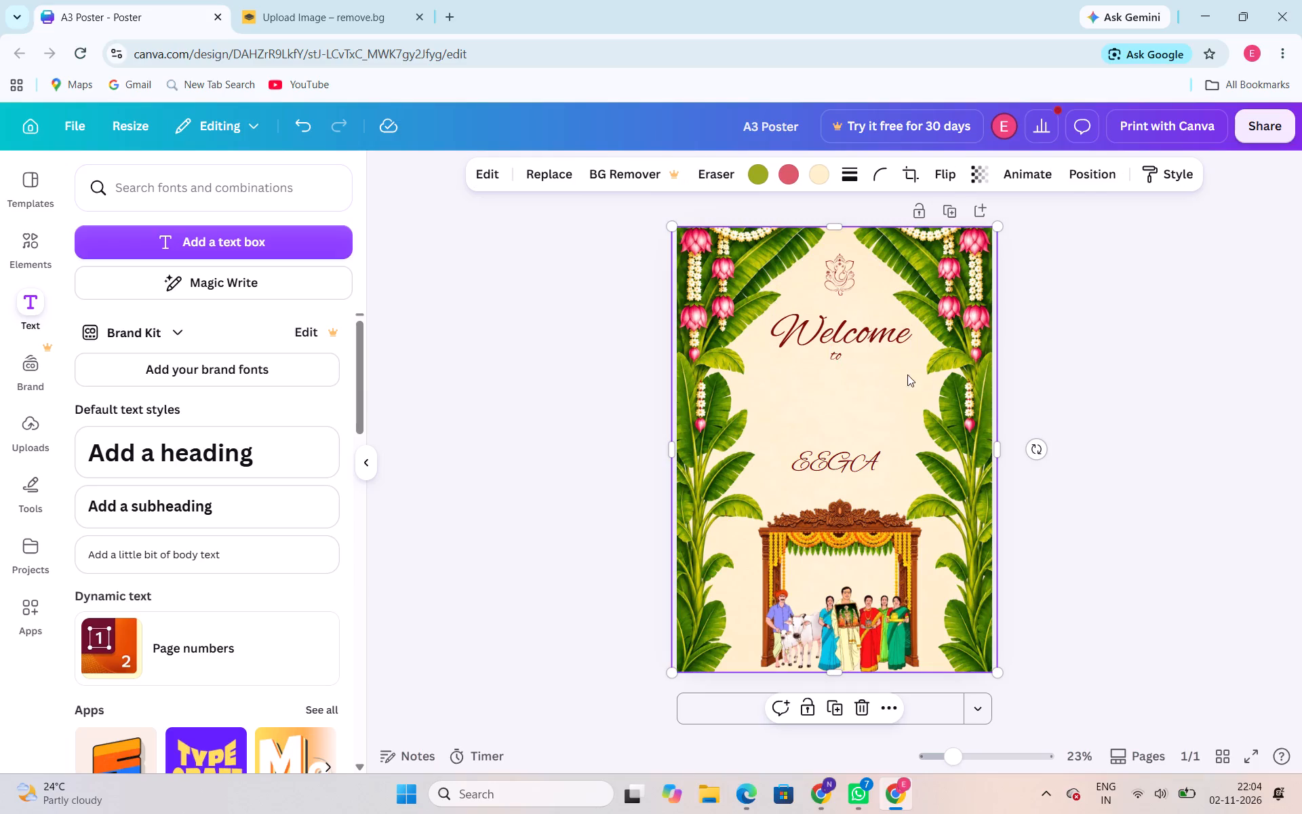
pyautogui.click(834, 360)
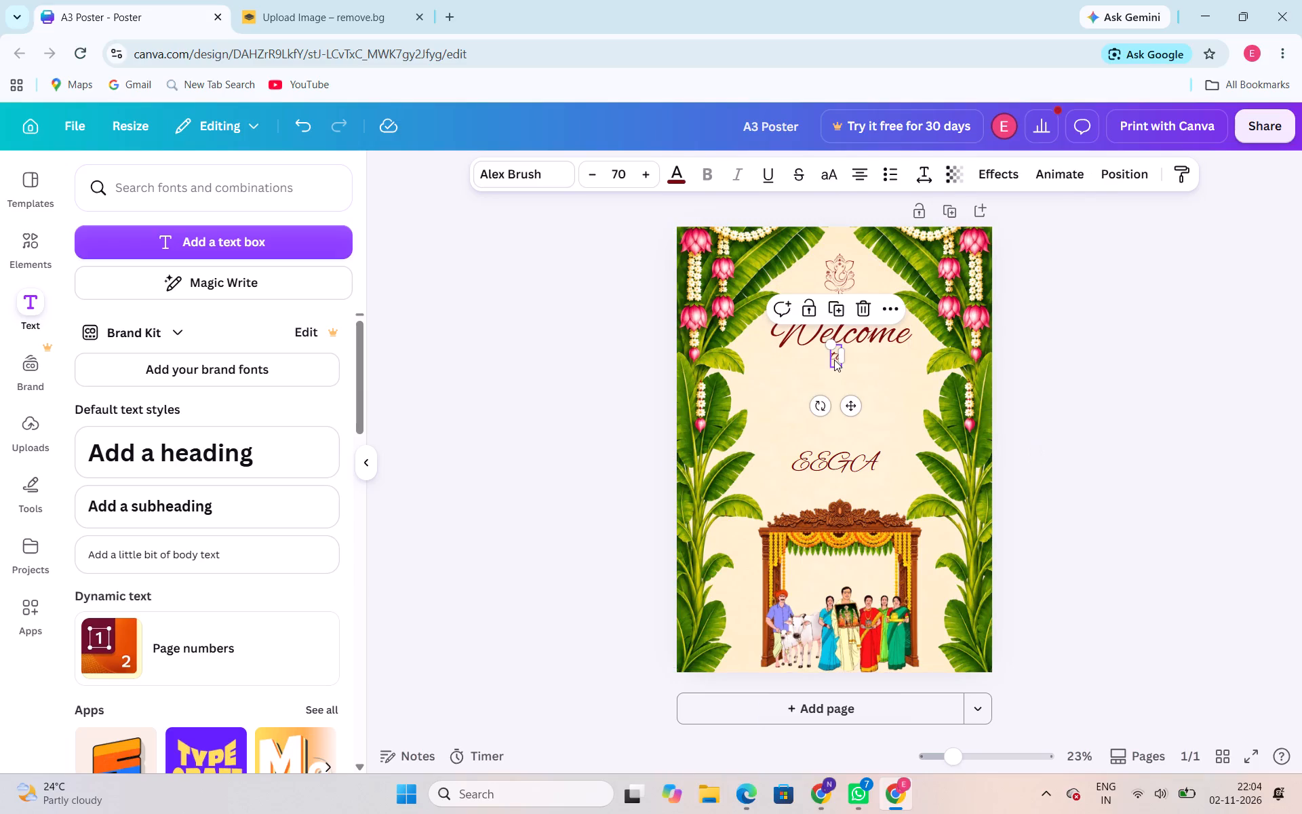
# Replace the text above the doorway artwork with "Eega's" in mixed case.
pyautogui.click(835, 469)
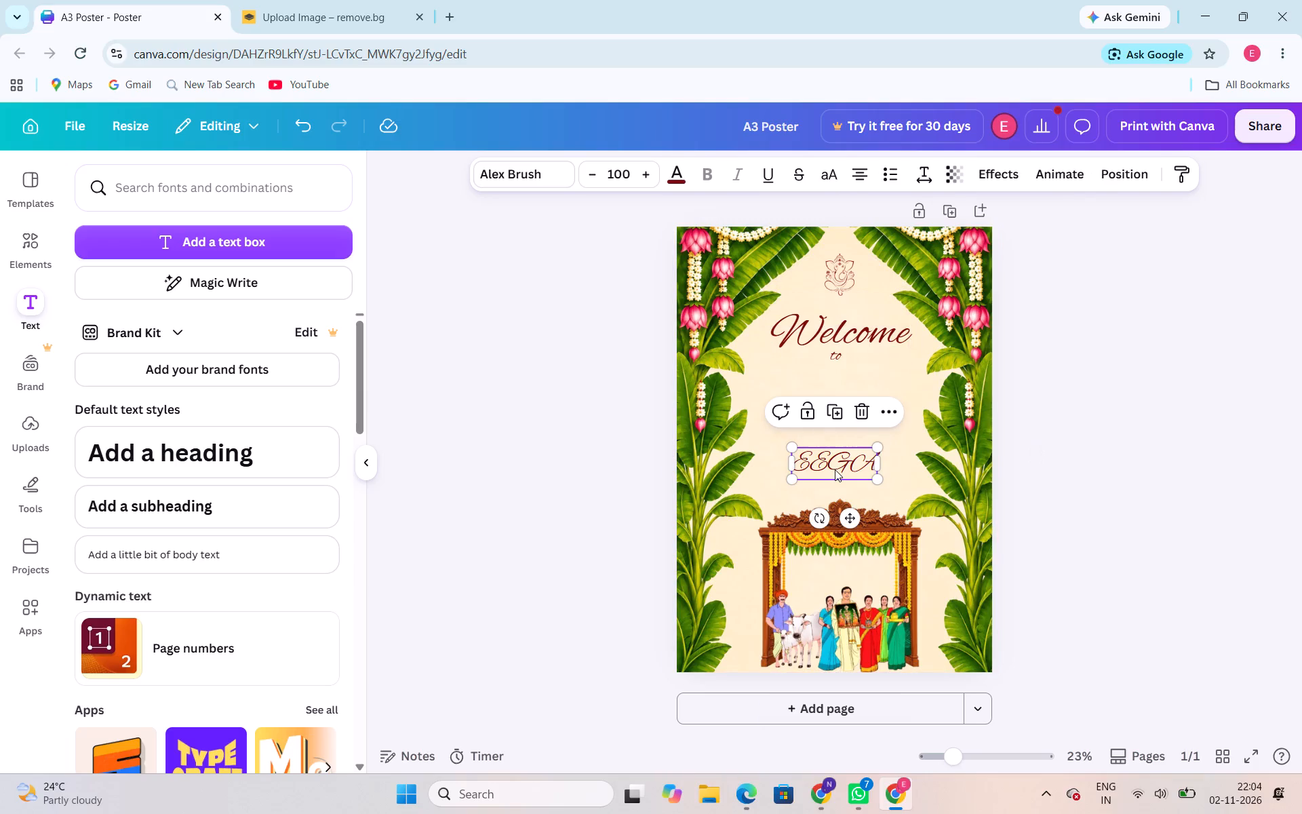
pyautogui.doubleClick(835, 469)
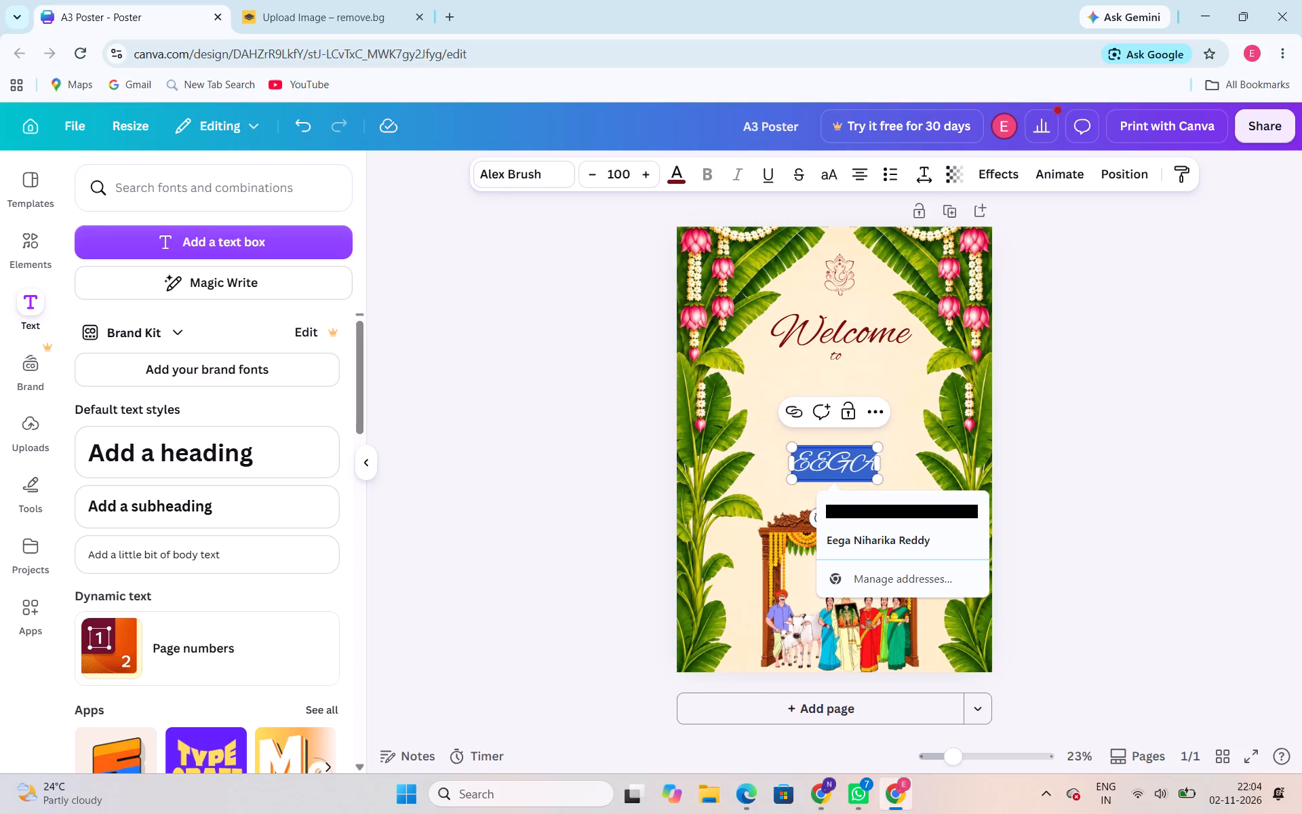
pyautogui.press('BackSpace')
pyautogui.write('eg')
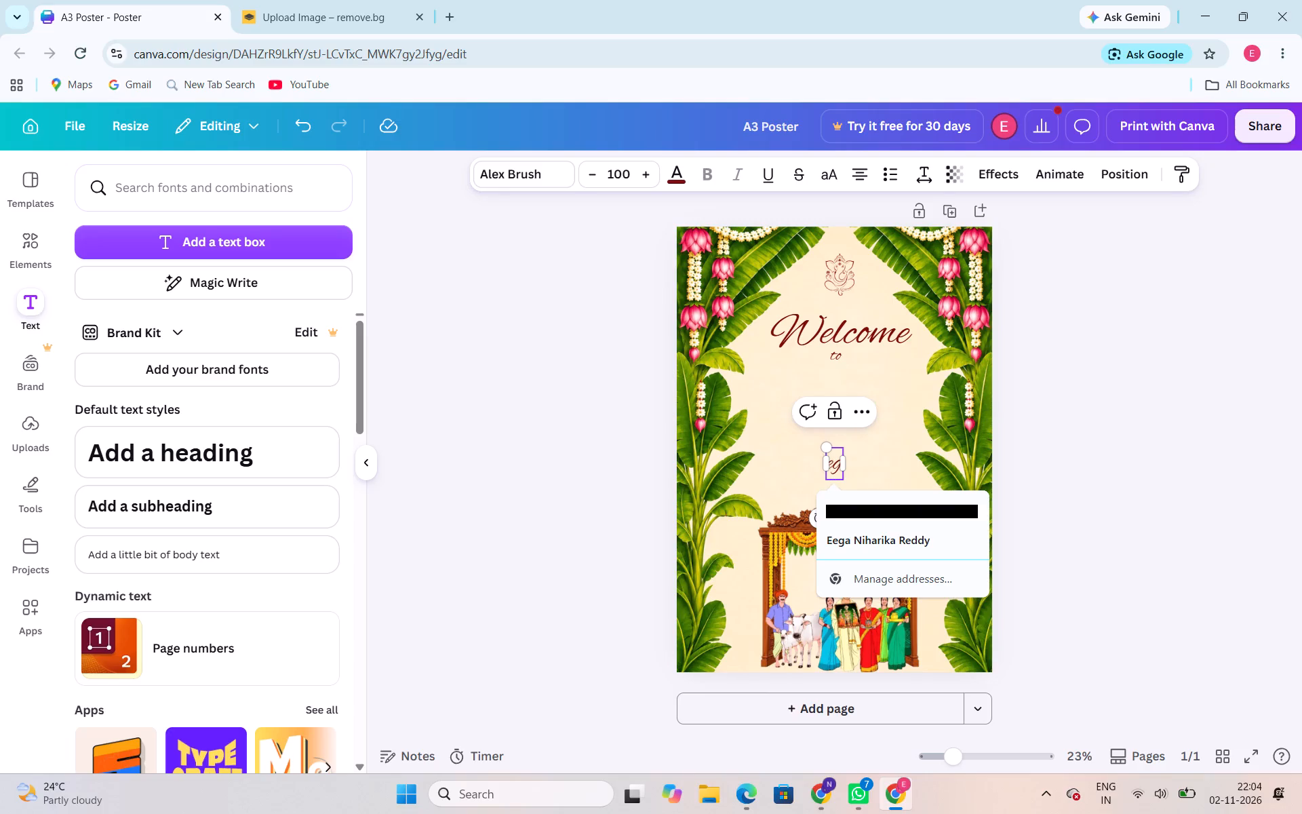
pyautogui.press('BackSpace')
pyautogui.press('BackSpace')
pyautogui.hotkey('shift', 'e')
pyautogui.press('g')
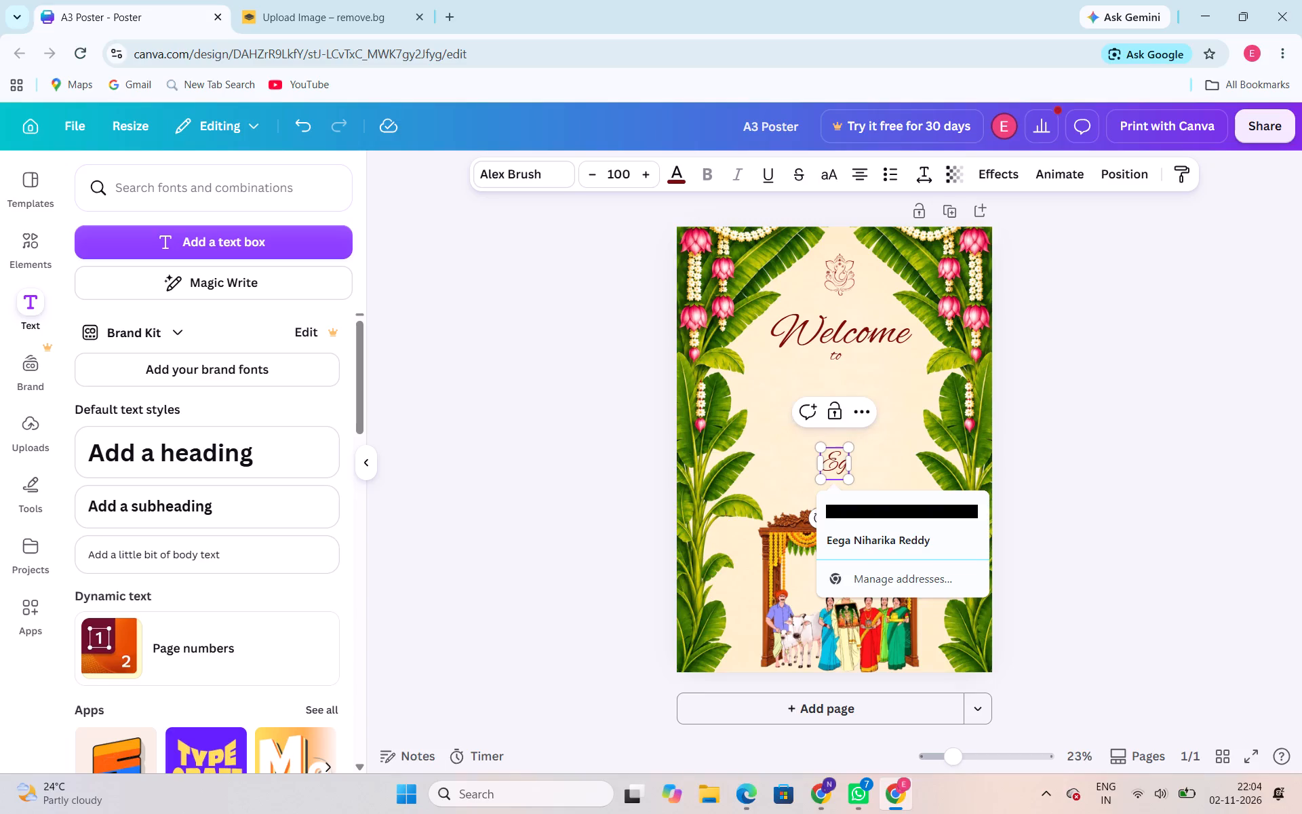
pyautogui.press('BackSpace')
pyautogui.write('eg')
pyautogui.press('a')
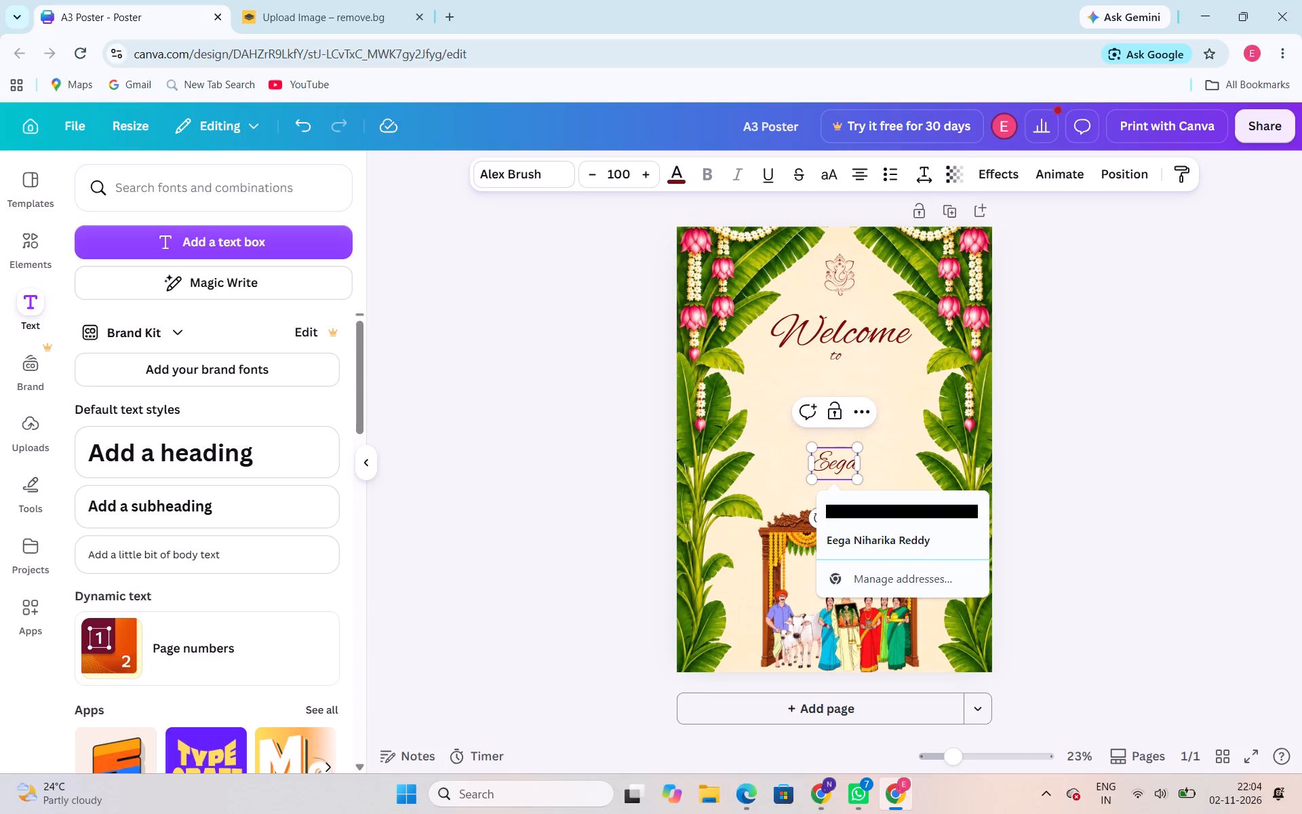
pyautogui.press(';')
pyautogui.press('BackSpace')
pyautogui.press("'")
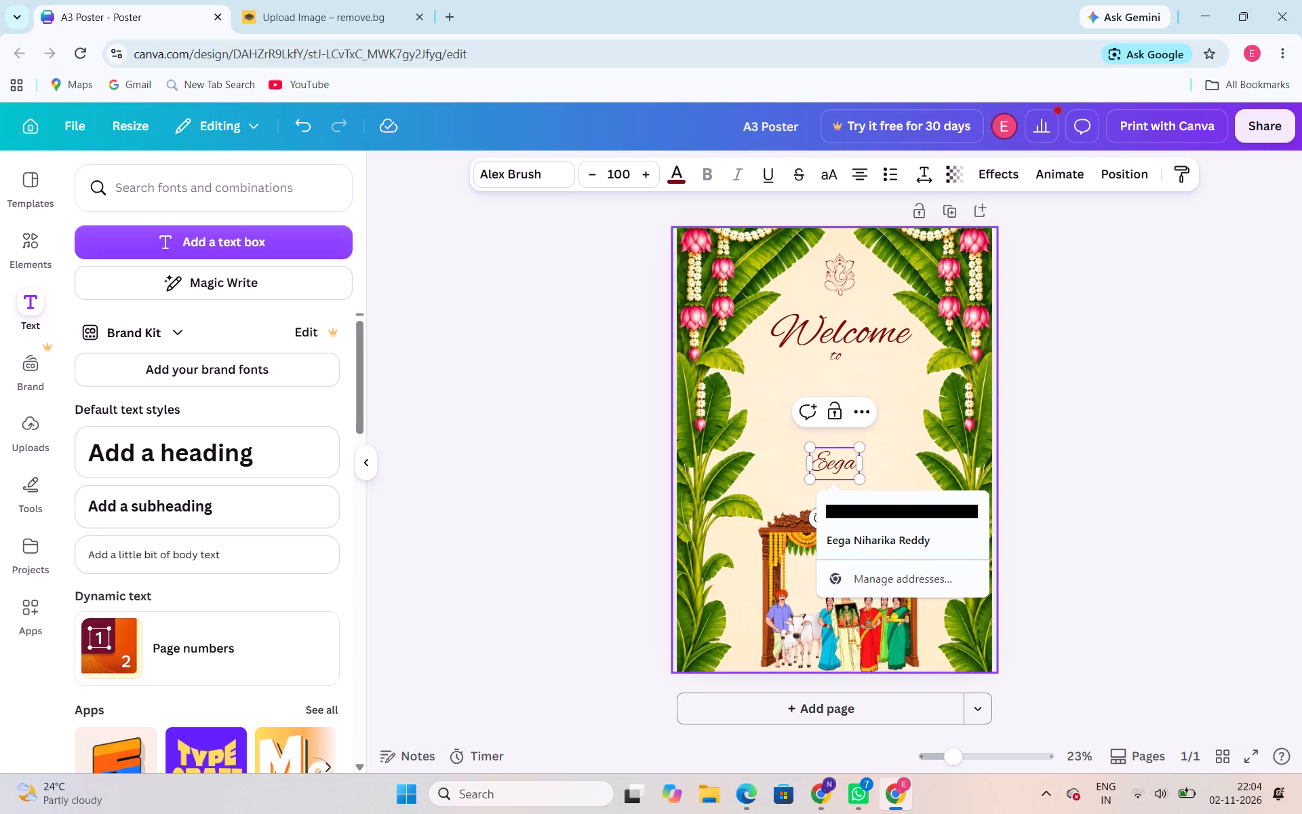
pyautogui.press('s')
pyautogui.click(1127, 480)
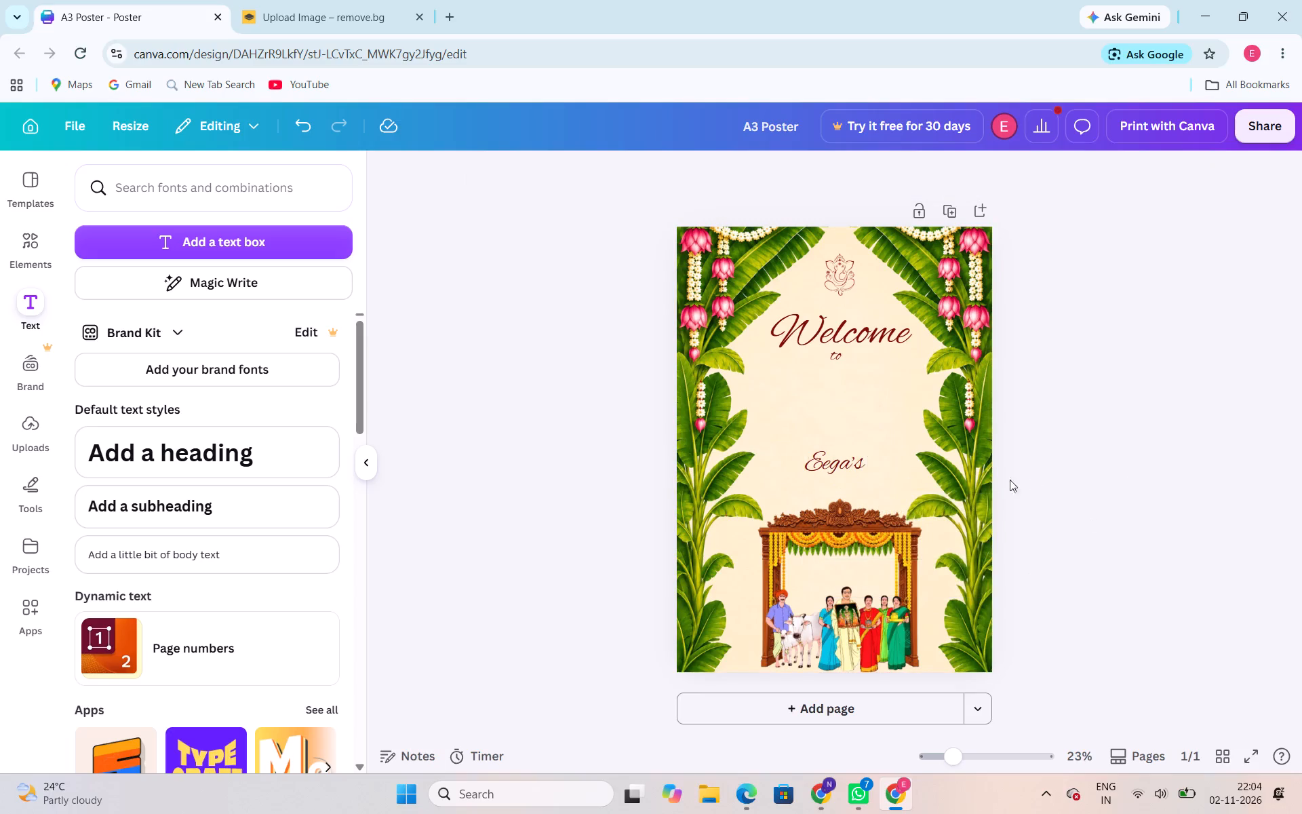
# Move the "Eega's" text up beneath the word "to", centred under the "Welcome" heading.
pyautogui.moveTo(831, 459); pyautogui.dragTo(830, 415)
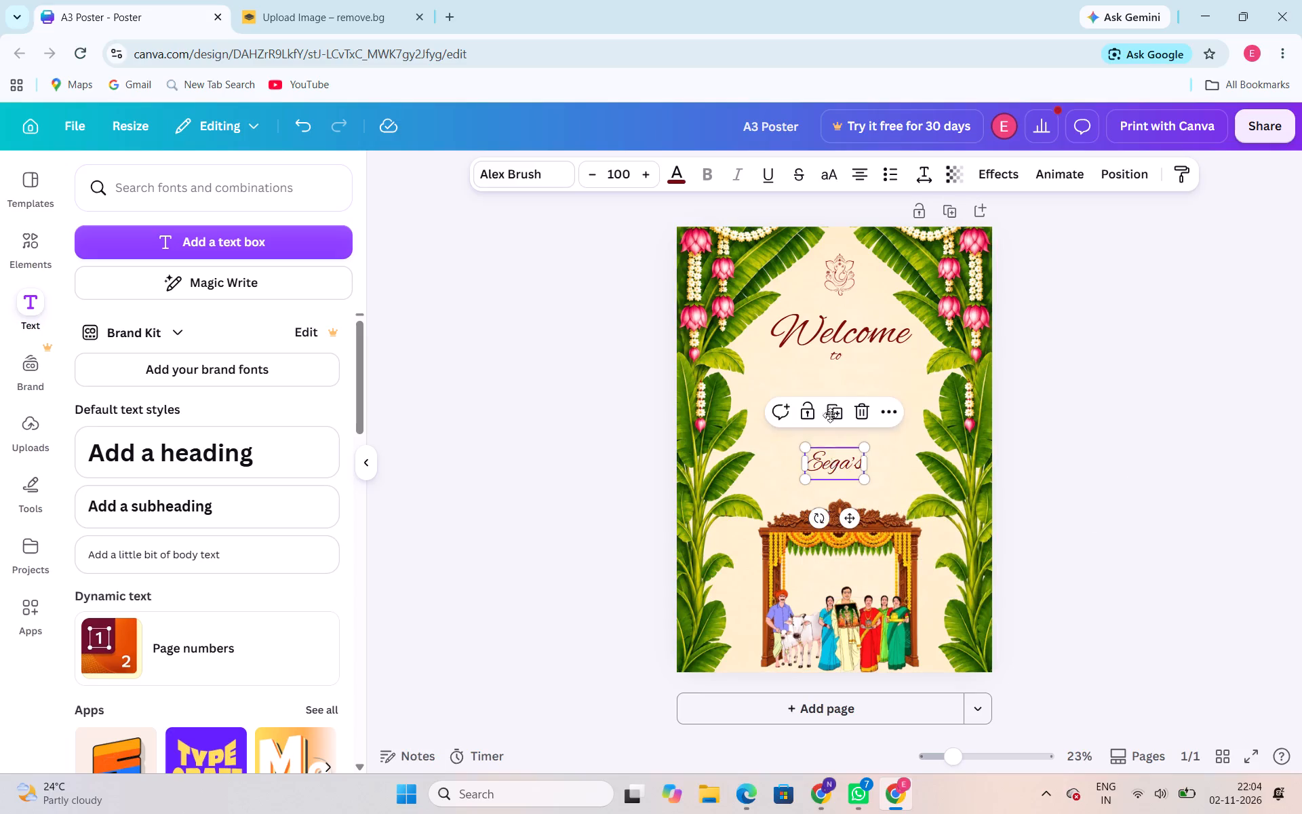
pyautogui.moveTo(830, 415); pyautogui.dragTo(837, 377)
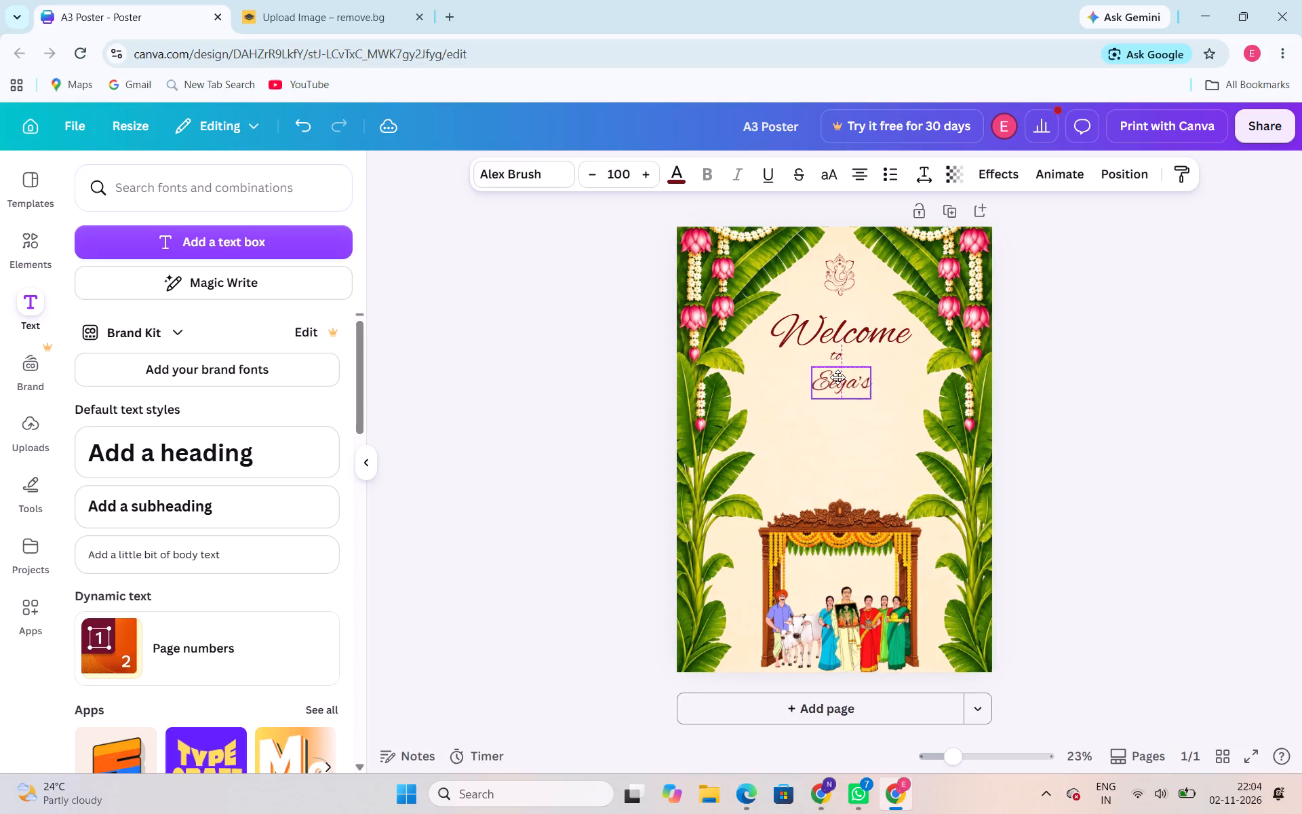
pyautogui.moveTo(837, 377); pyautogui.dragTo(837, 377)
pyautogui.click(1187, 423)
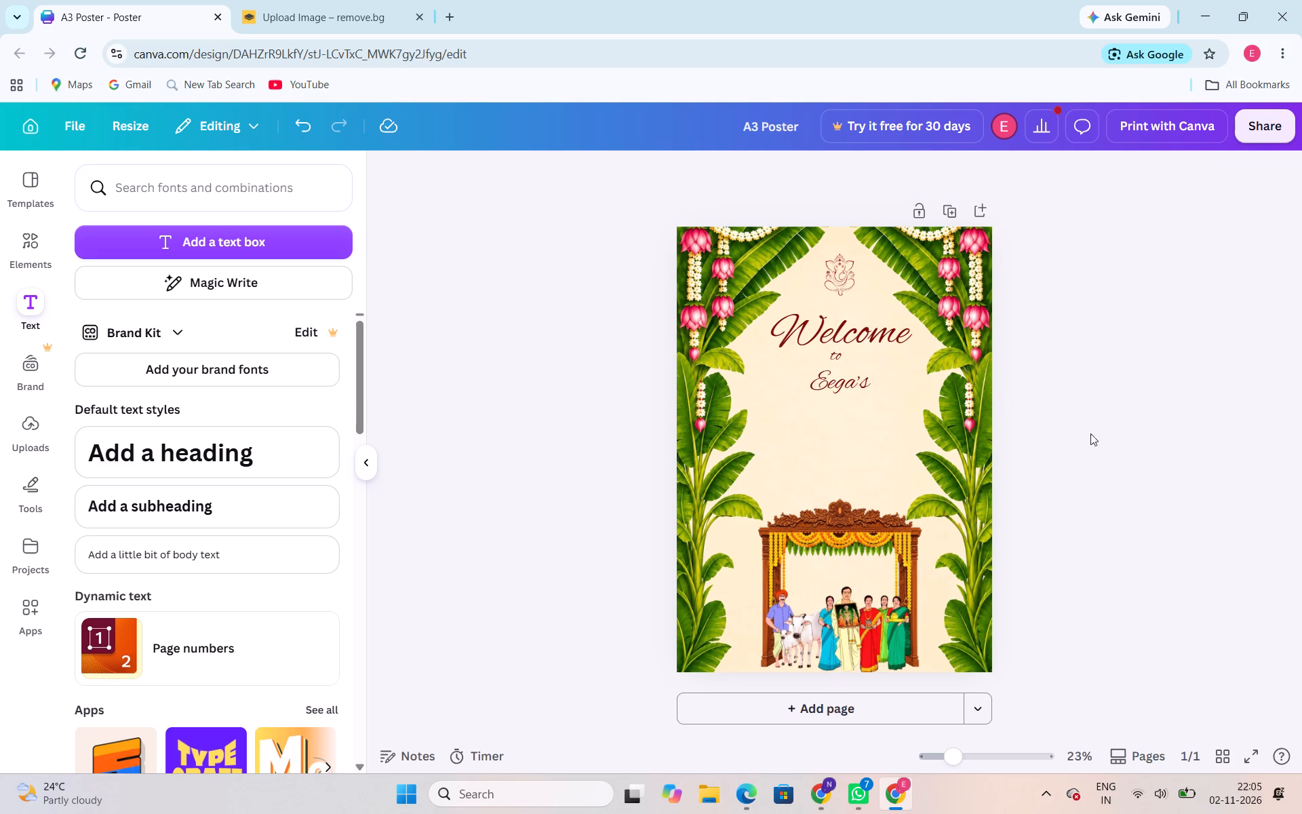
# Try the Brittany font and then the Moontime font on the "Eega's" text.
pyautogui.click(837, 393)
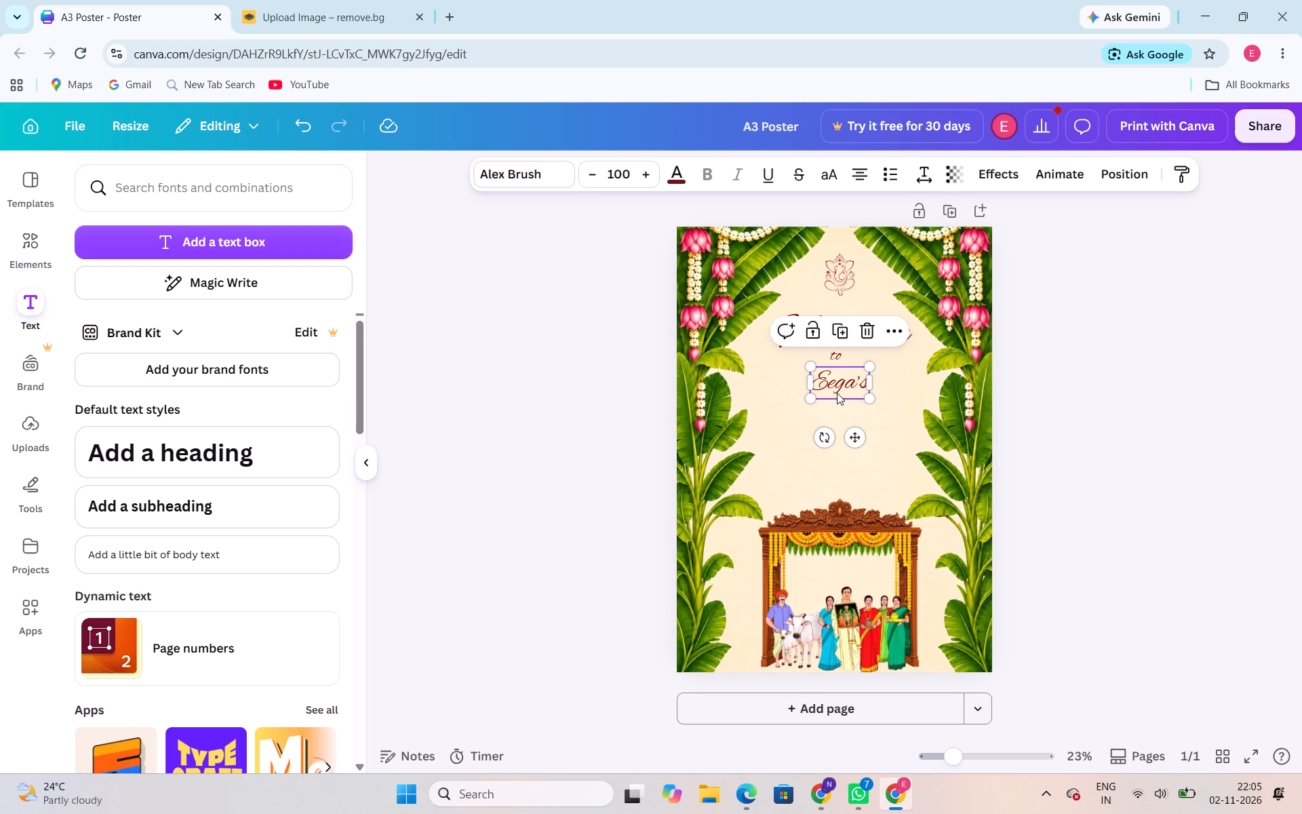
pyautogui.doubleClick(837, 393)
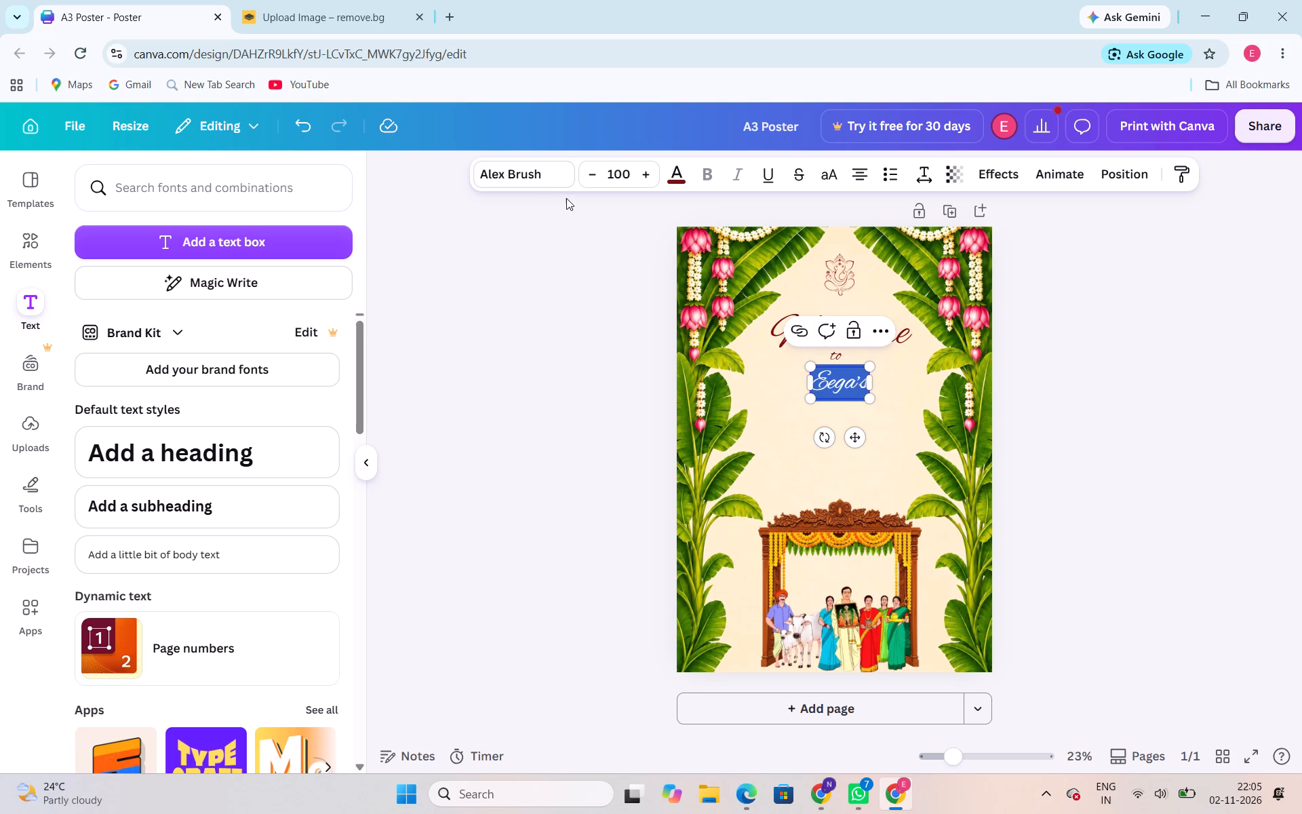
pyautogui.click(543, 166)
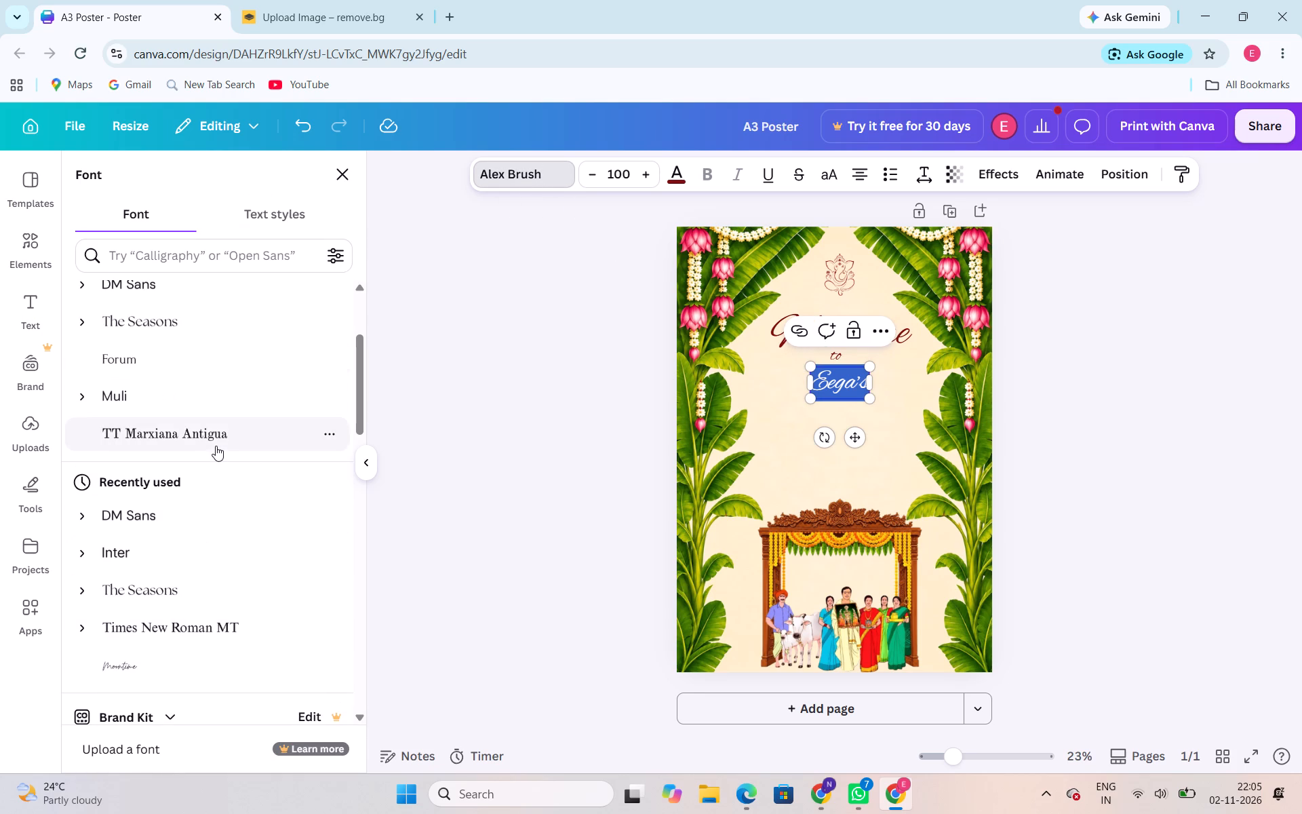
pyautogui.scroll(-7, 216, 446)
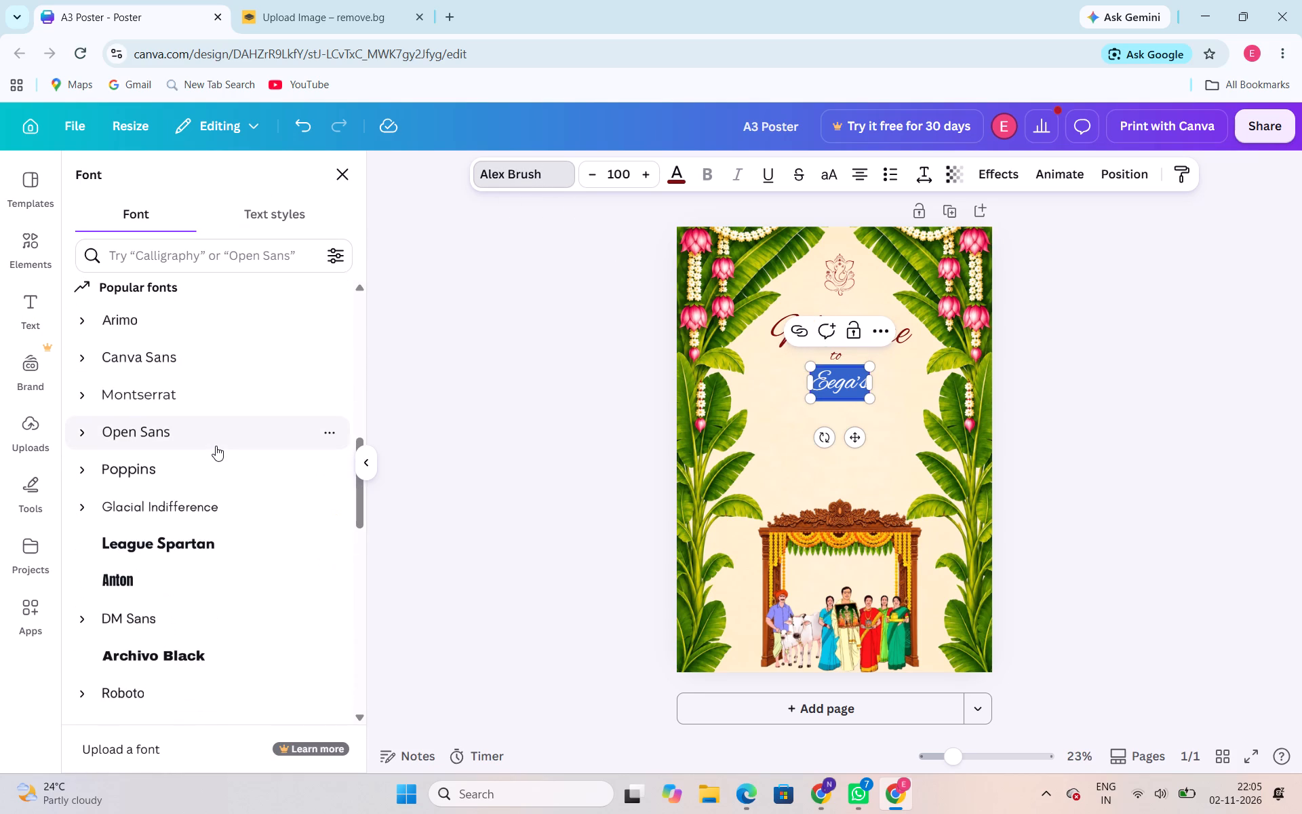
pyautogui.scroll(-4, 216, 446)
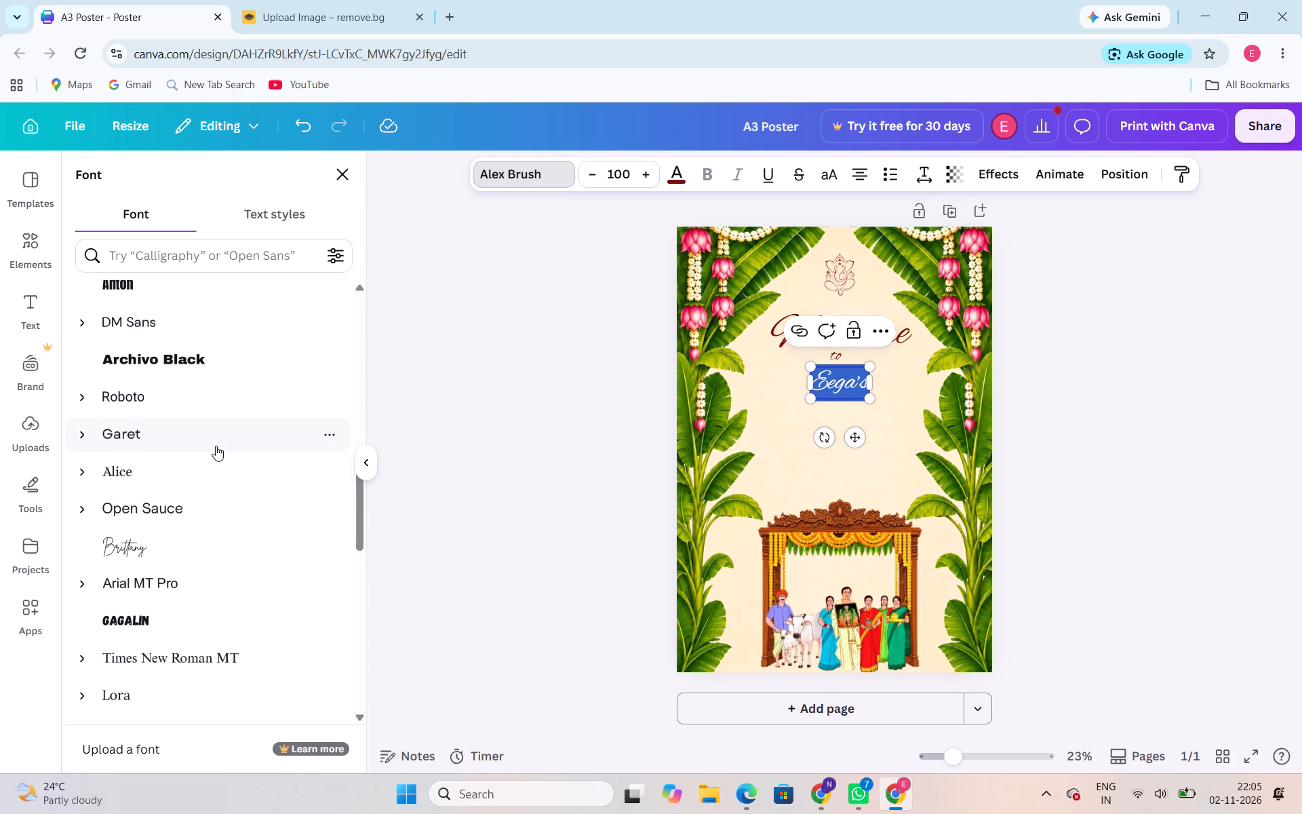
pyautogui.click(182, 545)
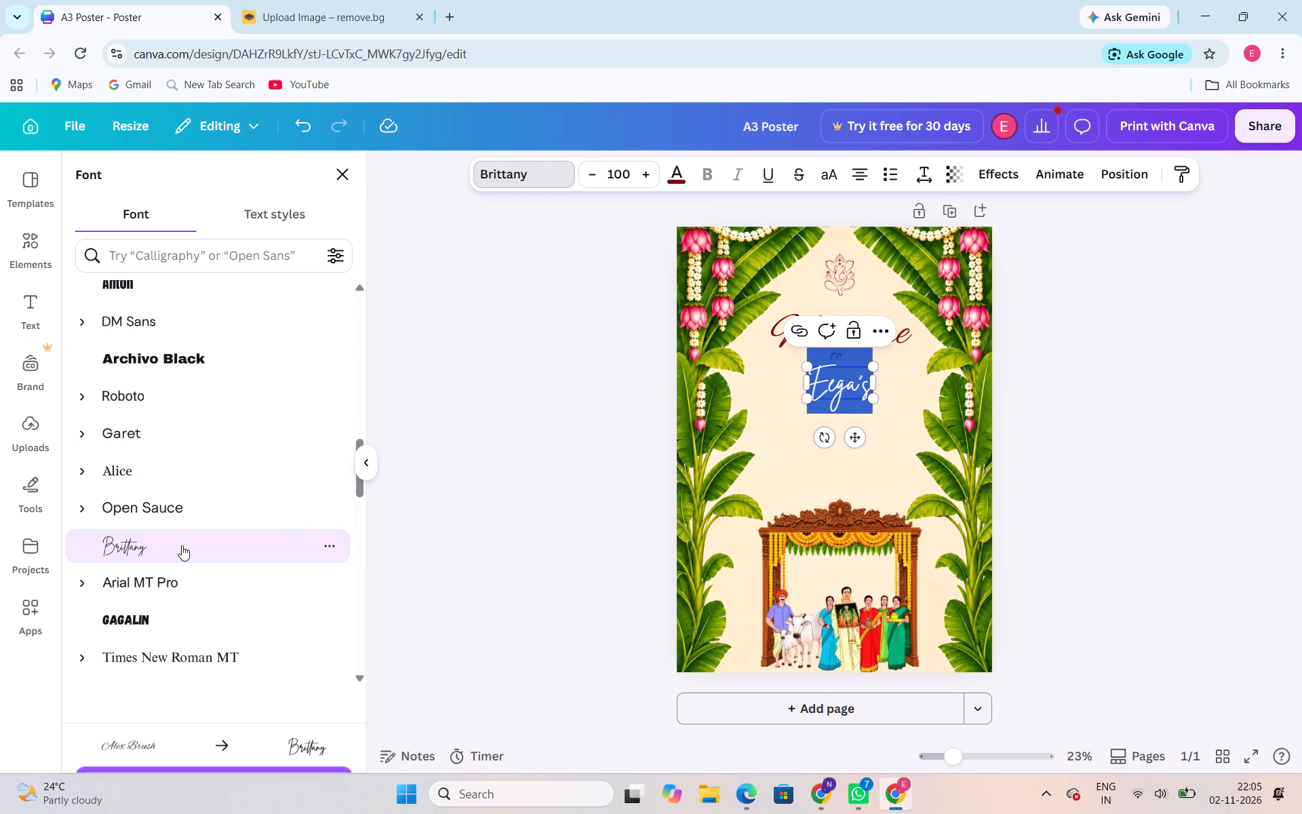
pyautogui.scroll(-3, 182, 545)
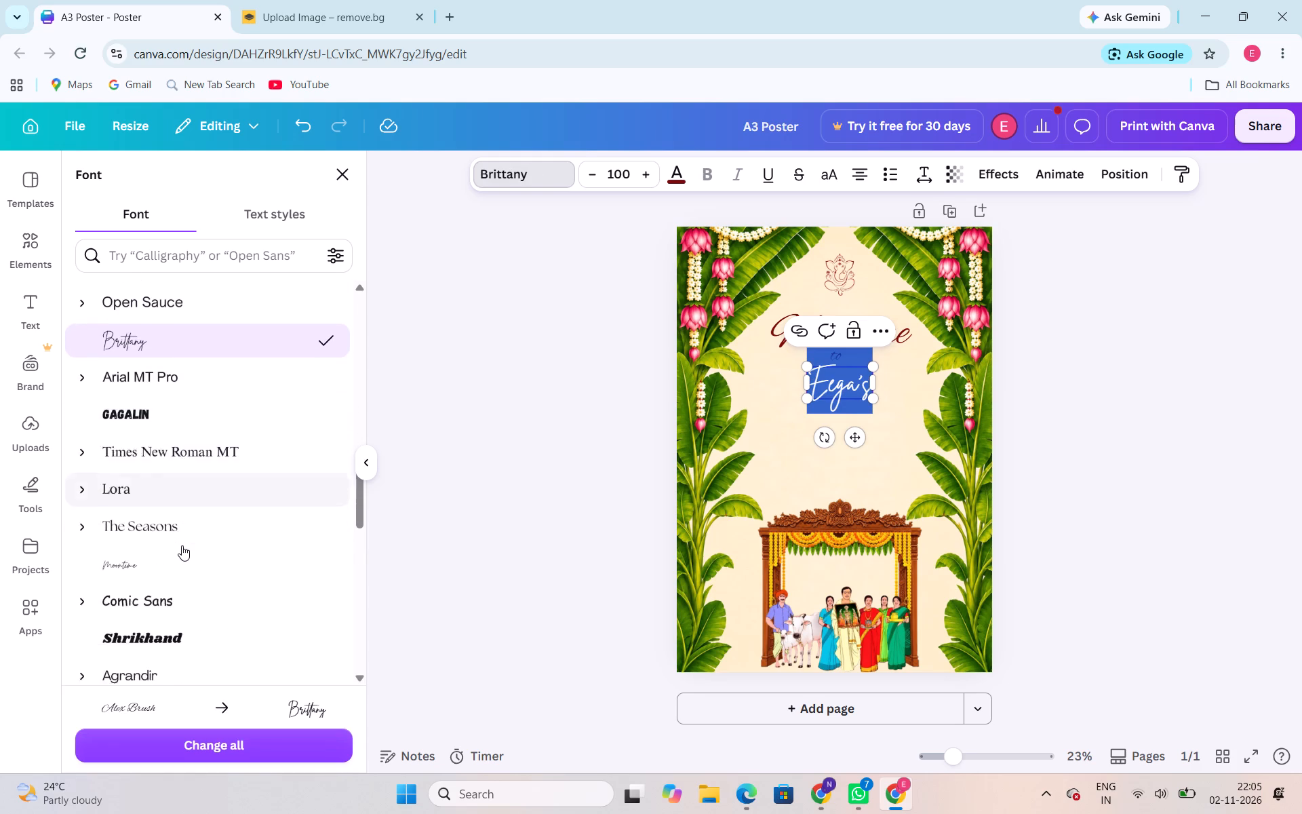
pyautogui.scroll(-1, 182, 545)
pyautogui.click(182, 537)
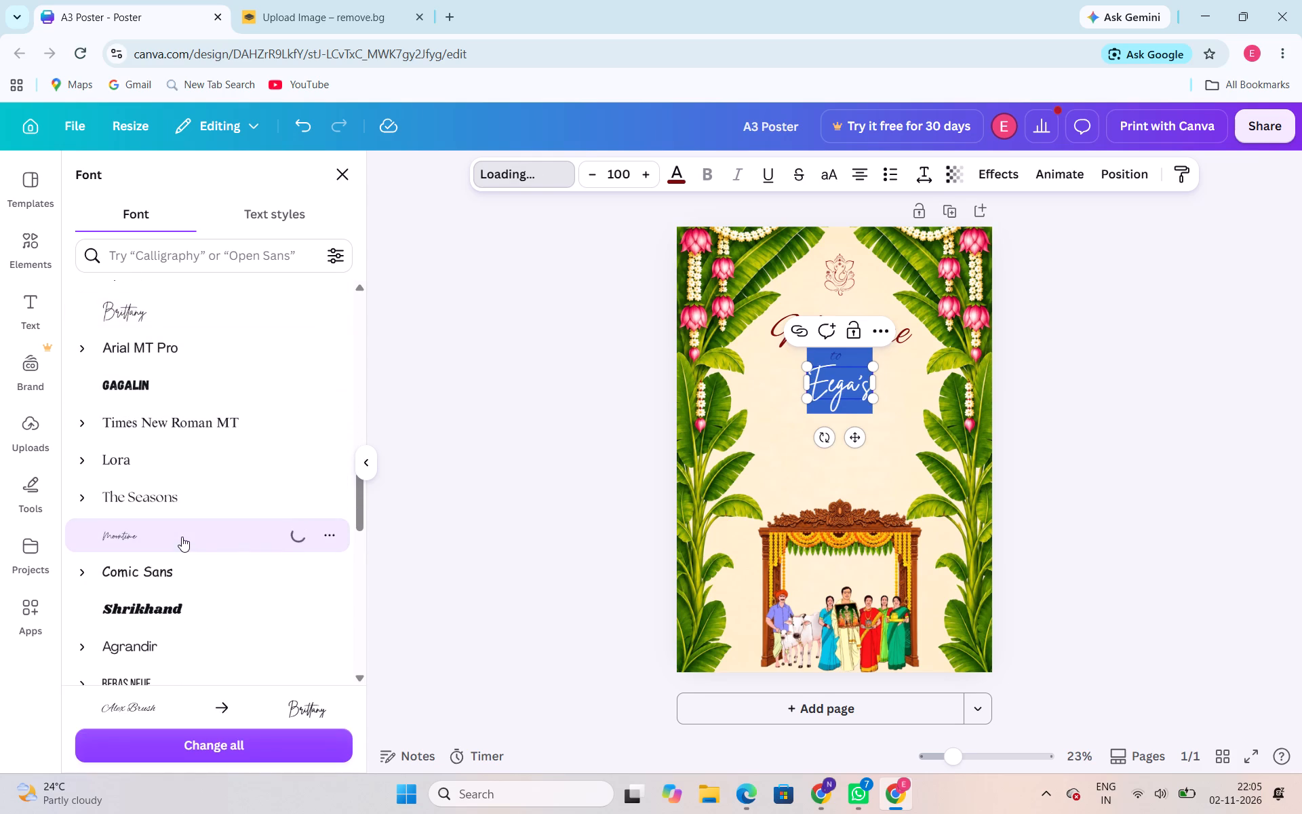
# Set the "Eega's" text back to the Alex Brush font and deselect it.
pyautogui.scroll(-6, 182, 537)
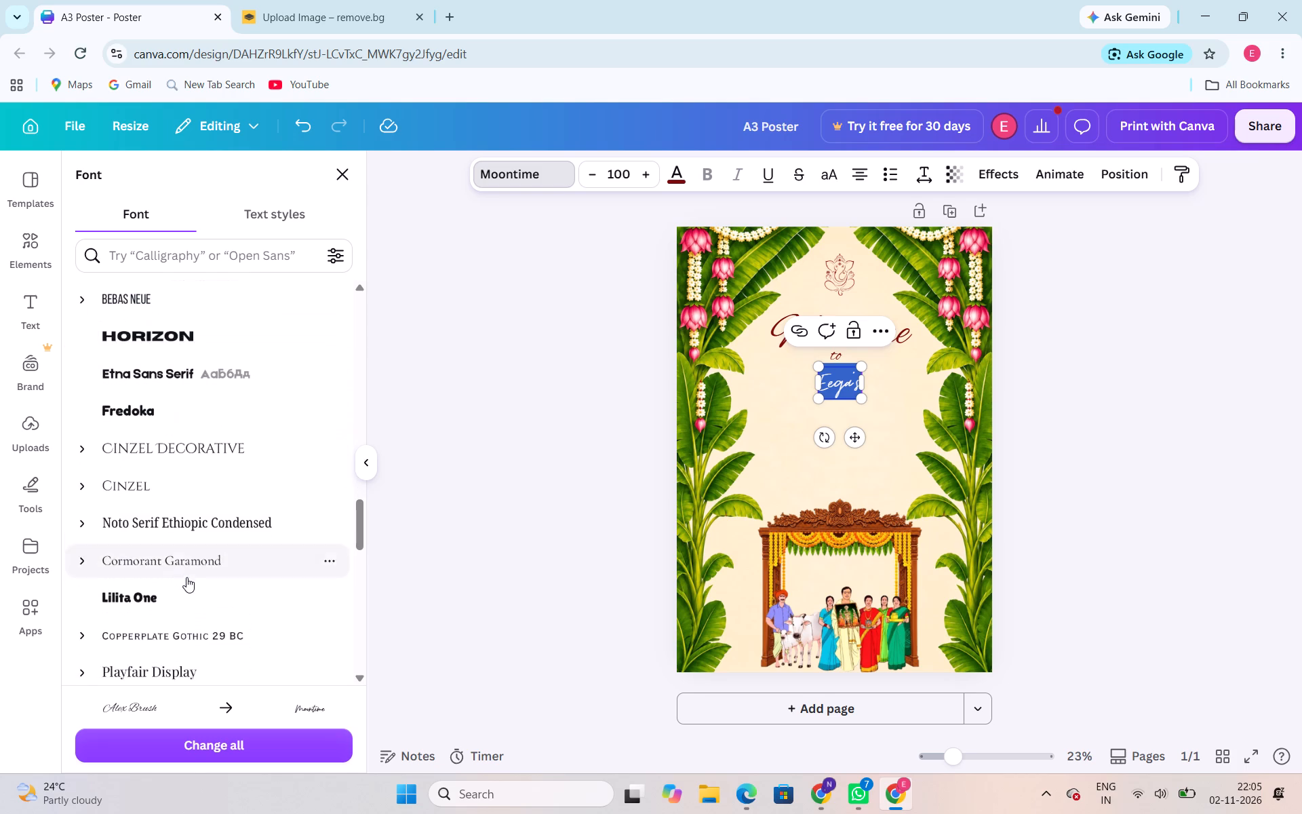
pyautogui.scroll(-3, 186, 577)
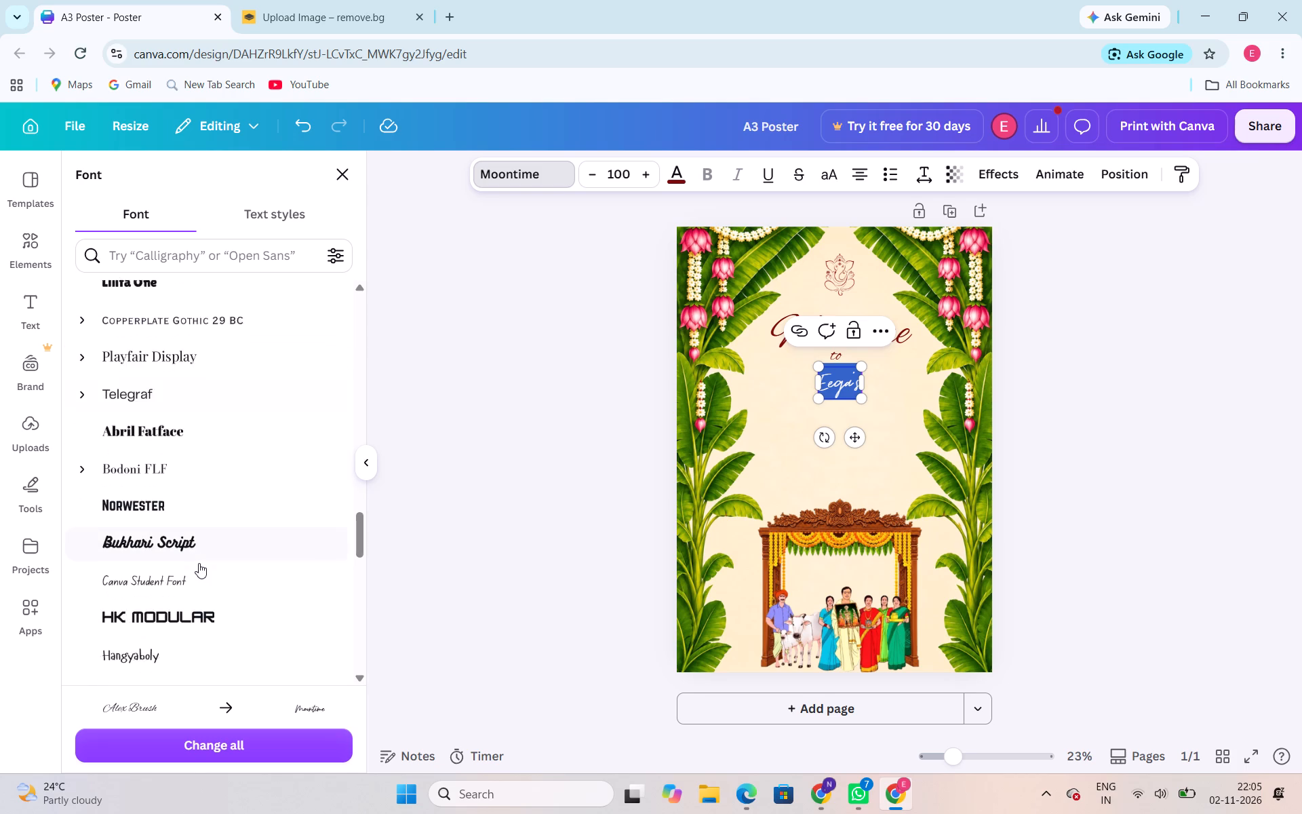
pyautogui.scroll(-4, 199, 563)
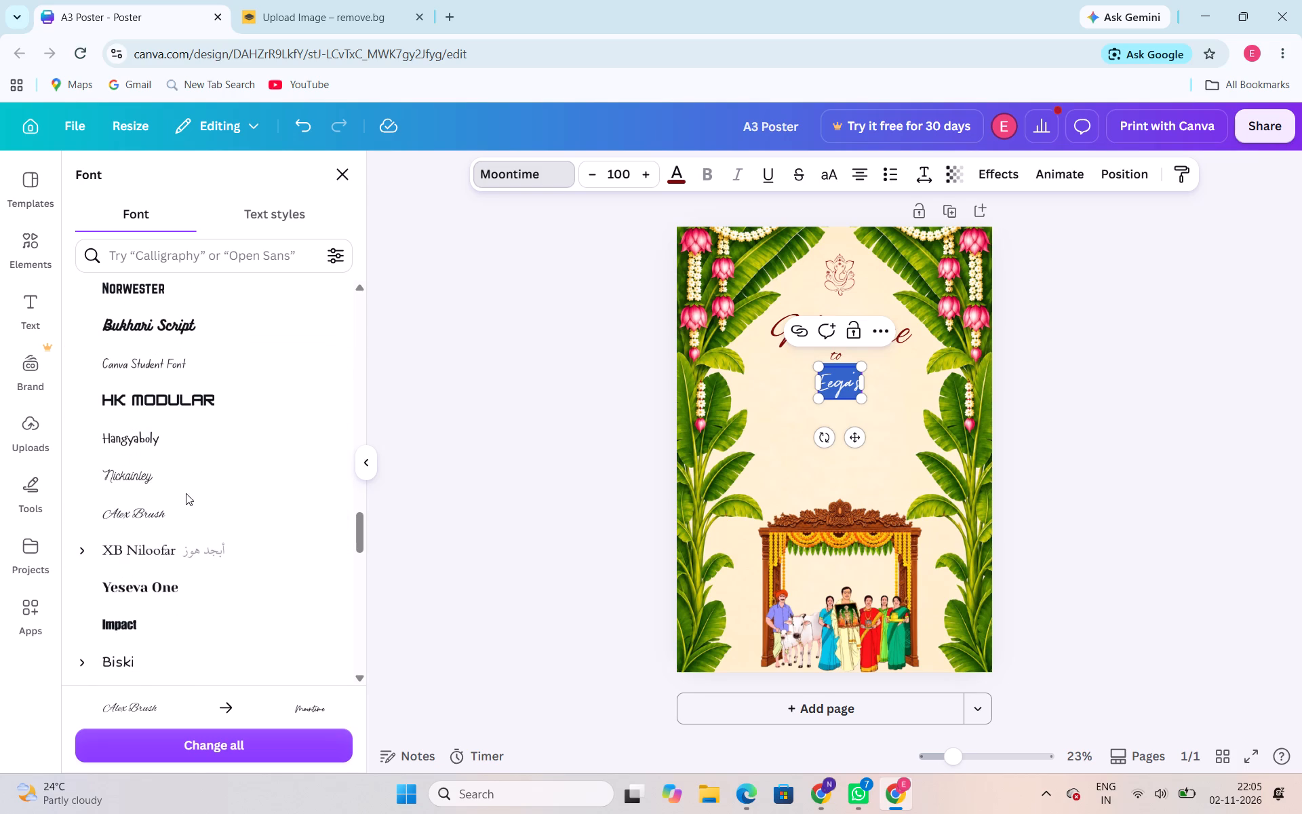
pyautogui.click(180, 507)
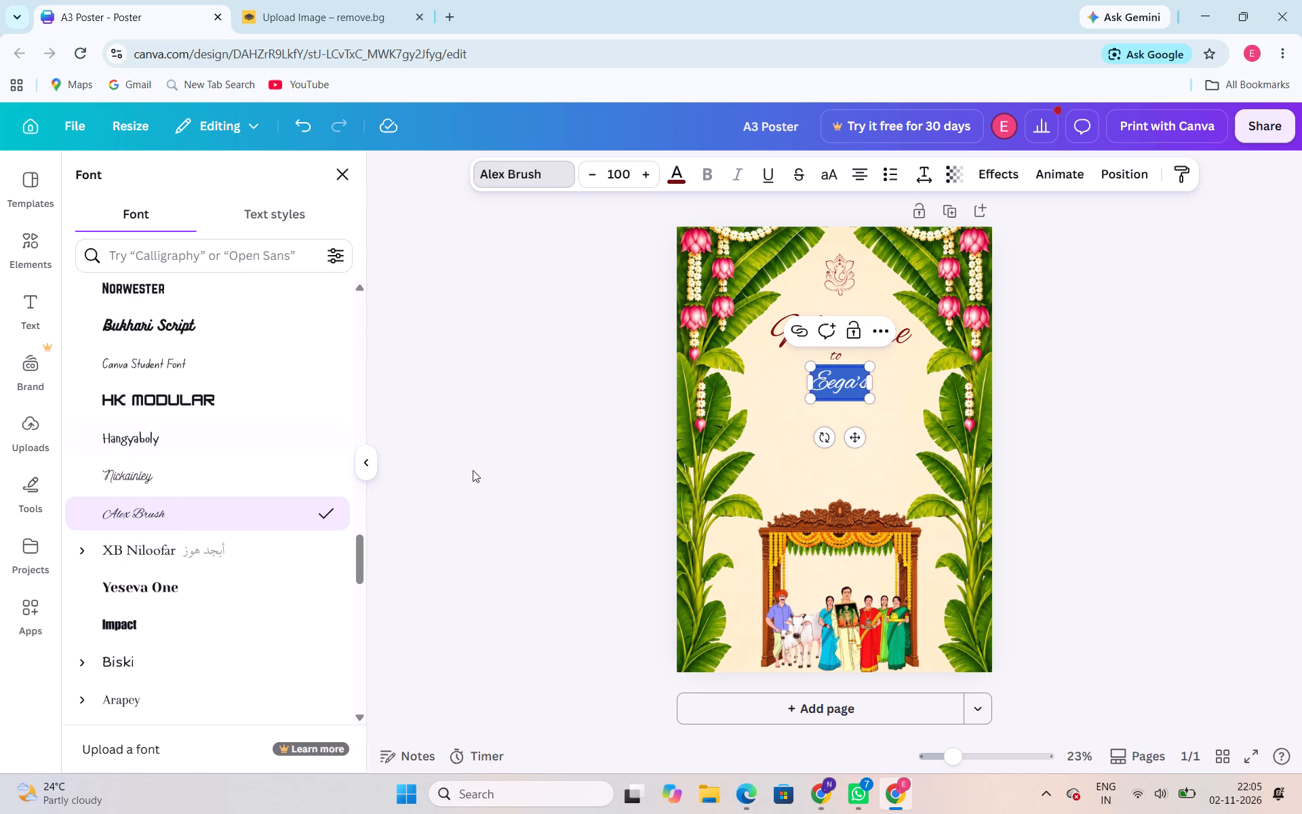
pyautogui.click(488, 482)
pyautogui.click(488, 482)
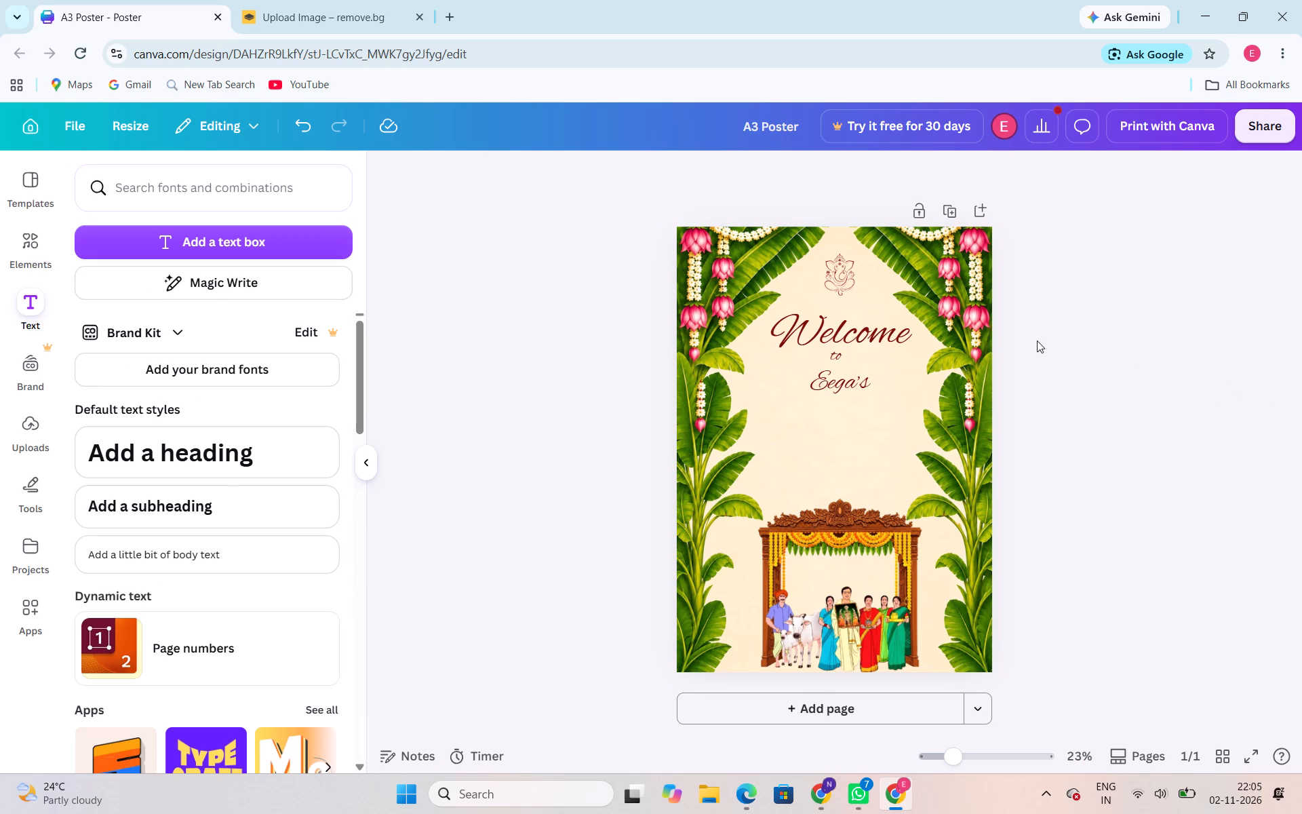
# Nudge the "to" text slightly down between the "Welcome" heading and the "Eega's" text.
pyautogui.click(835, 362)
pyautogui.press('Down')
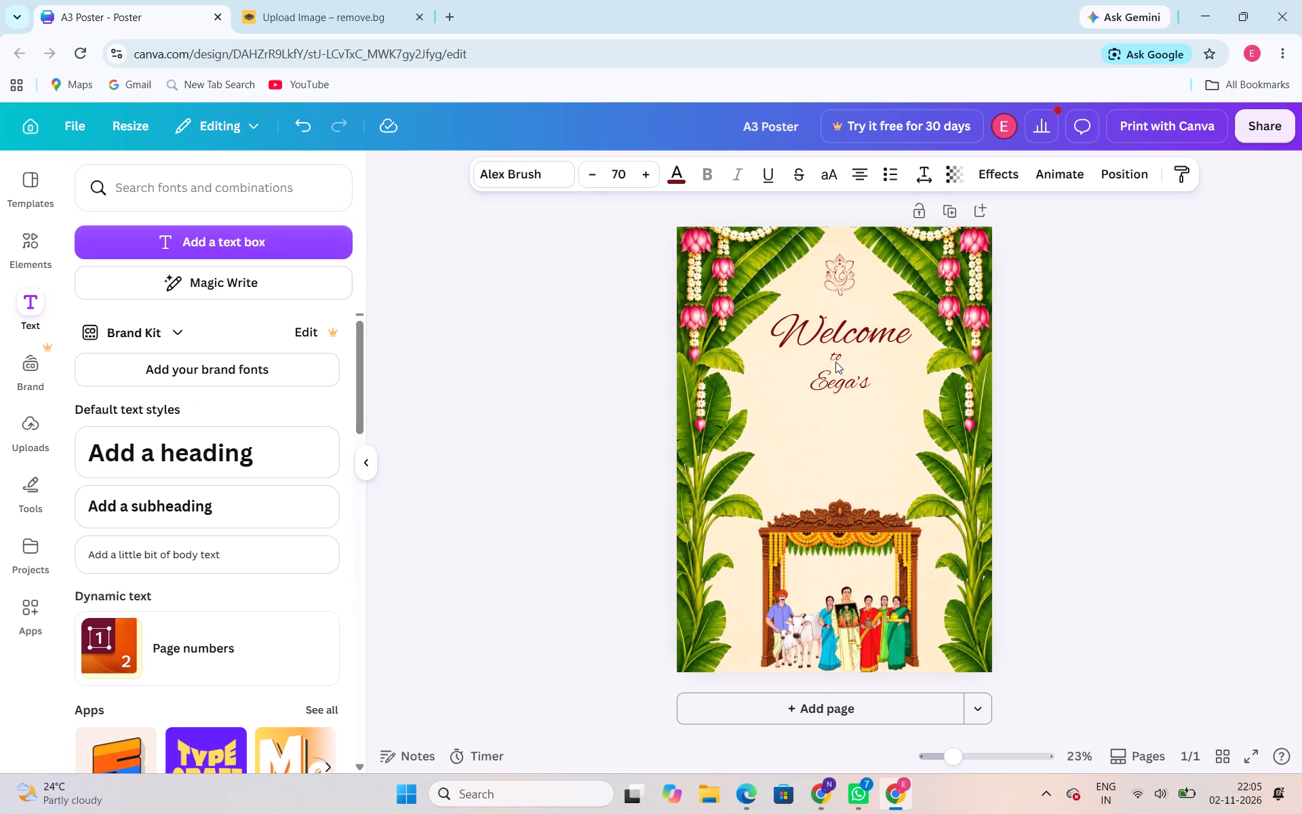
pyautogui.press('Down')
pyautogui.press('Down')
pyautogui.press('Down')
pyautogui.press('Down')
pyautogui.press('Up')
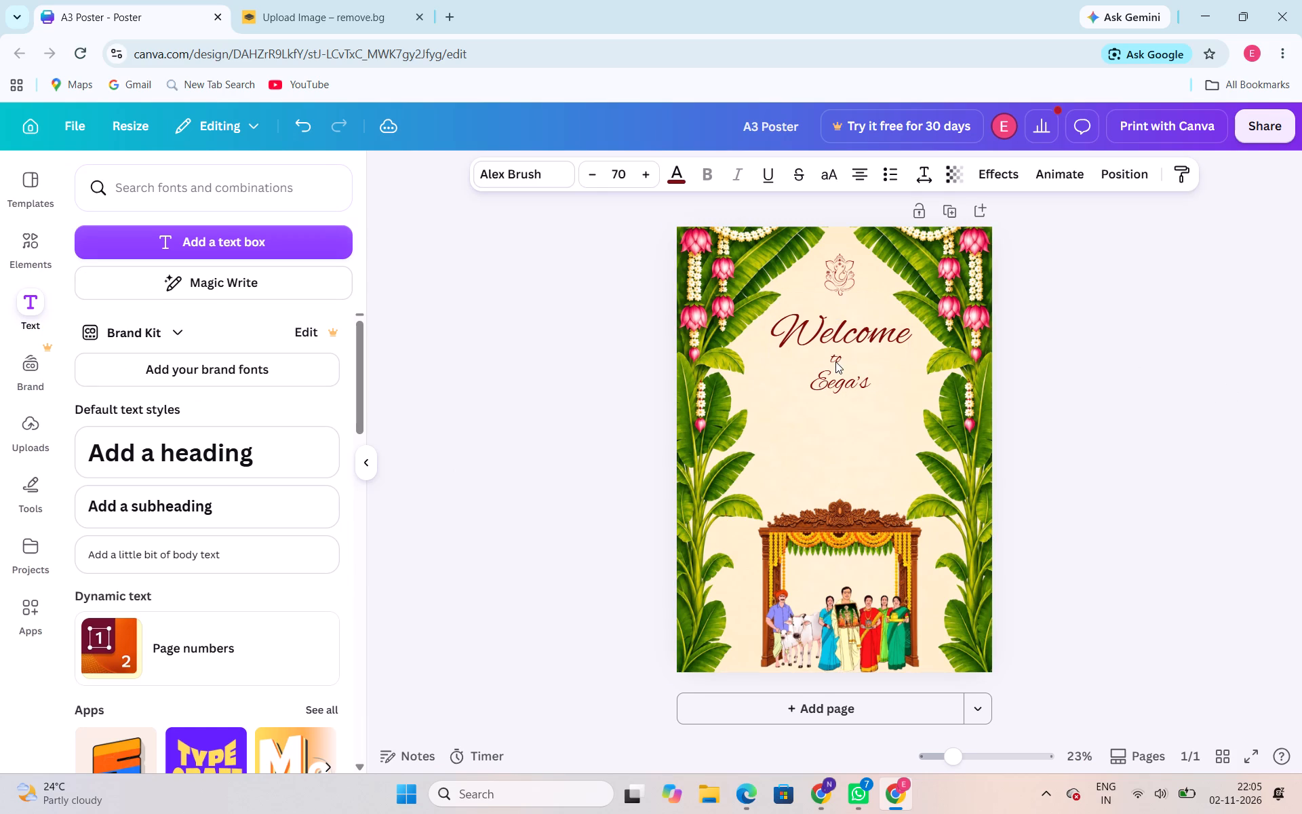
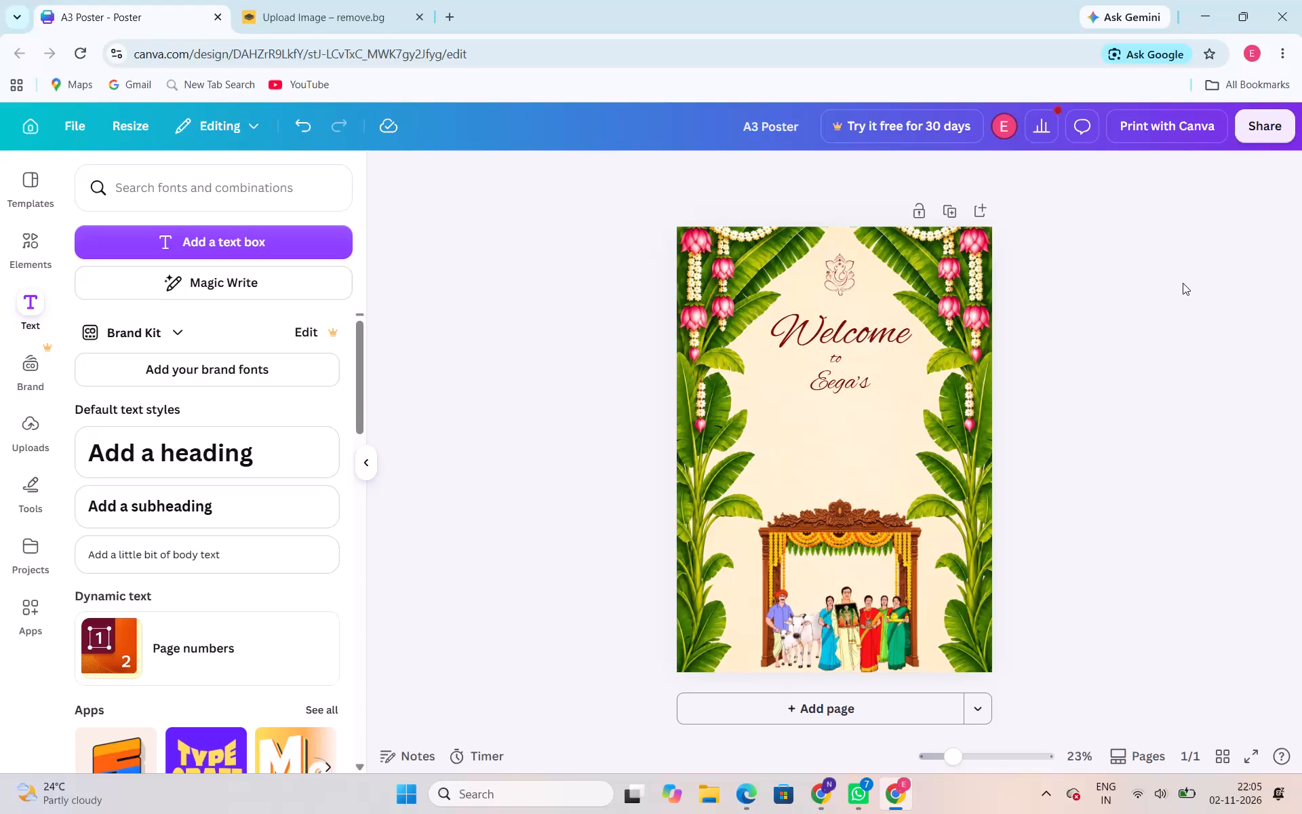
# Shift the "Eega's" text slightly down beneath "to", keeping it aligned with the Ganesha symbol.
pyautogui.click(829, 387)
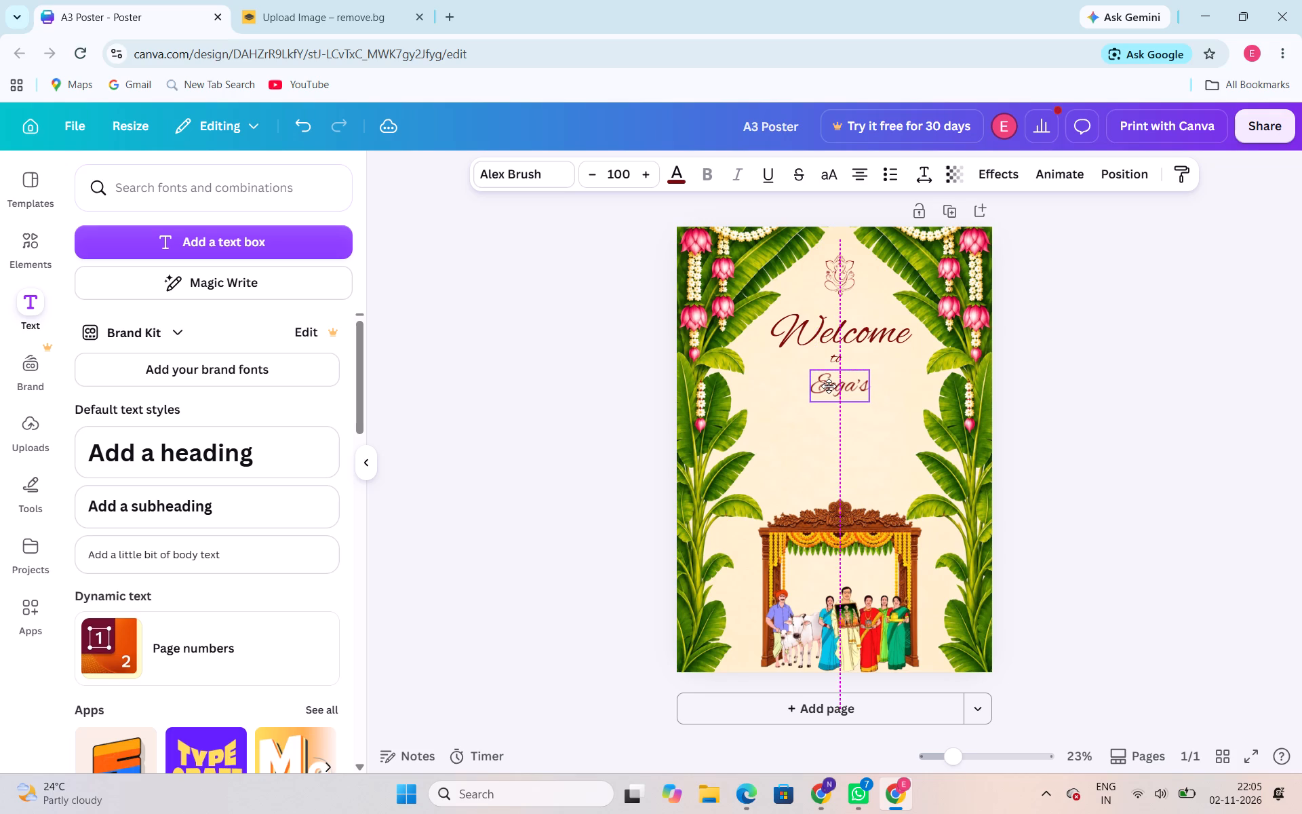
pyautogui.click(1029, 498)
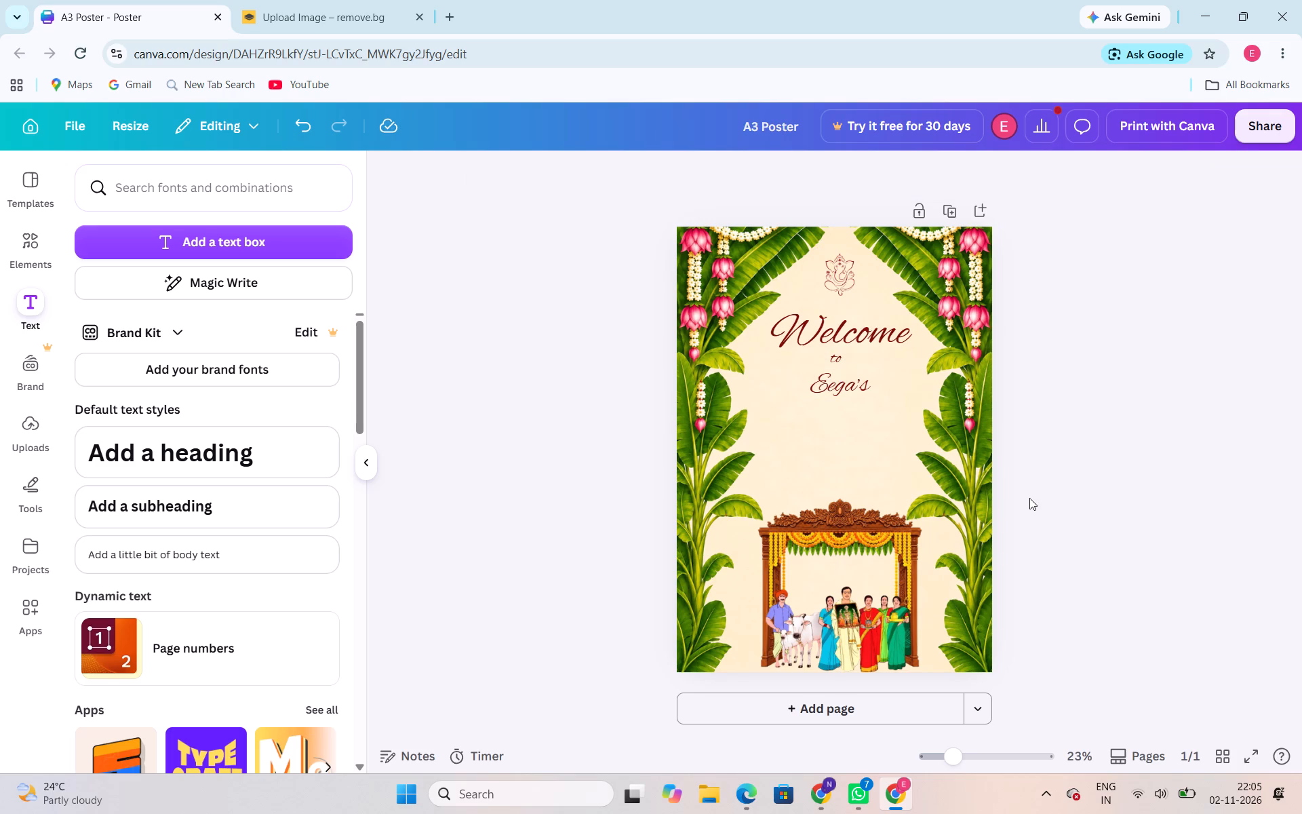
# Move the "Welcome" heading slightly left so it is centred horizontally on the poster.
pyautogui.click(844, 279)
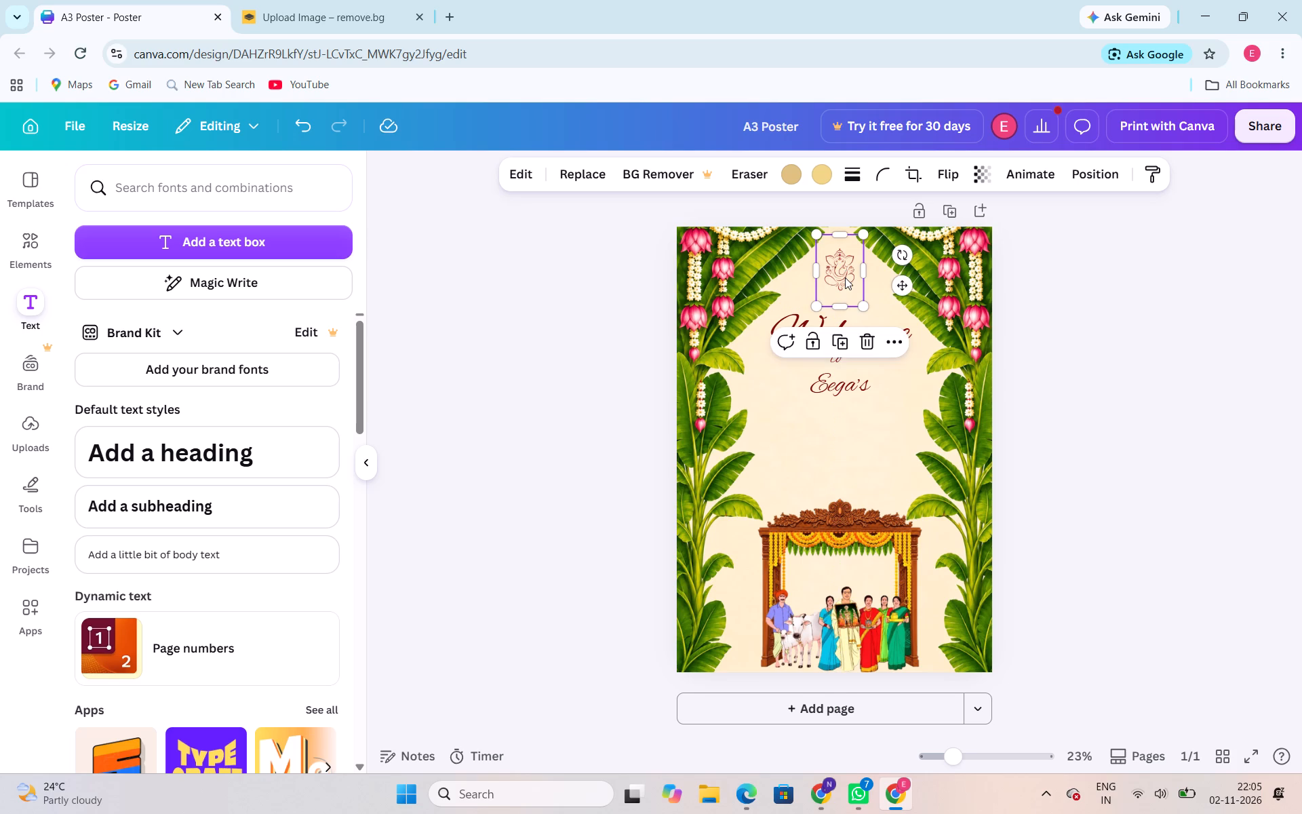
pyautogui.click(1109, 374)
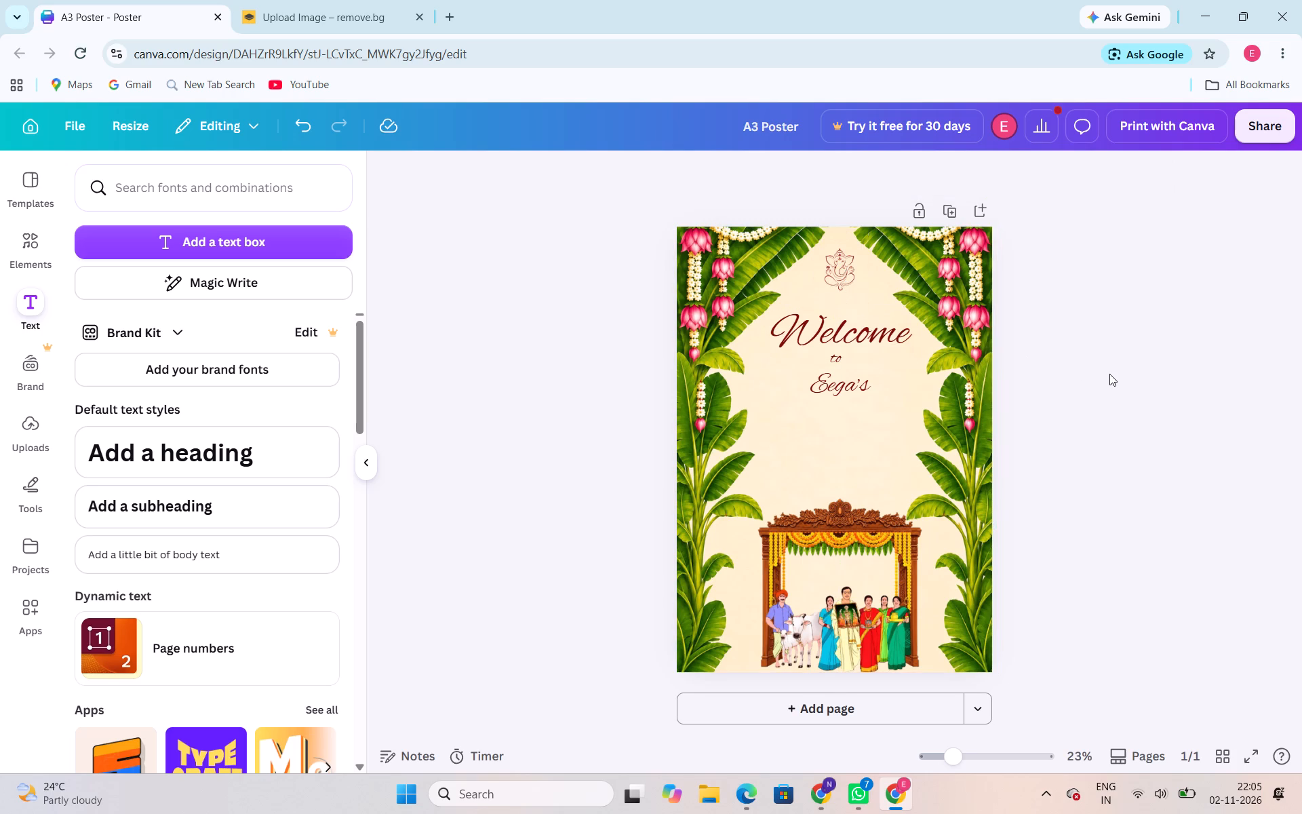
pyautogui.click(849, 328)
pyautogui.moveTo(849, 328); pyautogui.dragTo(844, 330)
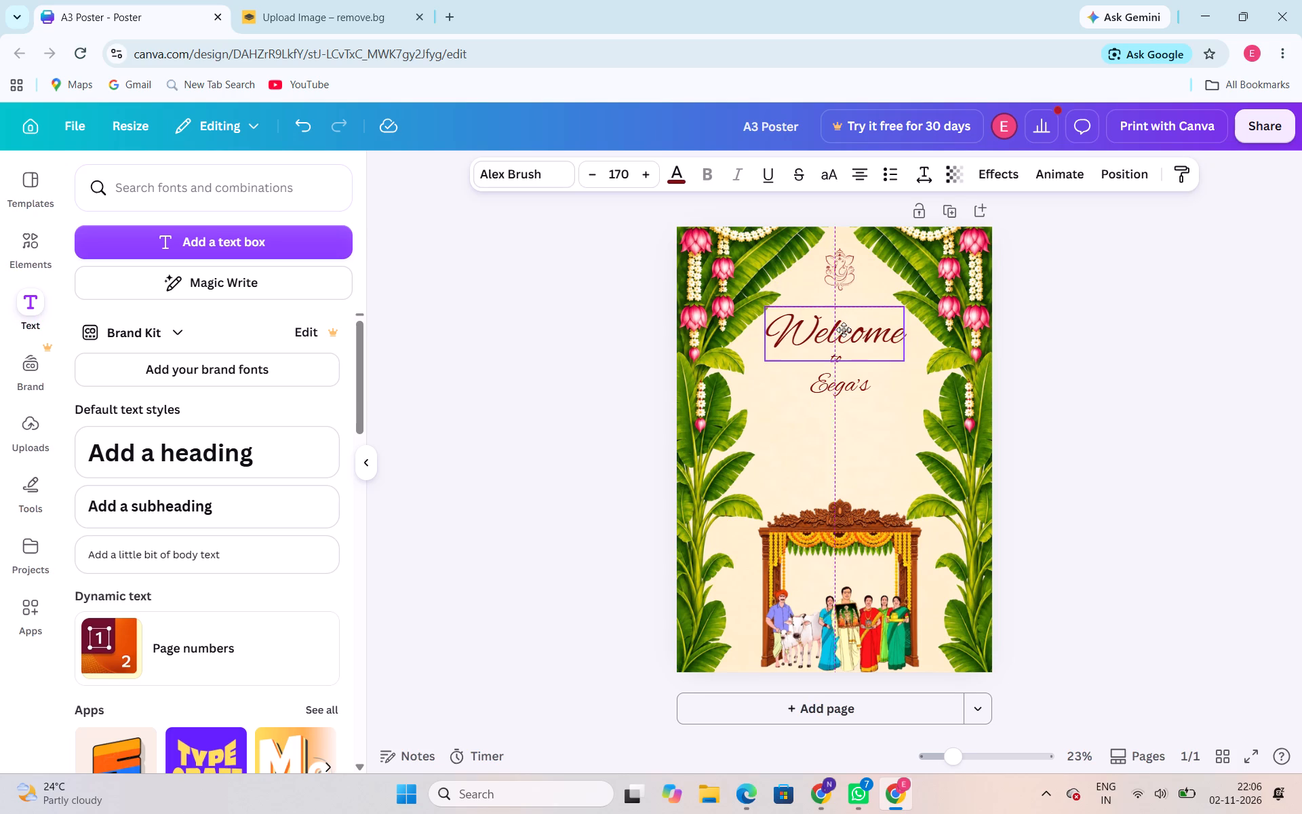
pyautogui.moveTo(844, 330); pyautogui.dragTo(843, 330)
pyautogui.click(1104, 345)
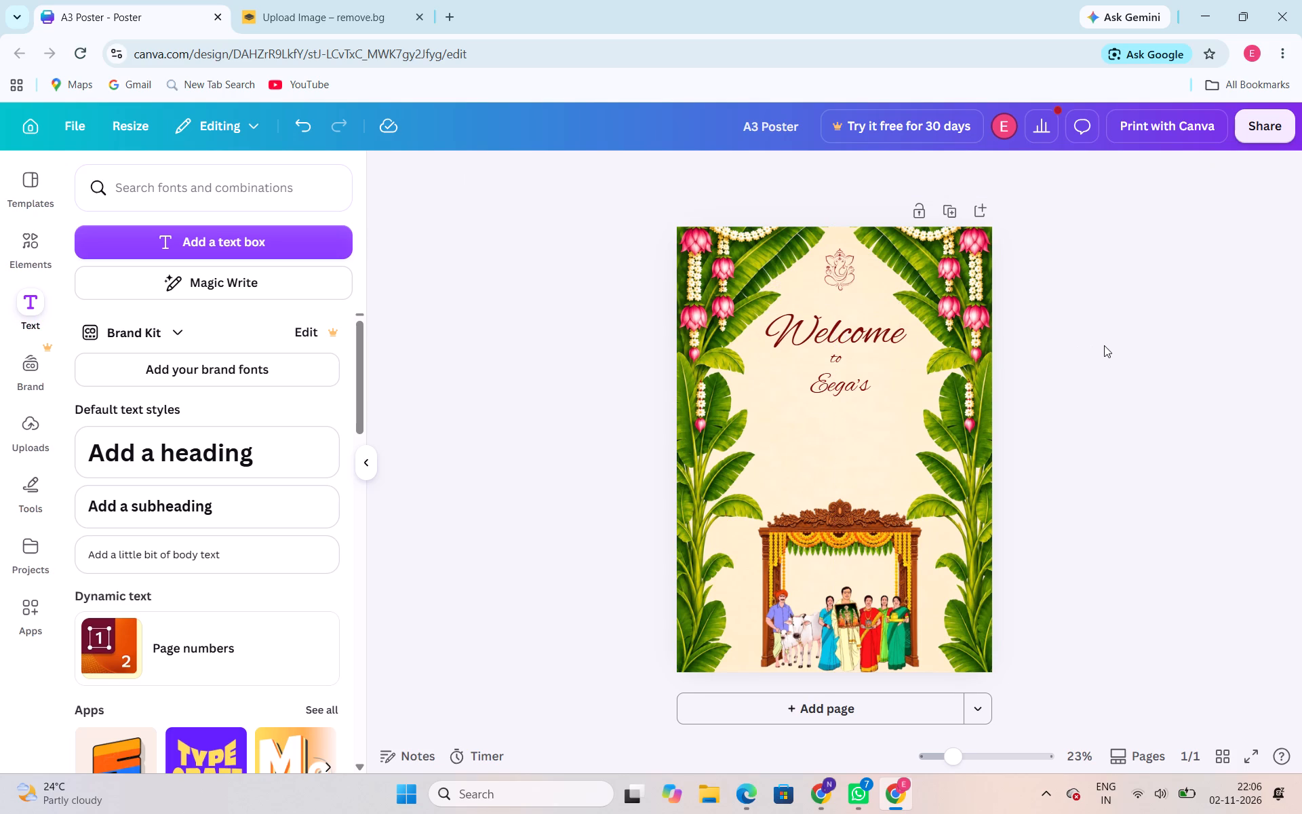
# Shift the "Eega's" text slightly left so it is centred beneath the "Welcome" heading and "to".
pyautogui.click(848, 267)
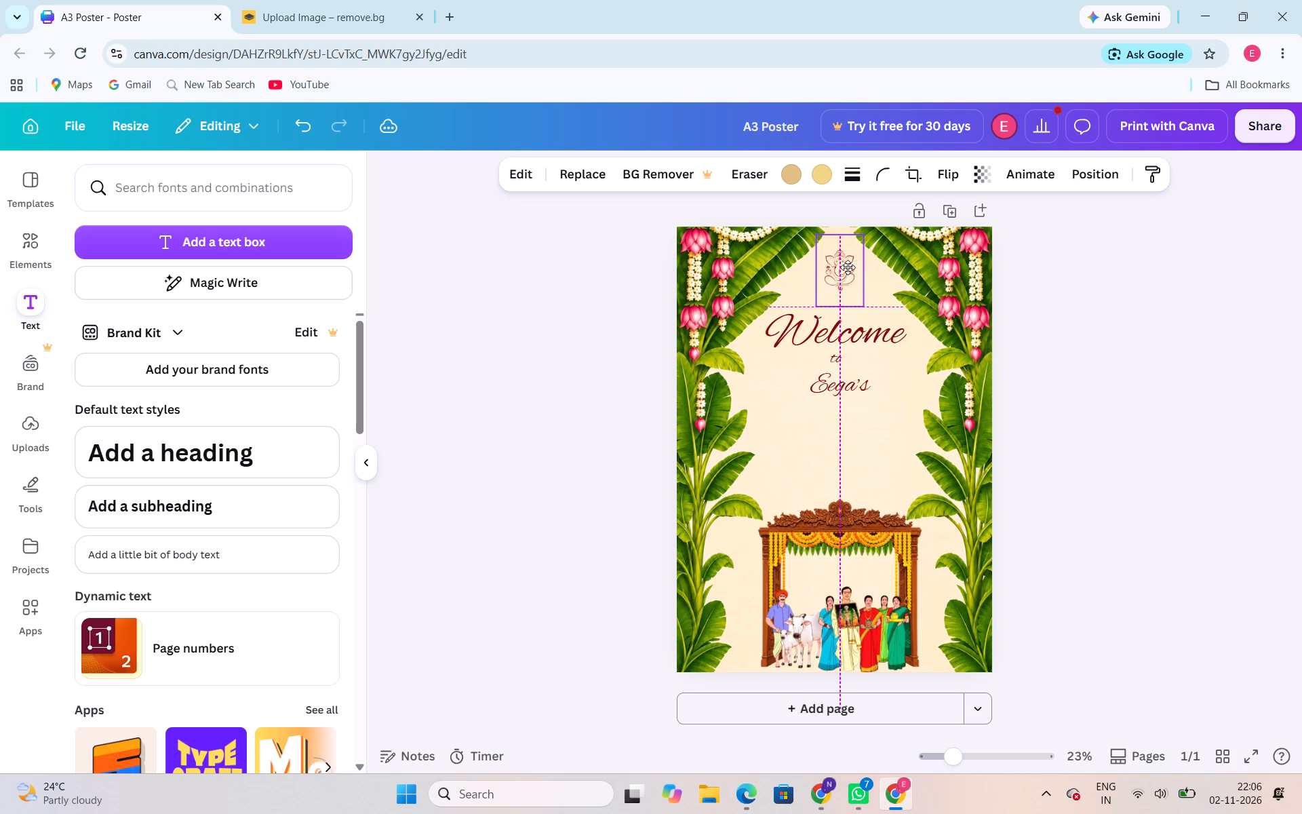
pyautogui.click(1067, 324)
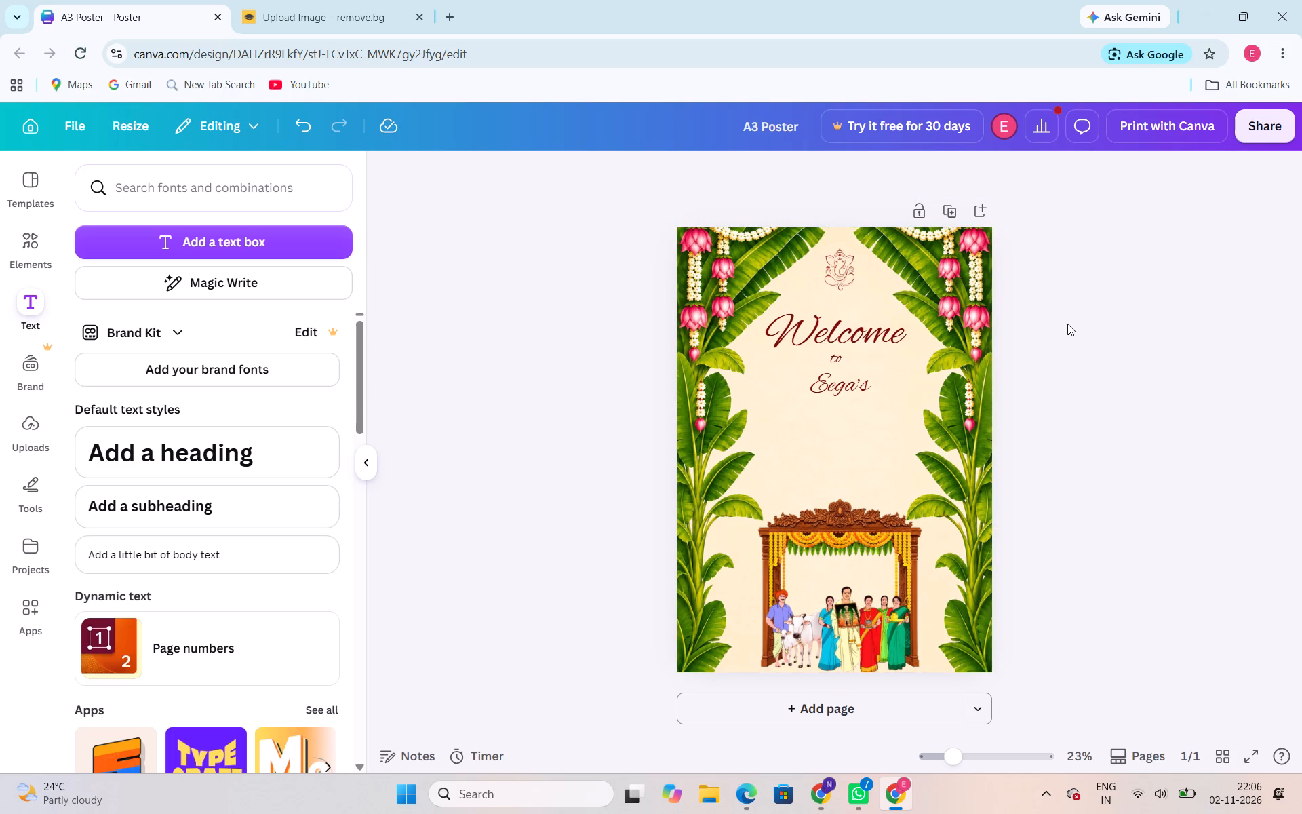
pyautogui.click(833, 364)
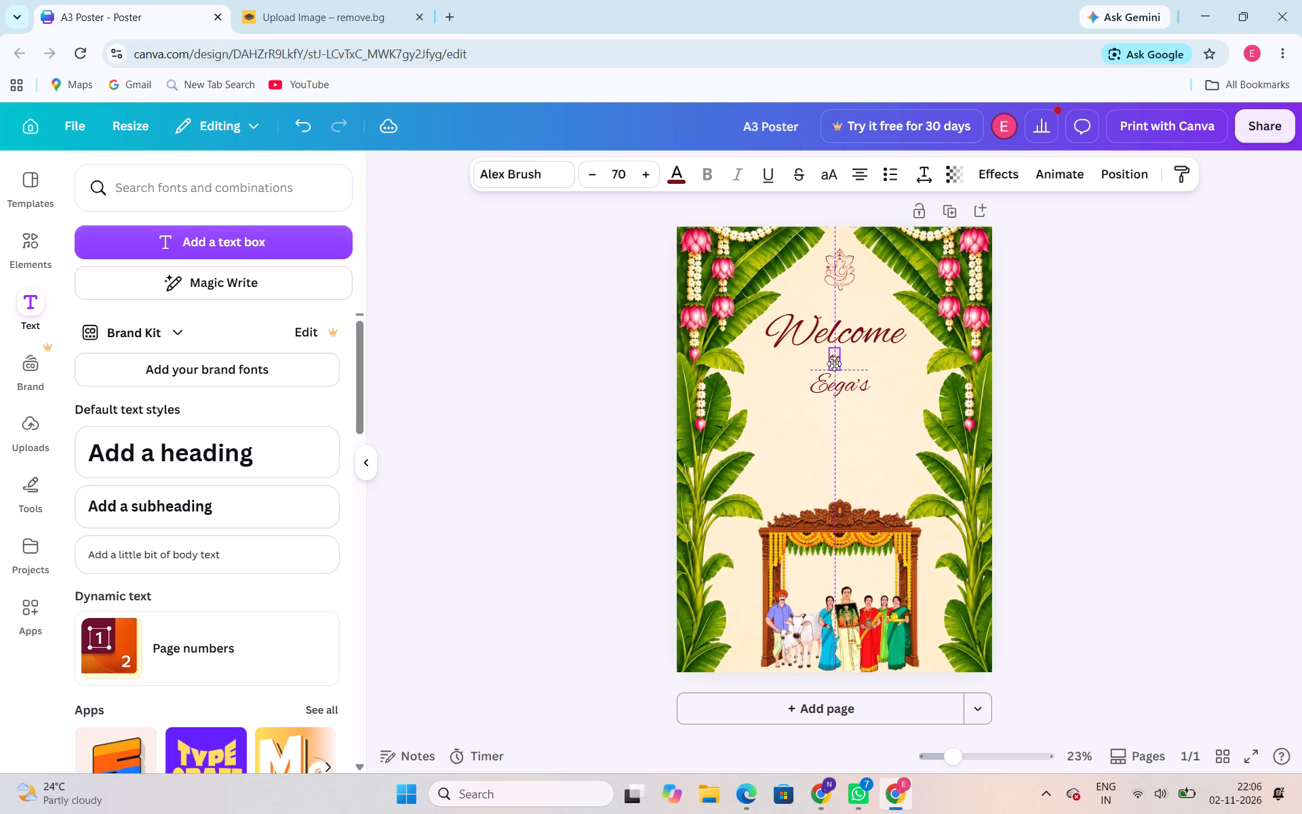
pyautogui.click(1080, 383)
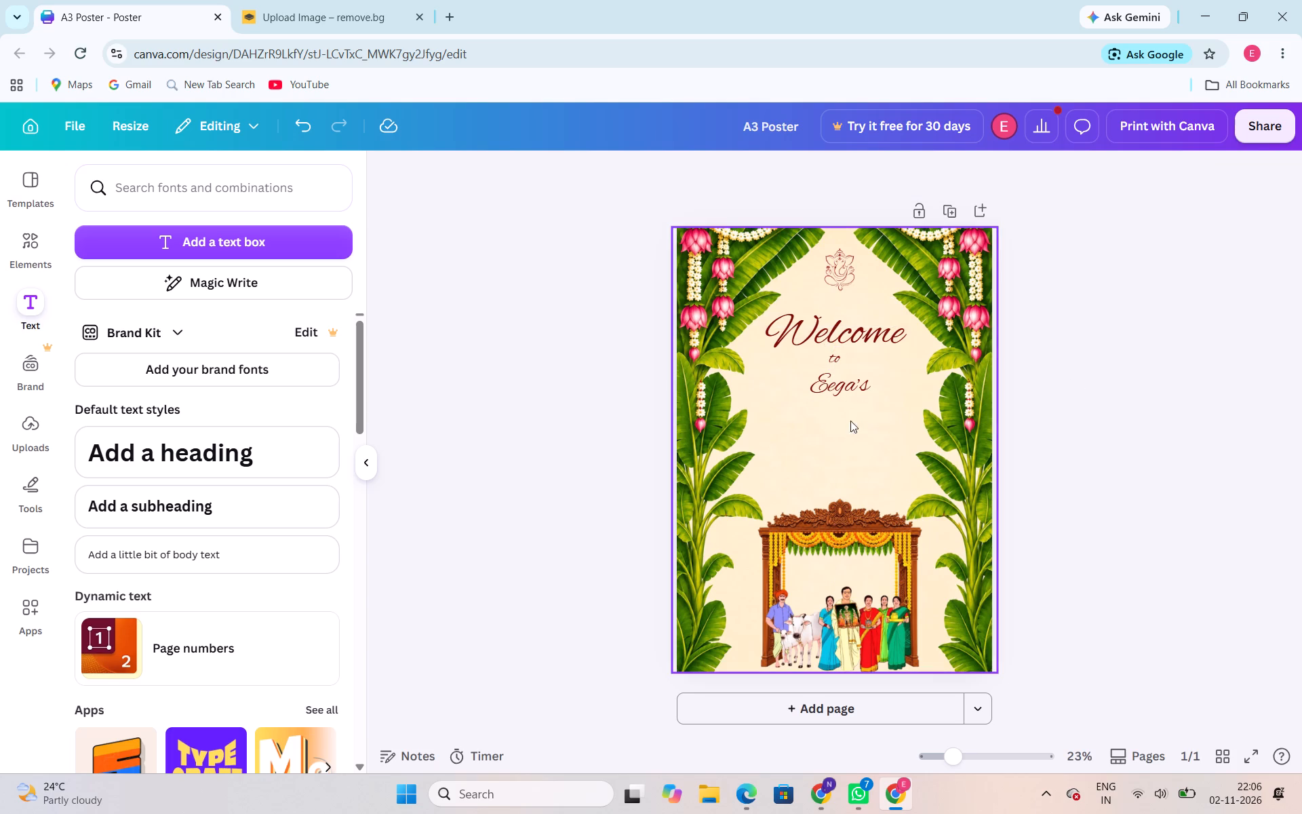
pyautogui.click(827, 388)
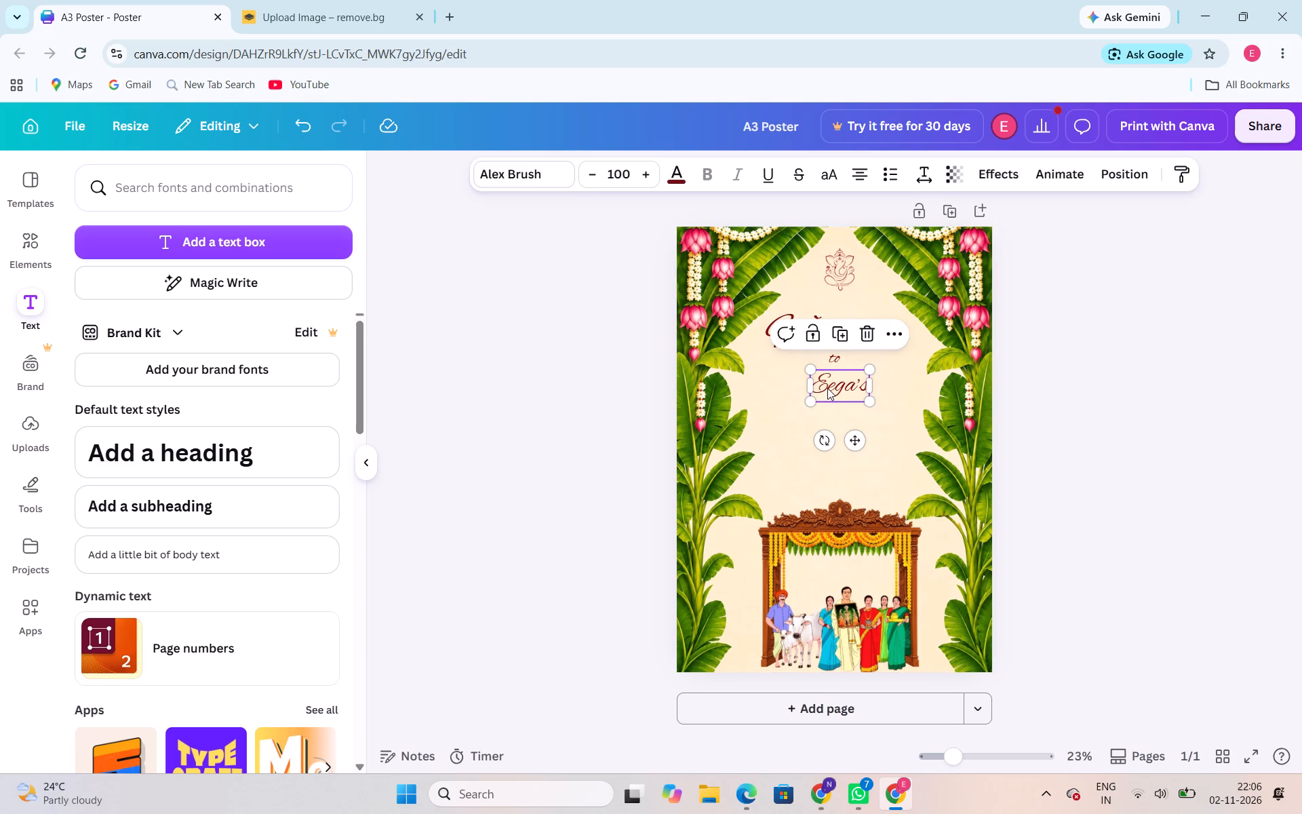
pyautogui.click(1124, 399)
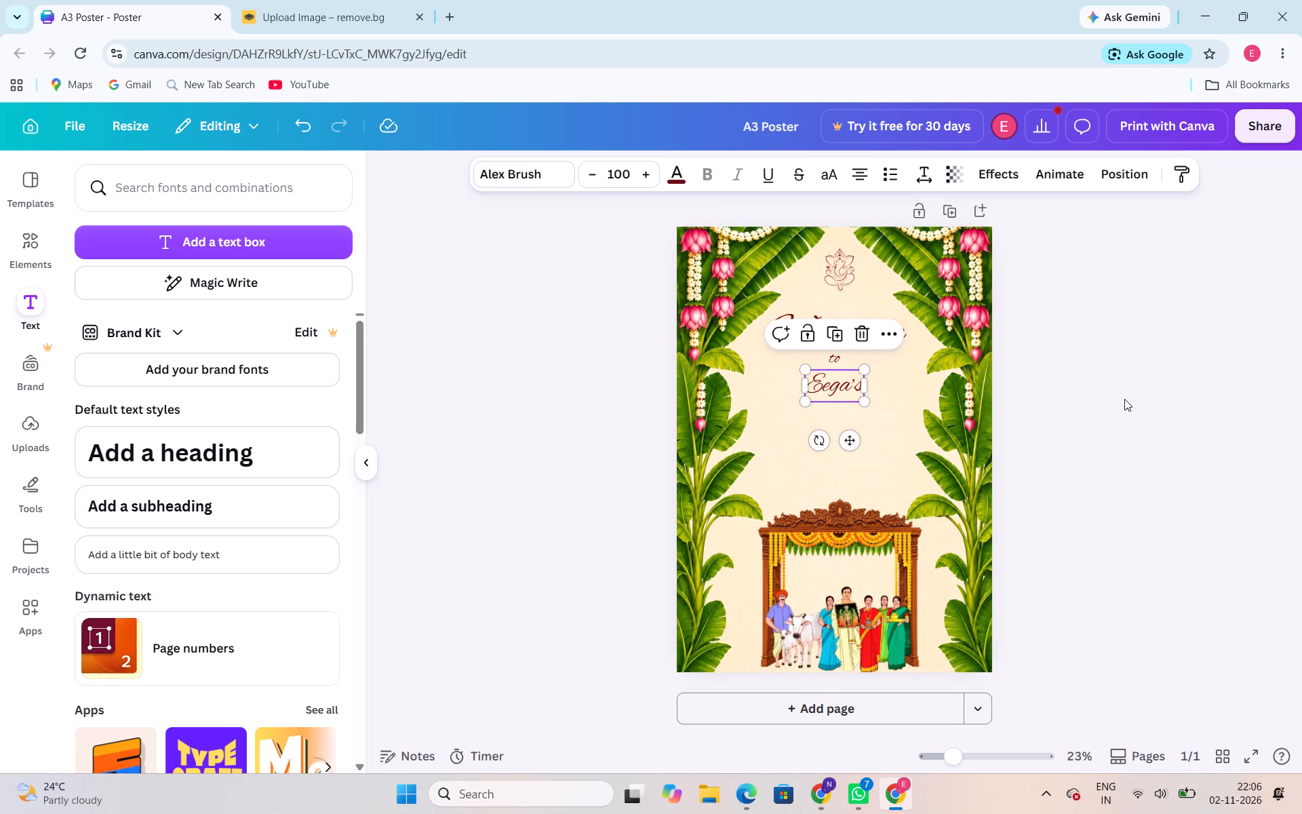
# Nudge the "Eega's" text up so it sits closer to the word "to".
pyautogui.click(839, 380)
pyautogui.press('Up')
pyautogui.press('Up')
pyautogui.press('Up')
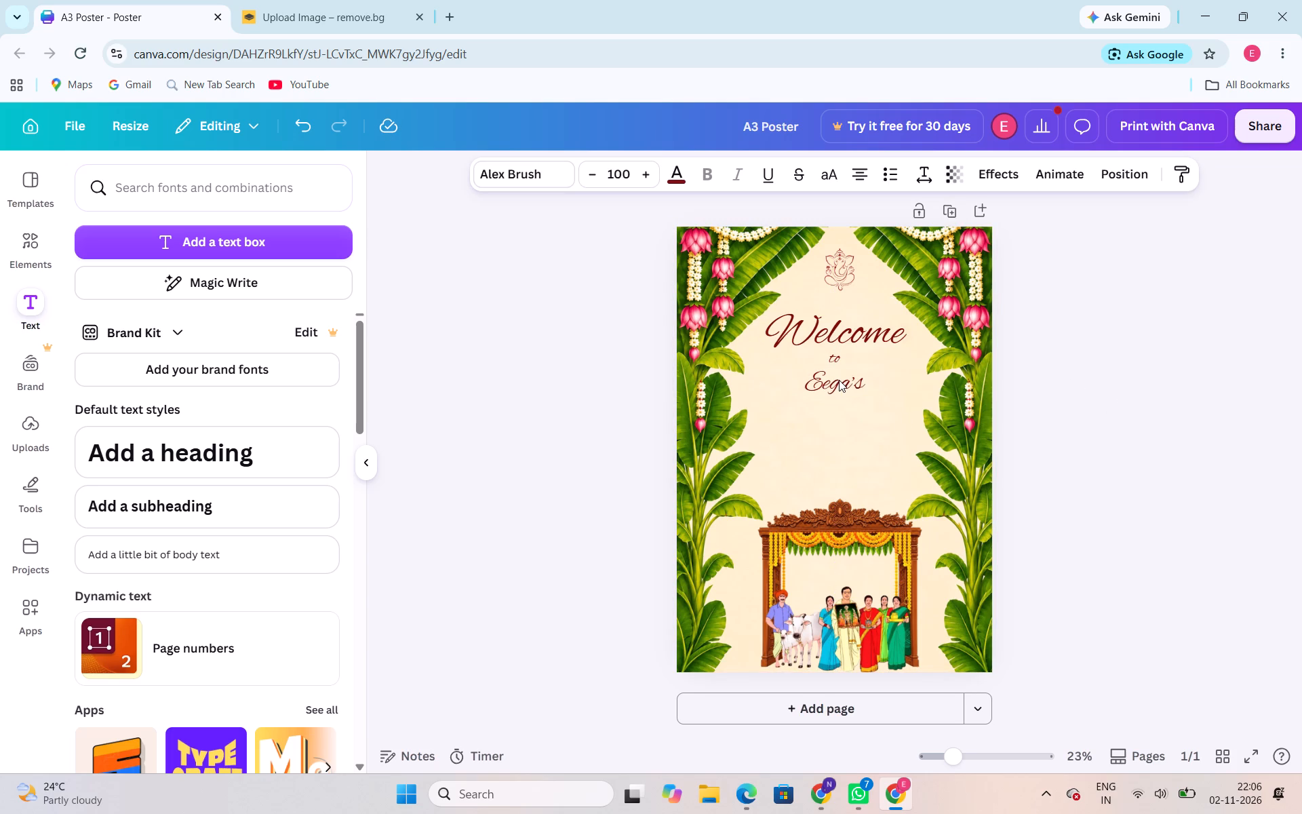
pyautogui.press('Up')
pyautogui.press('Up')
pyautogui.press('Up')
pyautogui.press('Up')
pyautogui.press('Up')
pyautogui.press('Up')
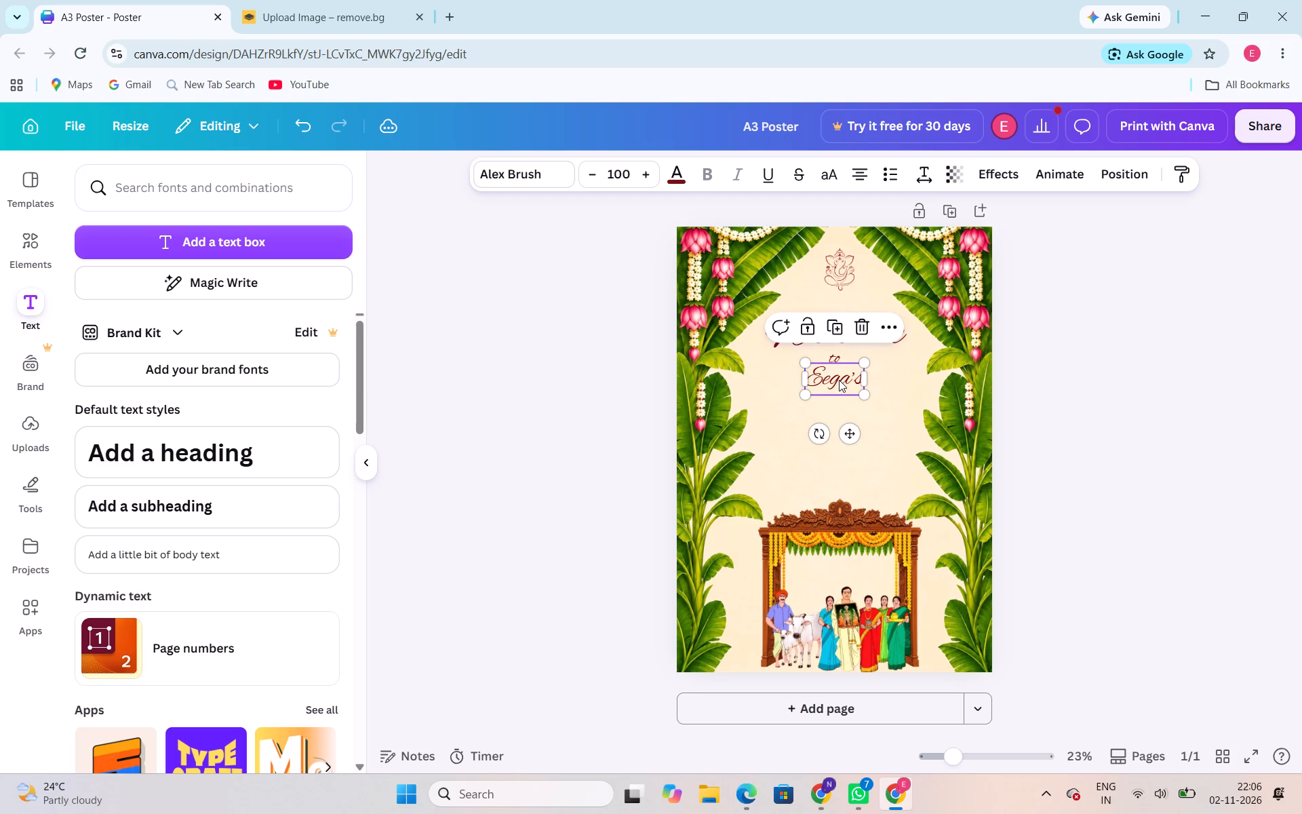
# Nudge the "to" text slightly up, closer to the "Welcome" heading.
pyautogui.click(831, 353)
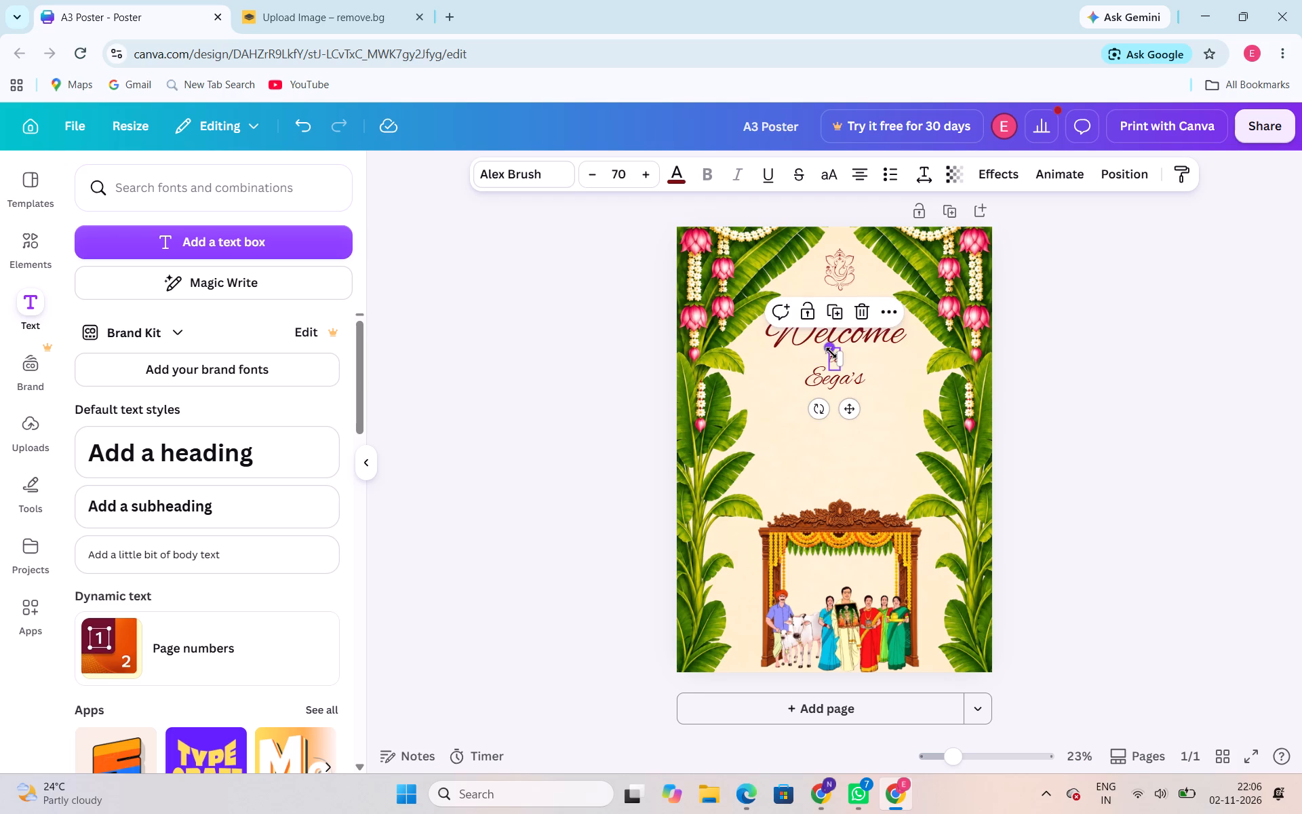
pyautogui.press('Up')
pyautogui.press('Up')
pyautogui.press('Up')
pyautogui.press('Up')
pyautogui.press('Up')
pyautogui.press('Down')
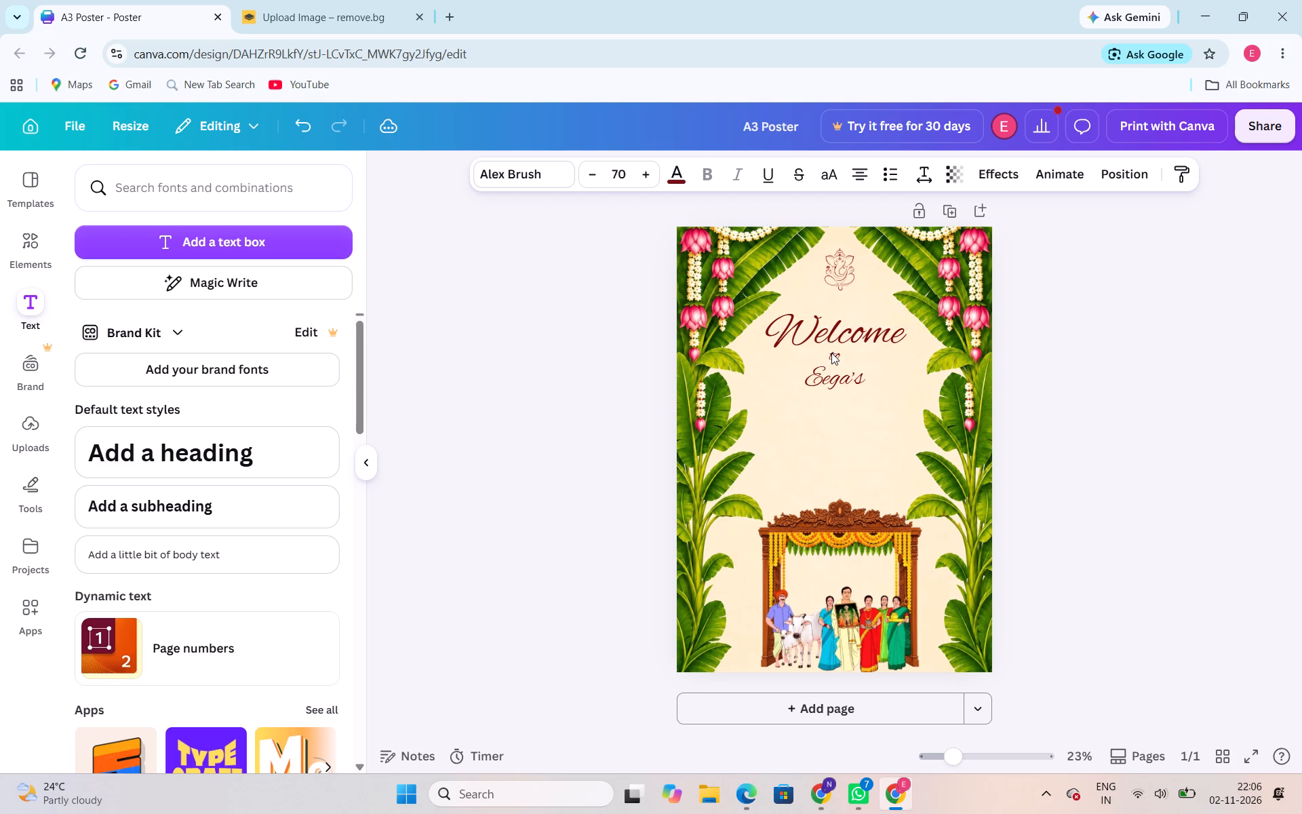
pyautogui.click(1152, 483)
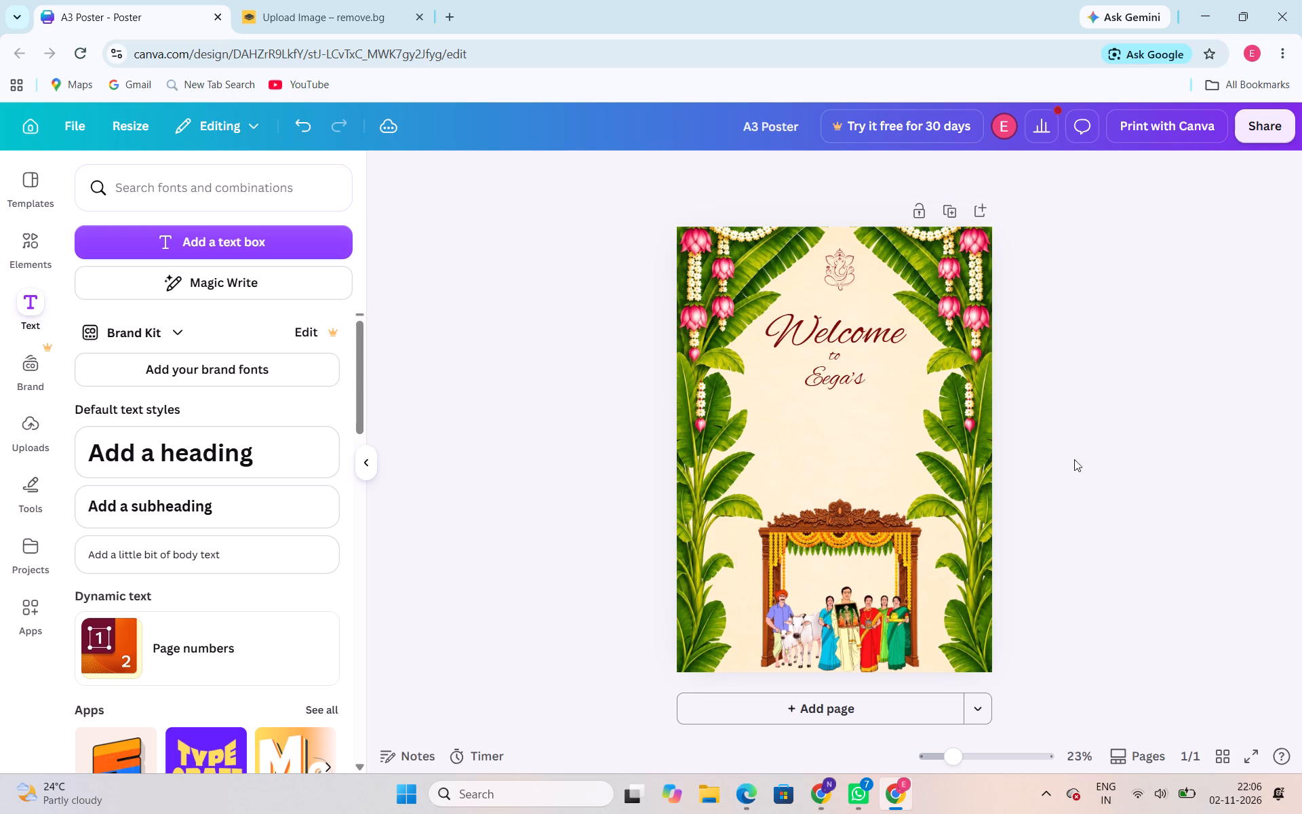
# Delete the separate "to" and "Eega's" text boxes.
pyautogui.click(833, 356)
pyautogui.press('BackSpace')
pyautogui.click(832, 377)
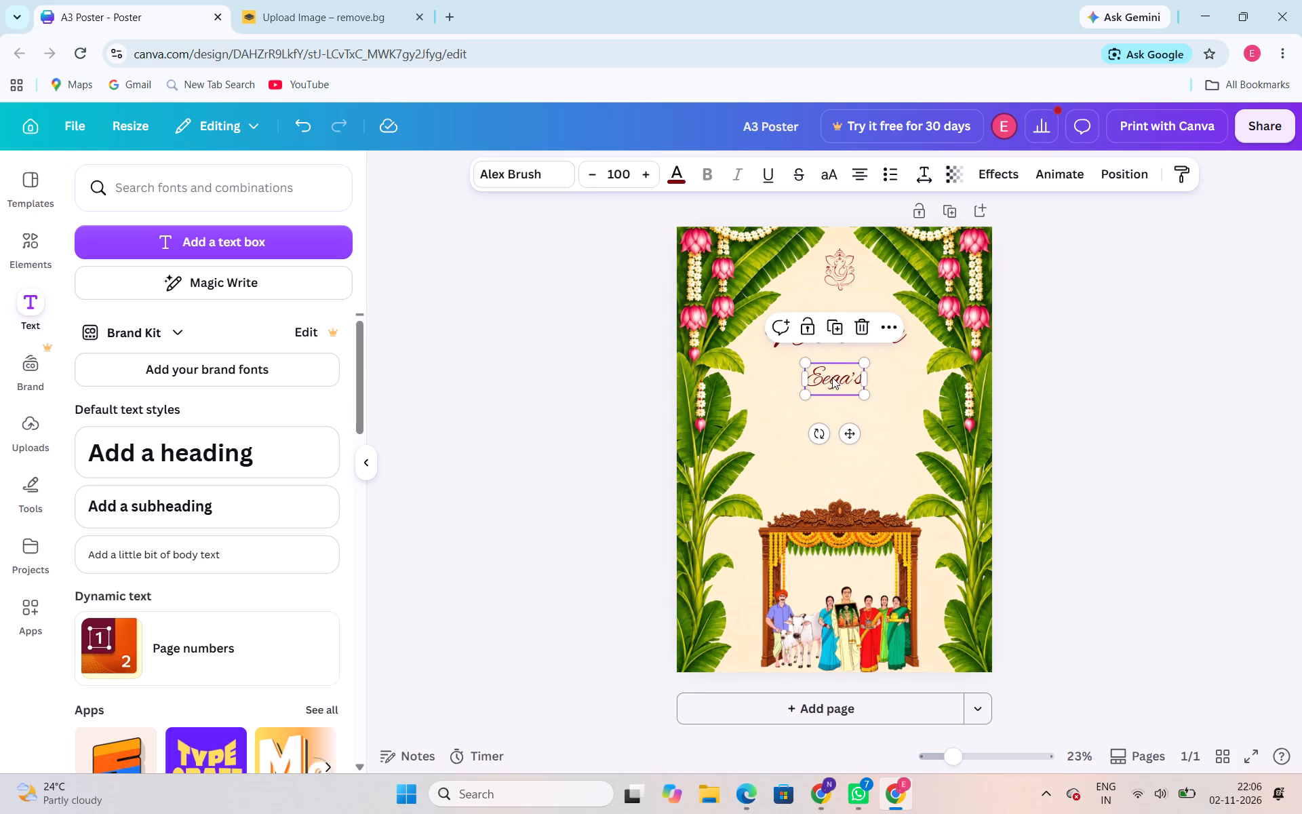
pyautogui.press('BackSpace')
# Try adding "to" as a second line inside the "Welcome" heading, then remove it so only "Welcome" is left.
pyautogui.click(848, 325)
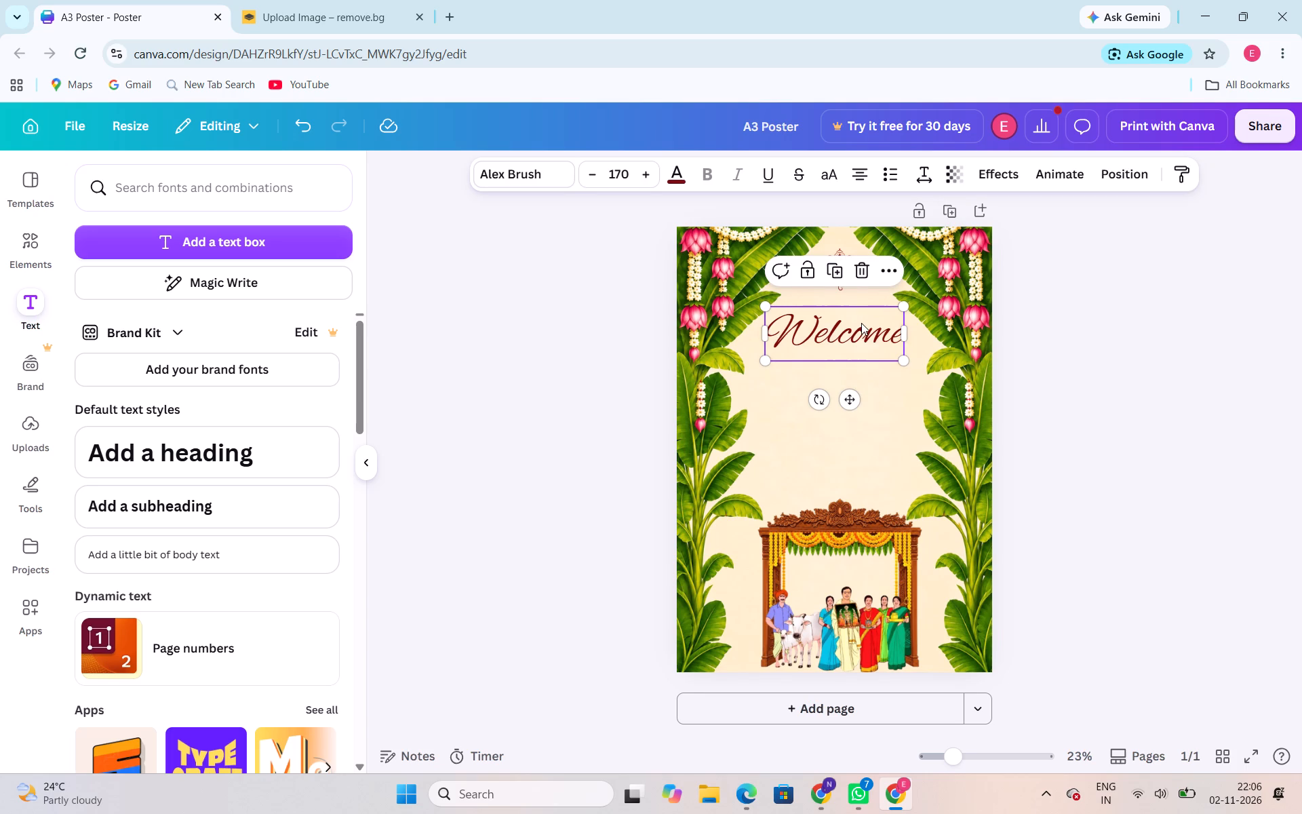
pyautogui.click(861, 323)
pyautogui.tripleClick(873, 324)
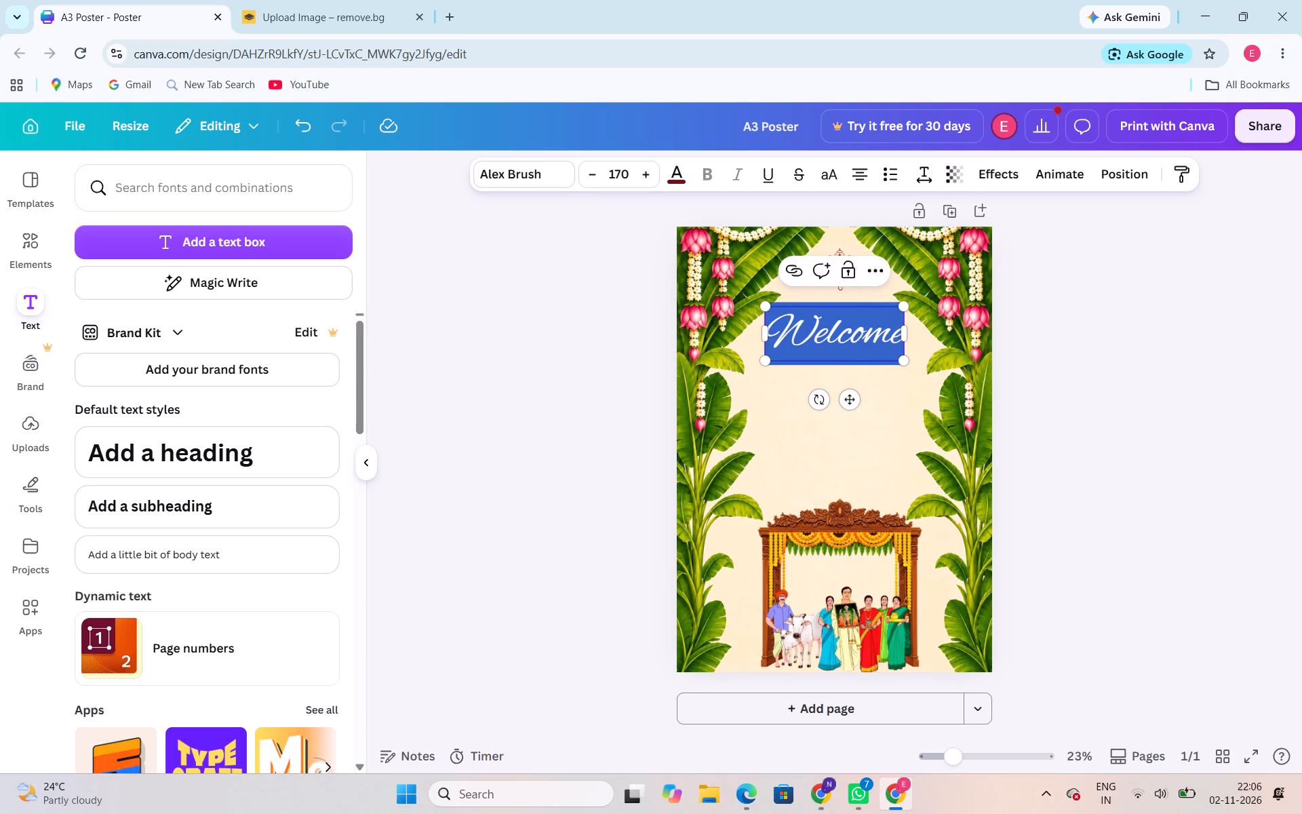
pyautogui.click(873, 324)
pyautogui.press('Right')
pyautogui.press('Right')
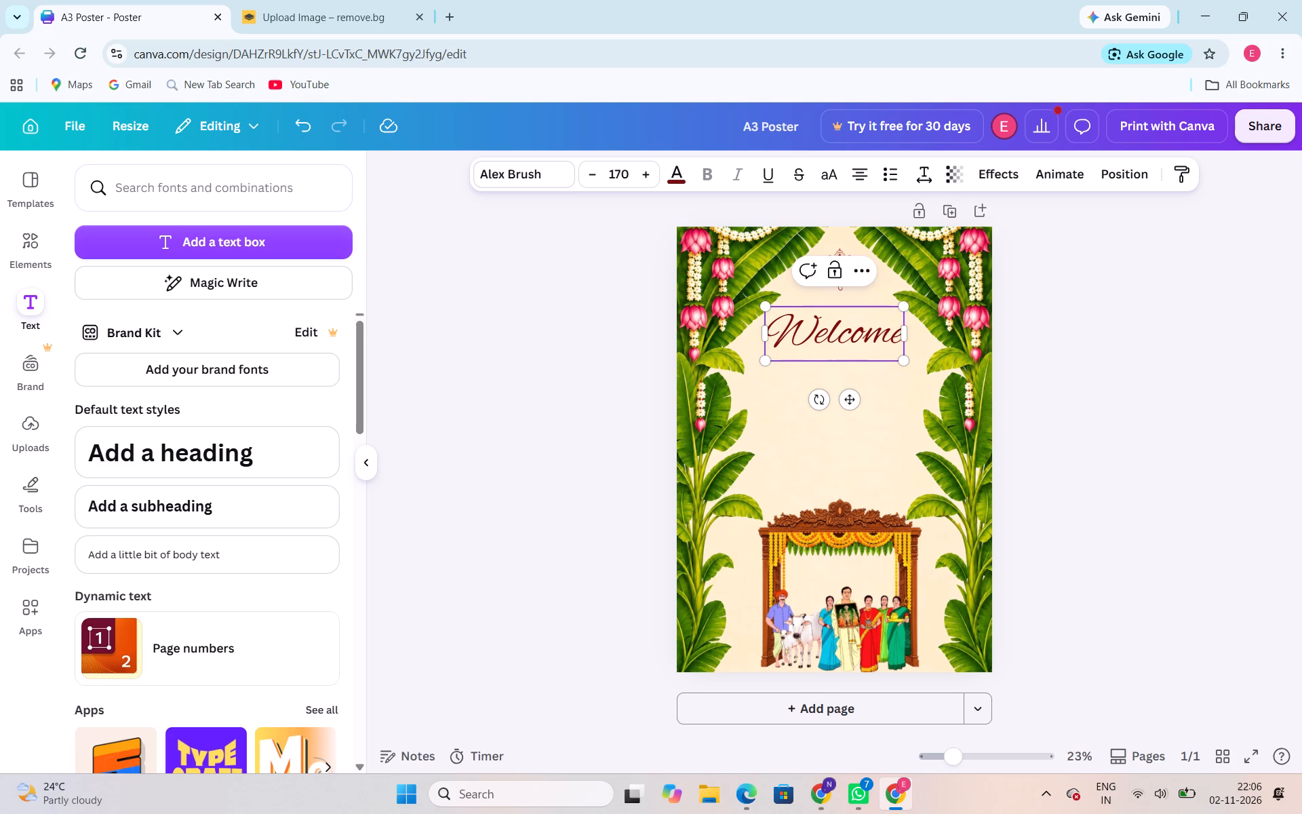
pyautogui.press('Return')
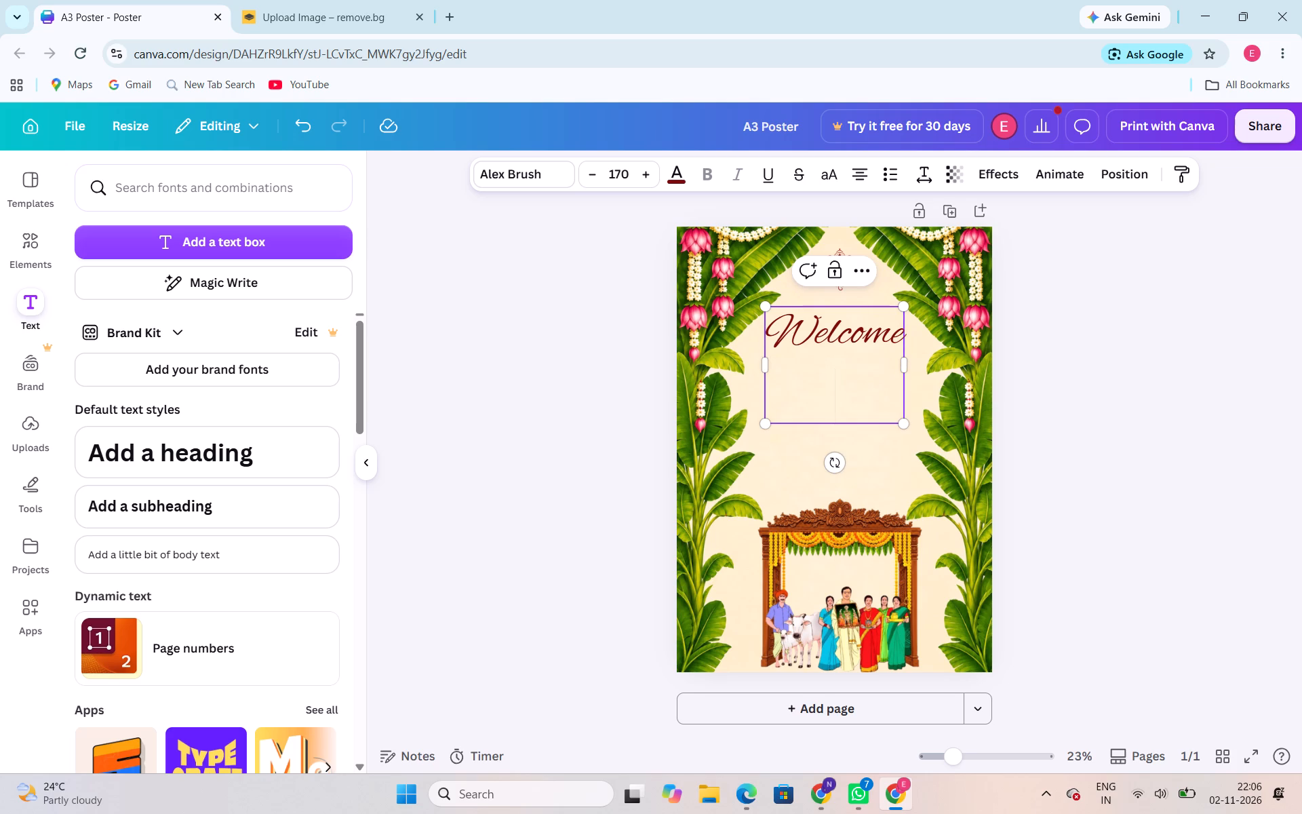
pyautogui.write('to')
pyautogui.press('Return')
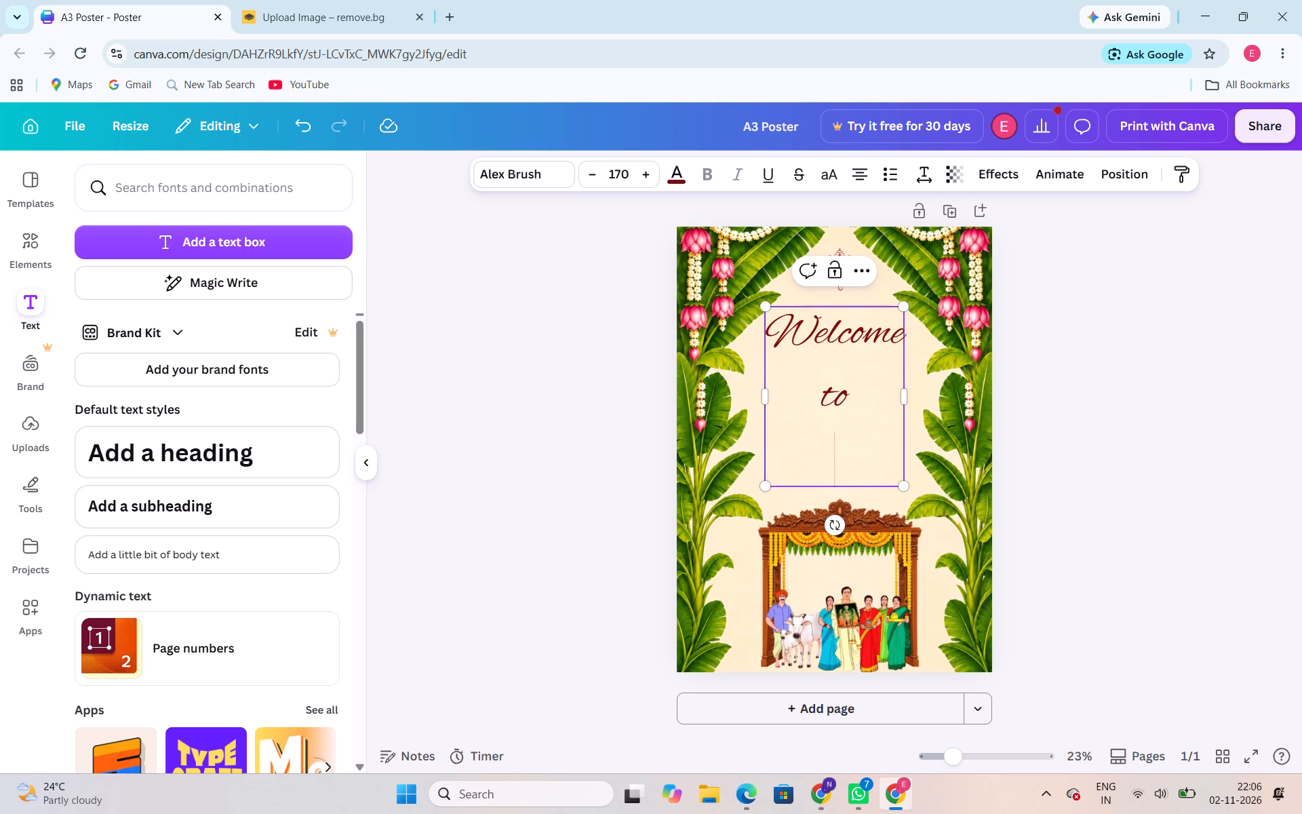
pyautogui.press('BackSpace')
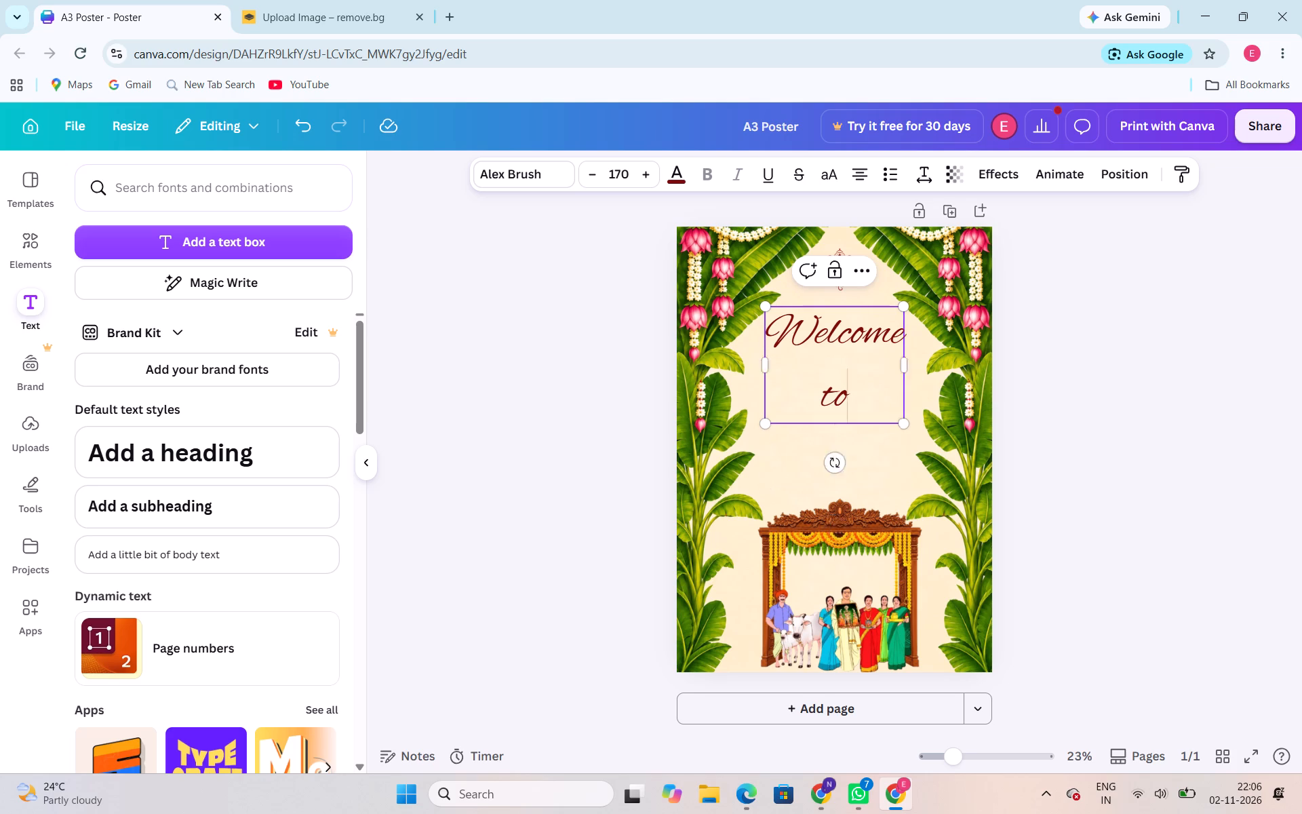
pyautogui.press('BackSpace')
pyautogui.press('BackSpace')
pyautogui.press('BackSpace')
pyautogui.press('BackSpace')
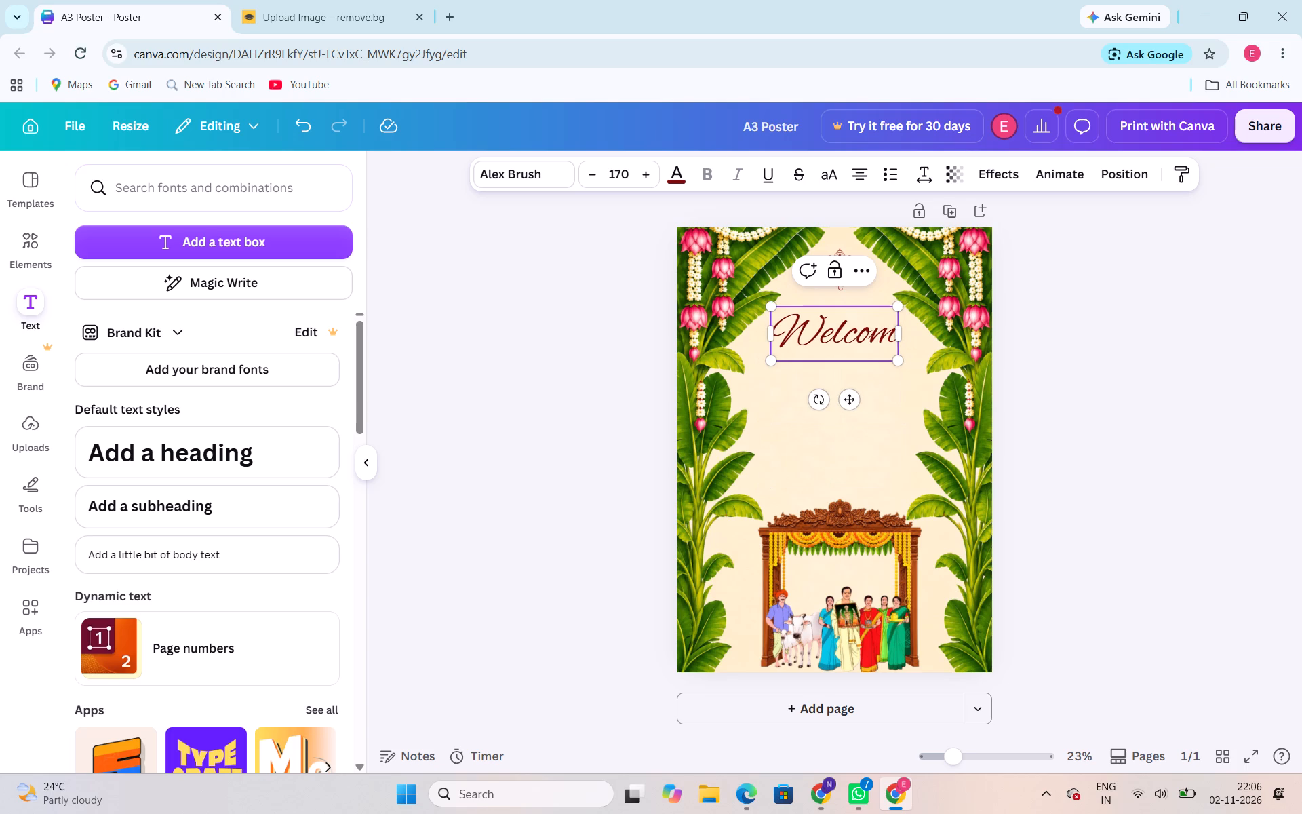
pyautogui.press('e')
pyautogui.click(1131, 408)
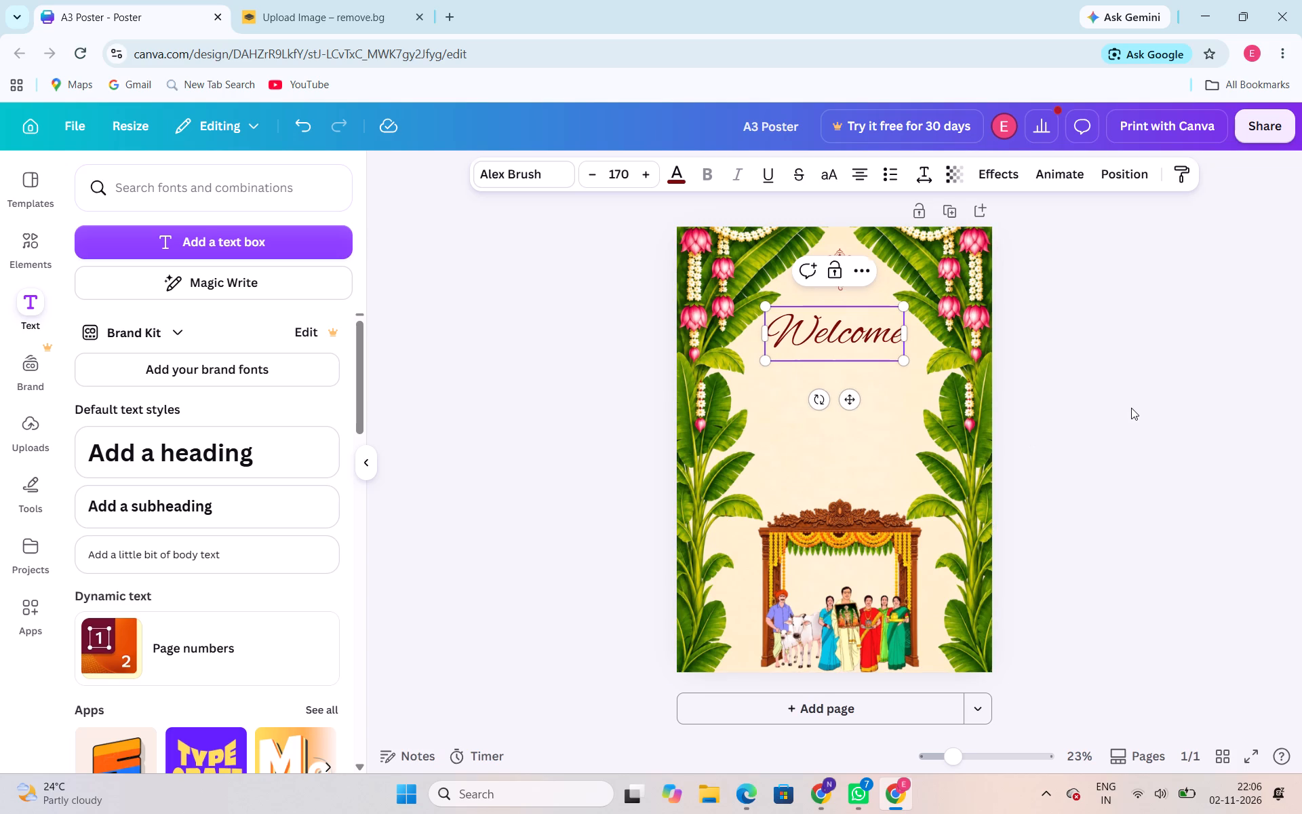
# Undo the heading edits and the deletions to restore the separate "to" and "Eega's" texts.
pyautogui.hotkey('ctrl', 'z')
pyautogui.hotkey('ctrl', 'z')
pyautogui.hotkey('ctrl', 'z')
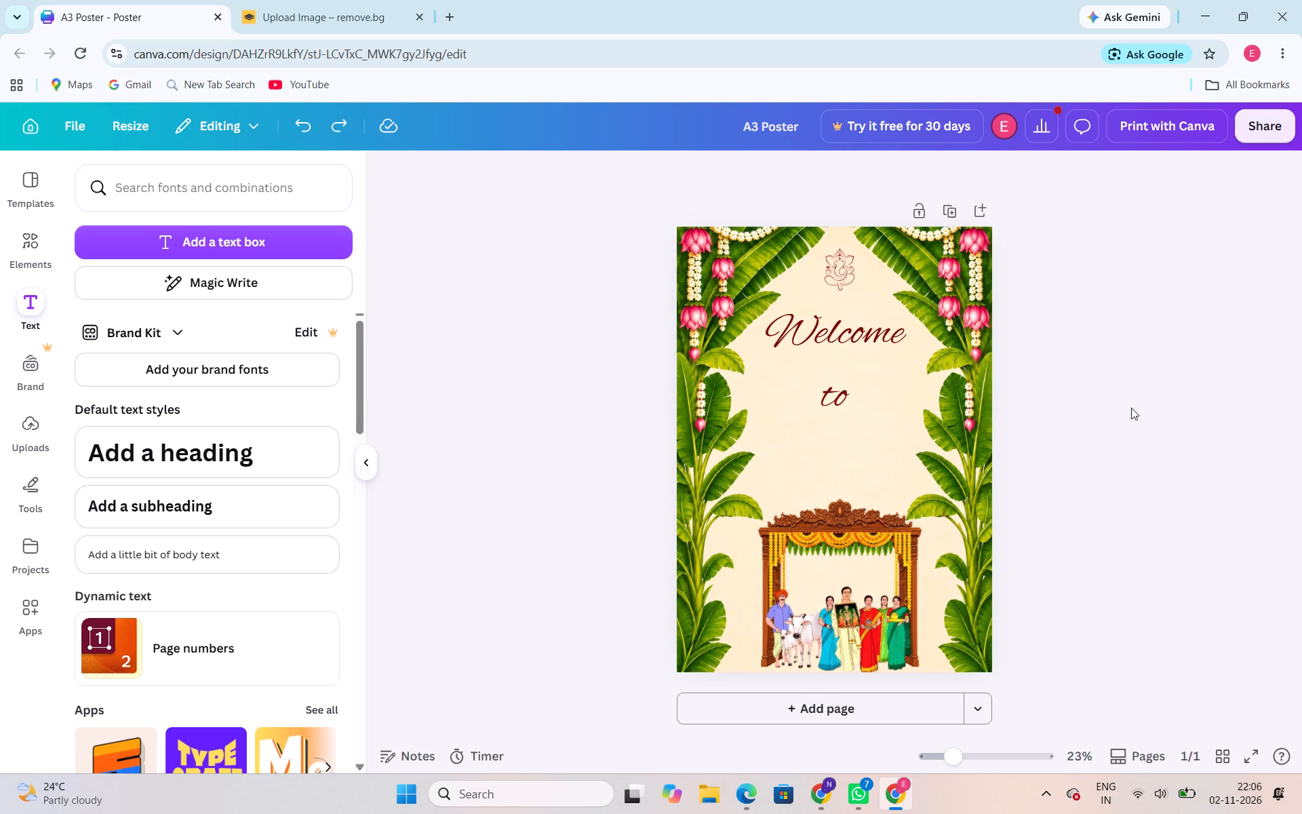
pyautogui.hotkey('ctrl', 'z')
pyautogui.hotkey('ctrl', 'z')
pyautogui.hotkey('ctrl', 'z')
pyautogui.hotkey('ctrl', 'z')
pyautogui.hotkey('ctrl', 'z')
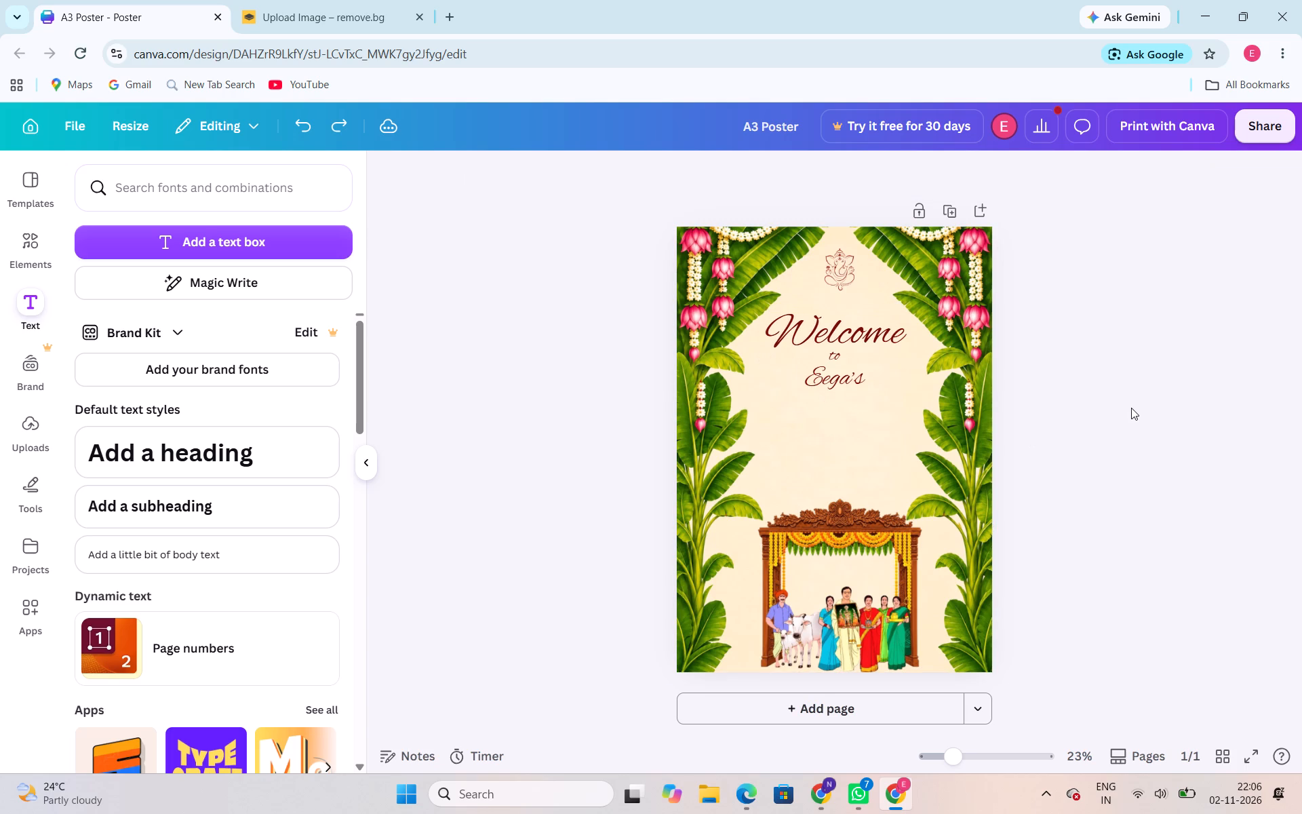
# Set the "Eega's" text to font size 170.
pyautogui.click(835, 387)
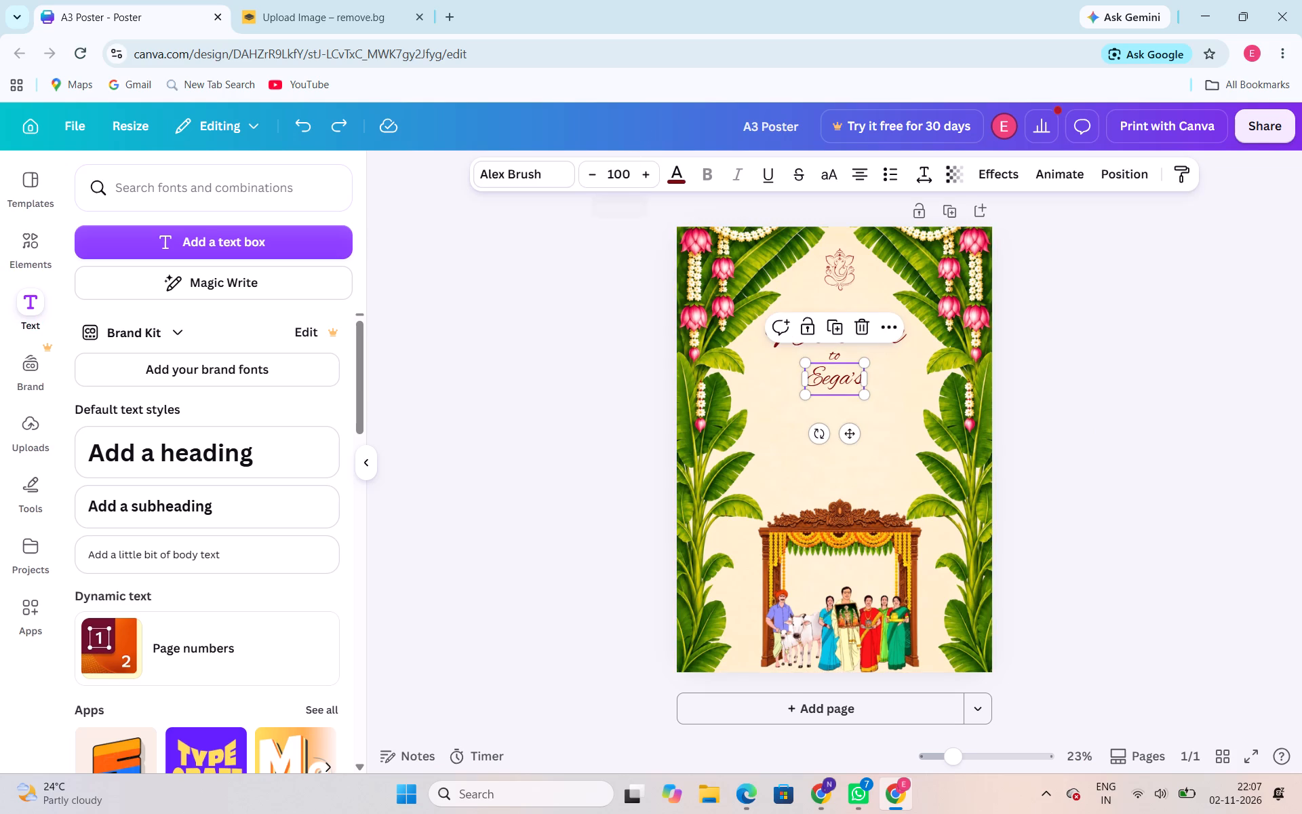
pyautogui.click(627, 173)
pyautogui.write('170')
pyautogui.press('Return')
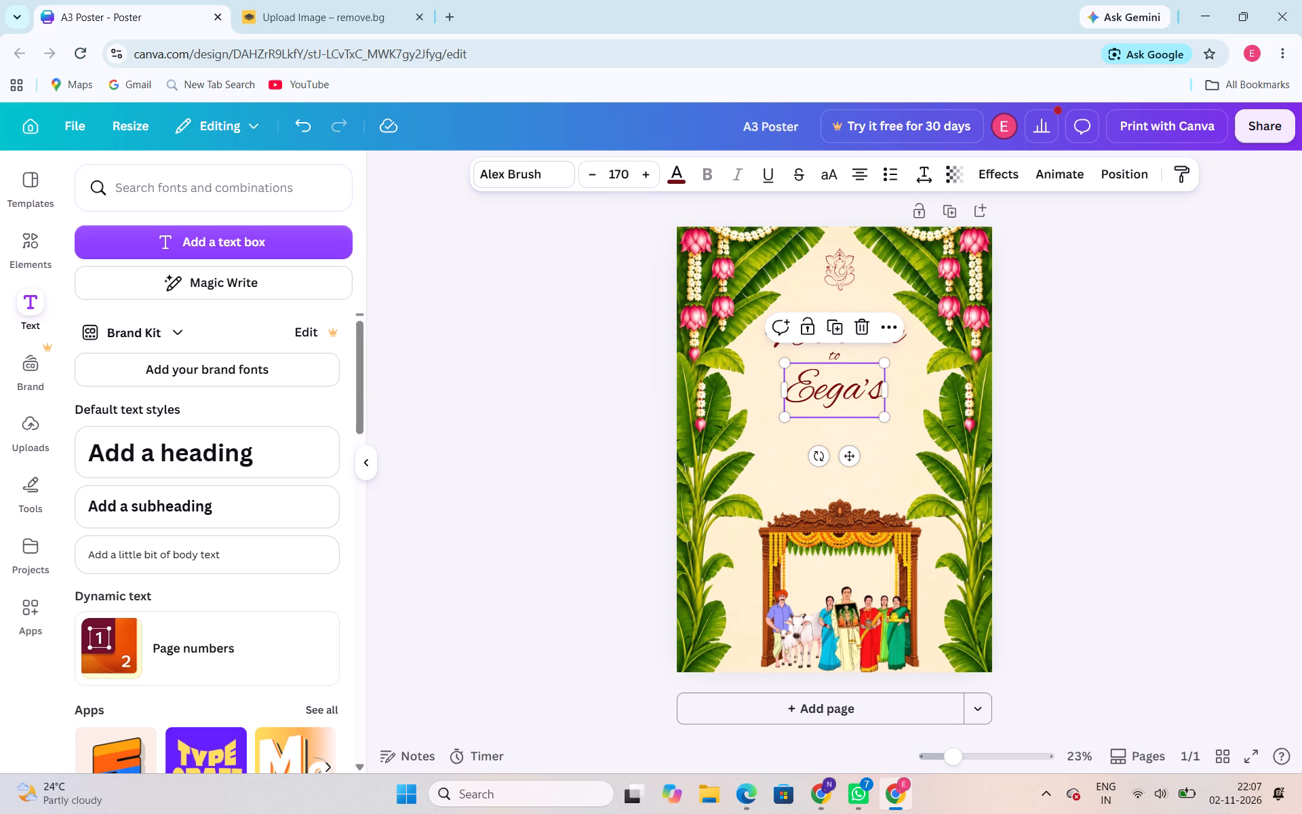
pyautogui.click(1183, 384)
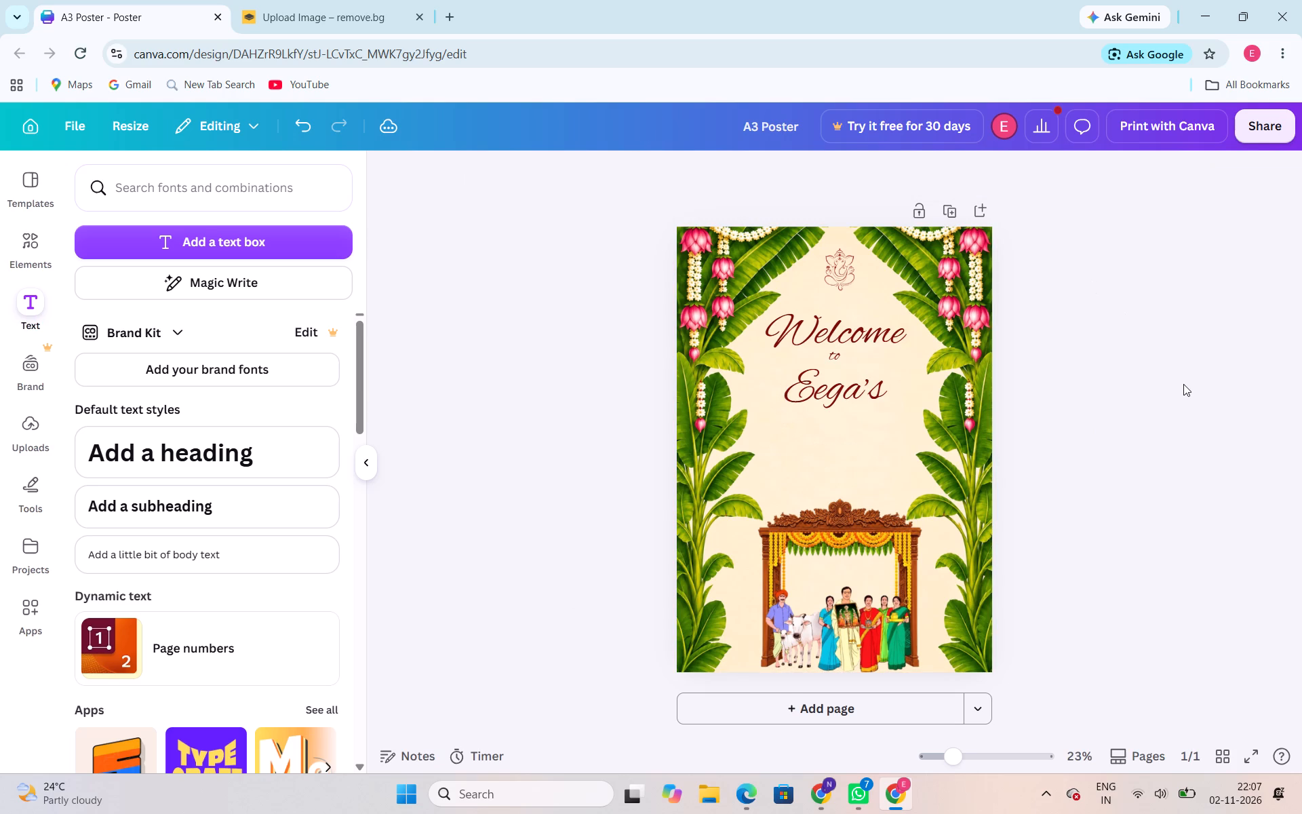
# Set the "to" text to font size 100.
pyautogui.click(835, 357)
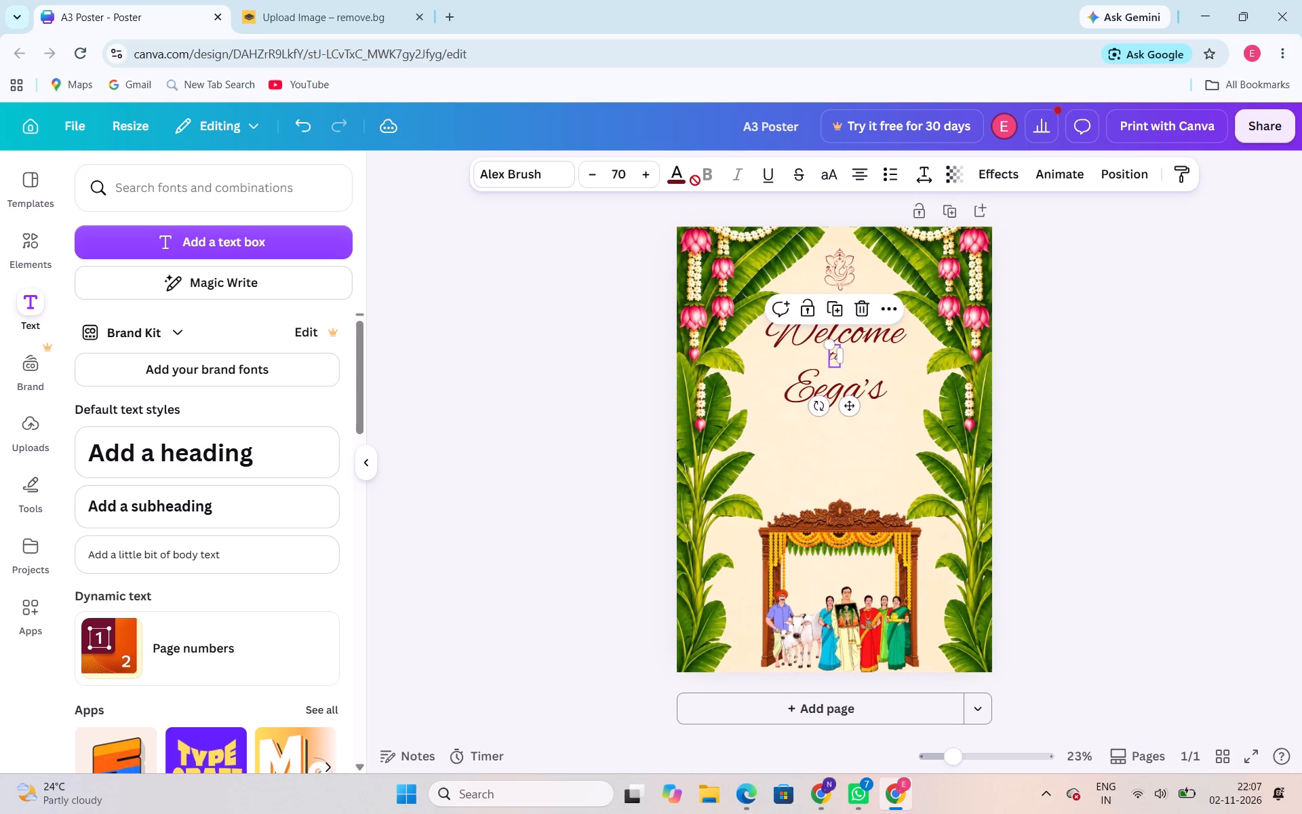
pyautogui.click(631, 177)
pyautogui.write('100')
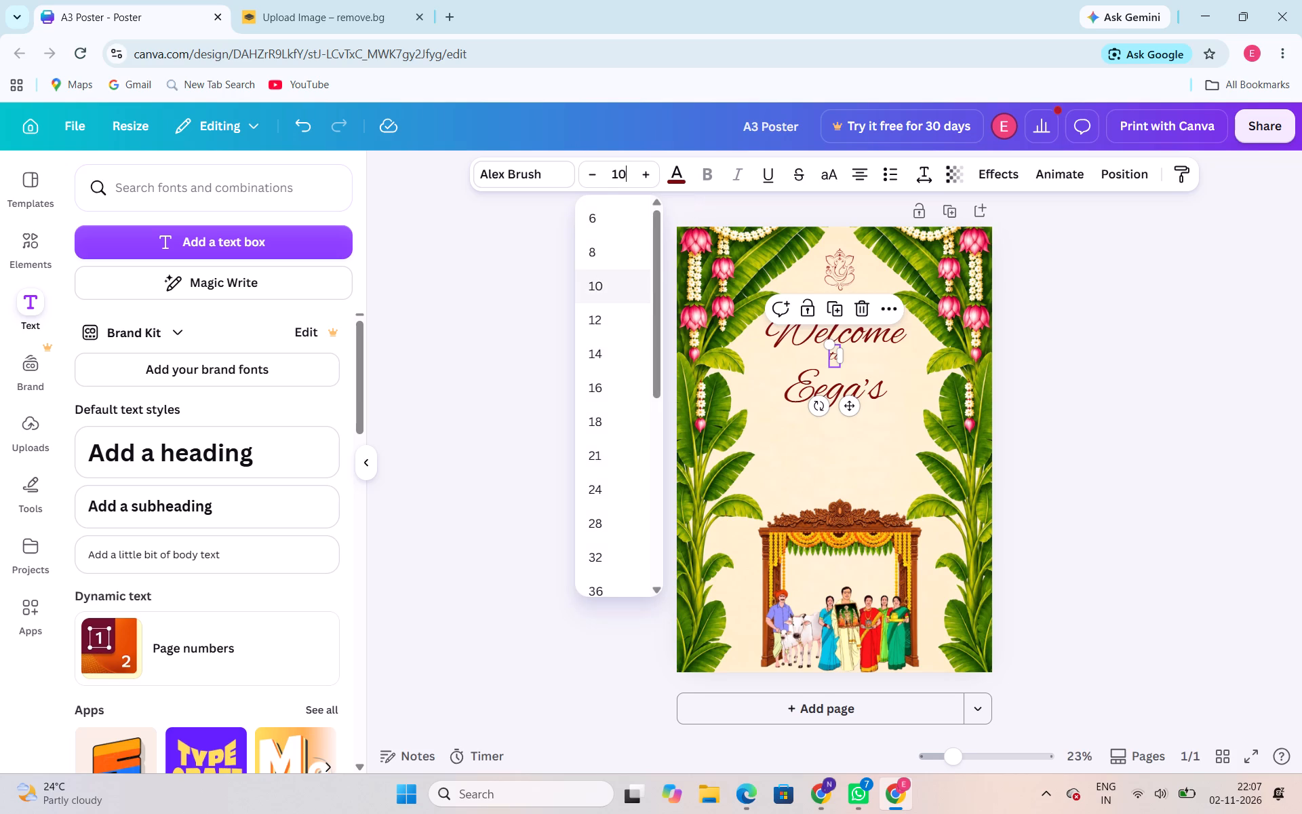
pyautogui.press('Return')
pyautogui.click(1123, 407)
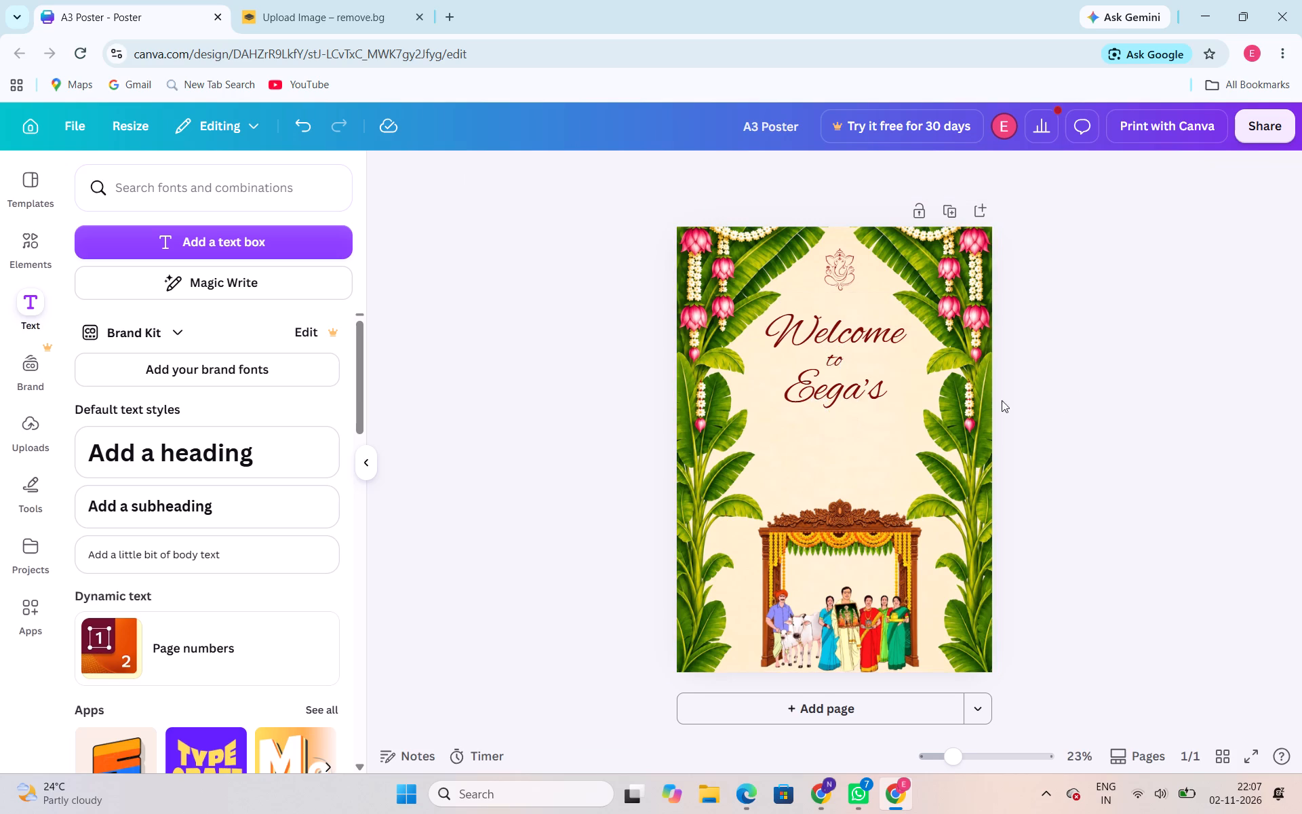
# Move the enlarged "Eega's" text slightly down, keeping it centred beneath "to".
pyautogui.click(833, 387)
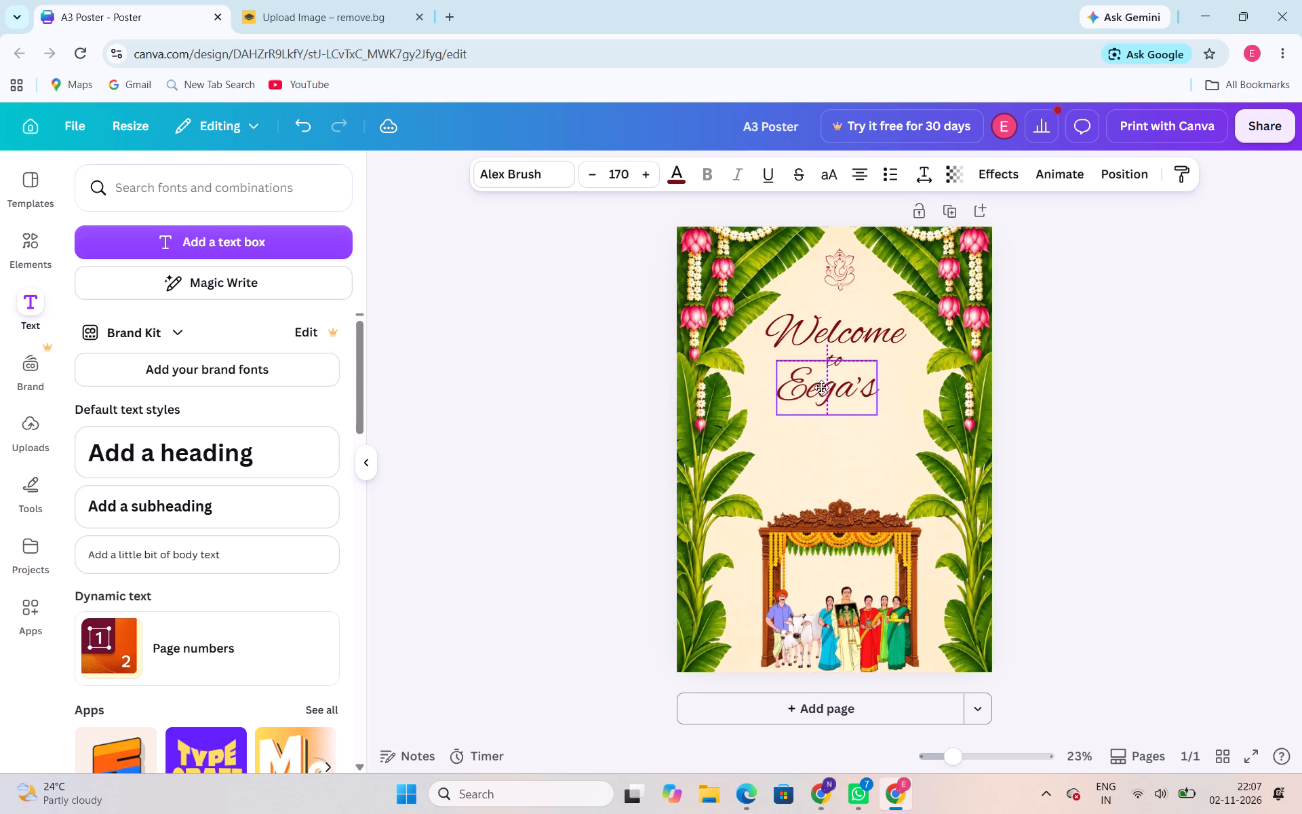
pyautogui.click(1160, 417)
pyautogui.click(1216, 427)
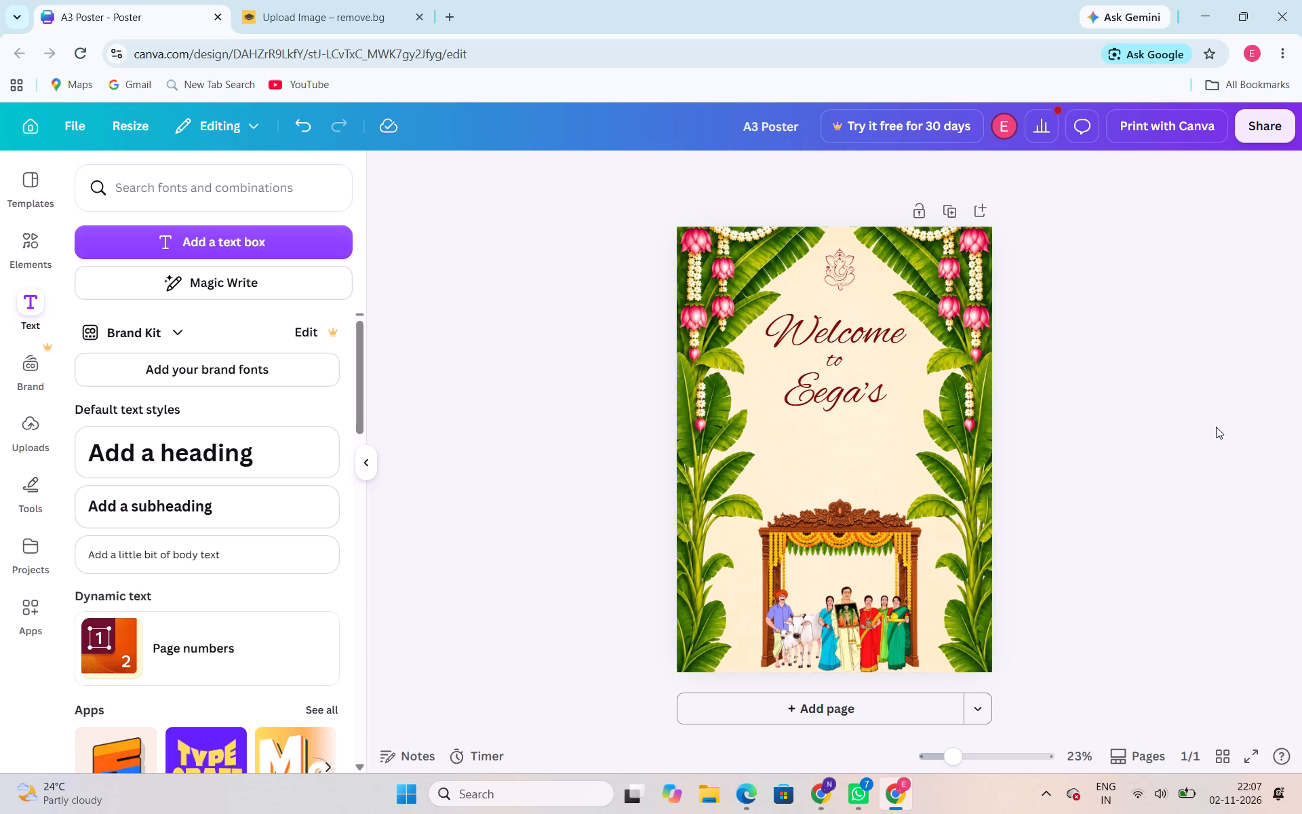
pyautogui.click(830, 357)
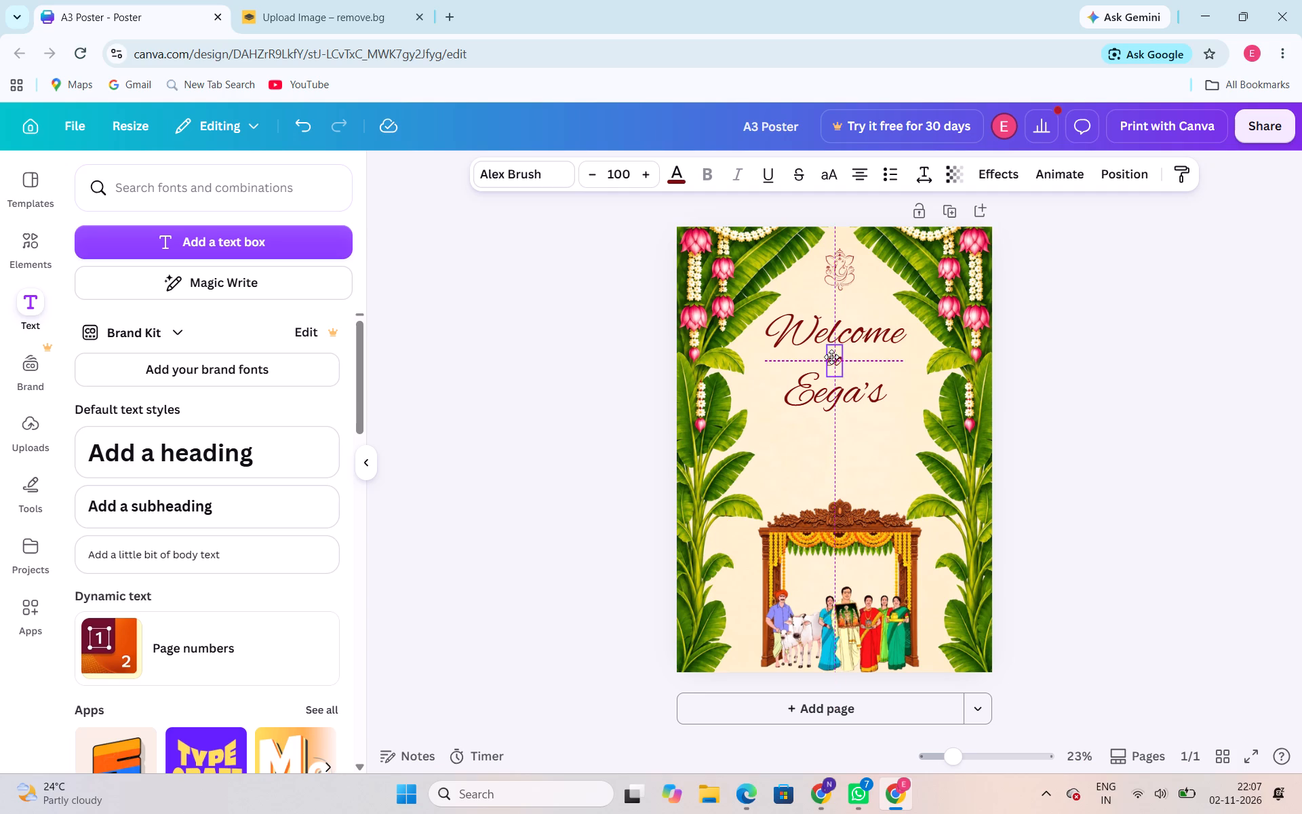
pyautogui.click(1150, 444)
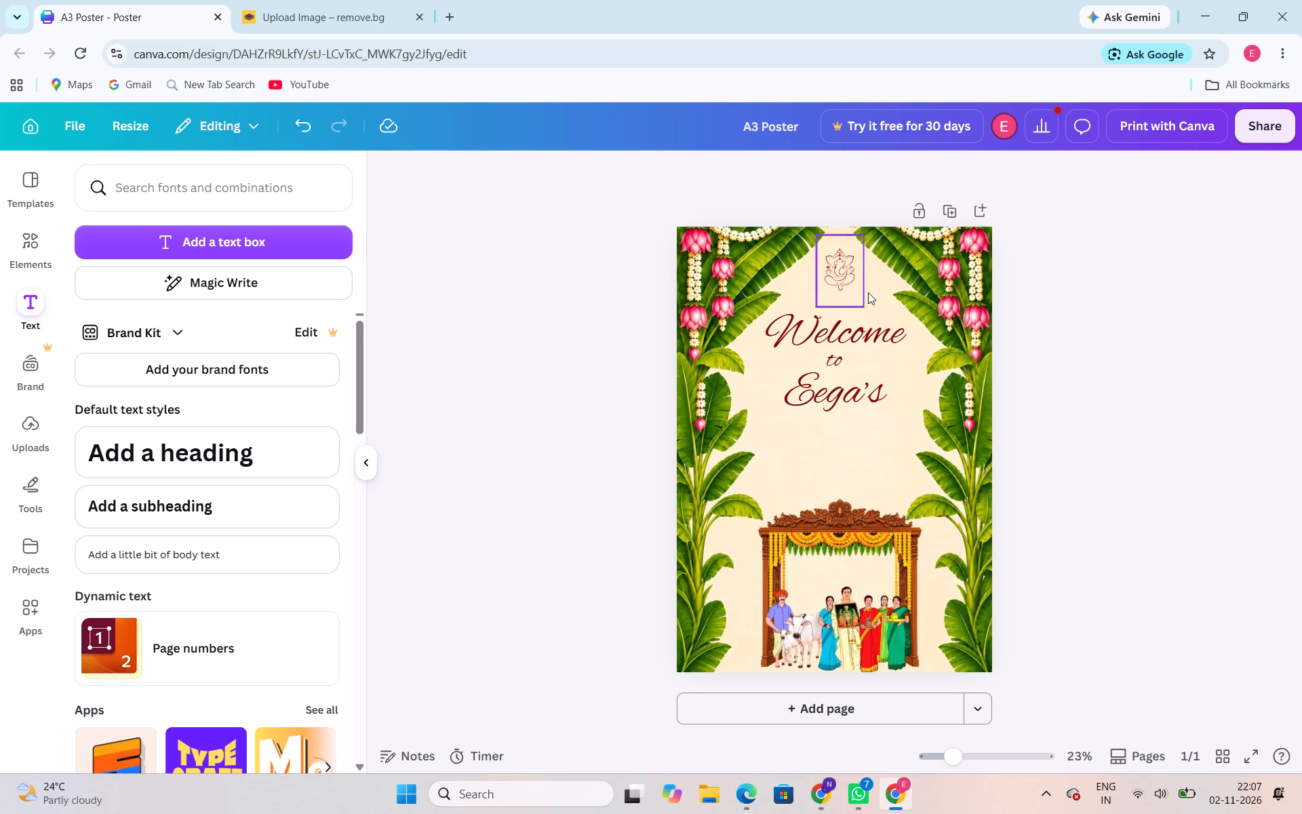
# Undo the accidental background shift and lock the banana-leaf background image in place.
pyautogui.moveTo(802, 296); pyautogui.dragTo(806, 314)
pyautogui.hotkey('ctrl', 'z')
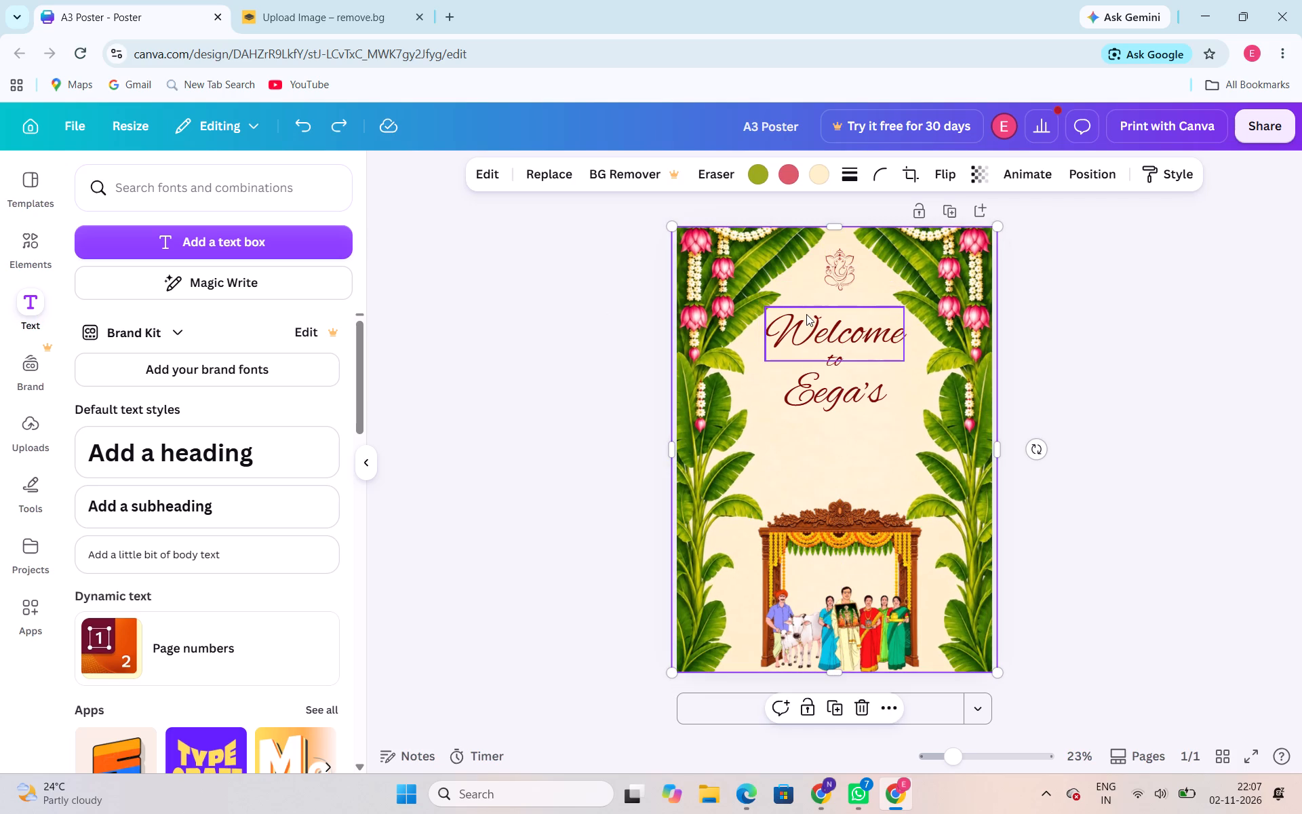
pyautogui.click(809, 714)
# Group the "Welcome", "to" and "Eega's" texts together.
pyautogui.moveTo(850, 436); pyautogui.dragTo(824, 315)
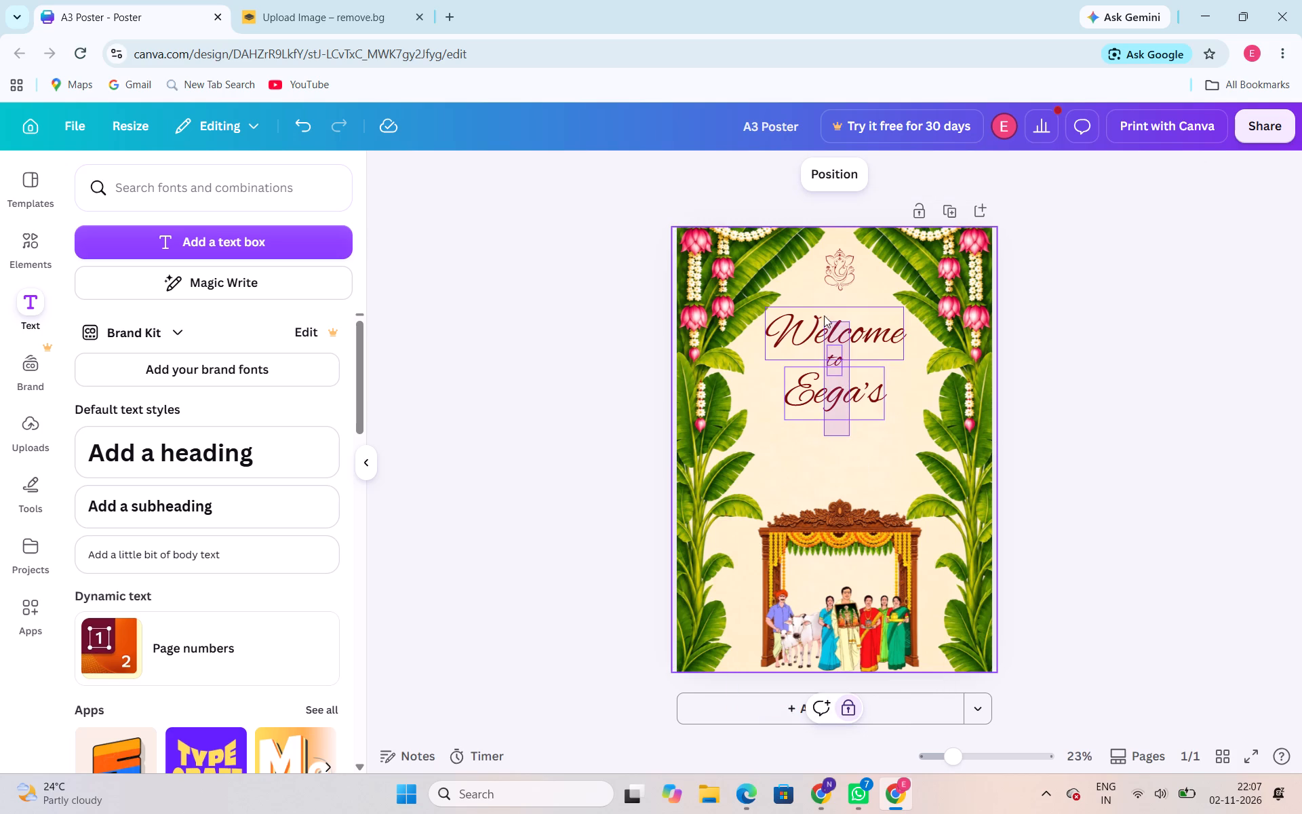
pyautogui.moveTo(824, 315); pyautogui.dragTo(817, 337)
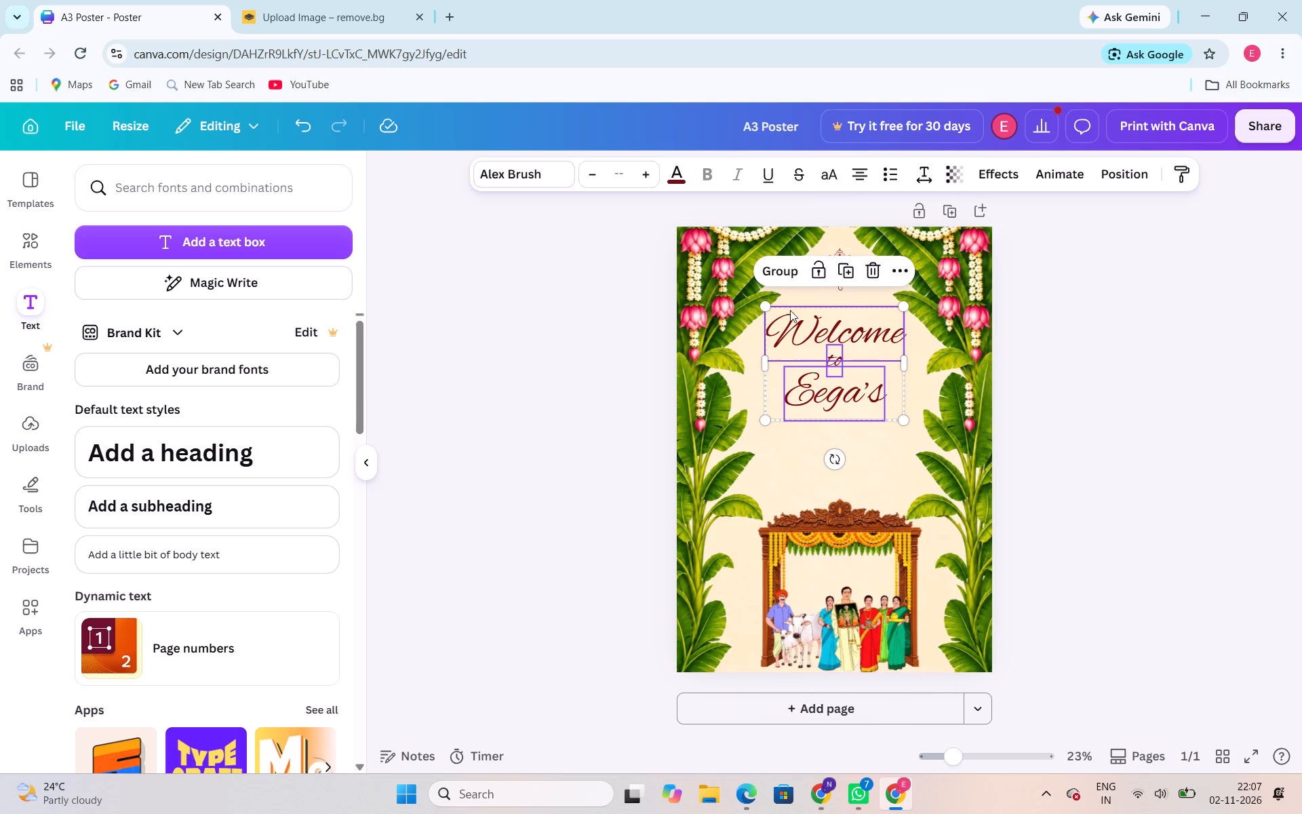
pyautogui.click(785, 268)
pyautogui.moveTo(1194, 468); pyautogui.dragTo(1181, 472)
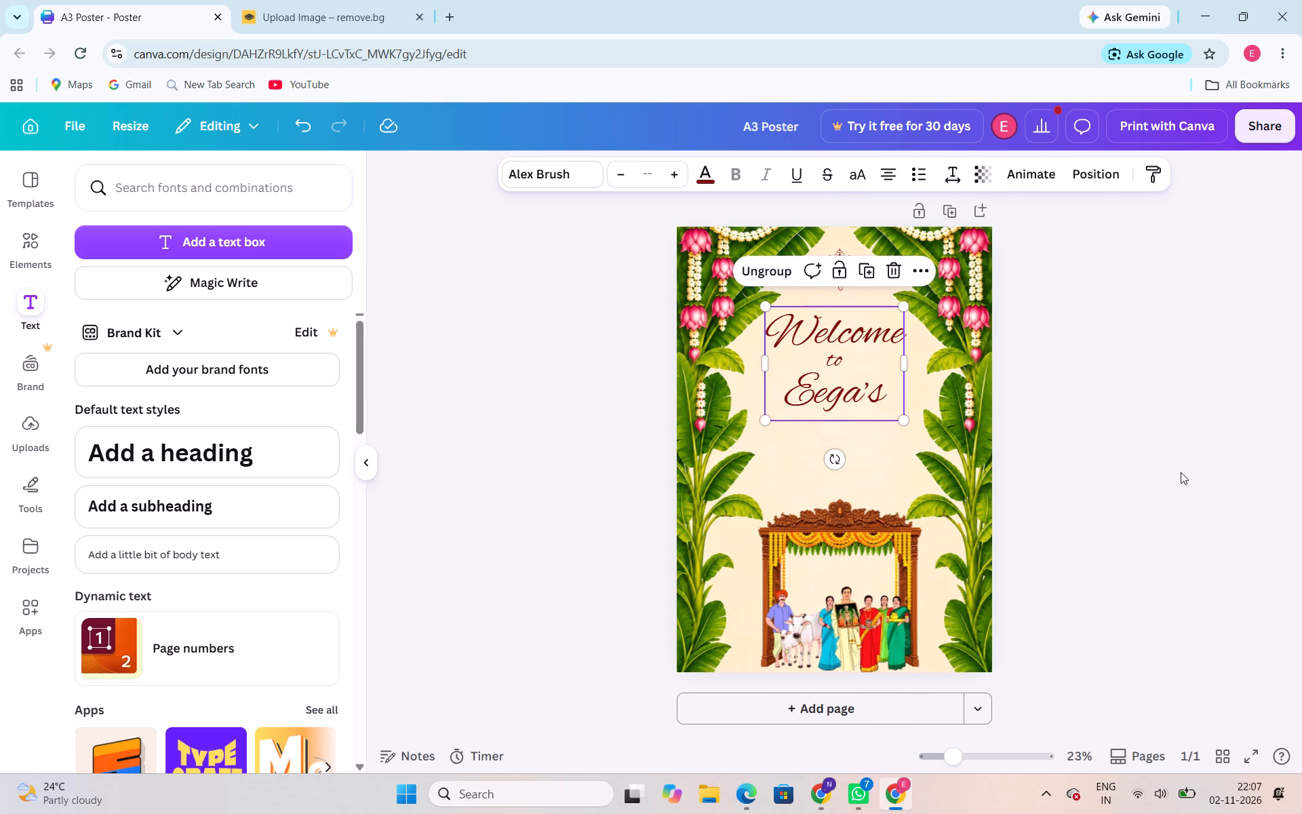
pyautogui.moveTo(1181, 472); pyautogui.dragTo(1154, 422)
# Move the grouped welcome text slightly up and to the right so it sits centred beneath the Ganesha figure.
pyautogui.moveTo(852, 336); pyautogui.dragTo(858, 328)
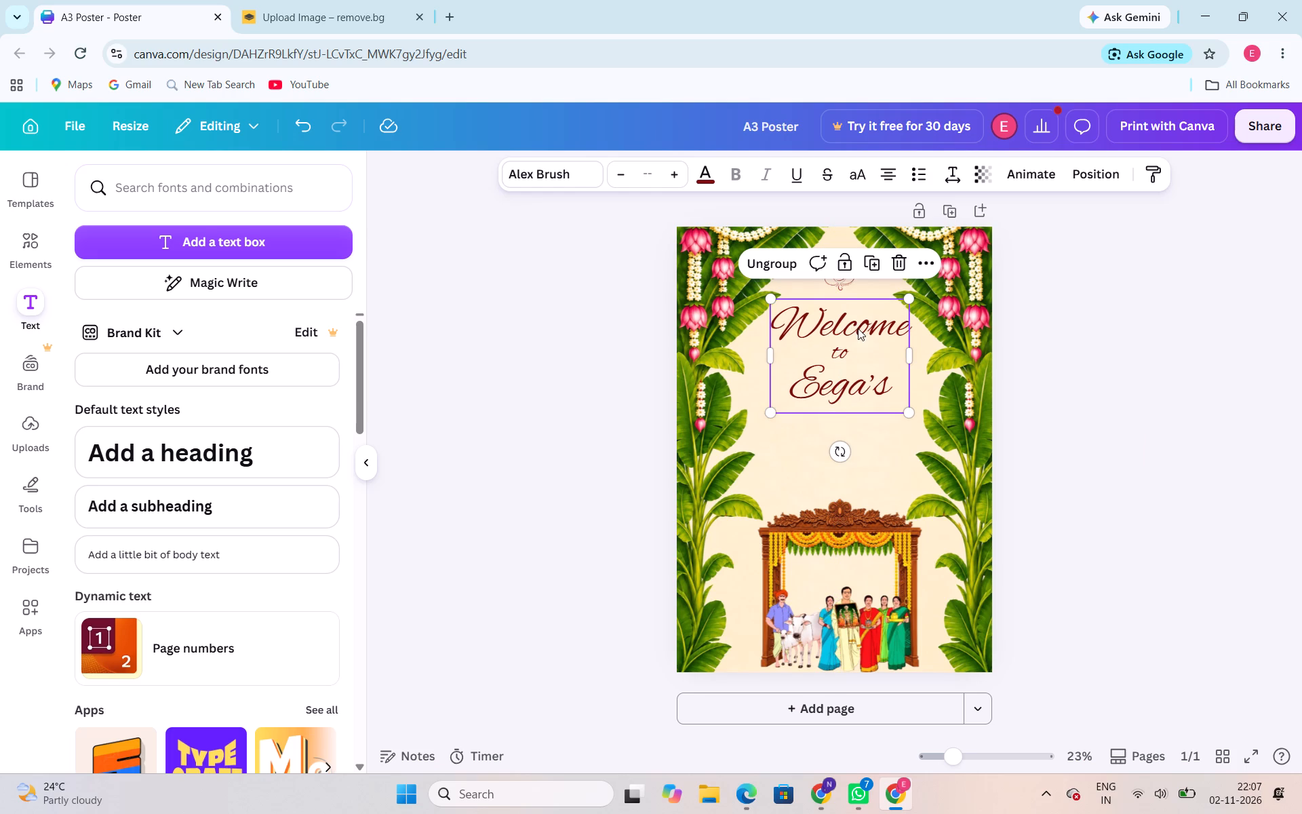
pyautogui.click(1281, 438)
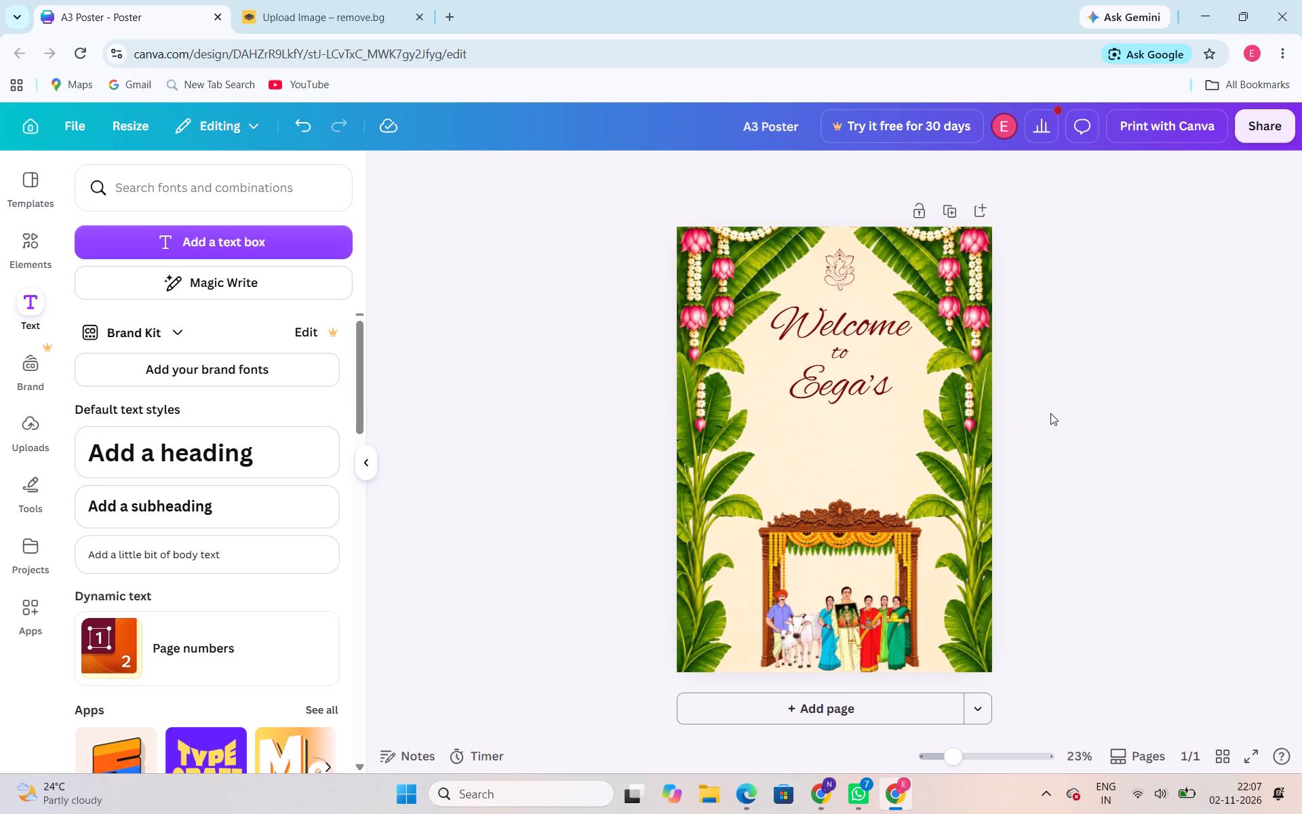
pyautogui.click(828, 357)
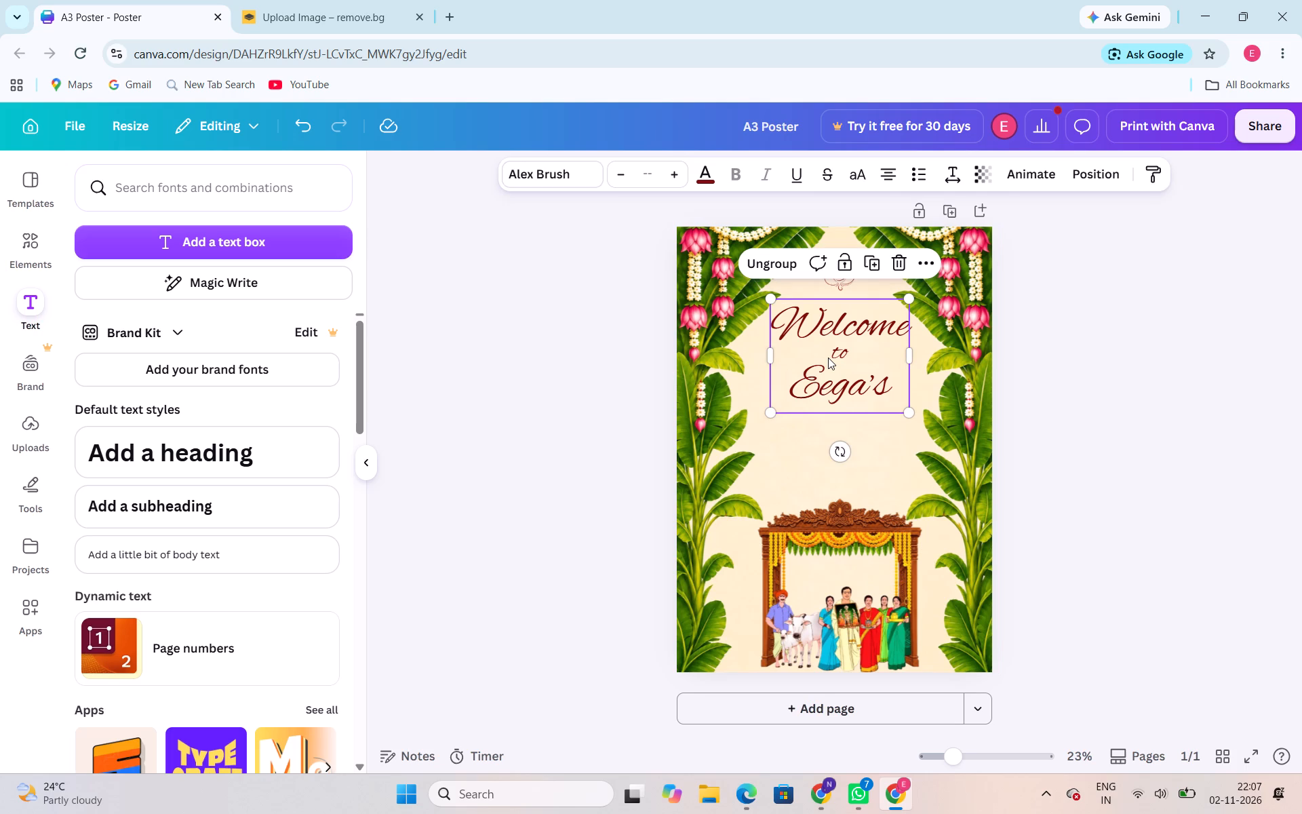
pyautogui.press('Up')
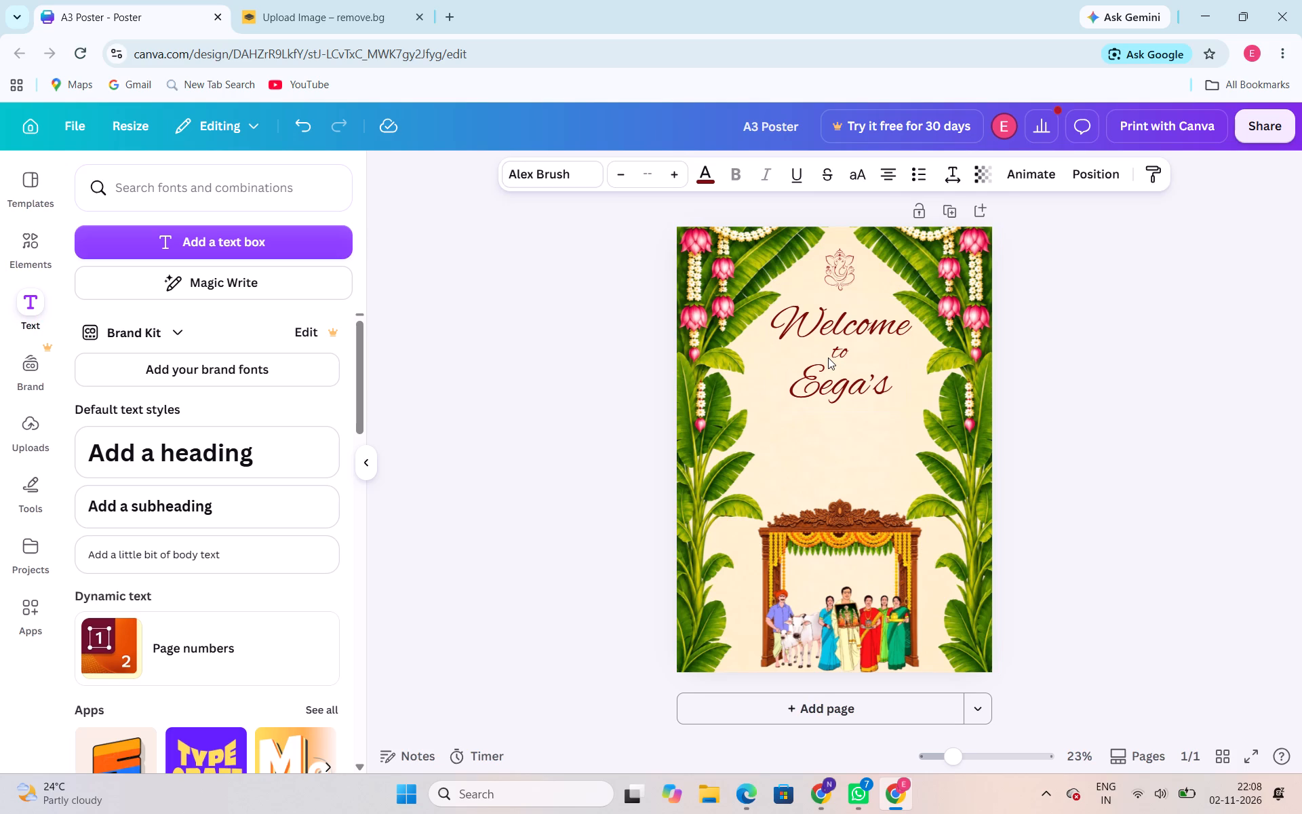
pyautogui.press('Up')
pyautogui.press('Up')
pyautogui.press('Down')
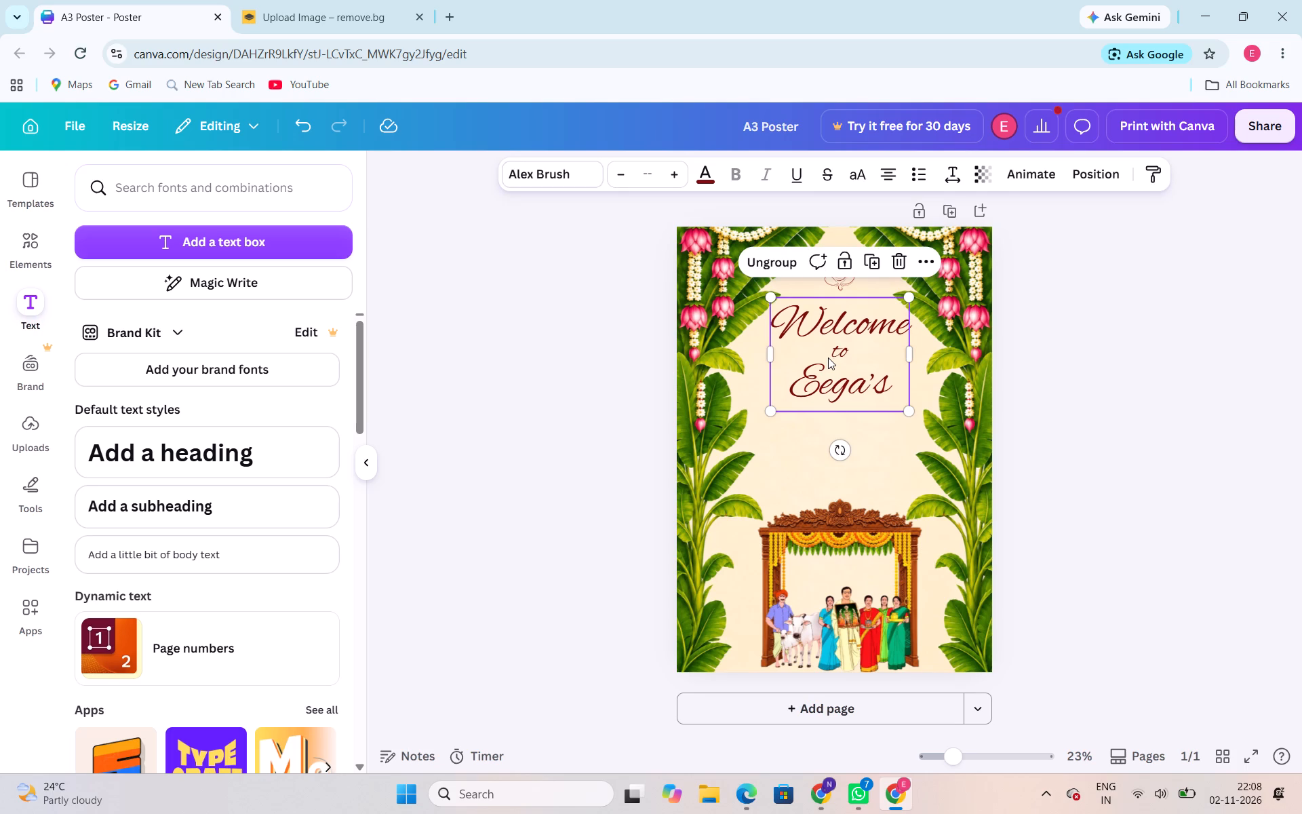
pyautogui.click(828, 357)
pyautogui.tripleClick(828, 357)
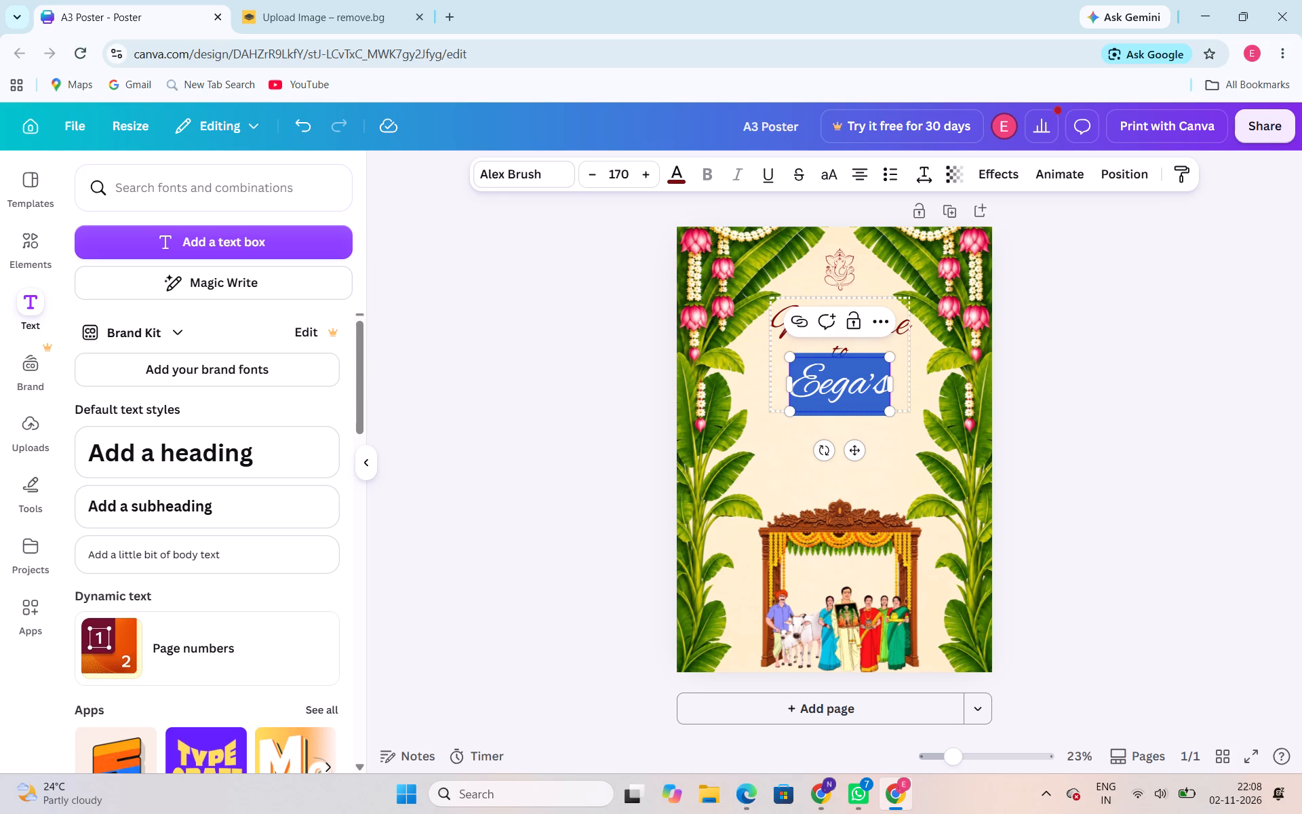
pyautogui.click(1236, 395)
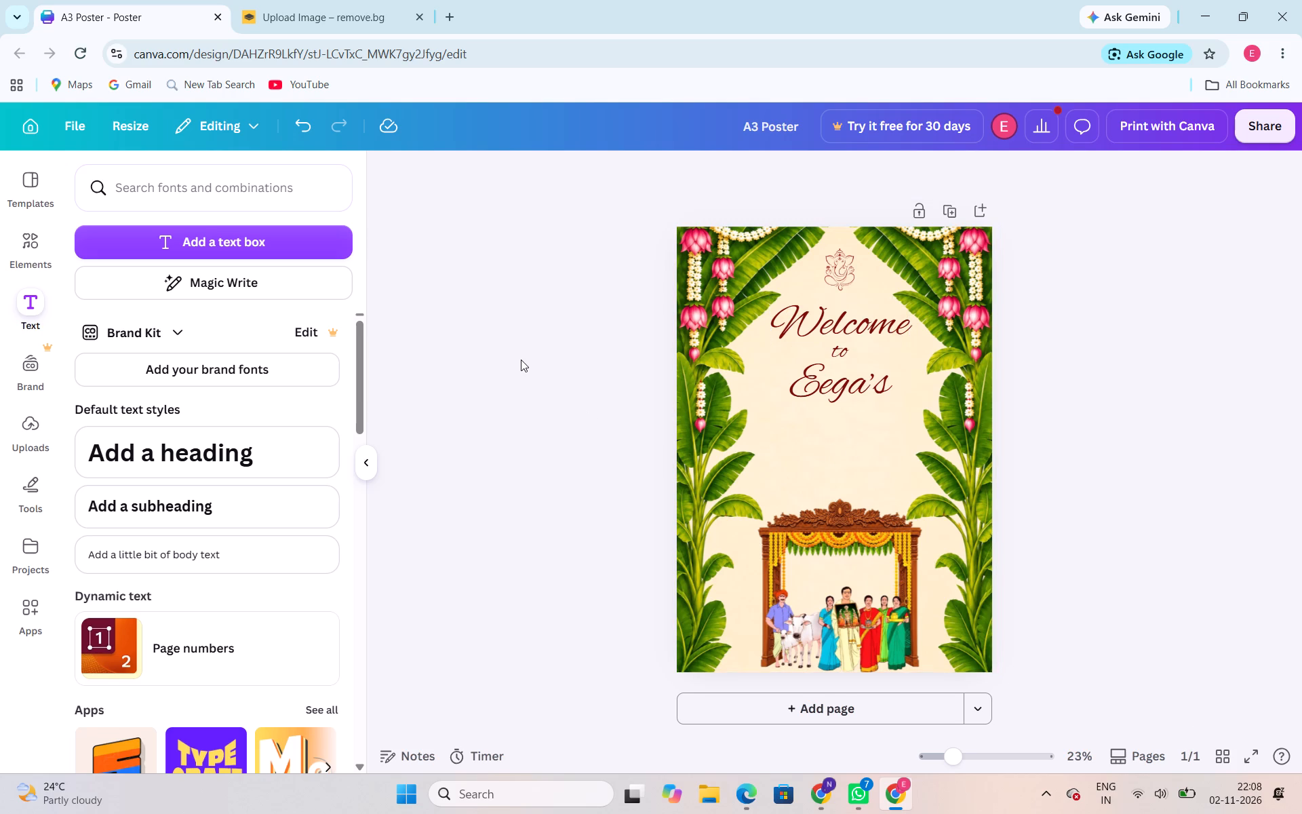
# Add a single-line text reading "Housewarming" at font size 70 between "Eega's" and the doorway artwork.
pyautogui.click(271, 242)
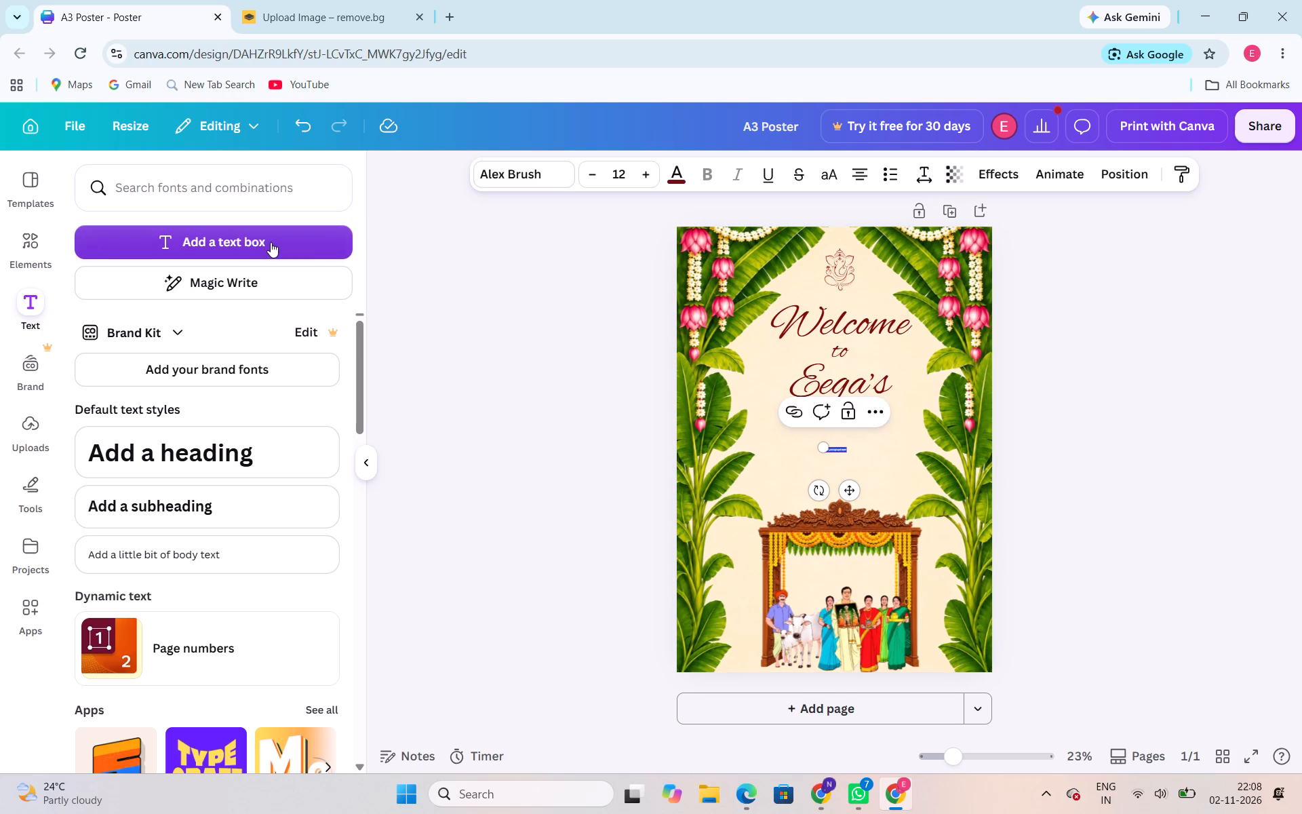
pyautogui.click(627, 171)
pyautogui.write('70')
pyautogui.press('Return')
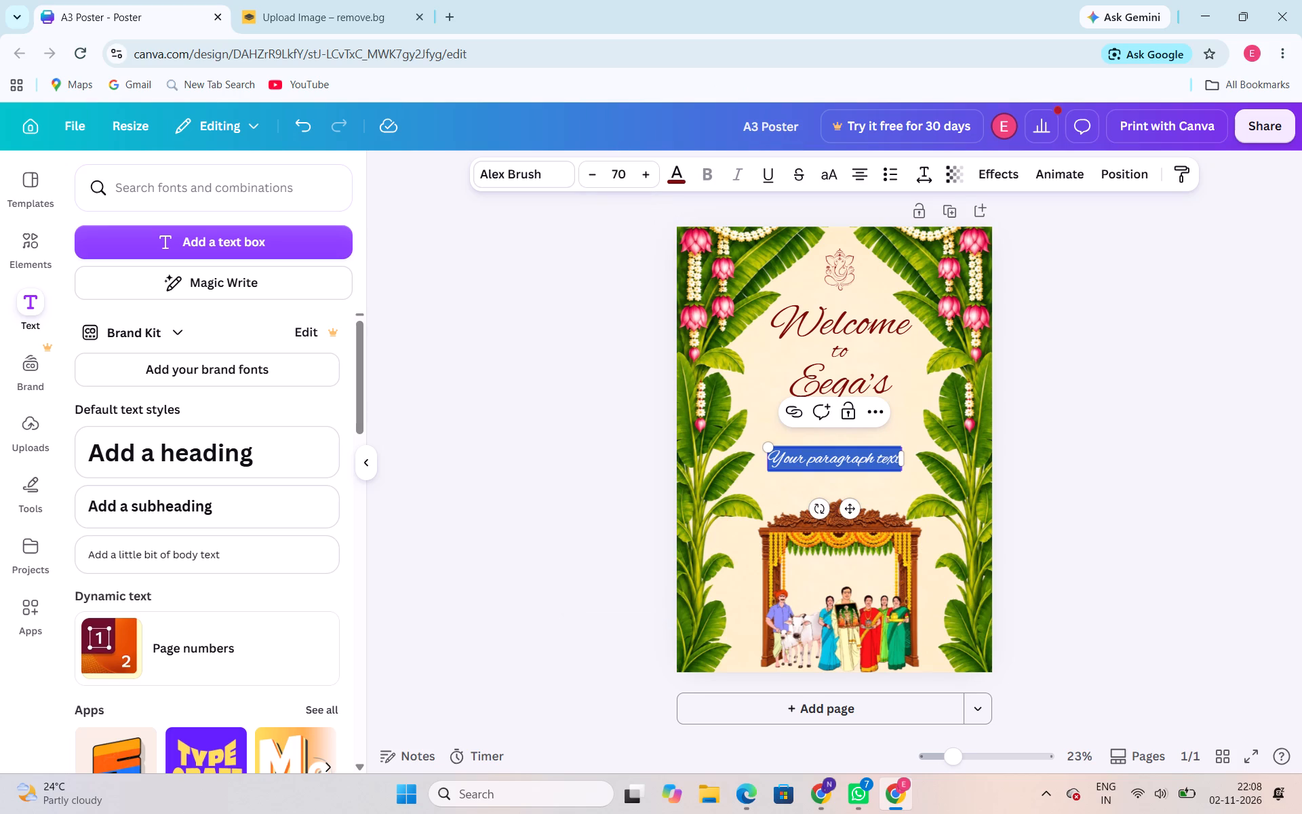
pyautogui.write('House')
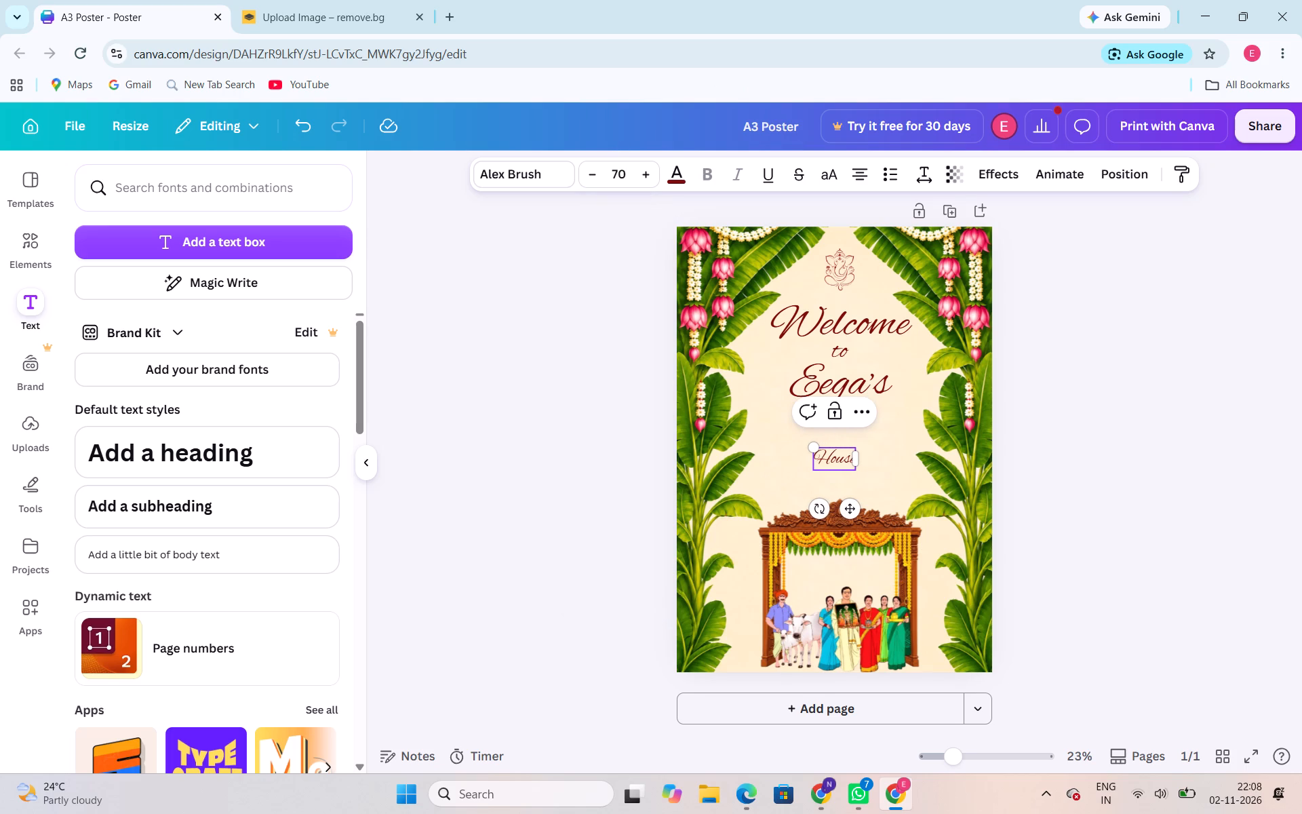
pyautogui.write('wa')
pyautogui.write('rming')
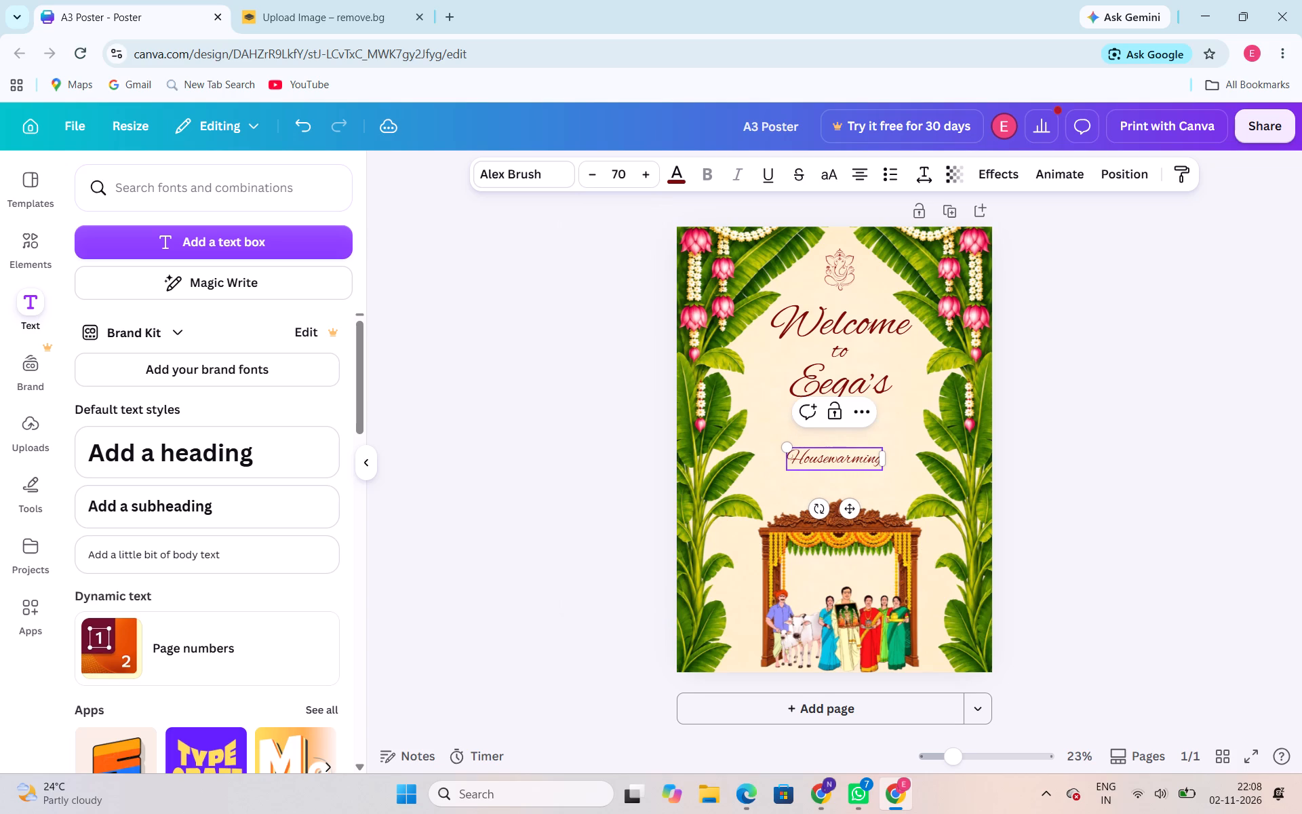
pyautogui.press('Return')
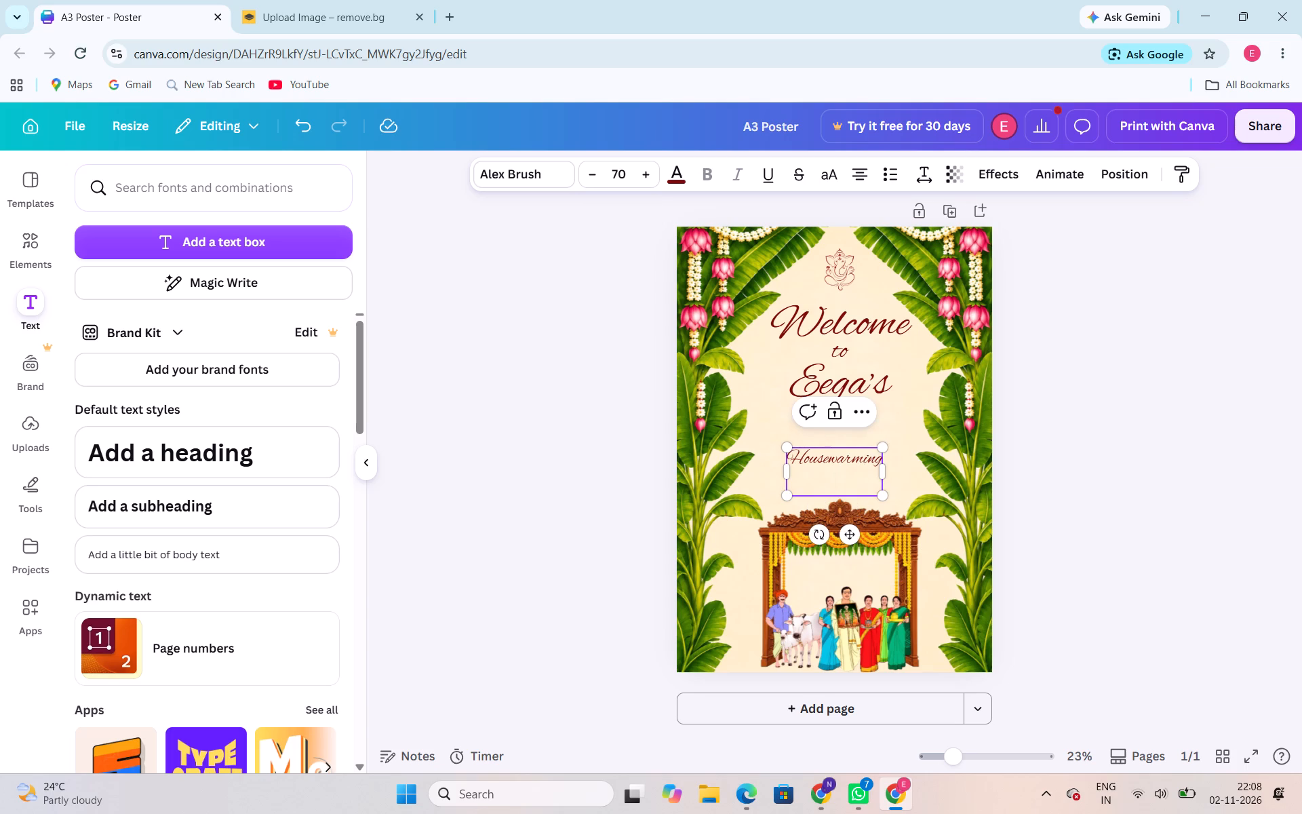
pyautogui.click(1028, 398)
pyautogui.click(846, 456)
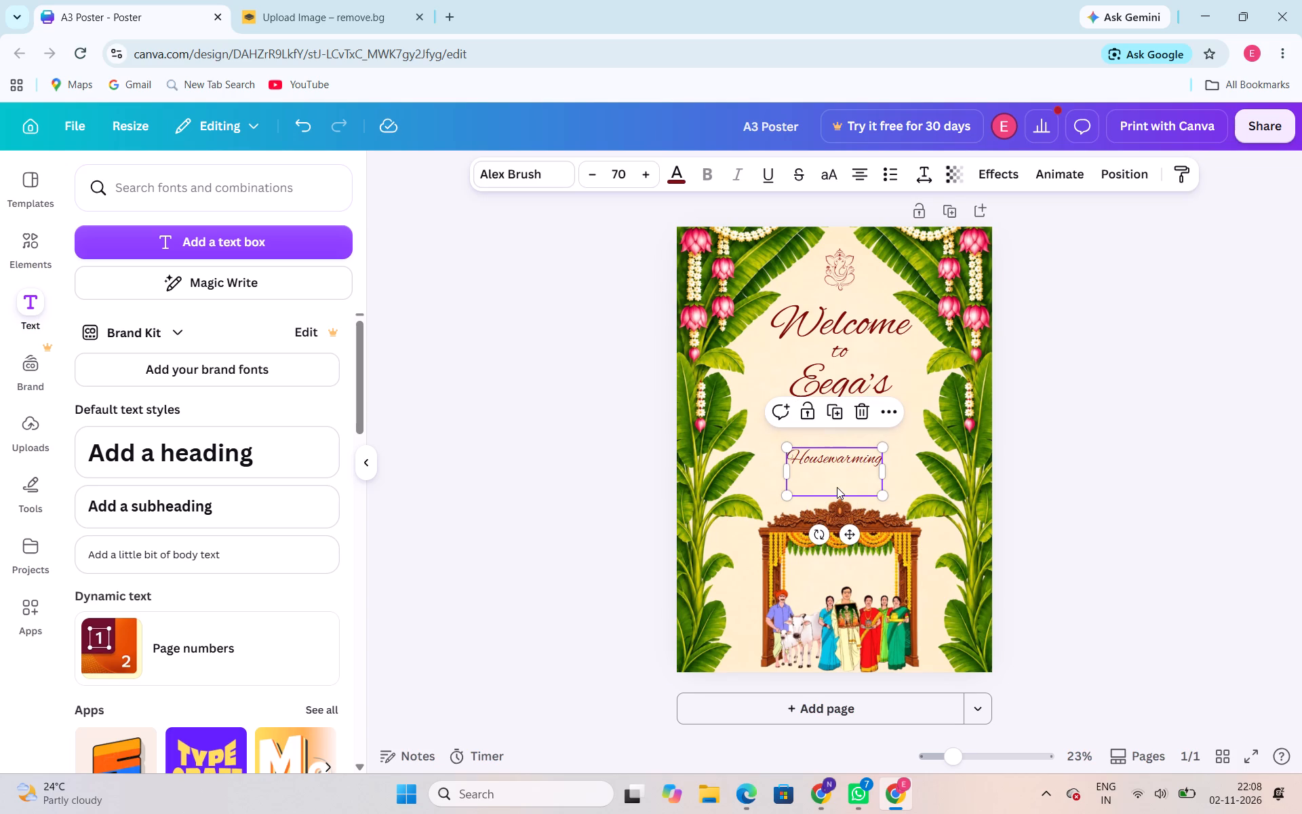
pyautogui.click(840, 480)
pyautogui.press('BackSpace')
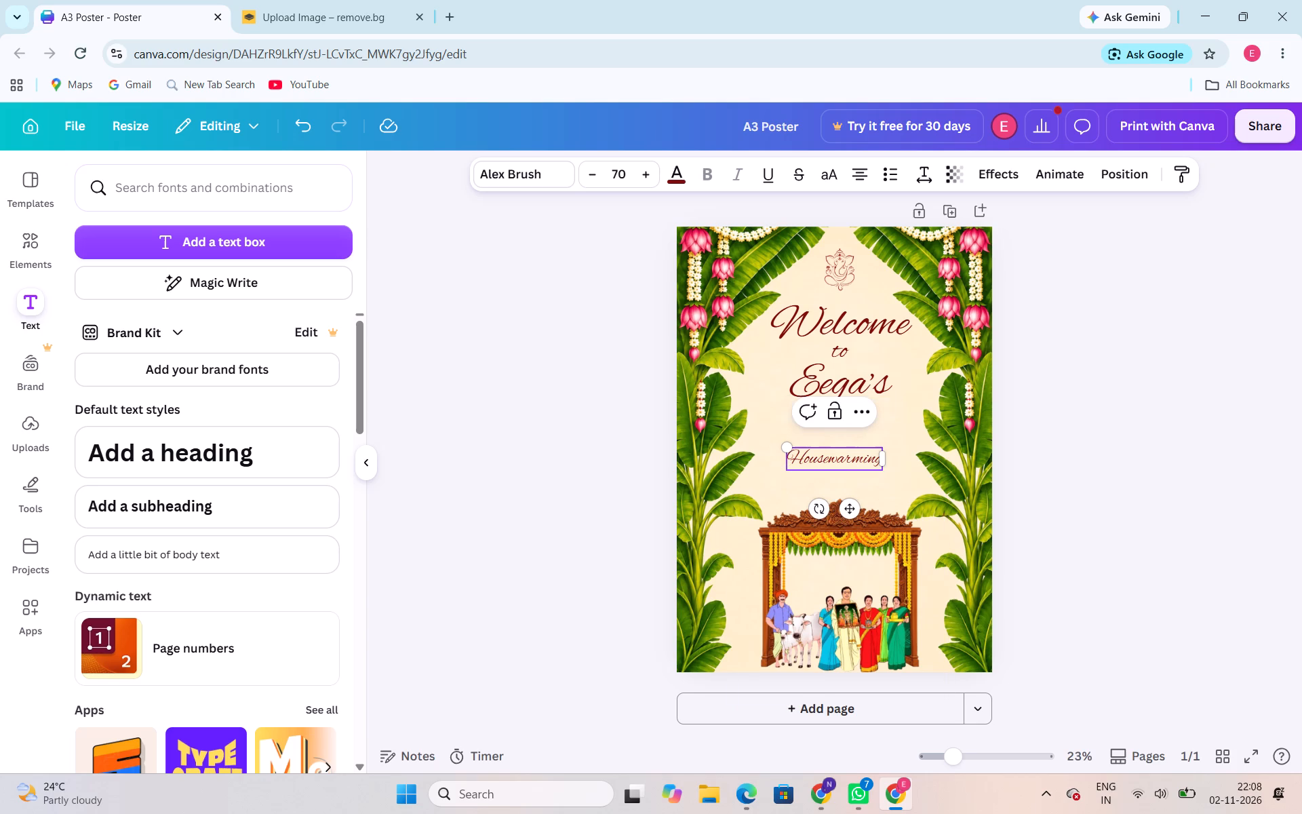
# Set the "Housewarming" text to font size 80.
pyautogui.doubleClick(844, 463)
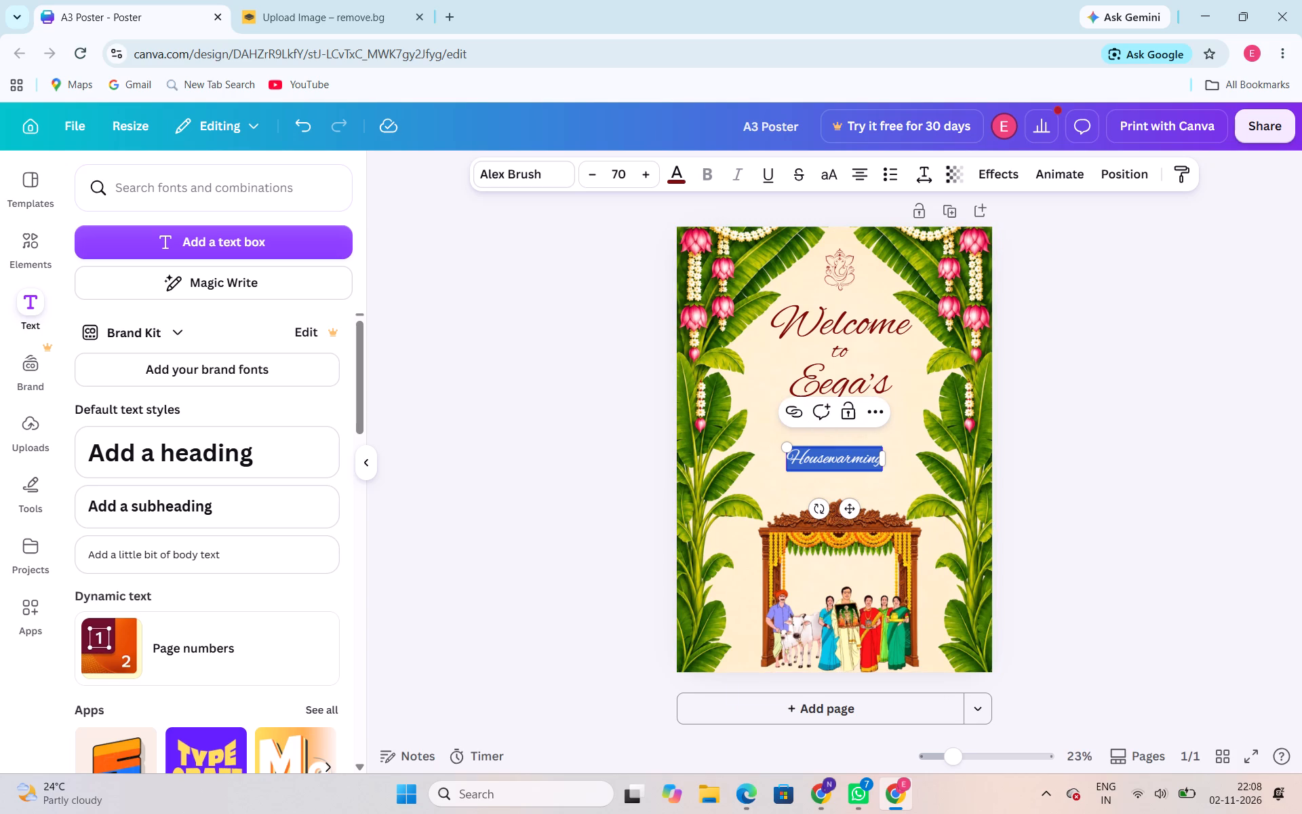
pyautogui.tripleClick(644, 176)
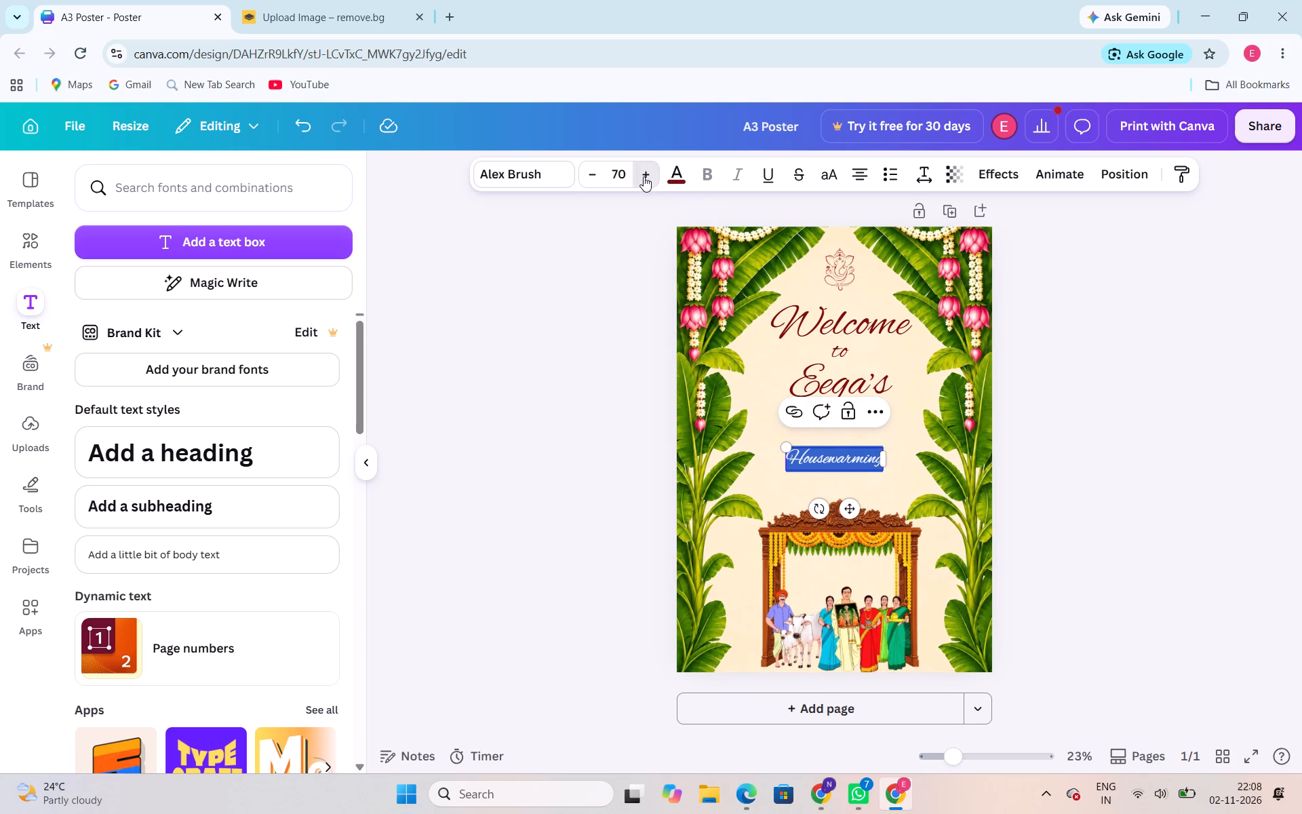
pyautogui.tripleClick(644, 176)
pyautogui.tripleClick(644, 176)
pyautogui.click(644, 176)
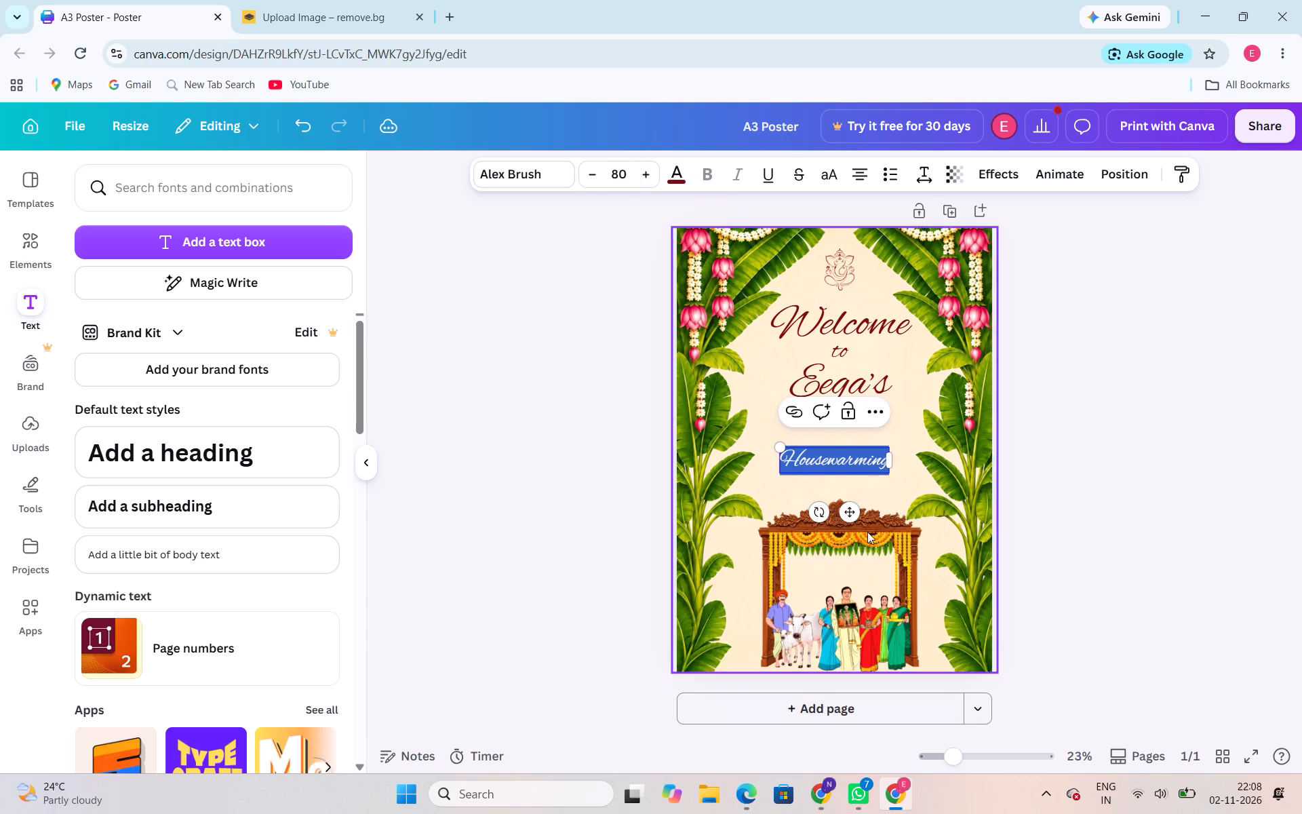
# Move the "Housewarming" text up to just below "Eega's", offset slightly to the left of centre.
pyautogui.moveTo(850, 516); pyautogui.dragTo(851, 491)
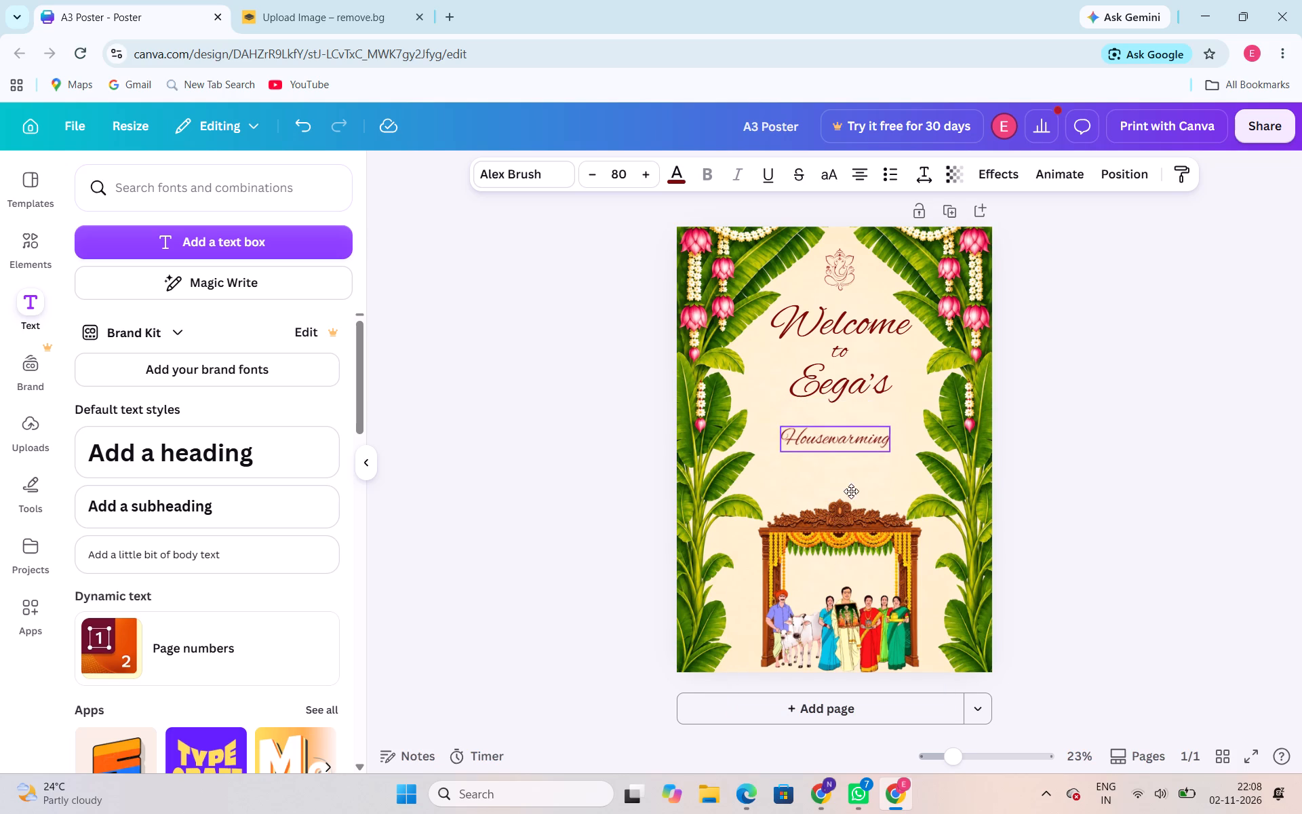
pyautogui.moveTo(851, 491); pyautogui.dragTo(851, 476)
pyautogui.click(1135, 455)
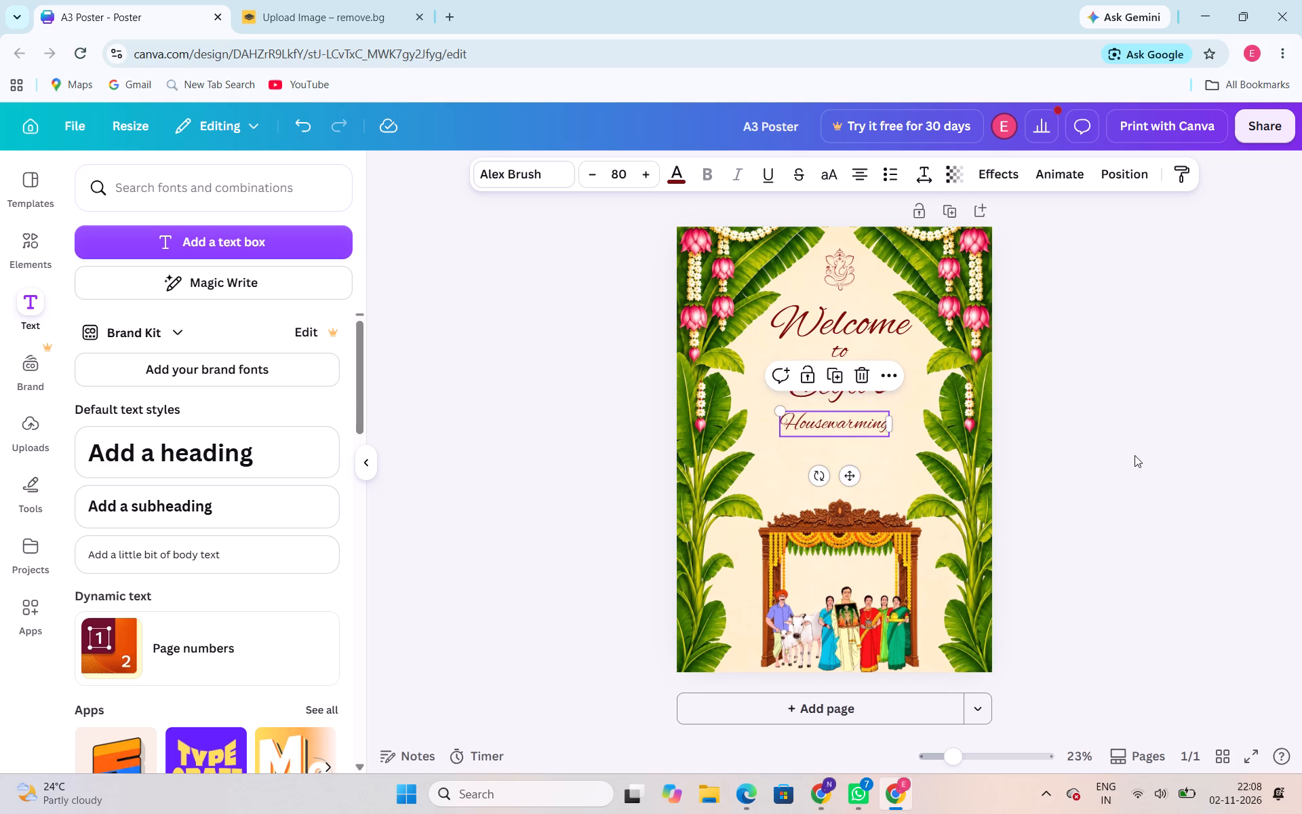
pyautogui.moveTo(823, 429); pyautogui.dragTo(809, 430)
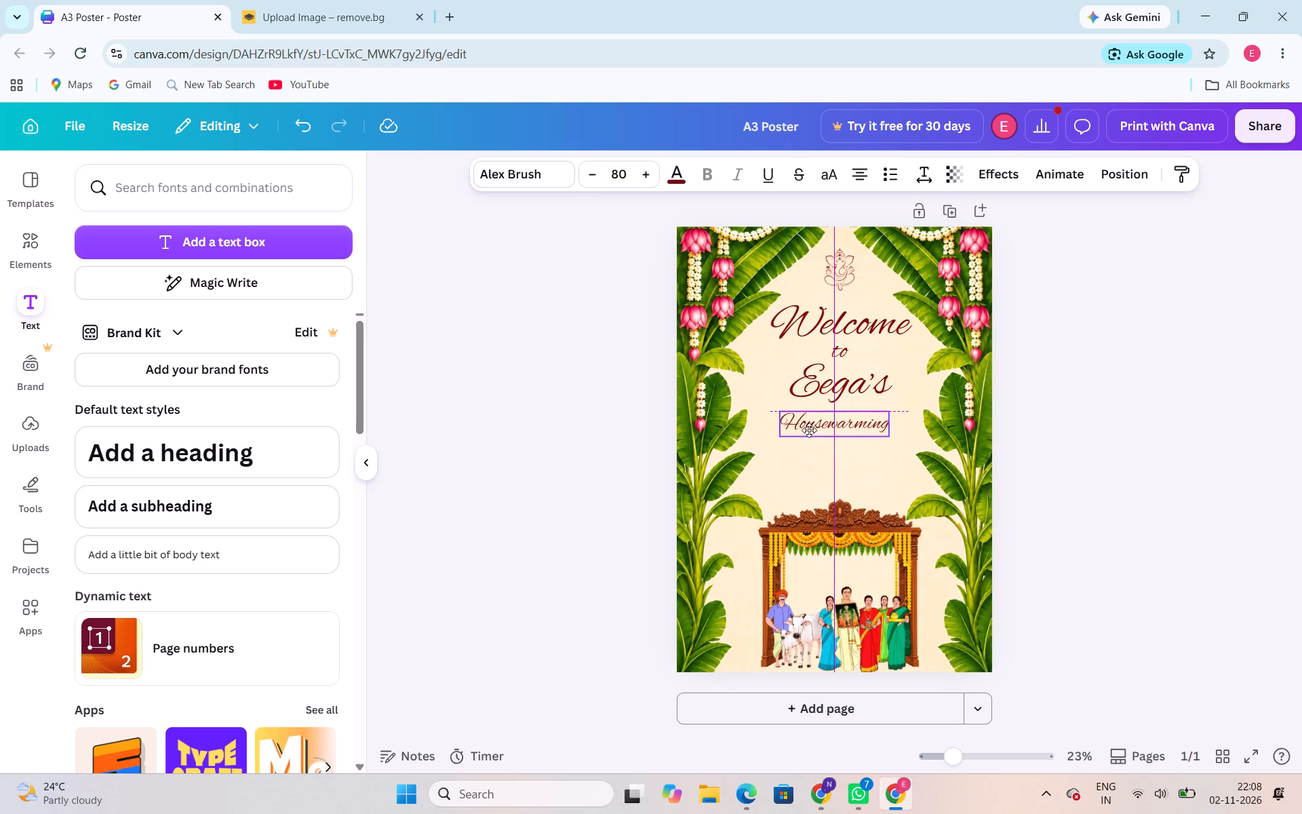
pyautogui.moveTo(809, 430); pyautogui.dragTo(801, 434)
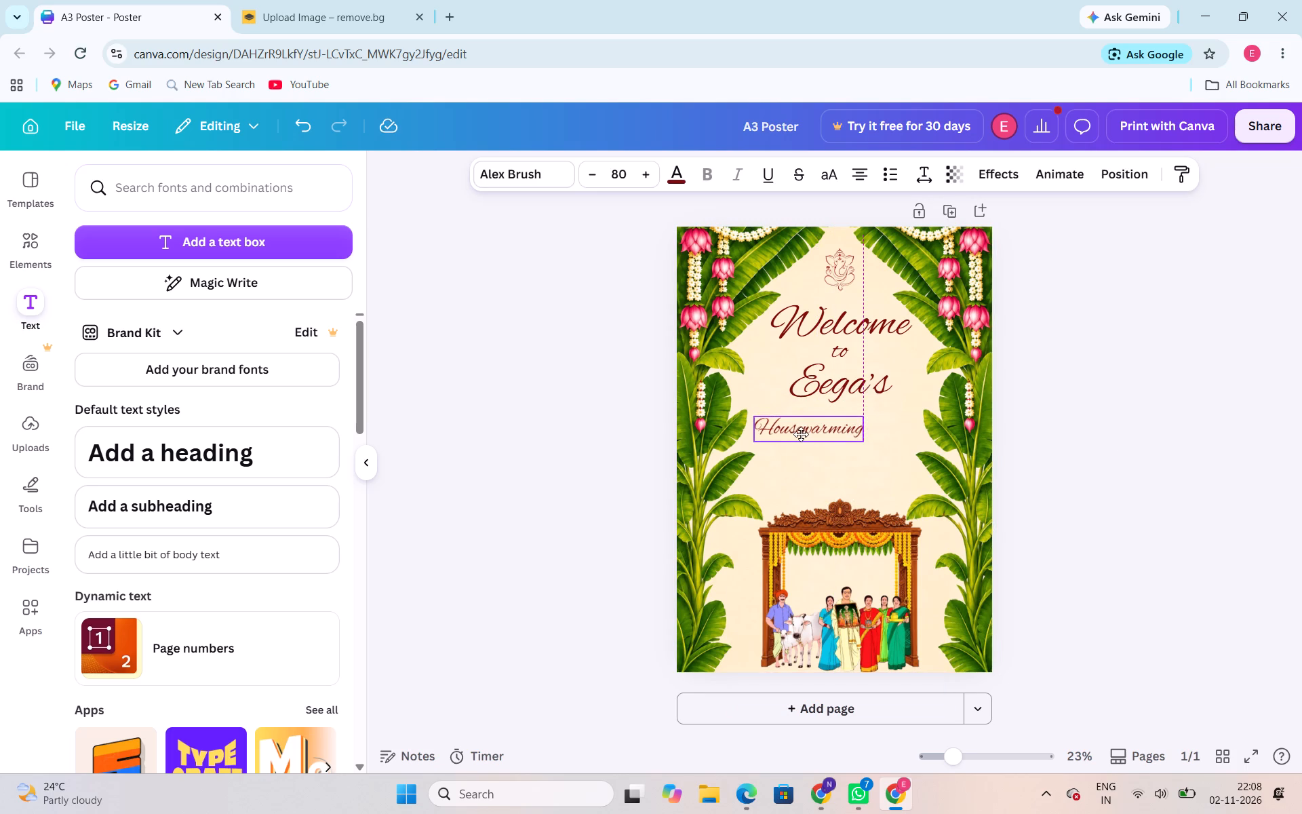
pyautogui.moveTo(801, 434); pyautogui.dragTo(804, 434)
pyautogui.click(1141, 539)
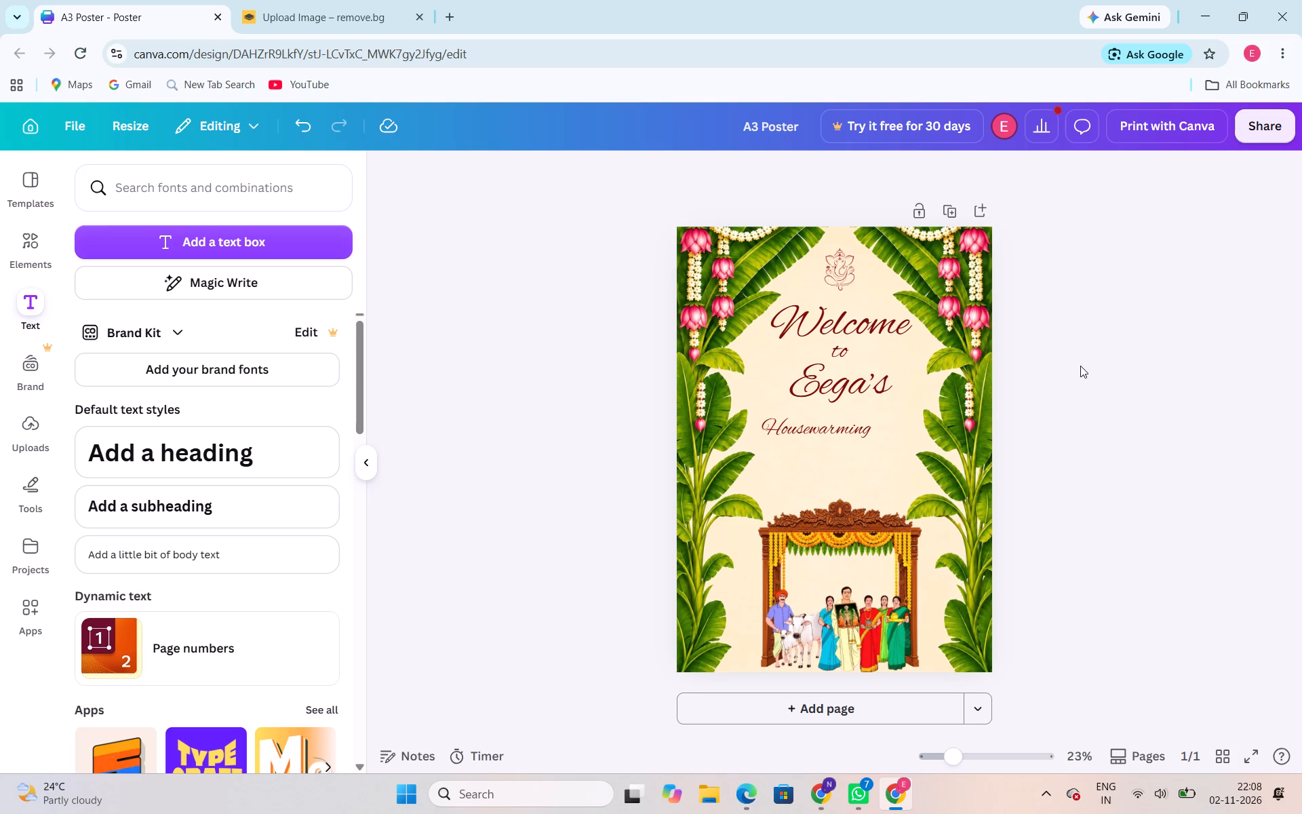
# Scale down the grouped "Welcome to Eega's" text and recentre it beneath the Ganesha figure.
pyautogui.click(815, 341)
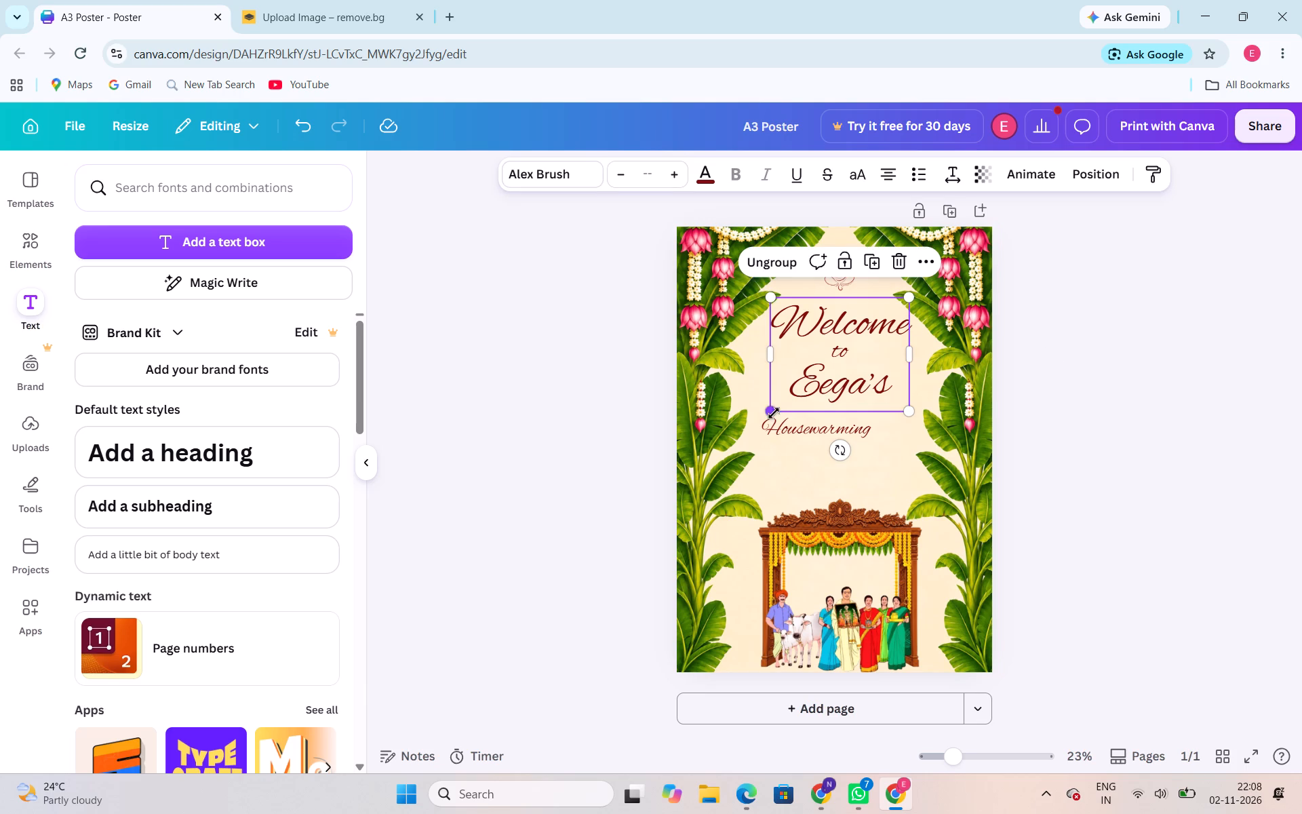
pyautogui.moveTo(774, 413); pyautogui.dragTo(793, 383)
pyautogui.moveTo(869, 345); pyautogui.dragTo(859, 344)
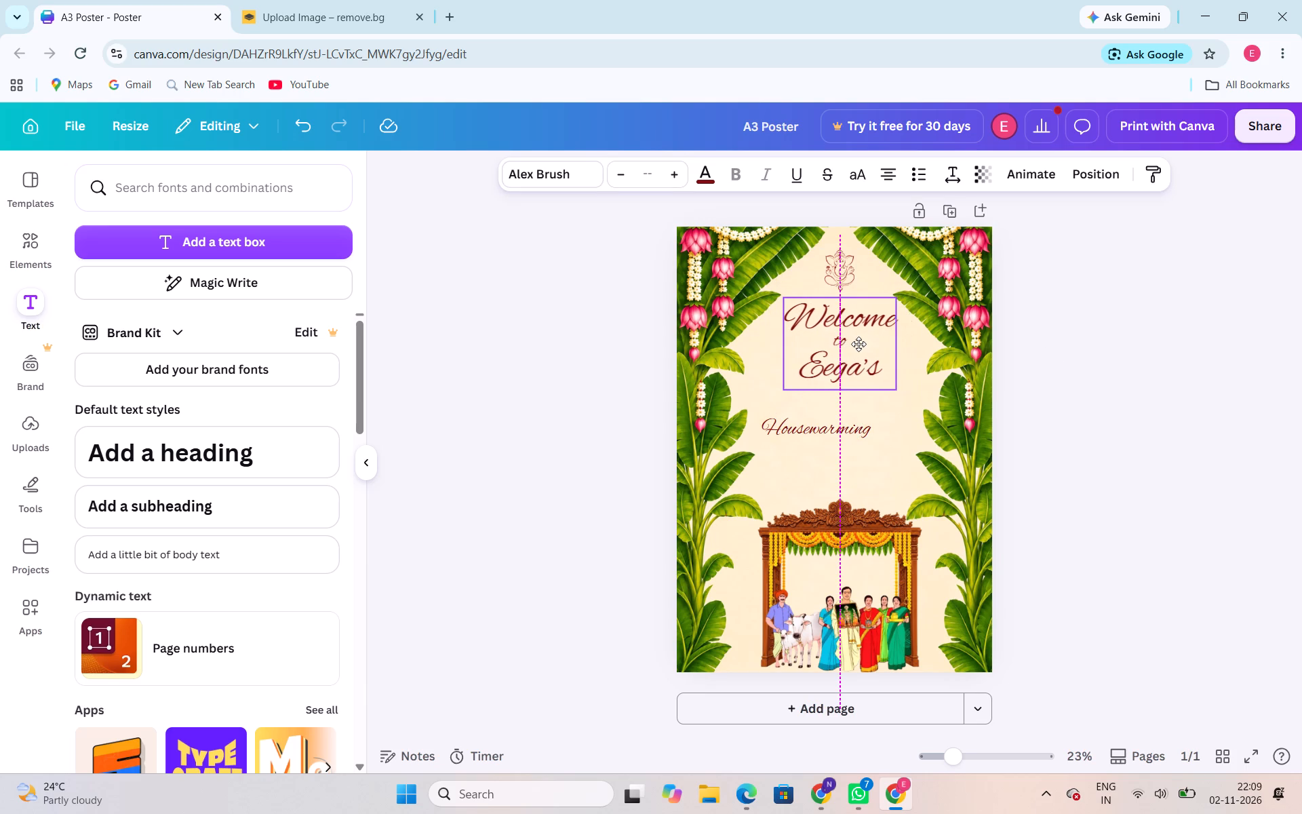
pyautogui.moveTo(859, 344); pyautogui.dragTo(857, 343)
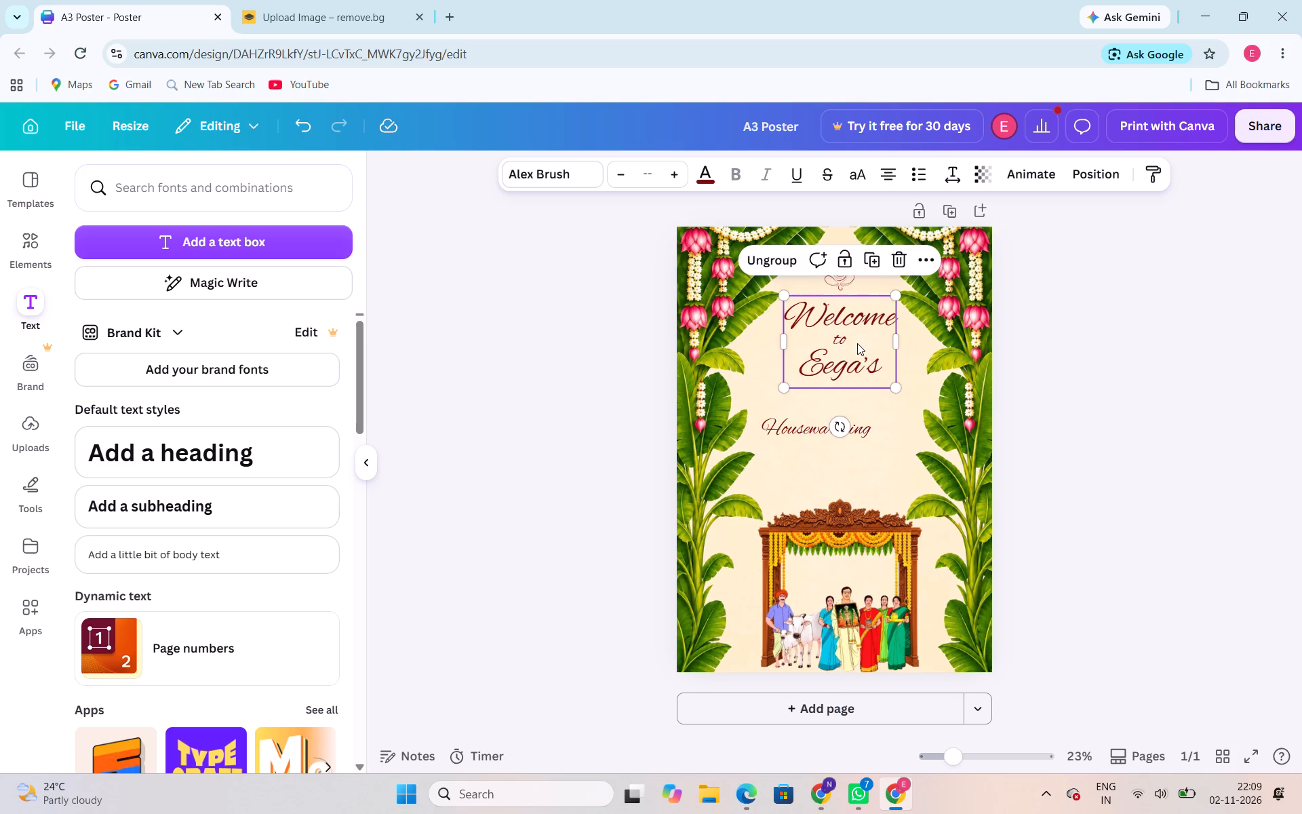
pyautogui.click(1074, 463)
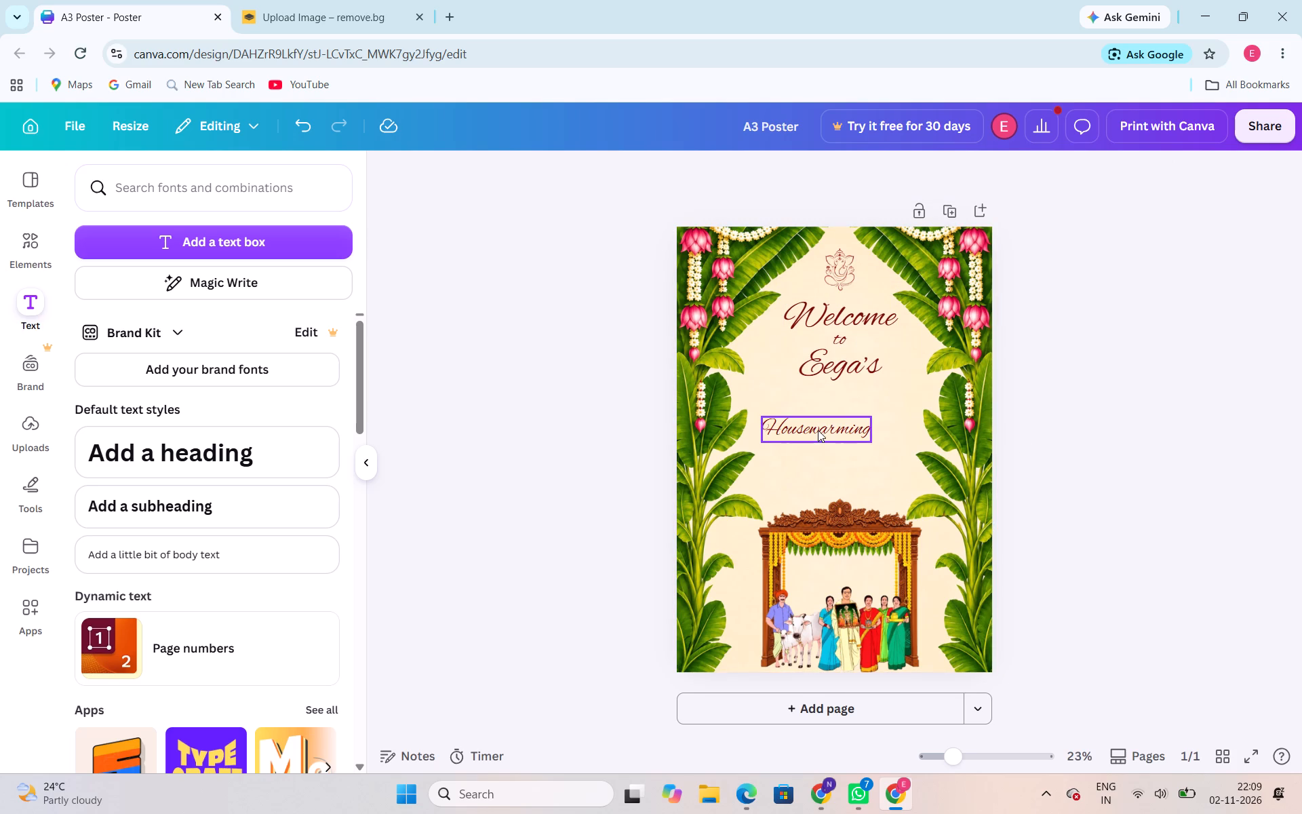
# Move the "Housewarming" text up closer to the reduced welcome text group.
pyautogui.moveTo(818, 430); pyautogui.dragTo(819, 410)
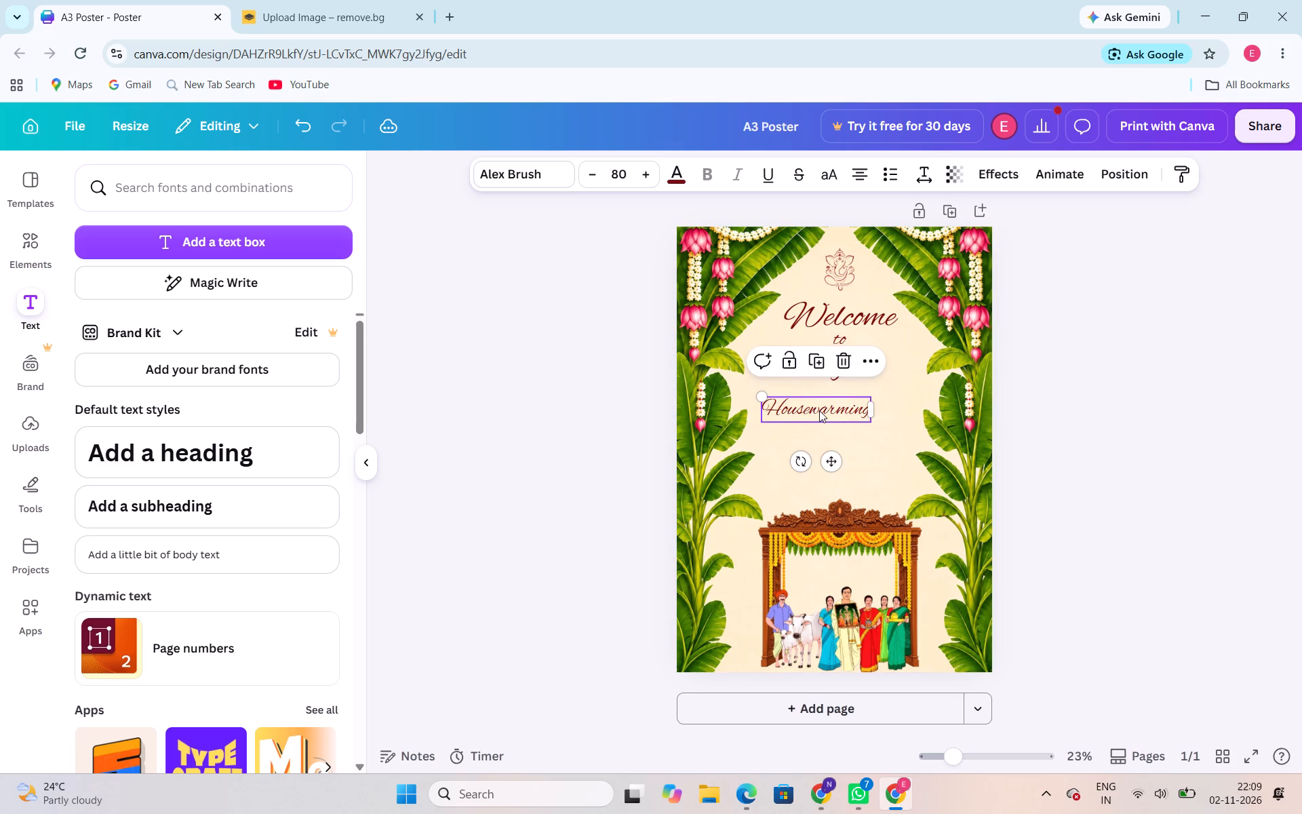
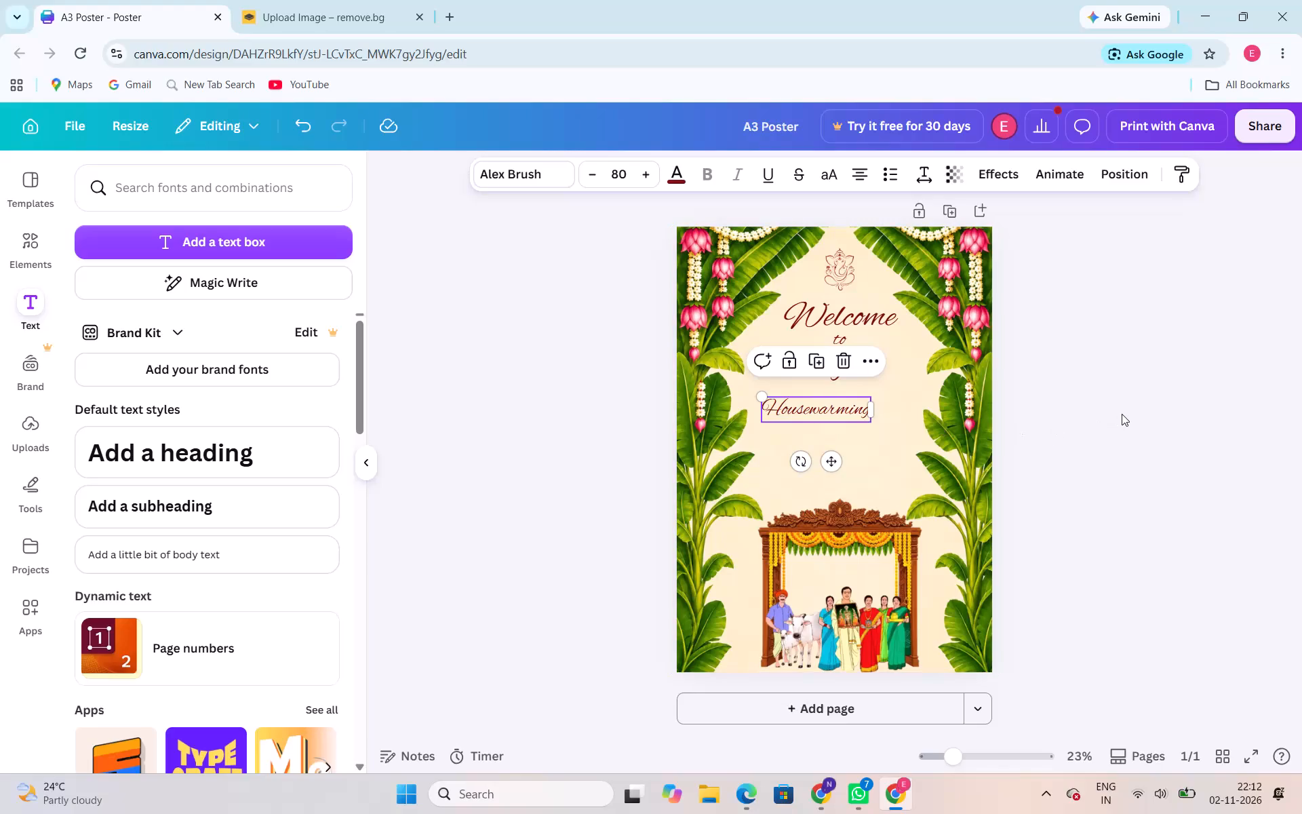
# Duplicate the poster page to create a second page.
pyautogui.click(1122, 414)
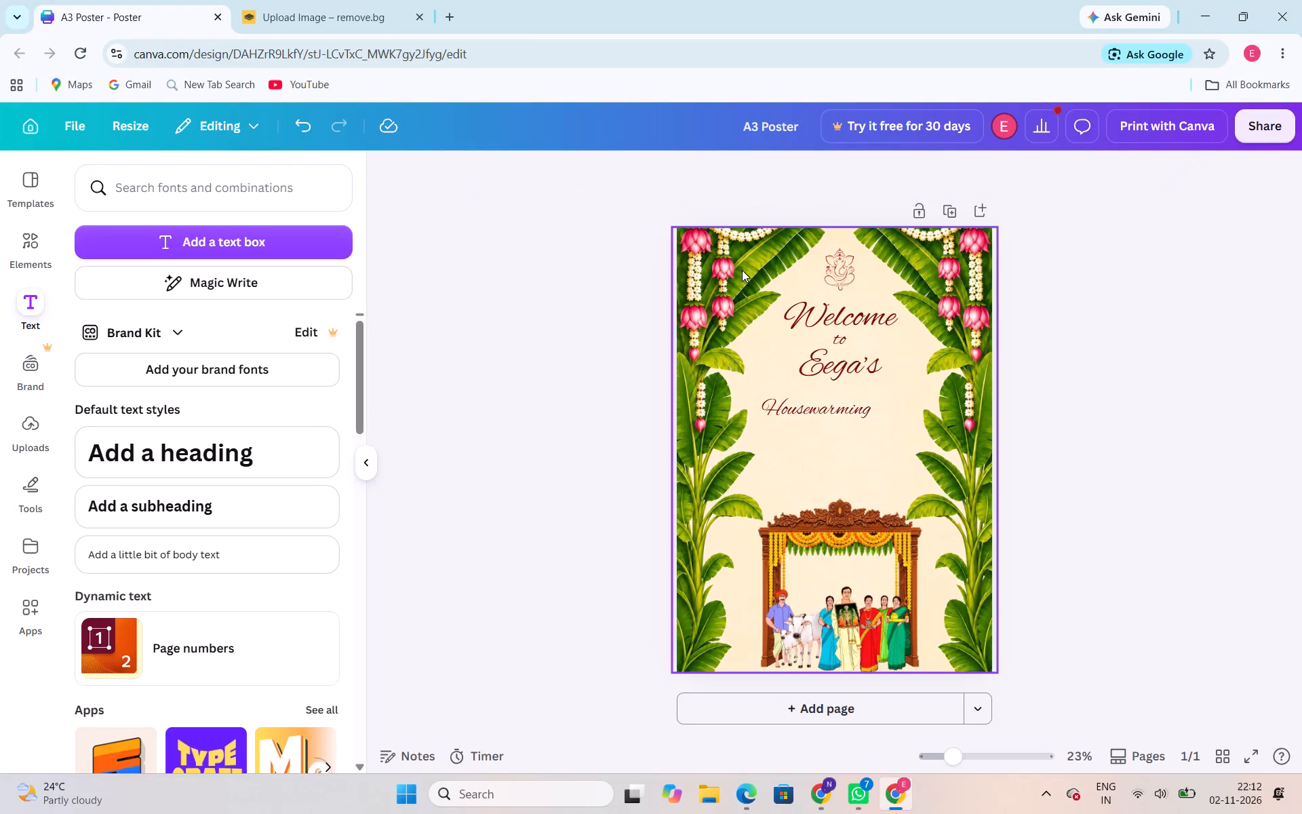
pyautogui.click(952, 210)
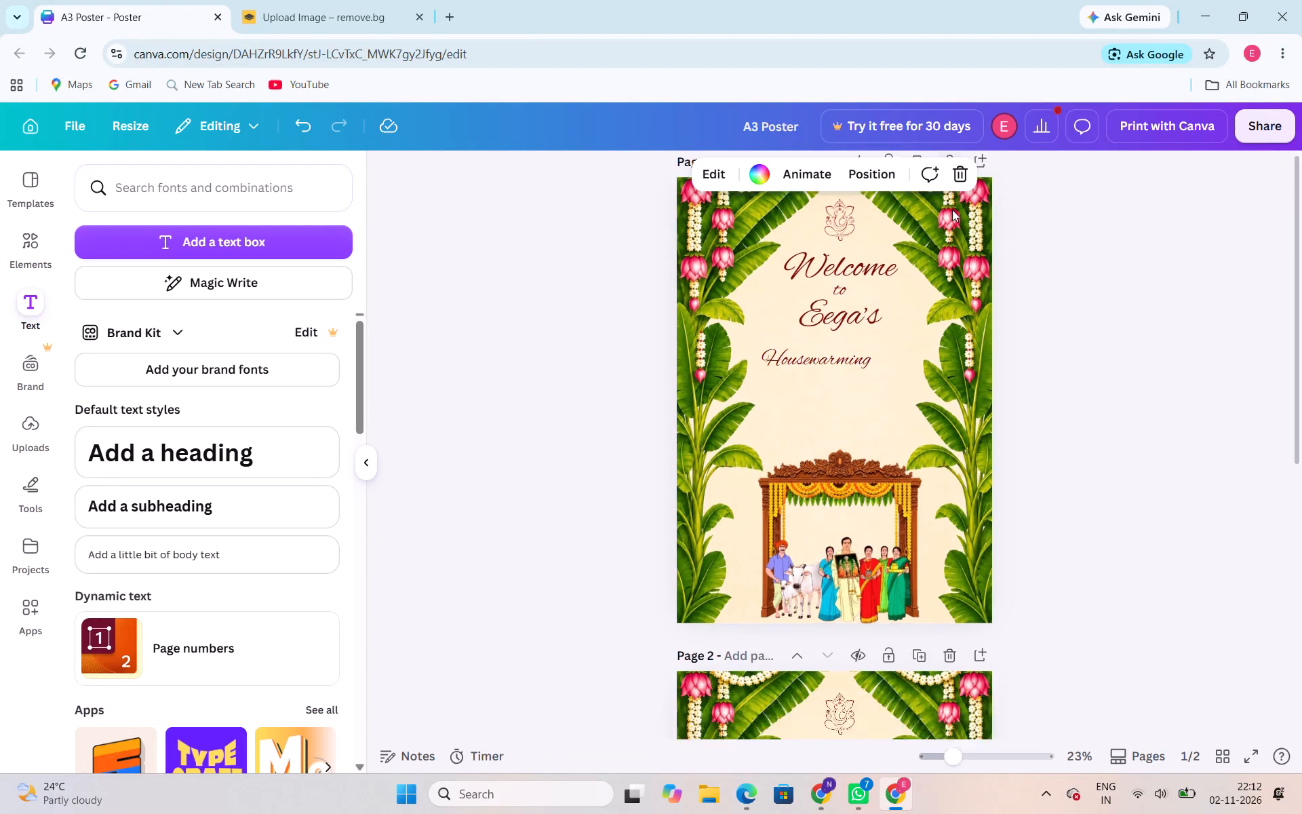
# Replace "Welcome" with "Invitation" on page 2 and widen its text box to fit the word on one line.
pyautogui.click(829, 346)
pyautogui.click(836, 324)
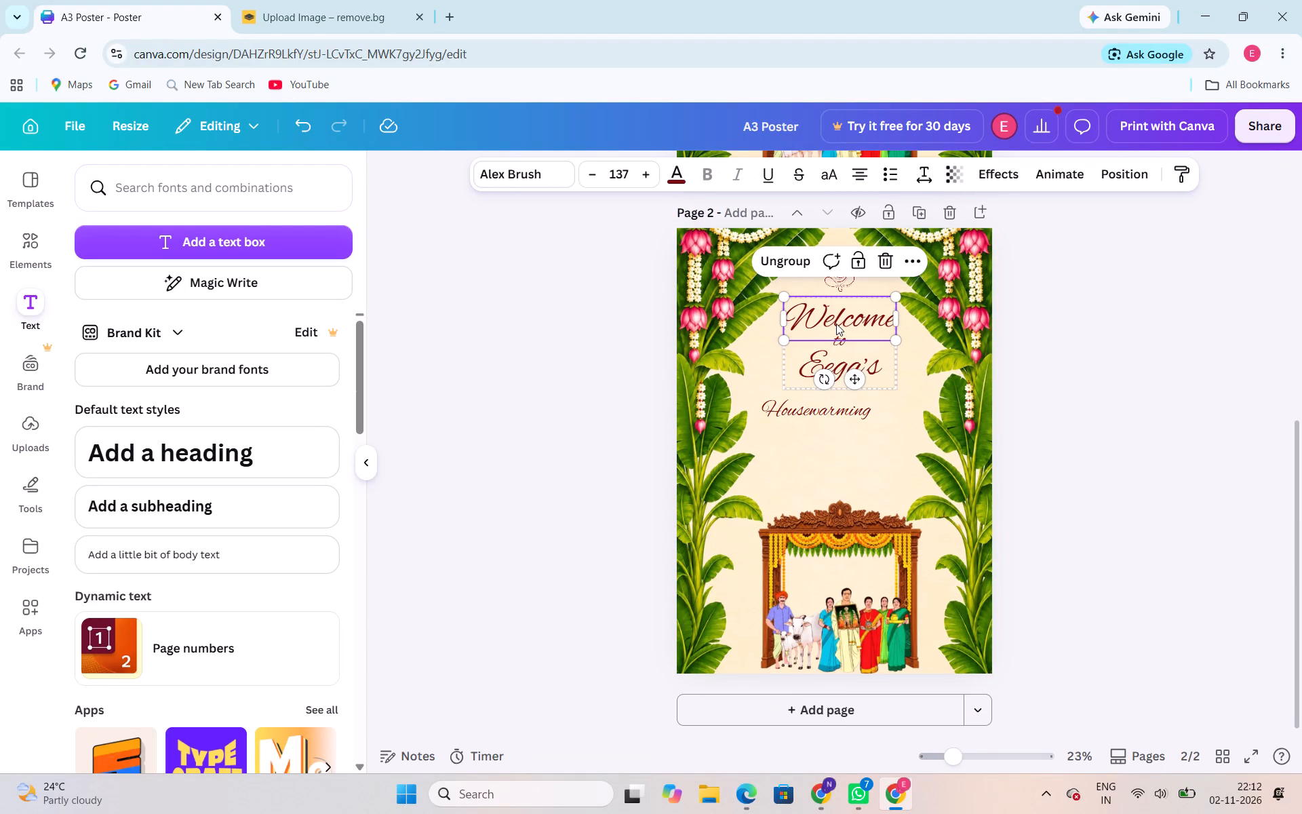
pyautogui.click(836, 324)
pyautogui.hotkey('shift', 'i')
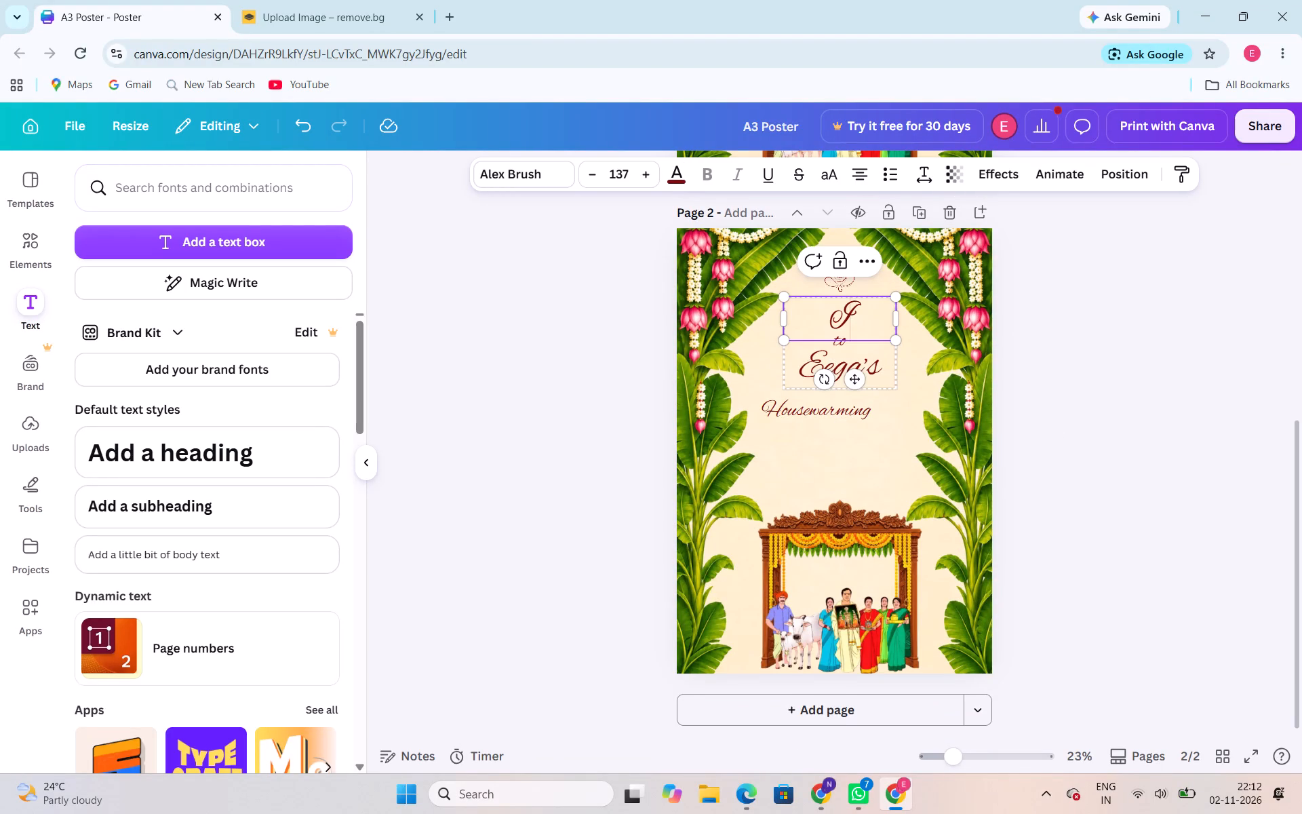
pyautogui.write('nvitatio')
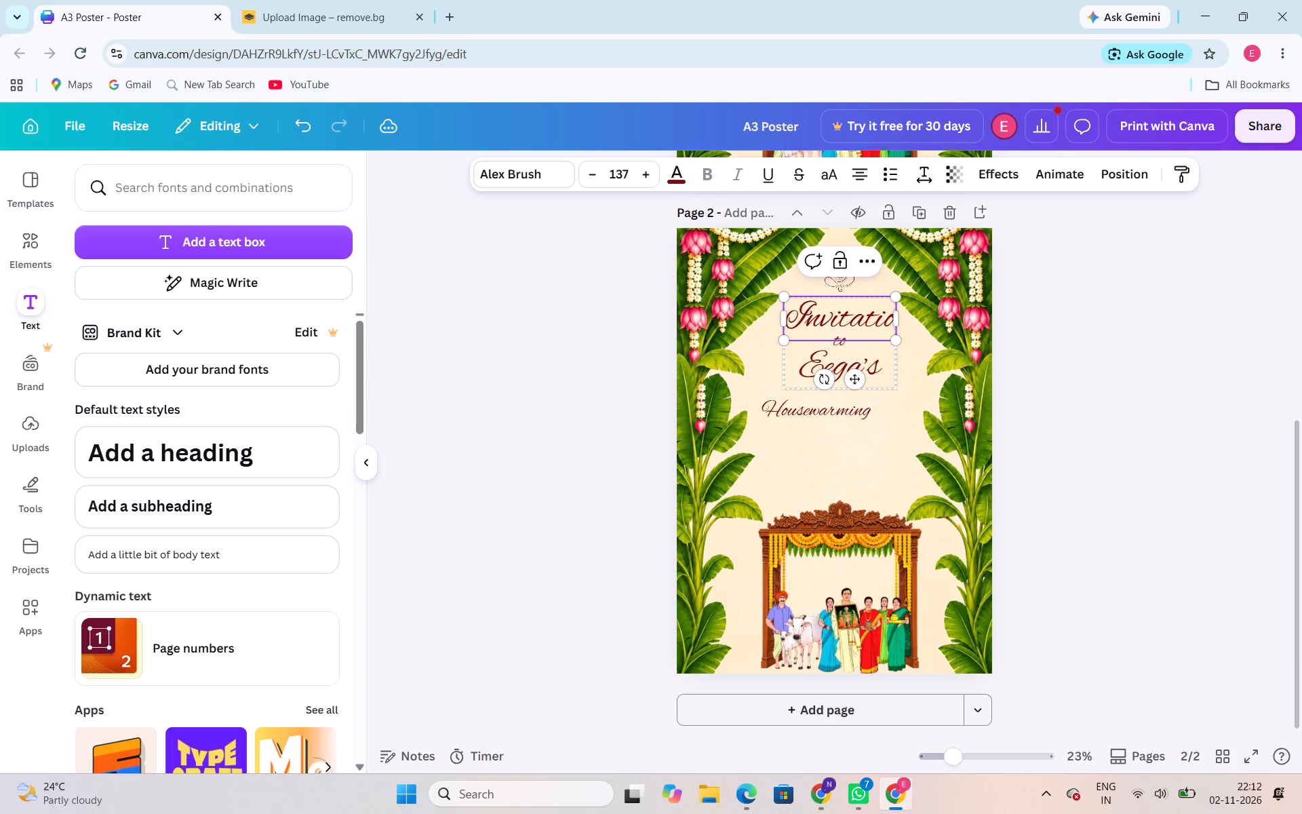
pyautogui.press('n')
pyautogui.moveTo(896, 337); pyautogui.dragTo(909, 330)
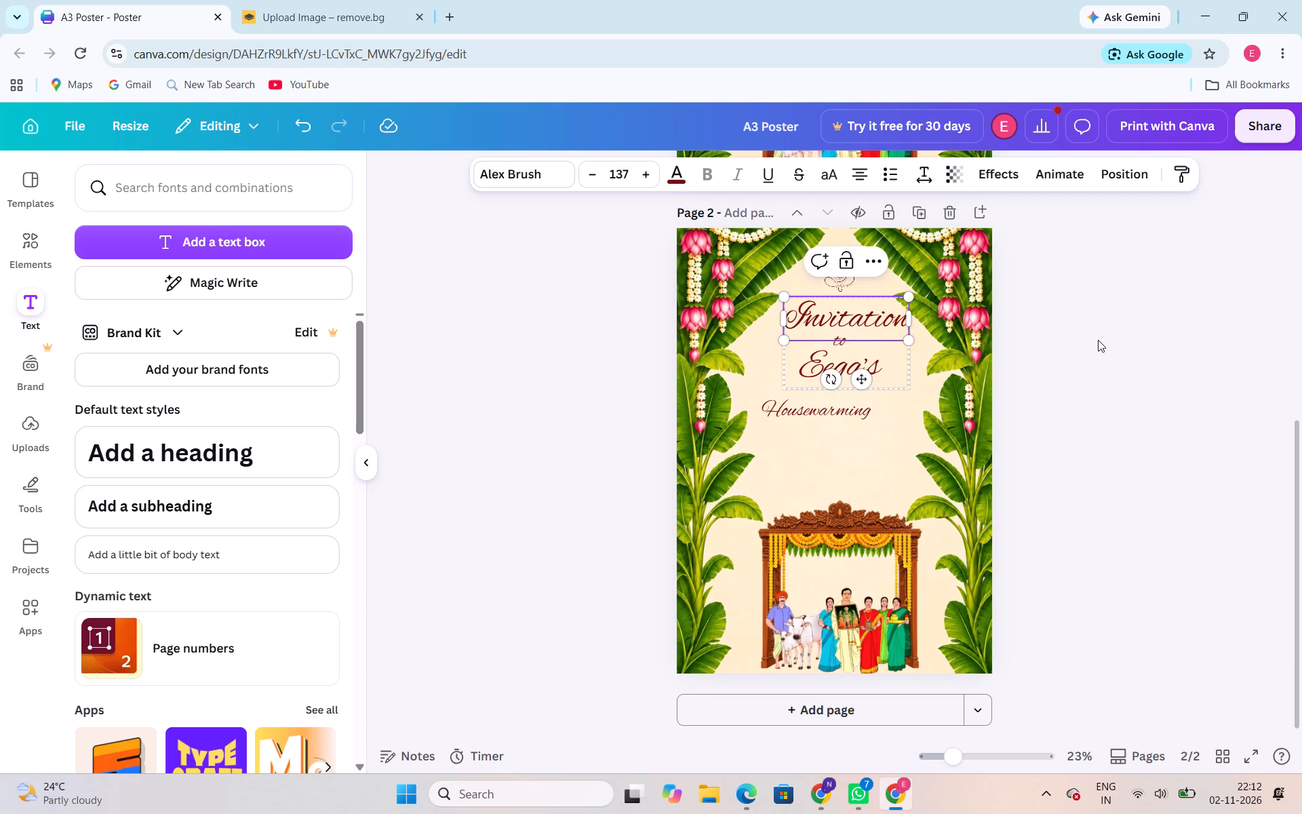
pyautogui.click(1098, 340)
# Ungroup the "Invitation to Eega's" text on page 2 and centre "Invitation" horizontally beneath the Ganesha figure.
pyautogui.click(852, 310)
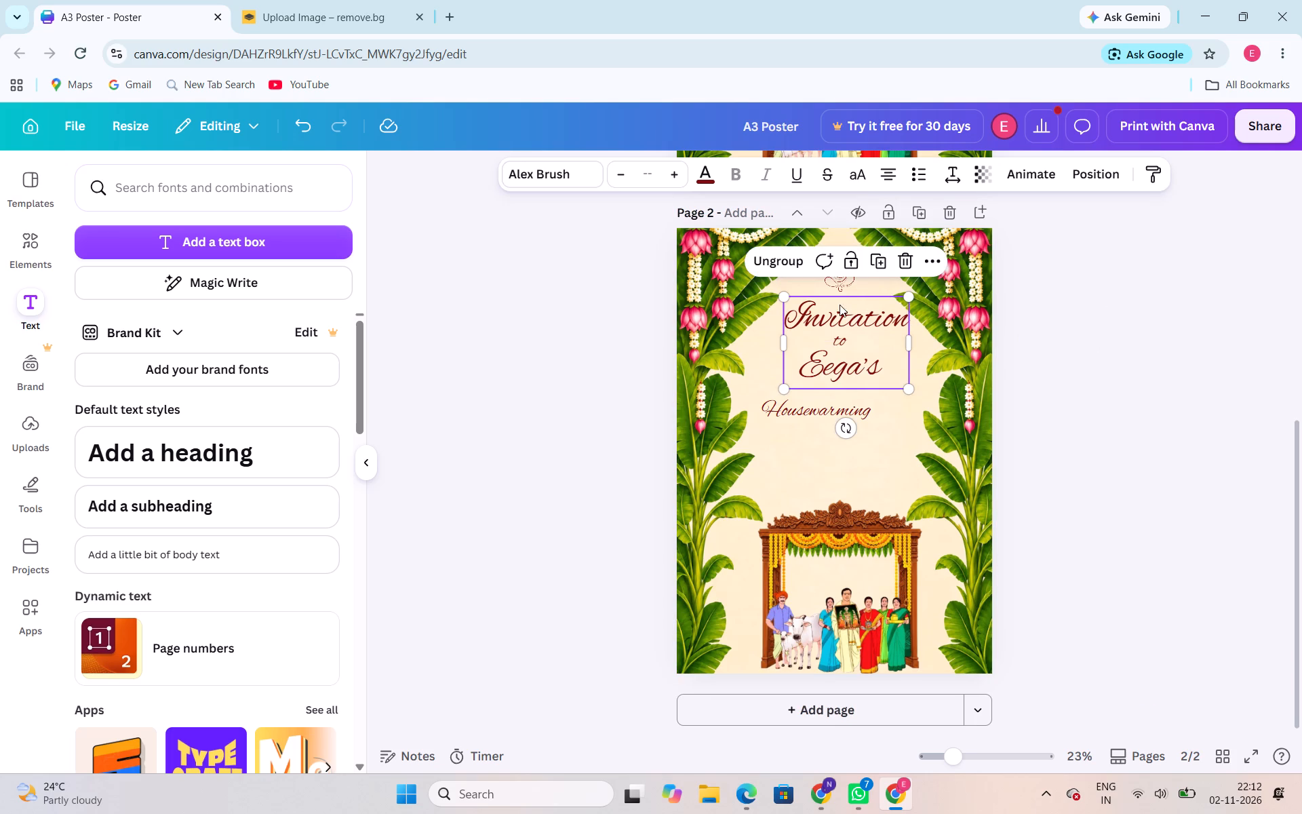
pyautogui.click(771, 250)
pyautogui.click(1108, 425)
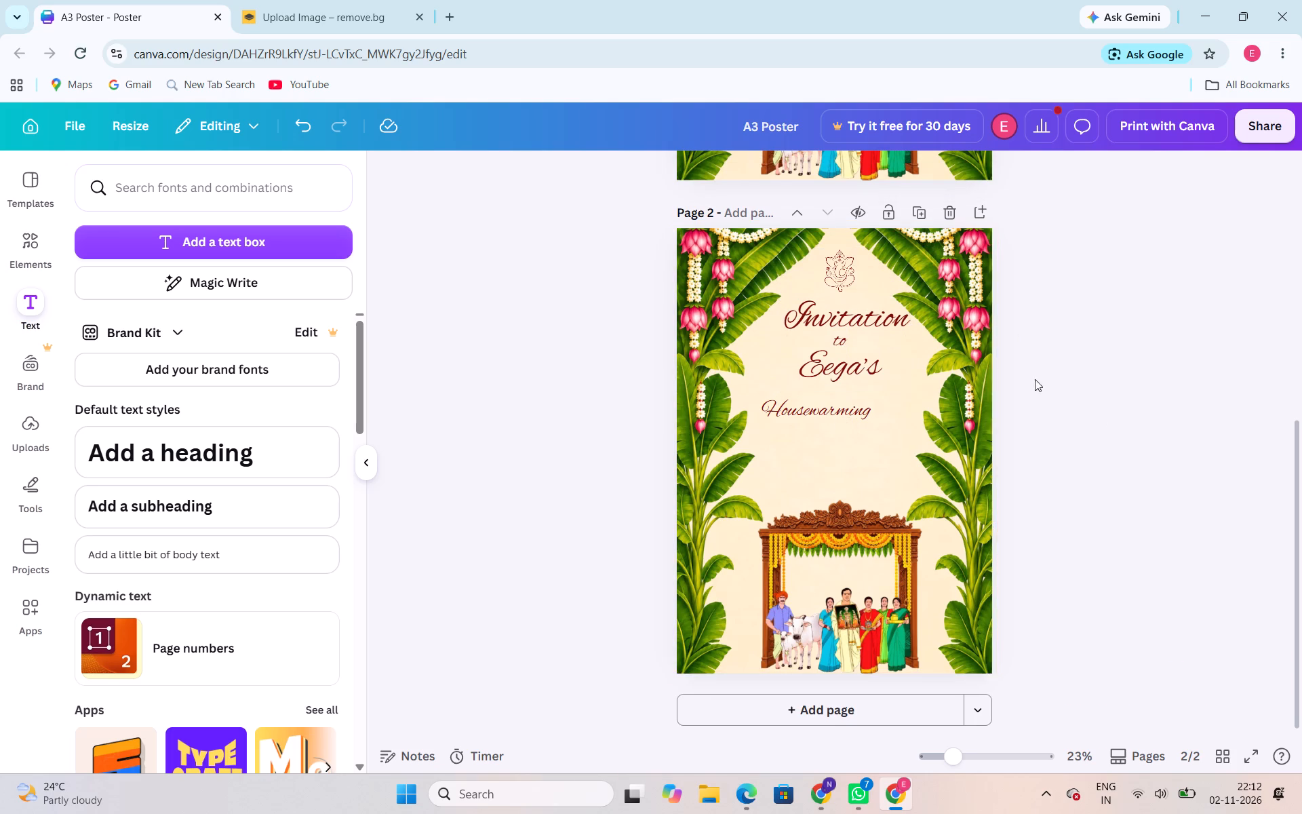
pyautogui.moveTo(876, 317); pyautogui.dragTo(869, 315)
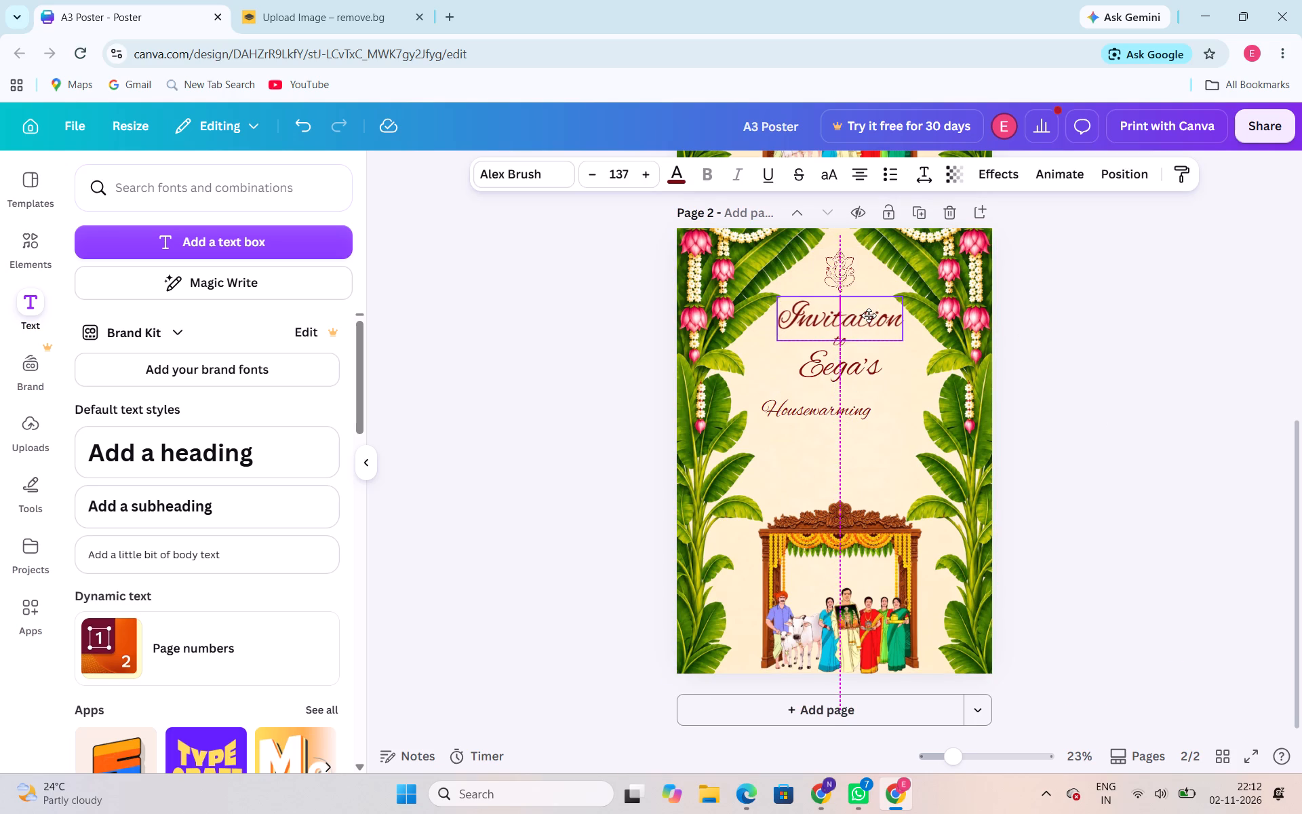
pyautogui.moveTo(869, 315); pyautogui.dragTo(869, 316)
pyautogui.click(1073, 401)
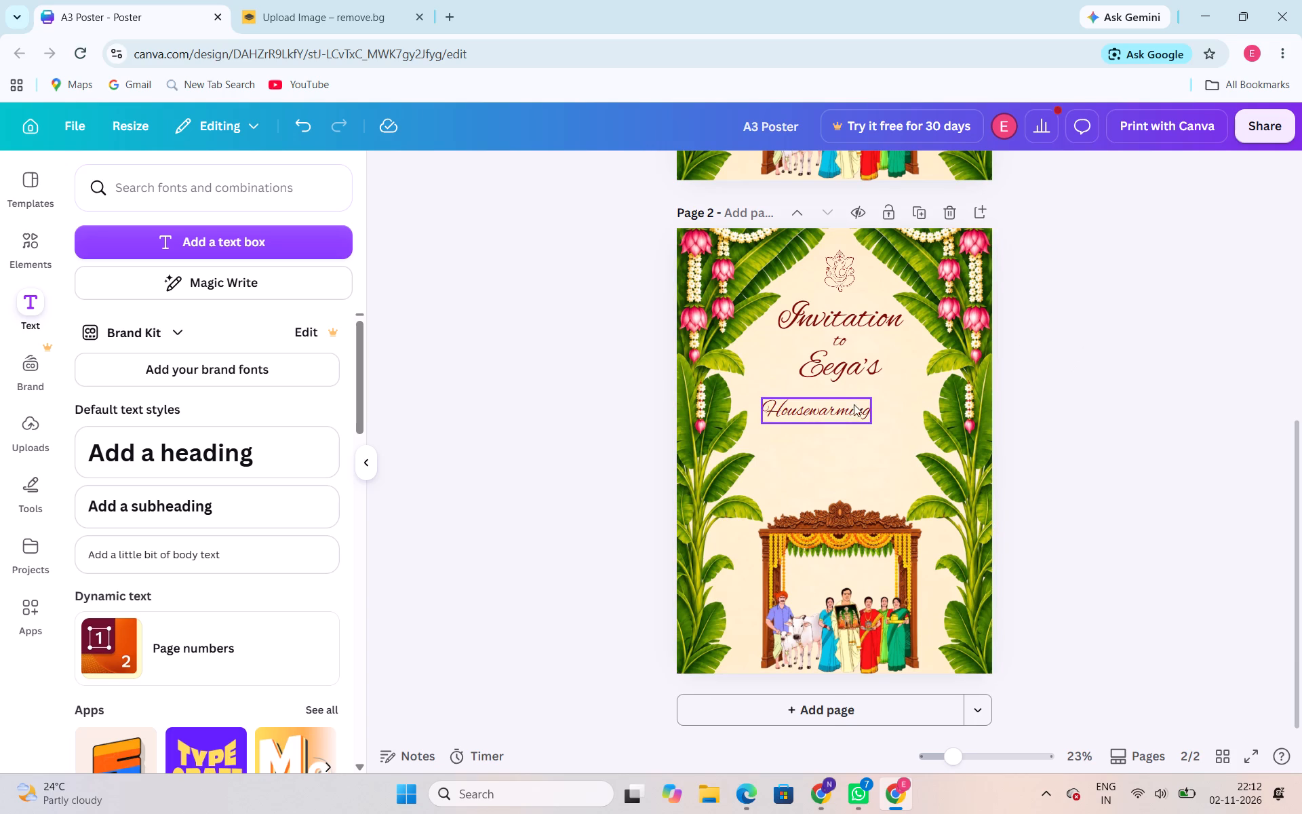
# Move the "Housewarming" text on page 2 up to sit directly beneath "Eega's".
pyautogui.scroll(1, 1027, 327)
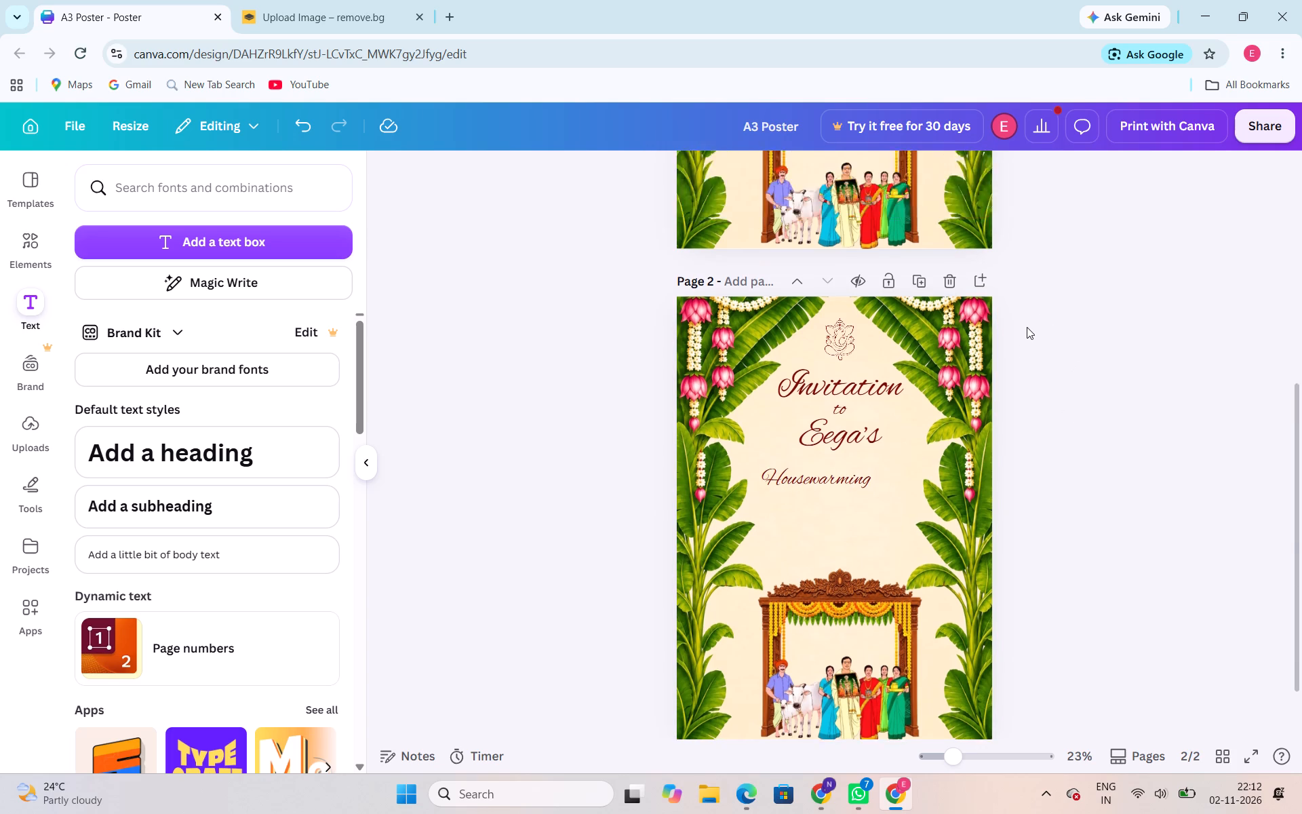
pyautogui.scroll(5, 1027, 327)
pyautogui.scroll(-4, 1027, 327)
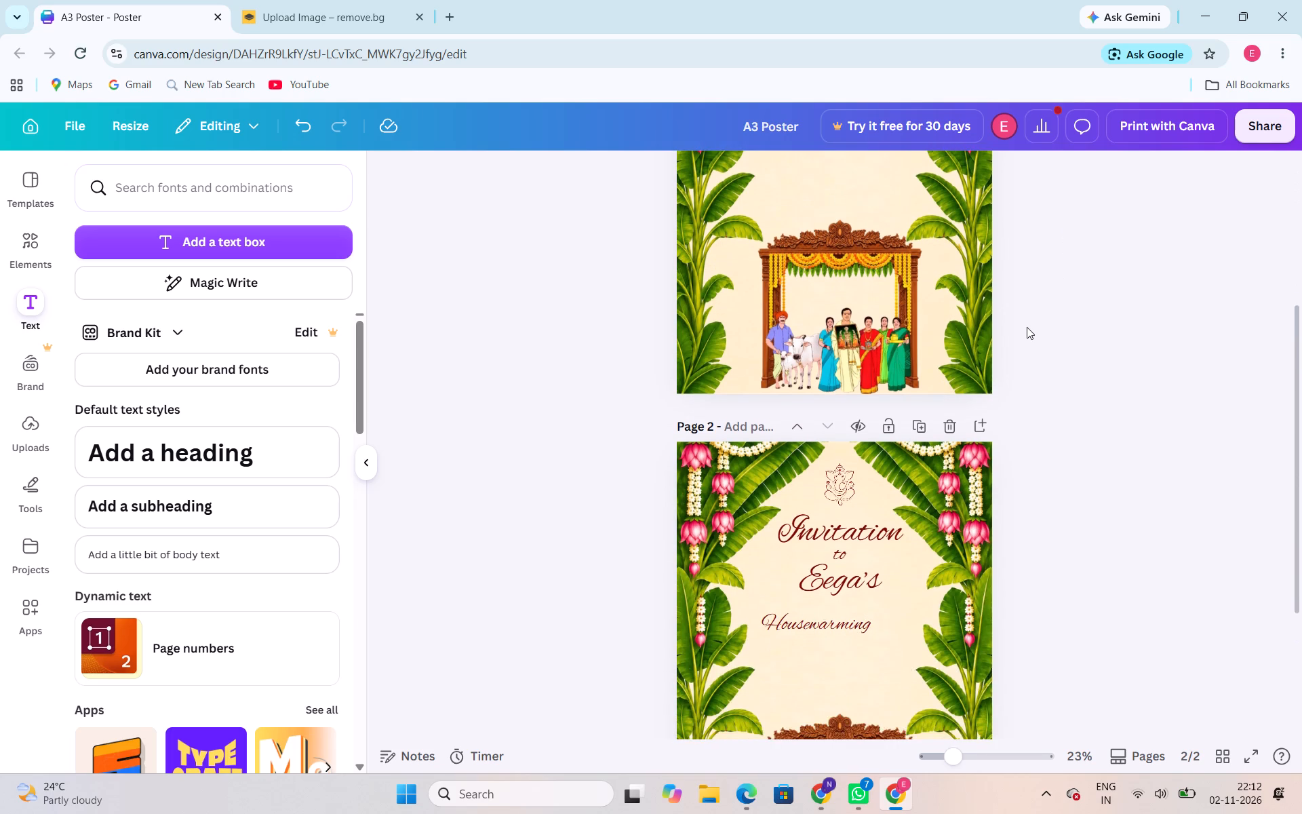
pyautogui.scroll(3, 1027, 327)
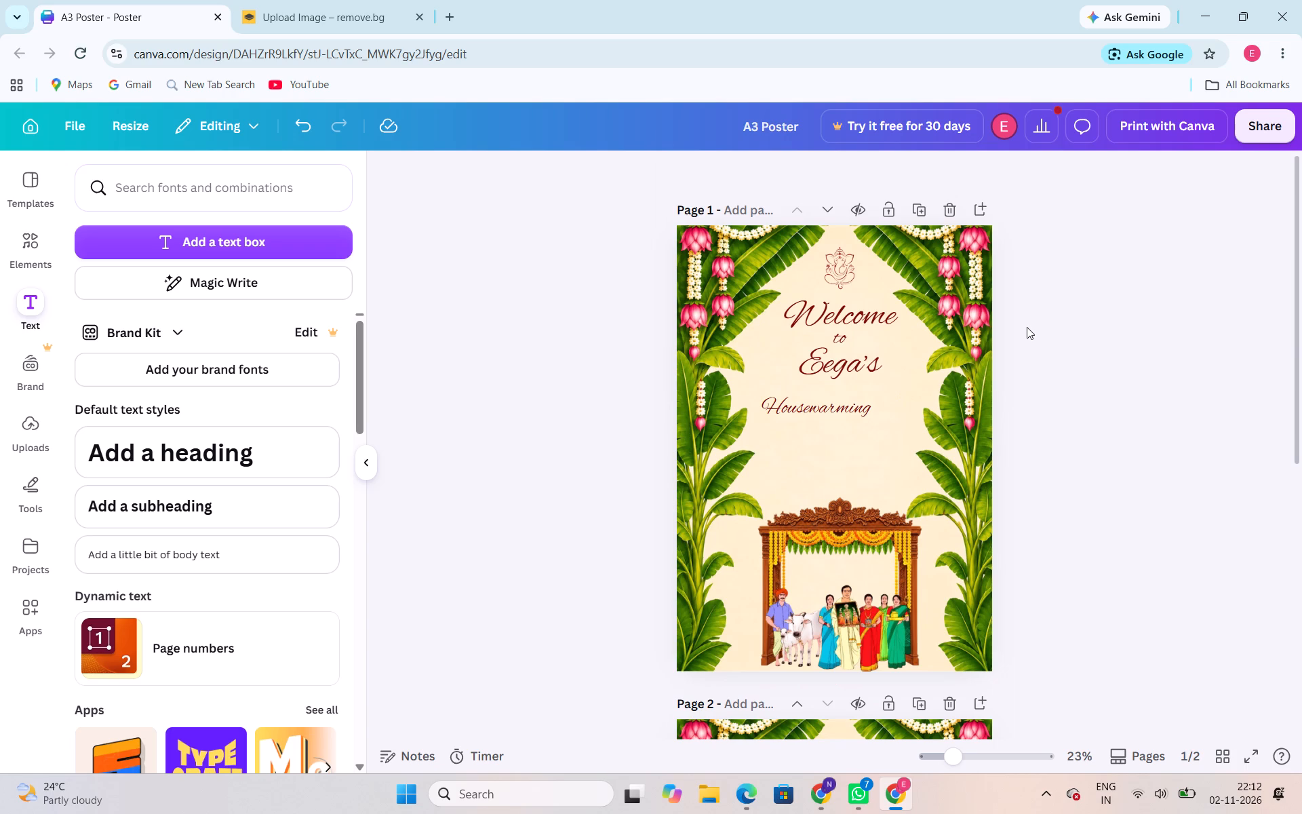
pyautogui.scroll(-3, 1027, 327)
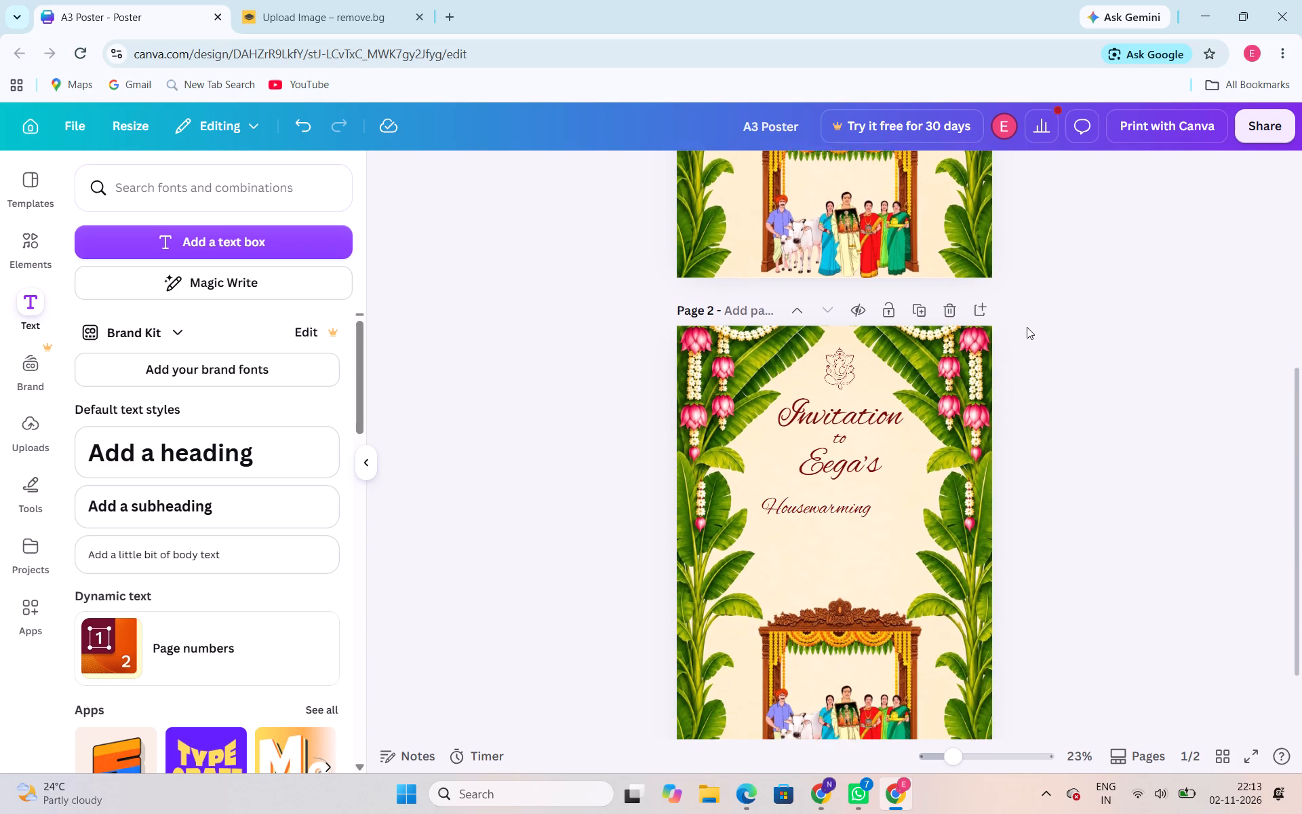
pyautogui.scroll(-1, 1027, 327)
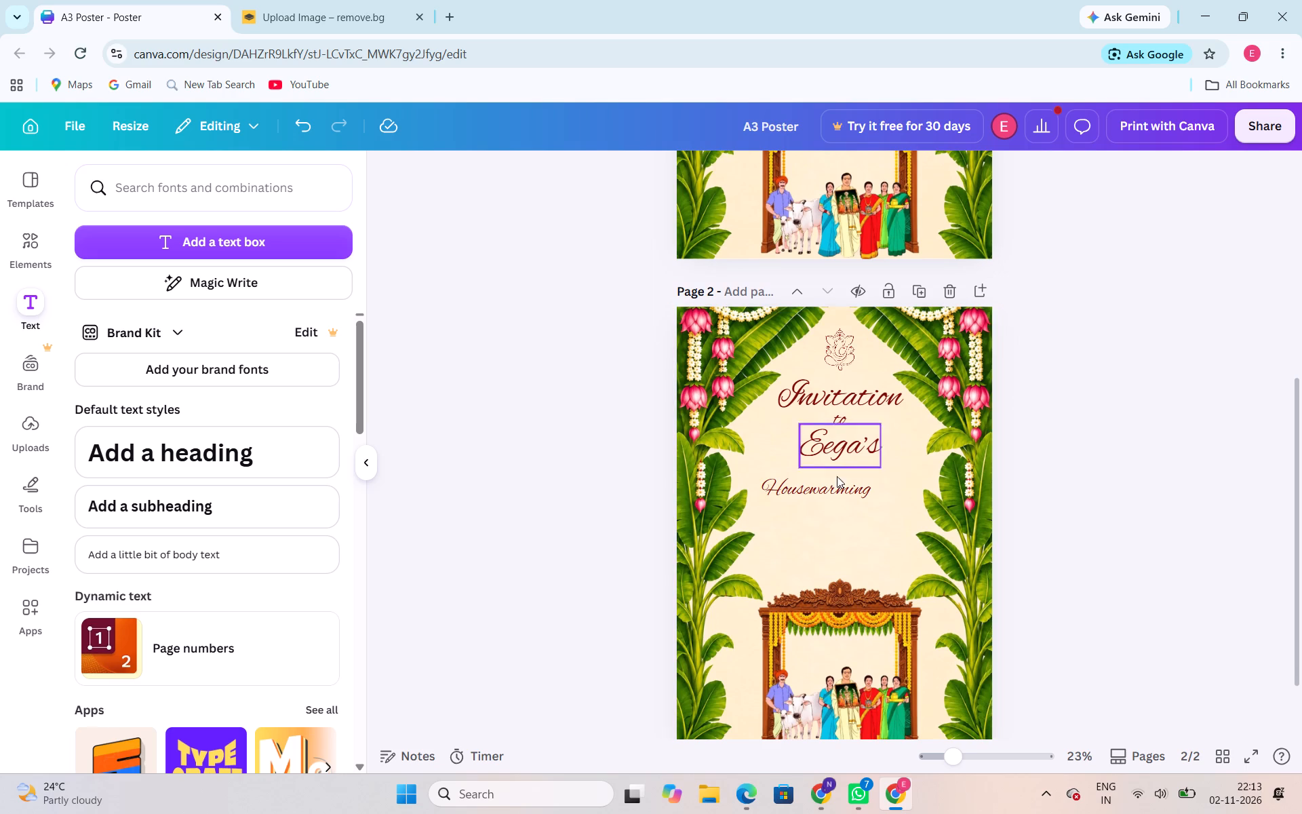
pyautogui.moveTo(813, 496); pyautogui.dragTo(814, 484)
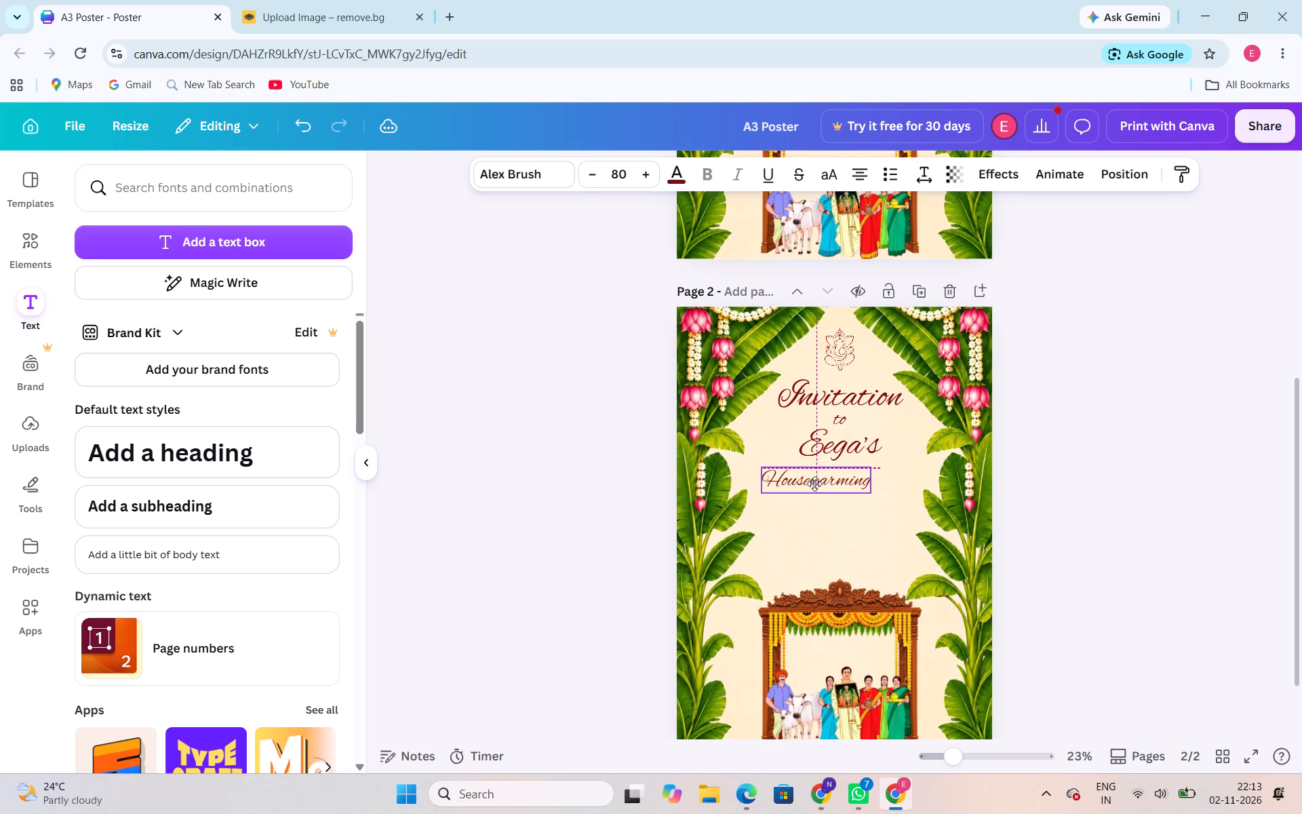
pyautogui.moveTo(814, 484); pyautogui.dragTo(812, 484)
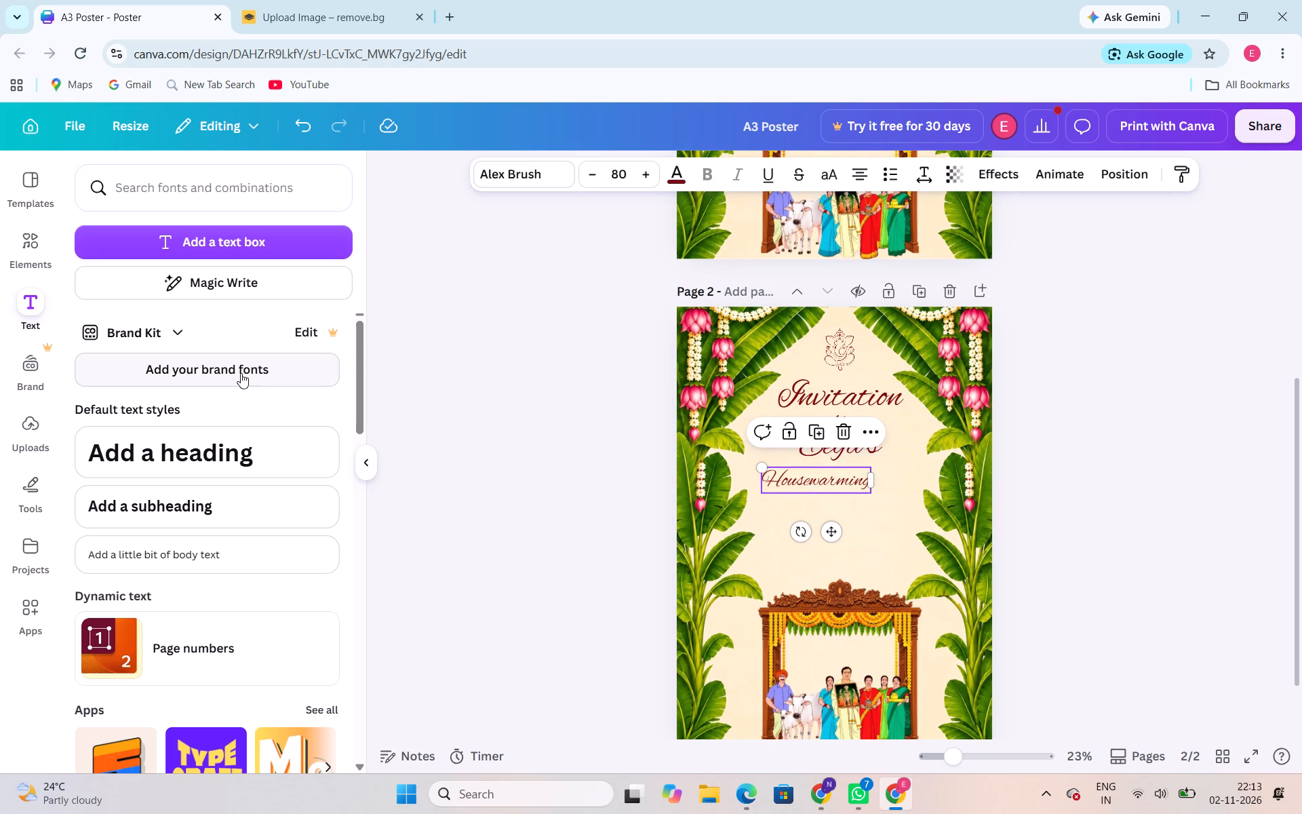
# Add a text box reading "Ceremony" at font size 70 below "Housewarming" on page 2.
pyautogui.click(254, 237)
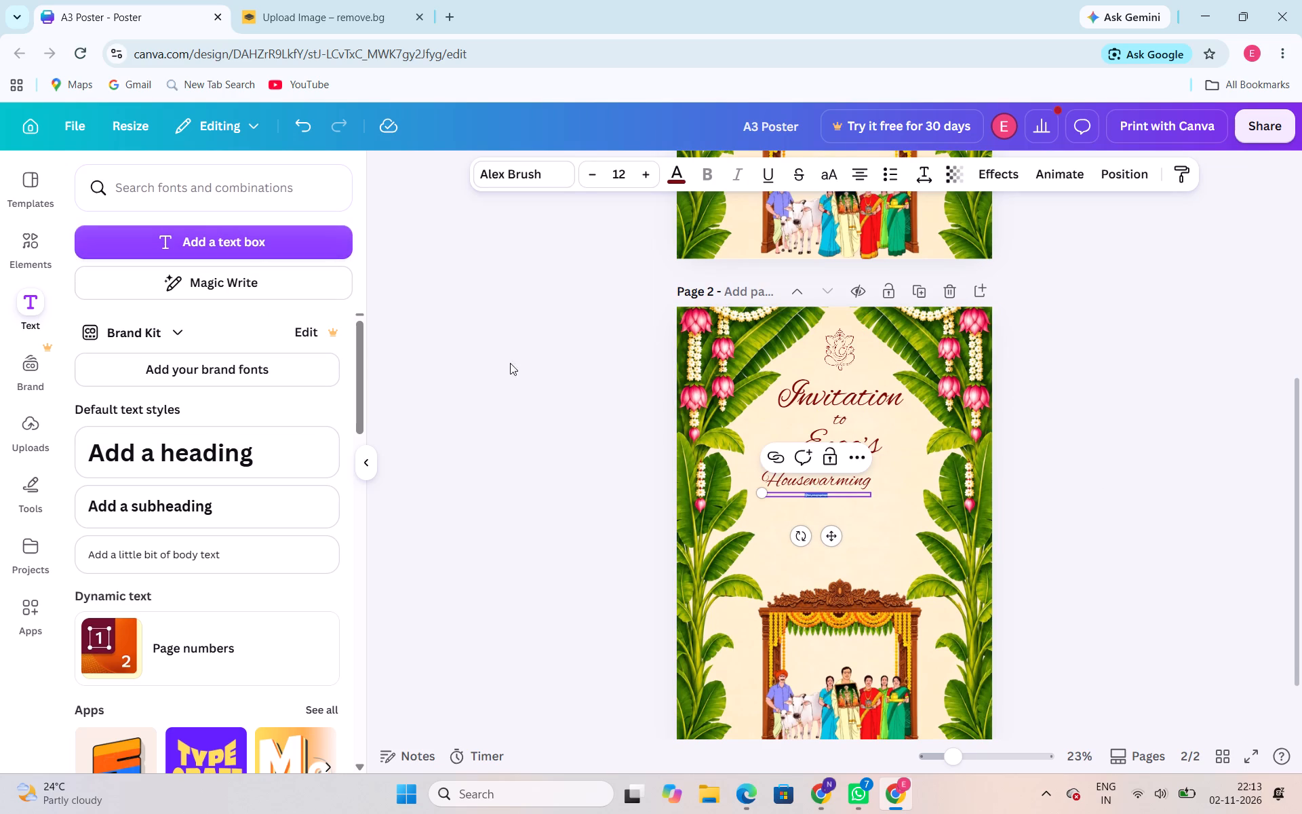
pyautogui.click(627, 174)
pyautogui.write('70')
pyautogui.press('Return')
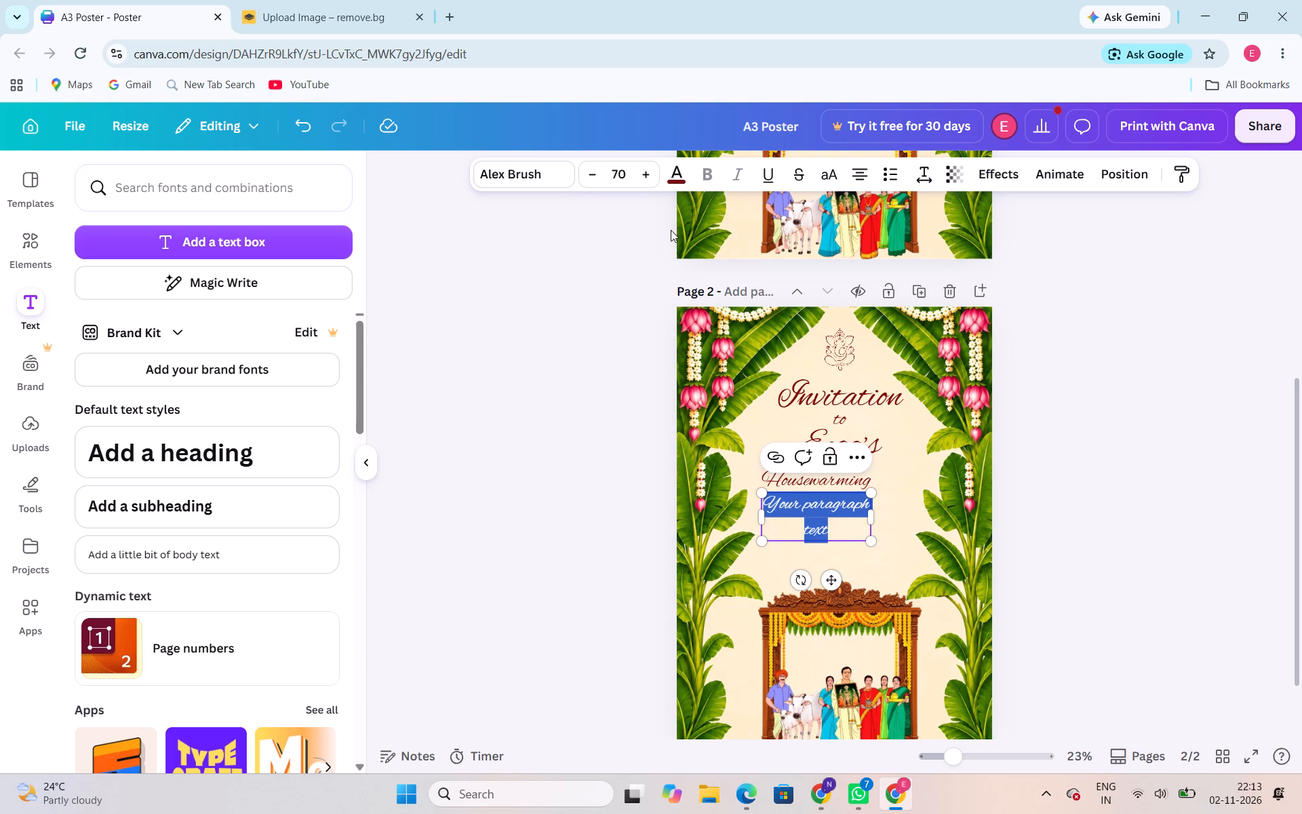
pyautogui.write('Cere')
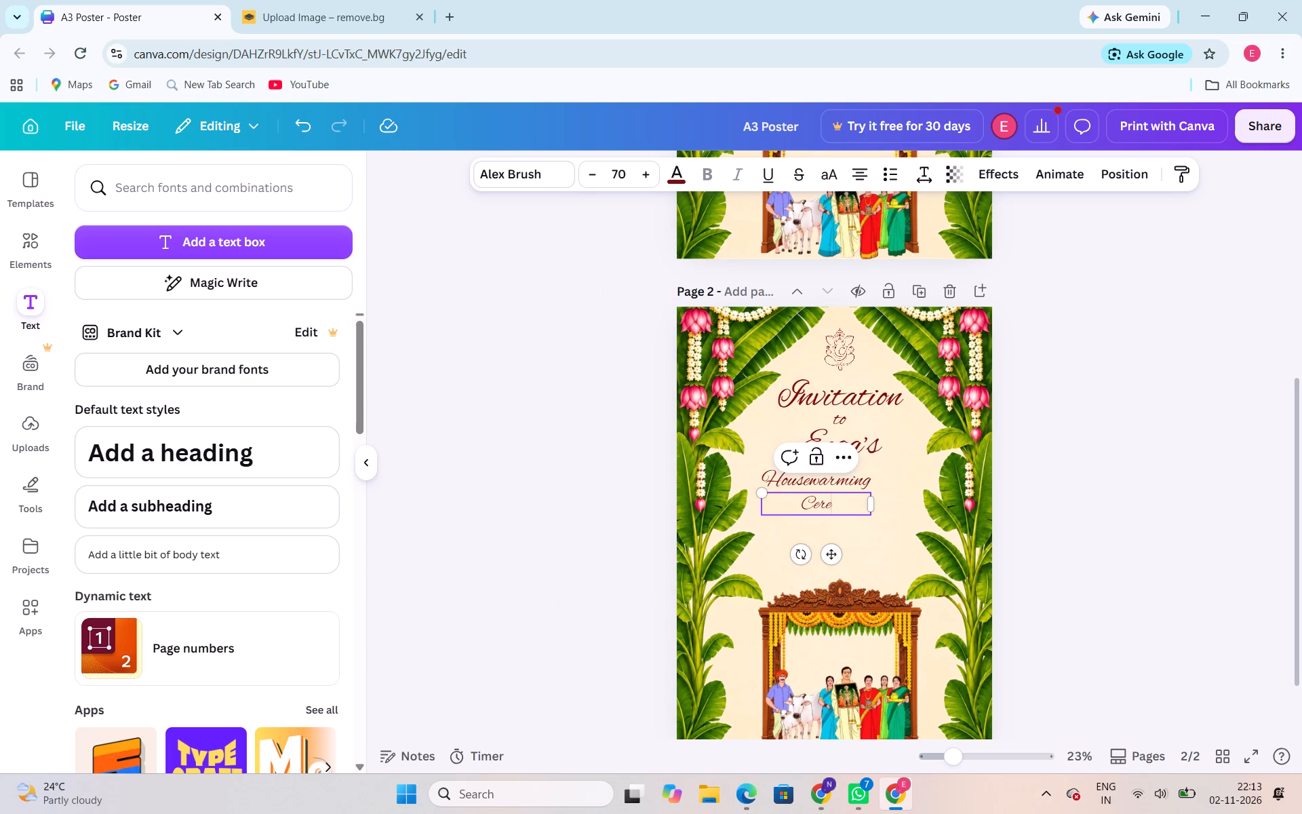
pyautogui.write('mony')
pyautogui.click(1143, 460)
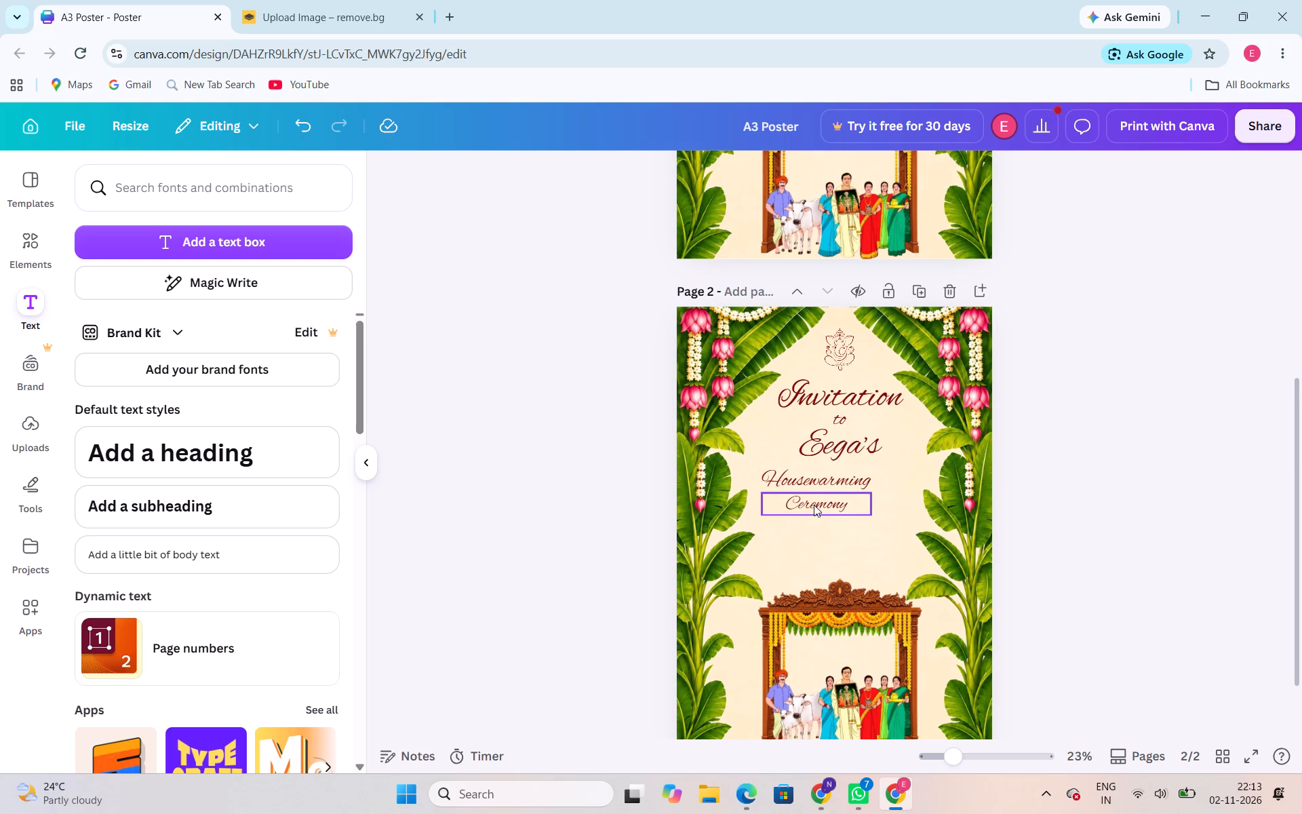
# Move the "Ceremony" text on page 2 to just under "Housewarming", offset to the right of centre.
pyautogui.moveTo(814, 505); pyautogui.dragTo(867, 503)
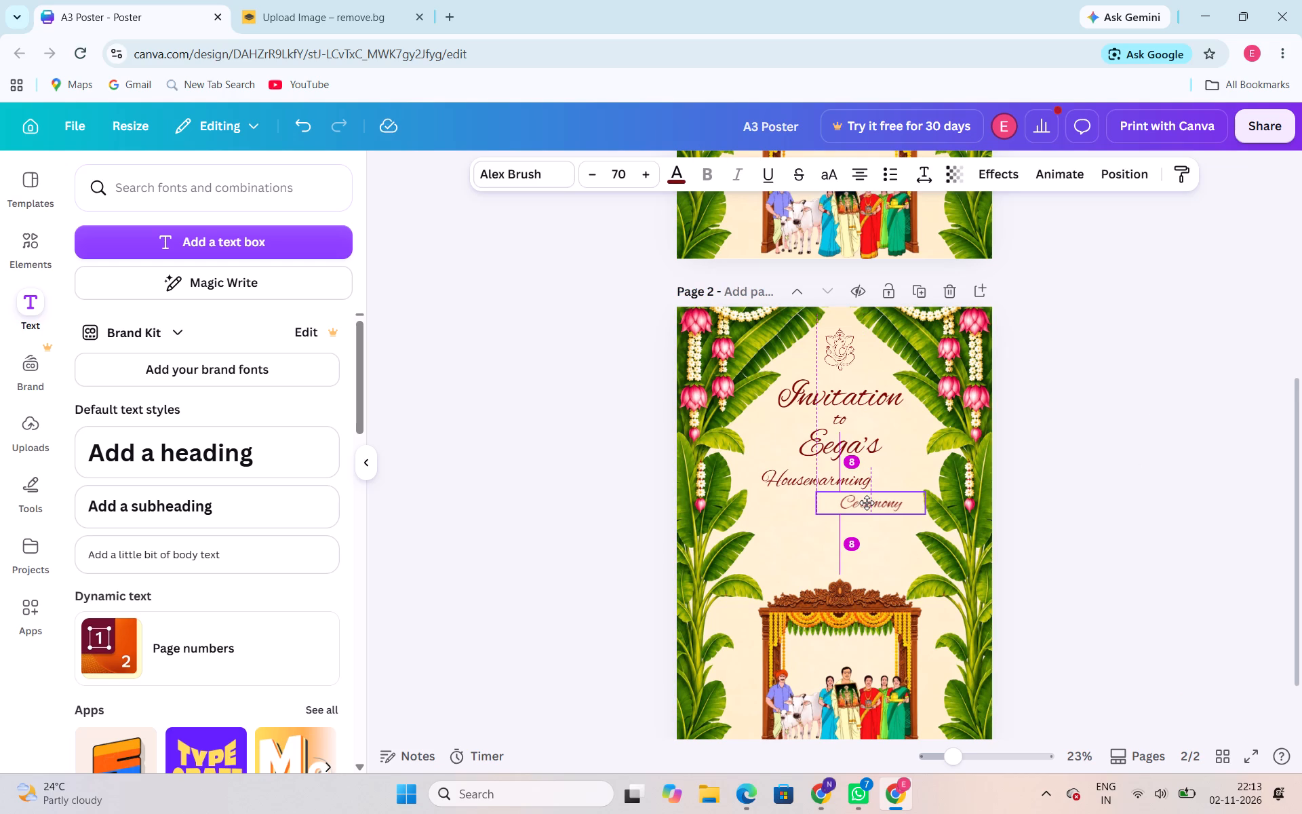
pyautogui.moveTo(867, 503); pyautogui.dragTo(872, 502)
pyautogui.moveTo(872, 502); pyautogui.dragTo(872, 501)
pyautogui.click(1062, 529)
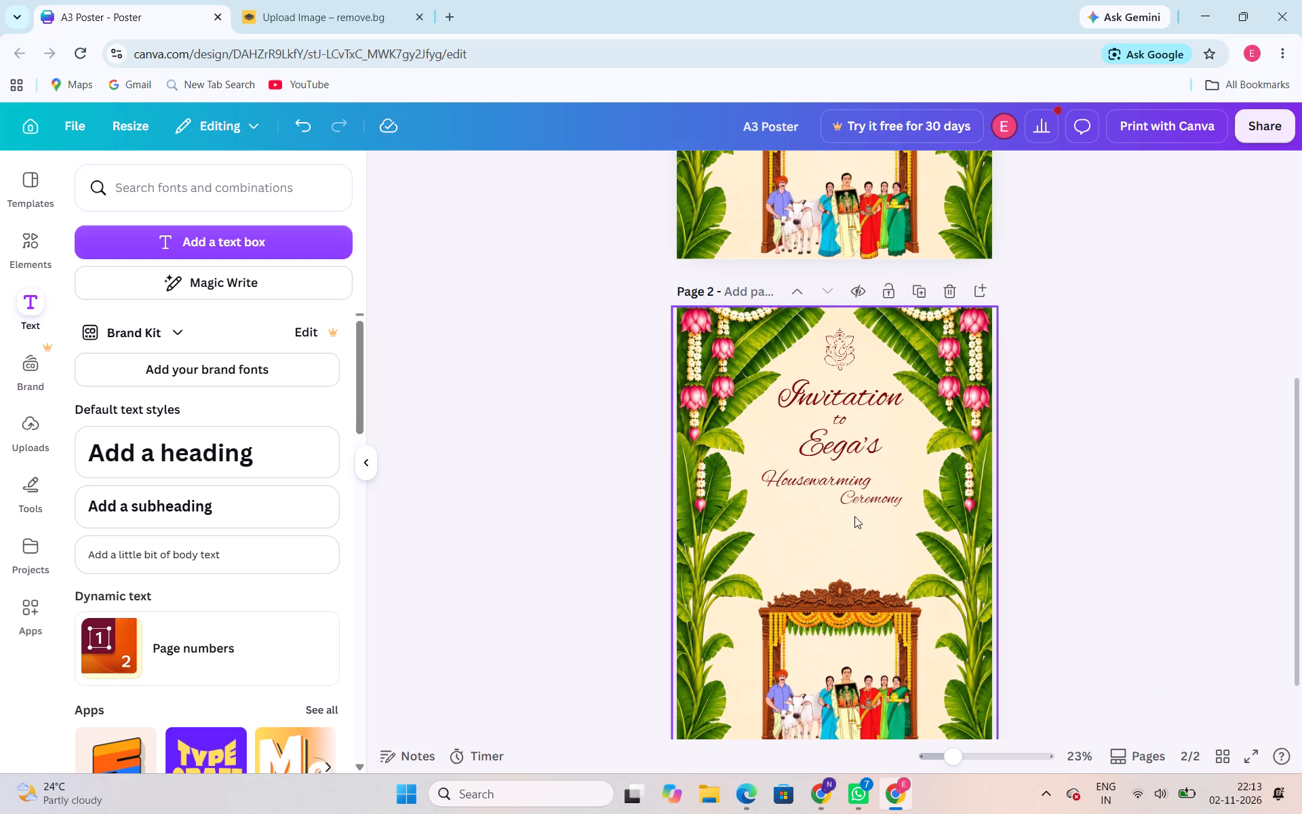
# Set the "Ceremony" text on page 2 to font size 80.
pyautogui.click(813, 478)
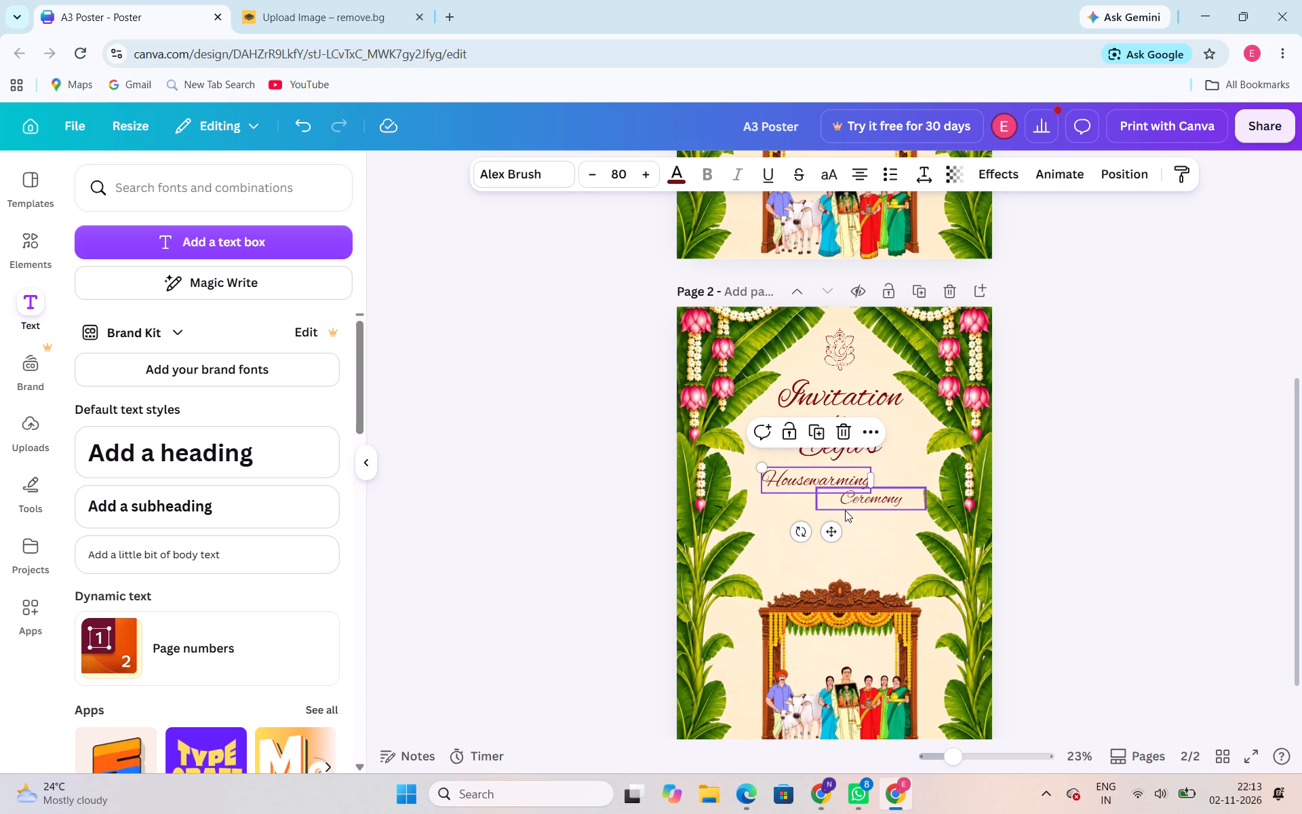
pyautogui.click(854, 503)
pyautogui.doubleClick(854, 503)
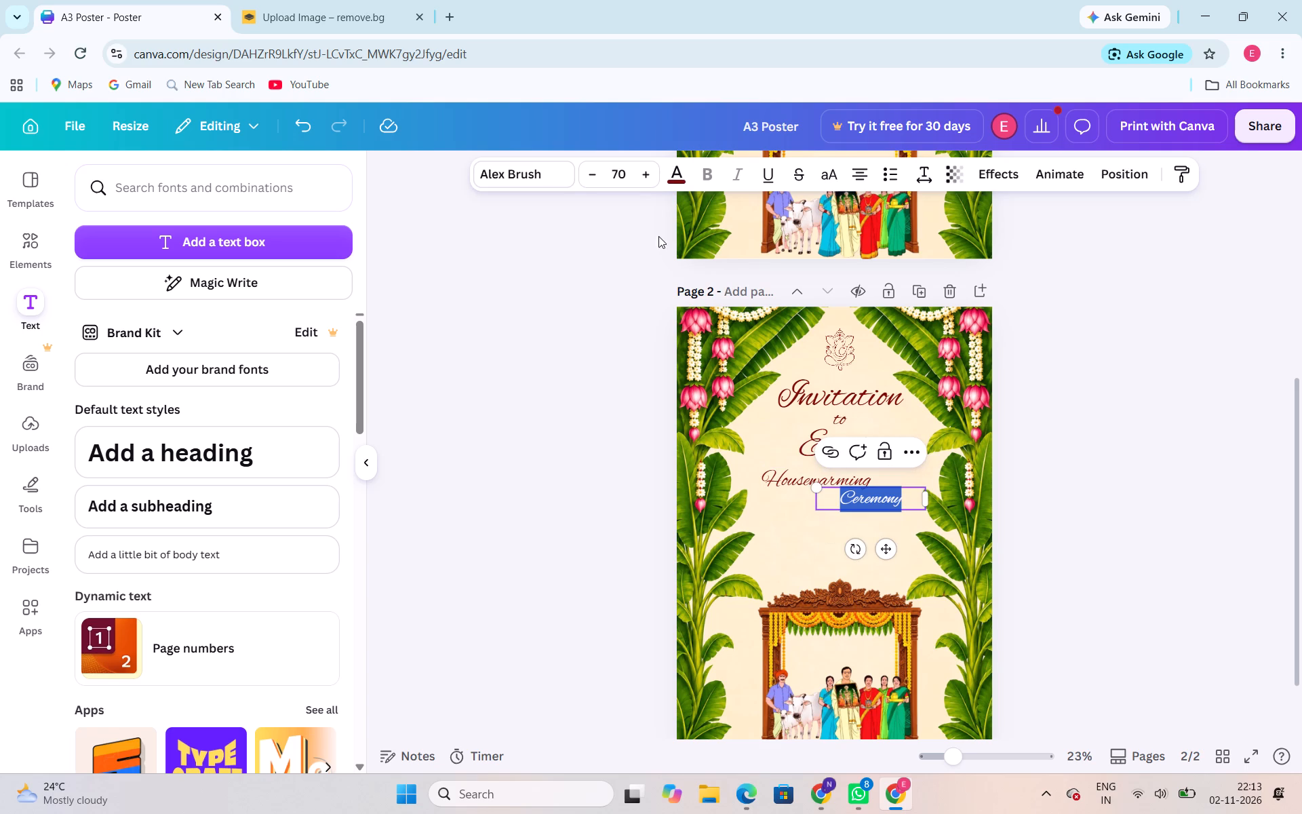
pyautogui.click(622, 178)
pyautogui.write('80')
pyautogui.press('Return')
pyautogui.click(1097, 444)
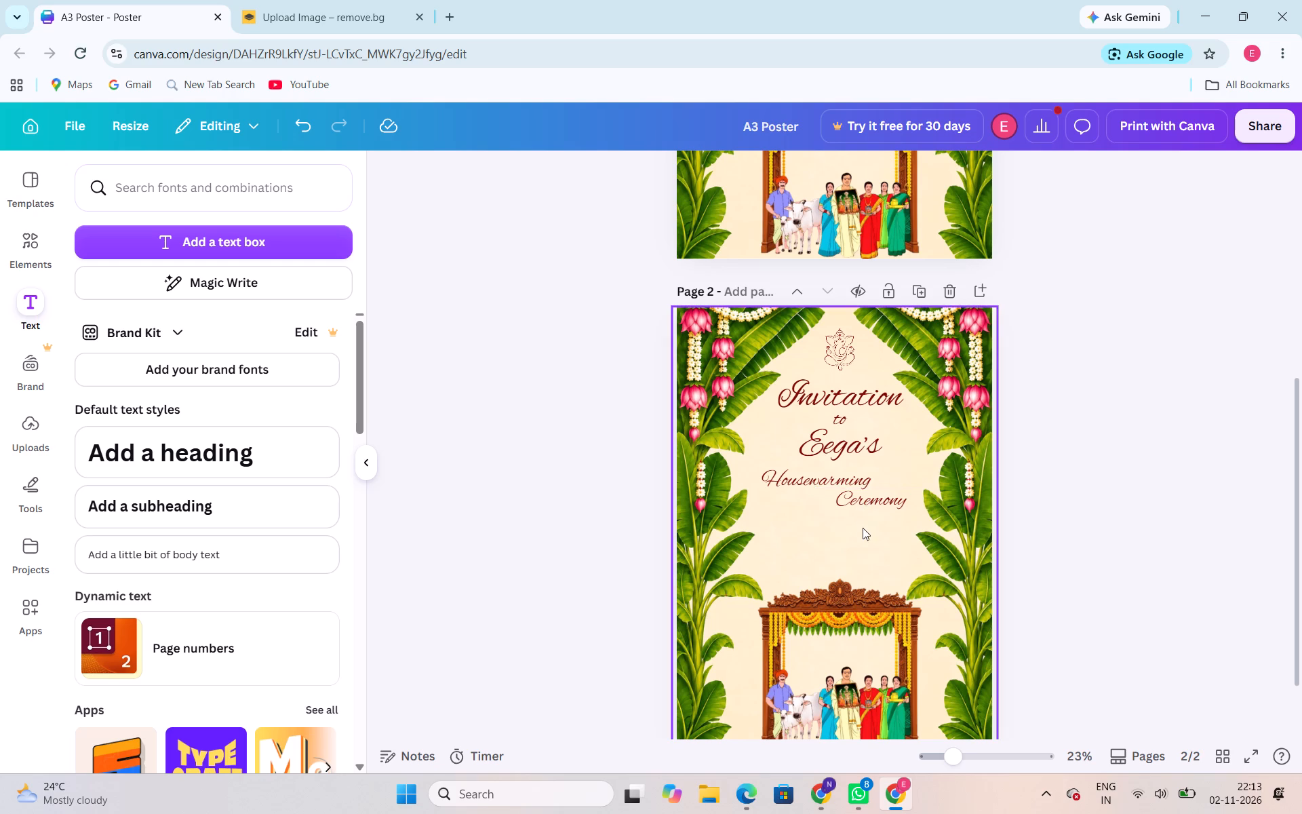
# Replace the "Housewarming" text on page 1 with a copy of page 2's "Housewarming" and "Ceremony" texts.
pyautogui.moveTo(863, 528); pyautogui.dragTo(835, 482)
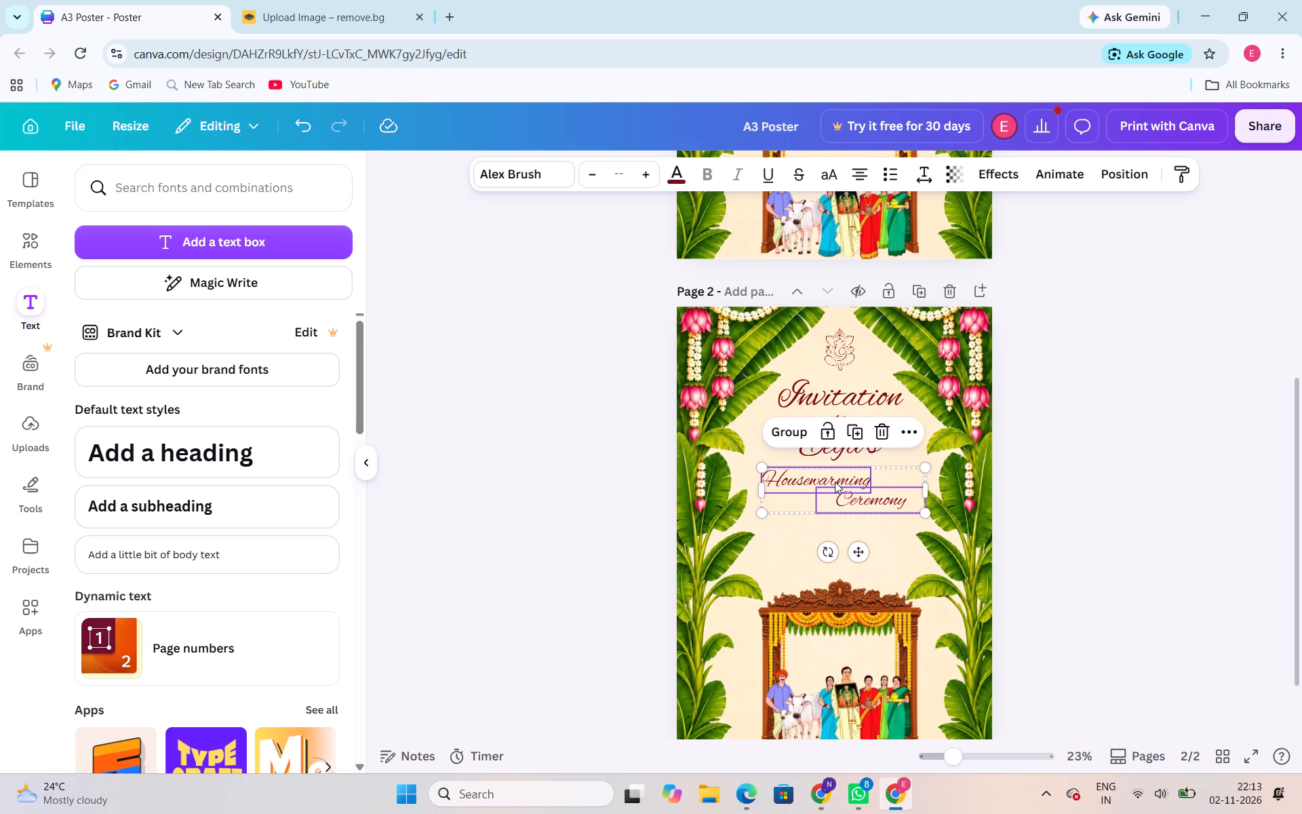
pyautogui.hotkey('ctrl', 'c')
pyautogui.click(1161, 526)
pyautogui.scroll(2, 1161, 526)
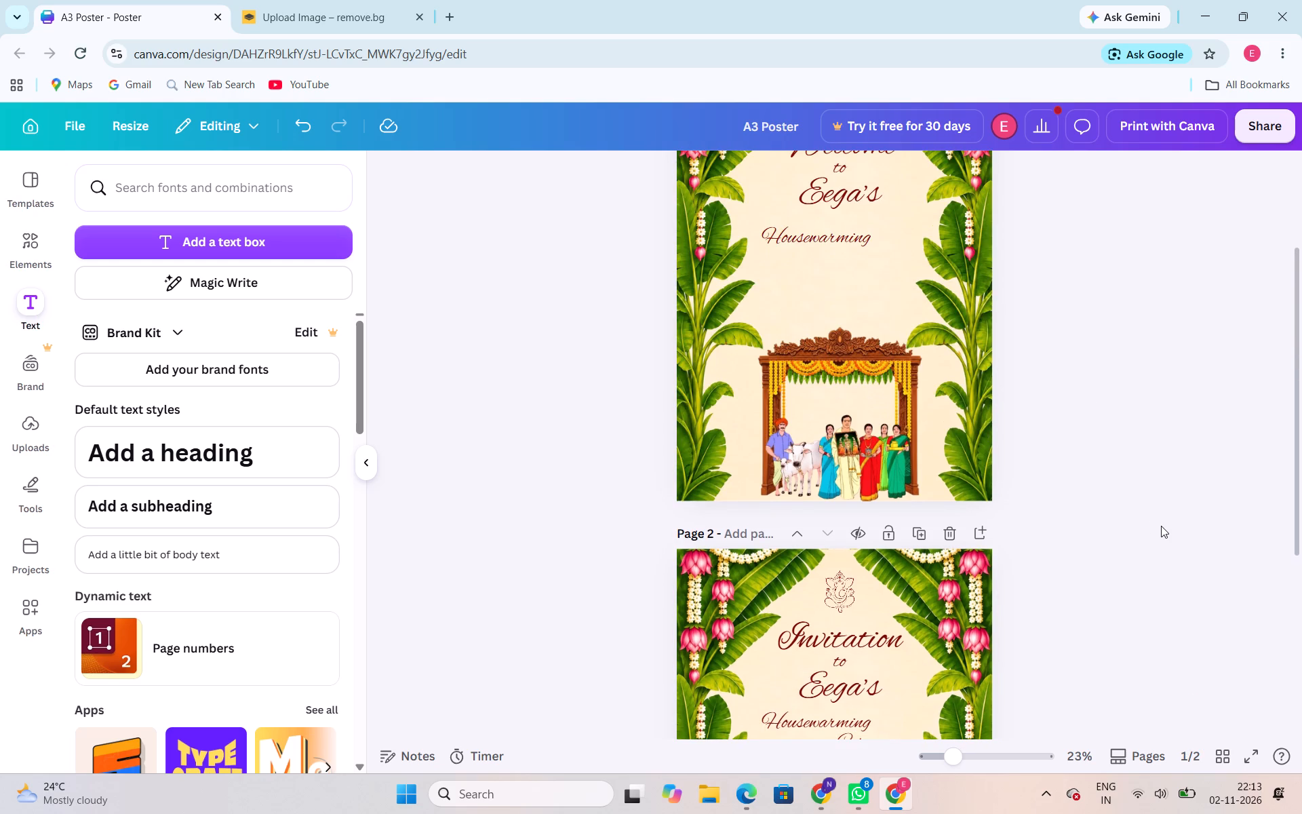
pyautogui.click(823, 235)
pyautogui.press('Delete')
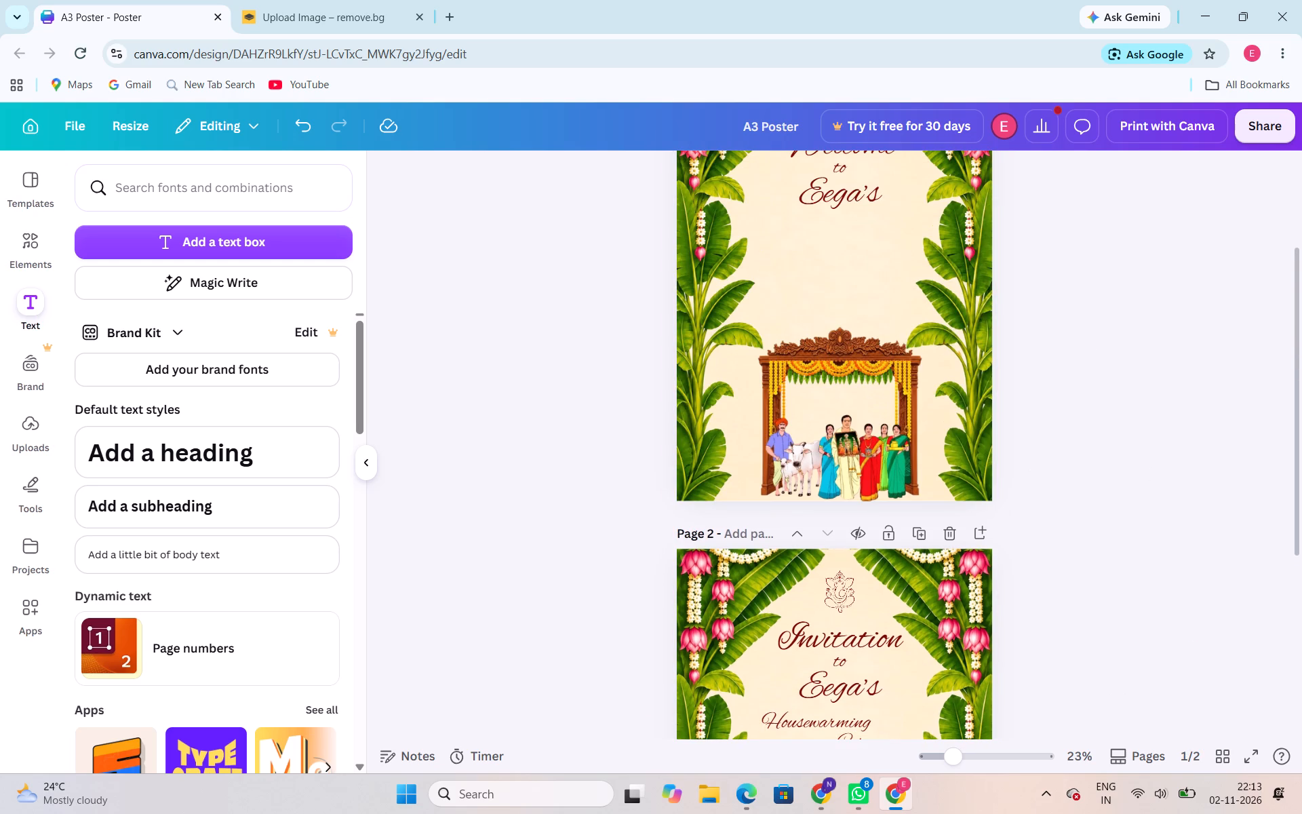
pyautogui.hotkey('ctrl', 'v')
pyautogui.click(1094, 469)
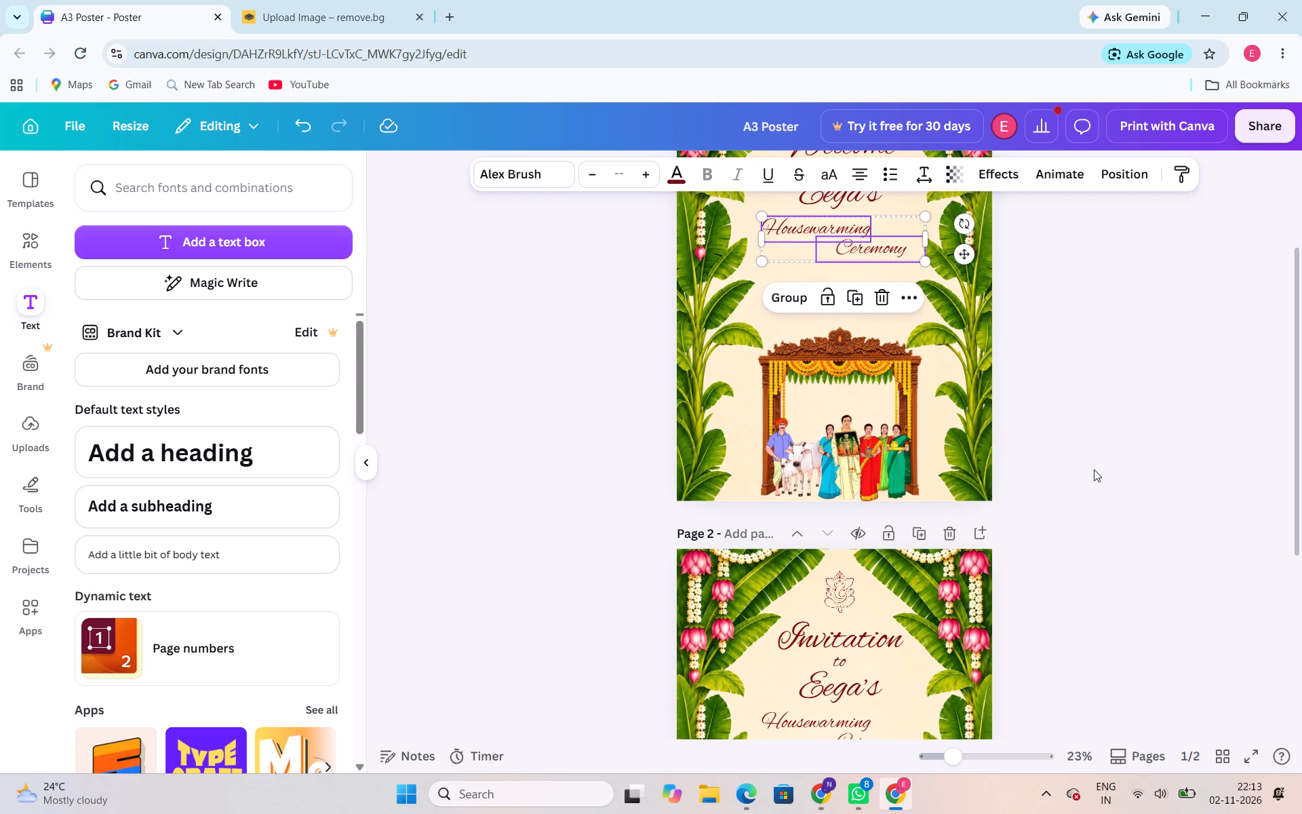
pyautogui.scroll(3, 1094, 469)
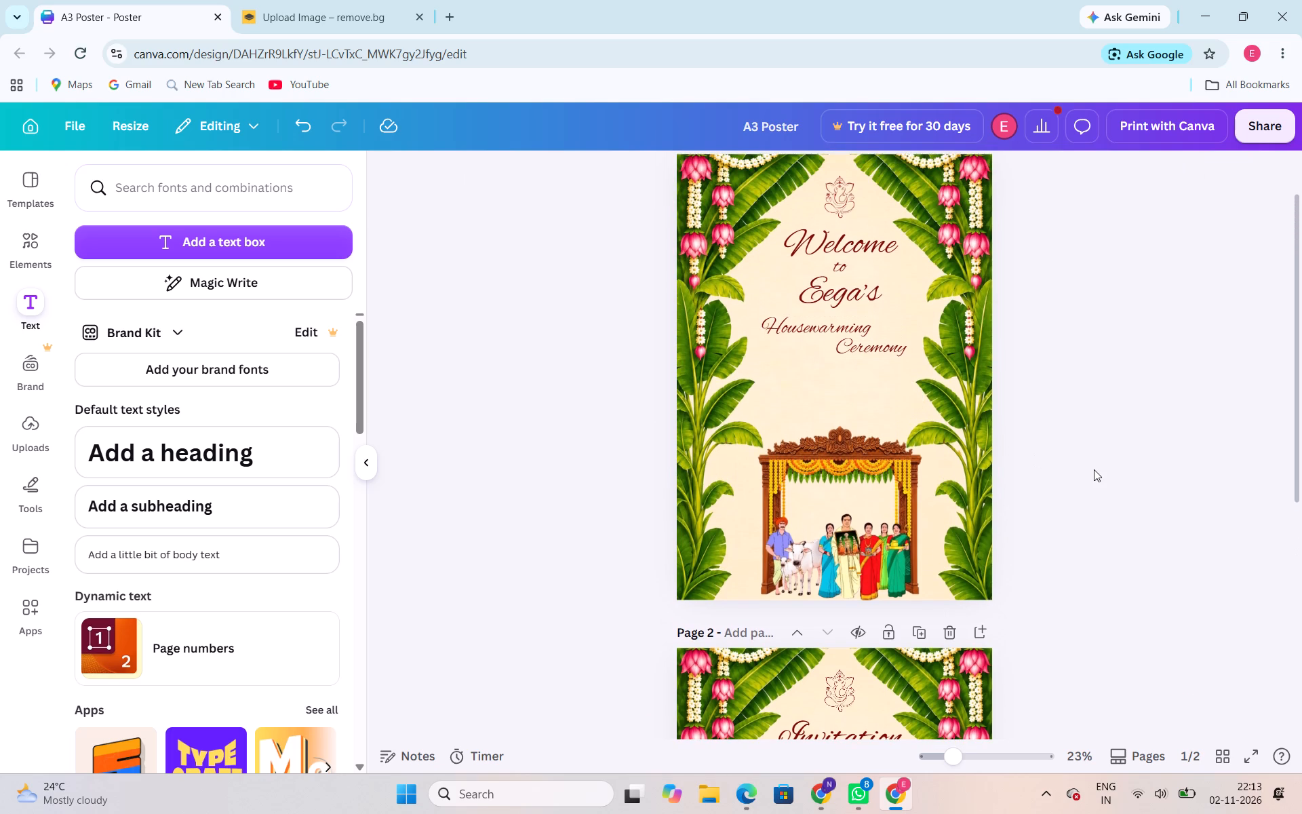
pyautogui.scroll(1, 1094, 469)
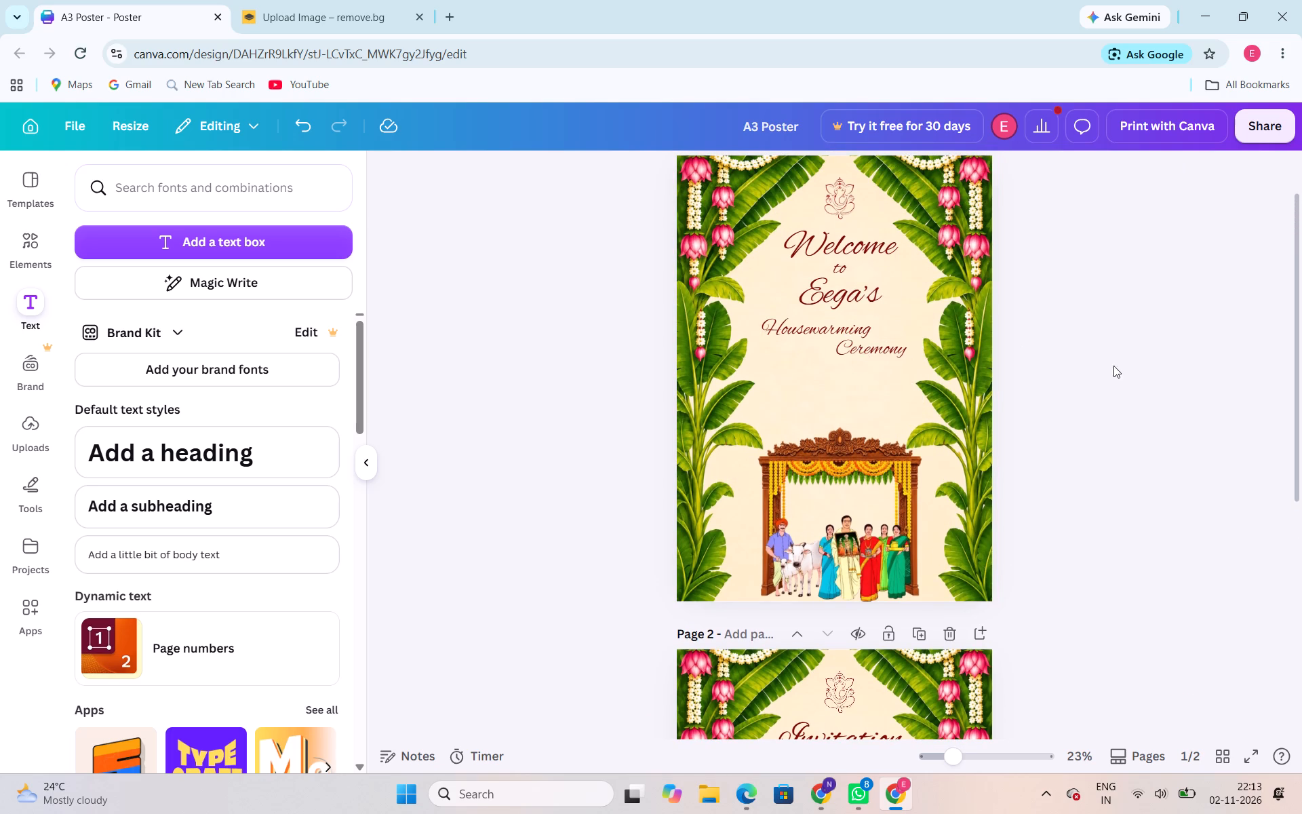
pyautogui.click(1136, 381)
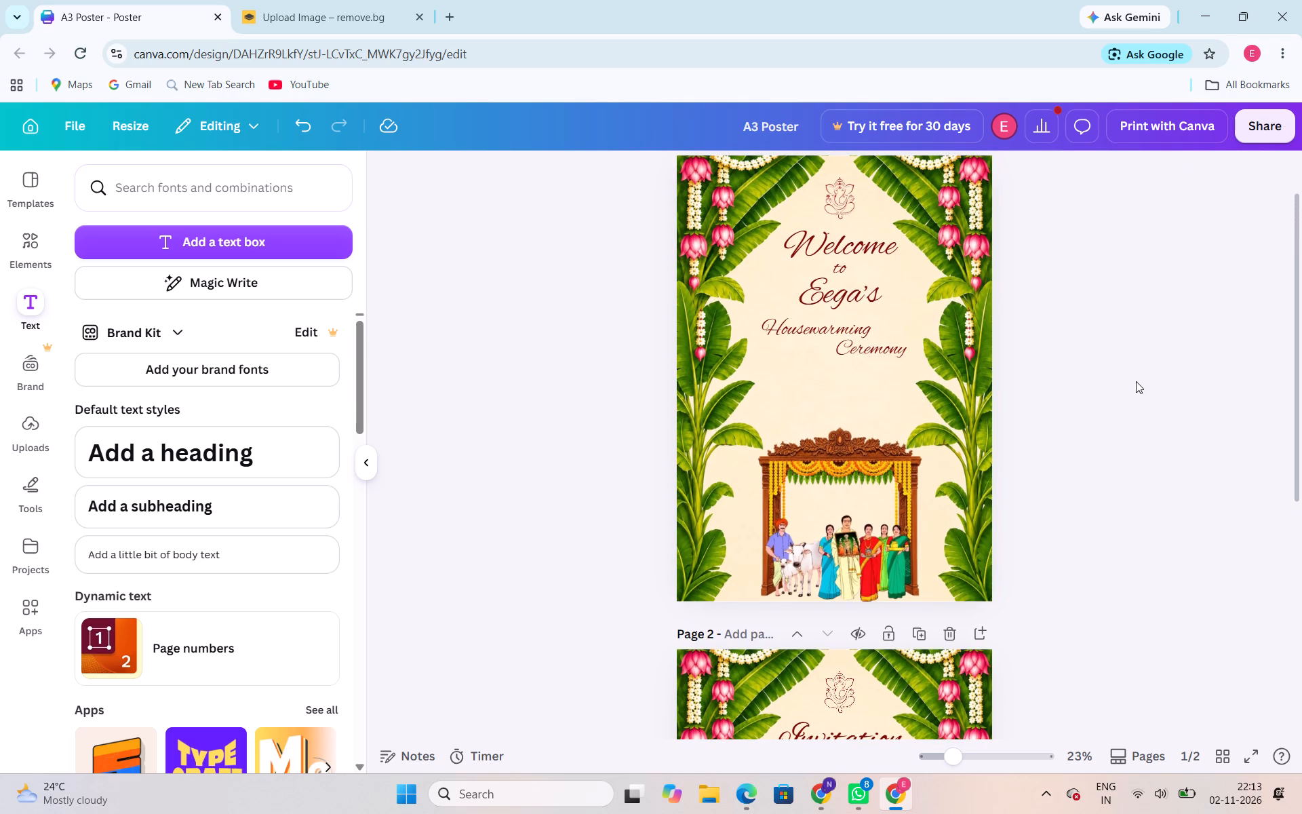
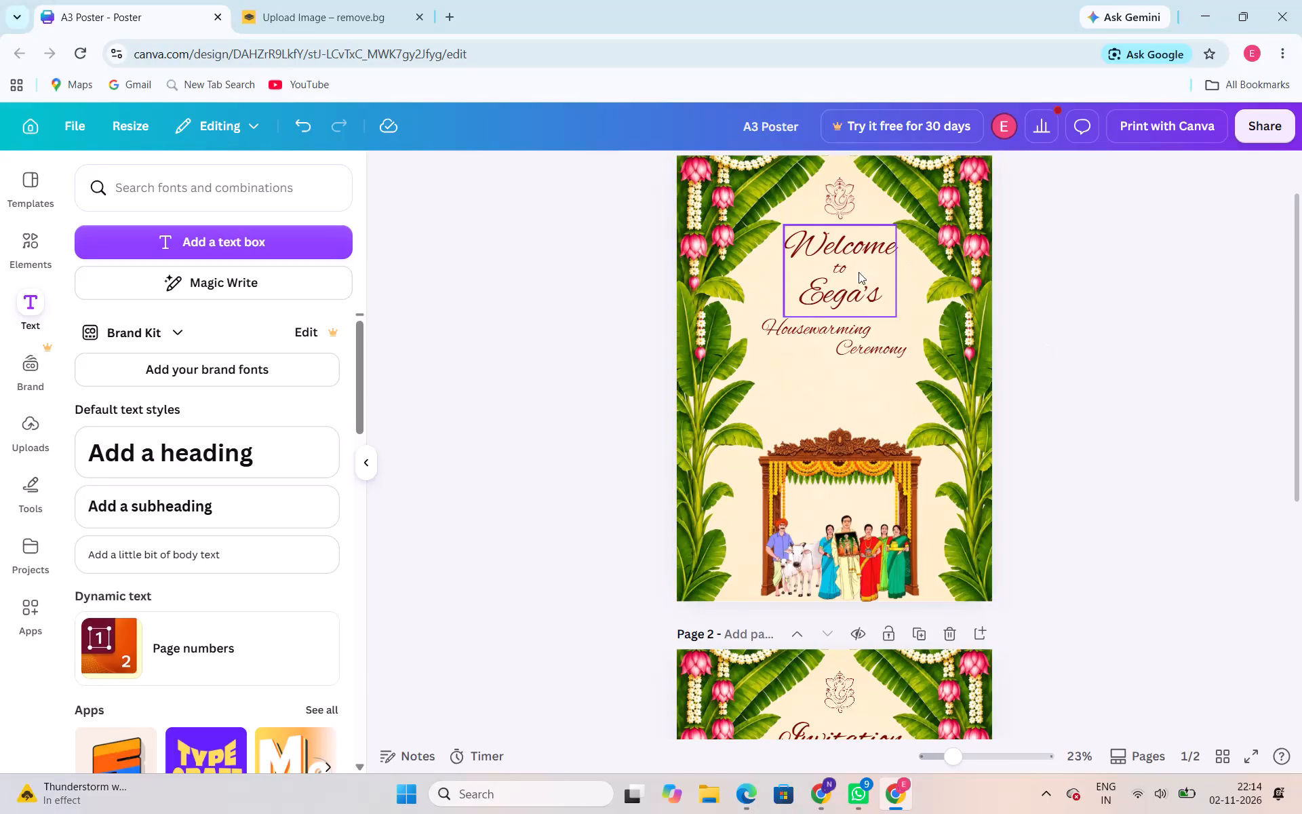
# Move all of page 1's text, from "Welcome" through "Ceremony", slightly down together, away from the Ganesha emblem.
pyautogui.moveTo(877, 377); pyautogui.dragTo(871, 349)
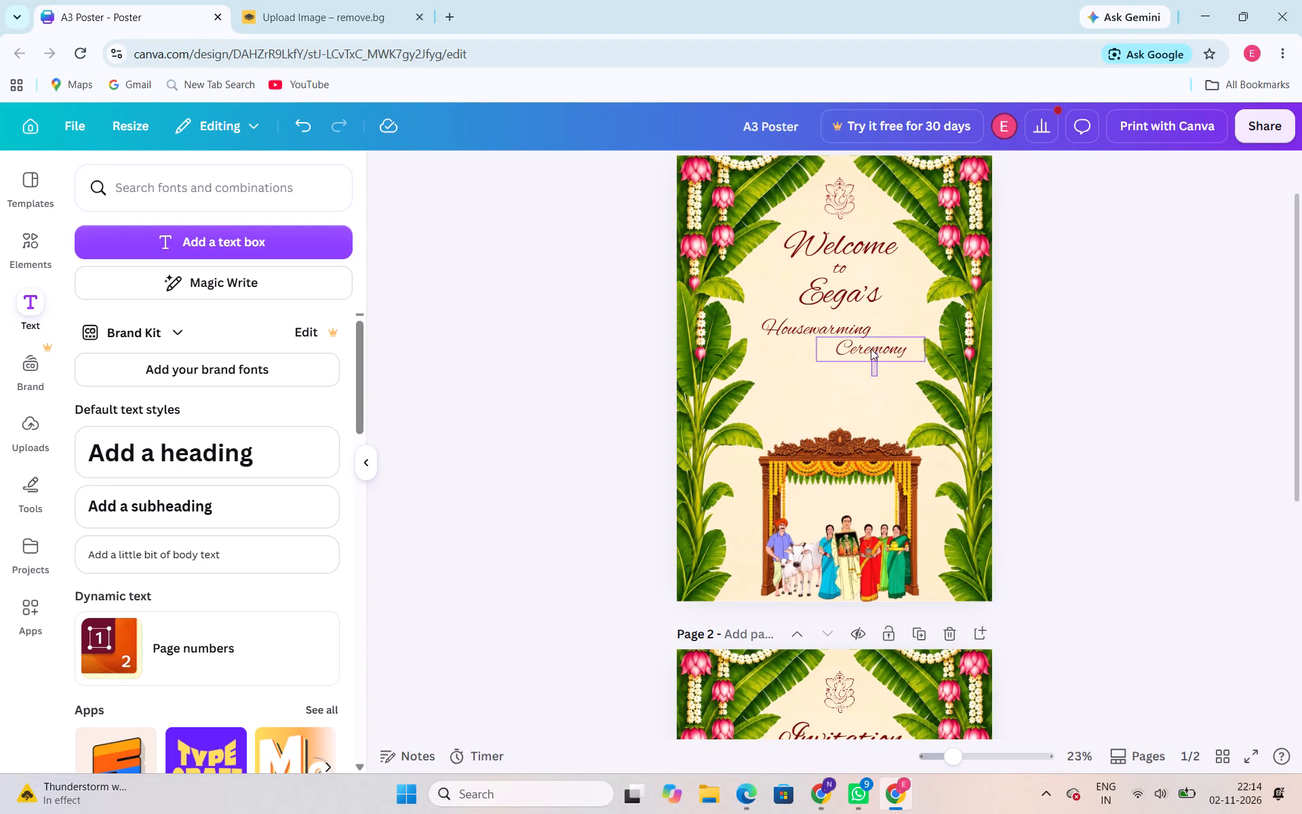
pyautogui.moveTo(871, 349); pyautogui.dragTo(837, 265)
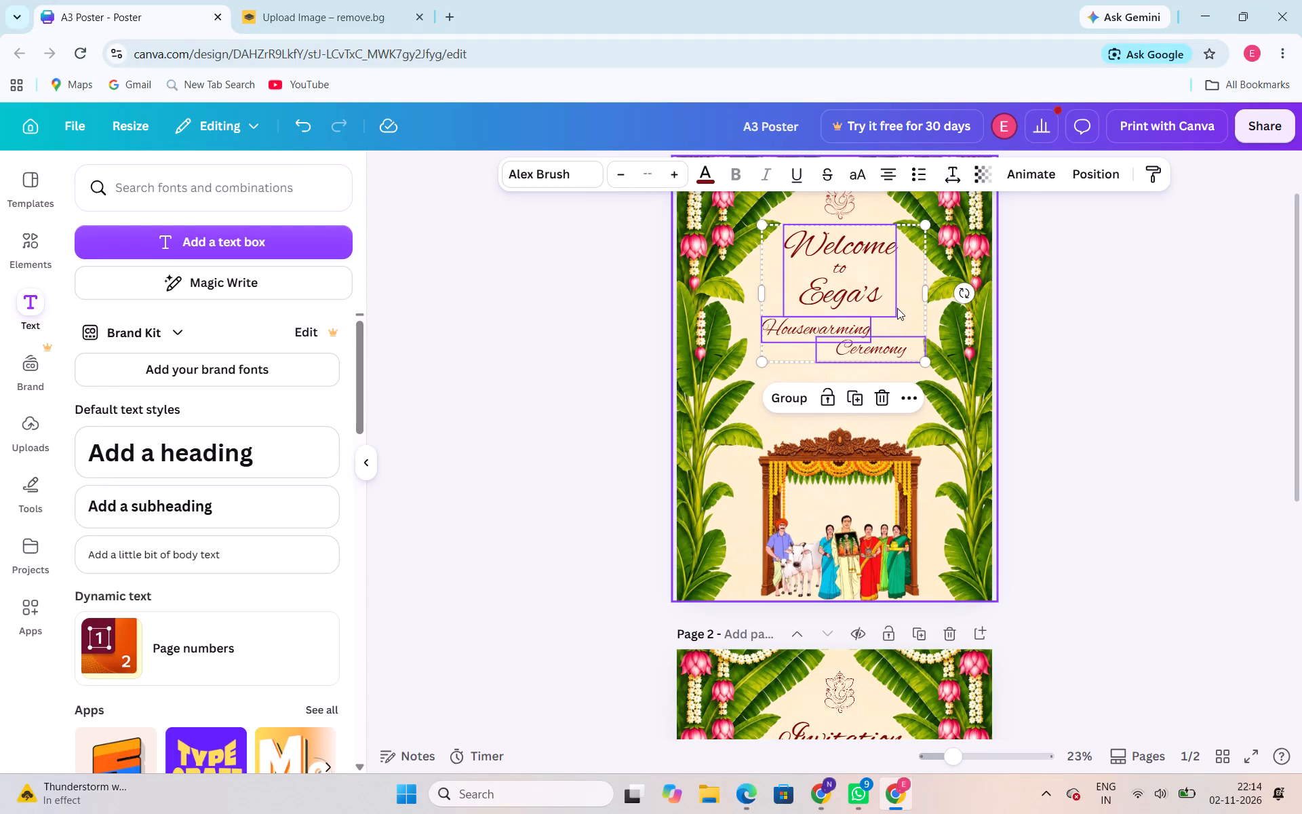
pyautogui.press('Down')
pyautogui.press('Down')
pyautogui.press('Down')
pyautogui.press('Down')
pyautogui.press('Down')
pyautogui.press('Down')
pyautogui.press('Down')
pyautogui.press('Down')
pyautogui.press('Down')
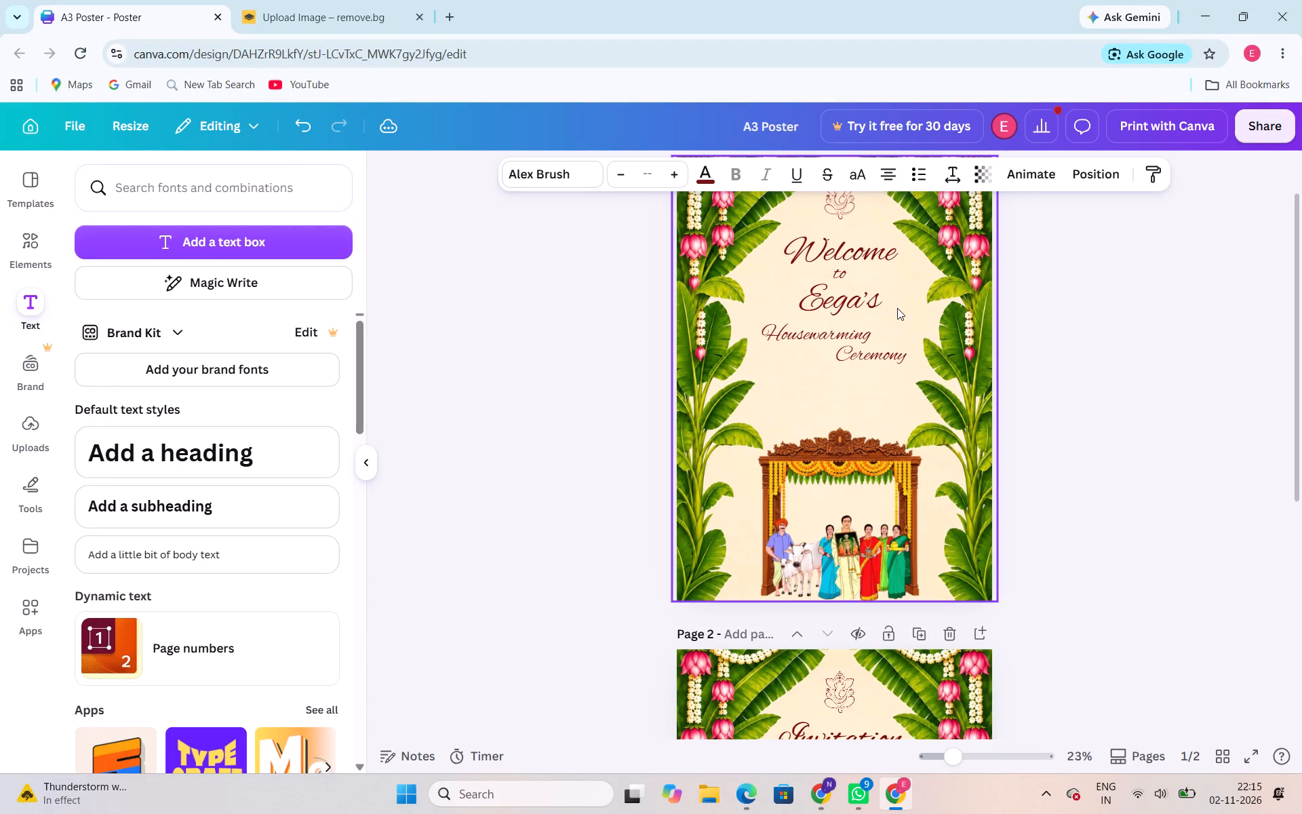
pyautogui.press('Down')
pyautogui.press('Down')
pyautogui.press('Down')
pyautogui.press('Down')
pyautogui.press('Down')
pyautogui.press('Down')
pyautogui.press('Down')
pyautogui.press('Down')
pyautogui.press('Down')
pyautogui.press('Down')
pyautogui.press('Down')
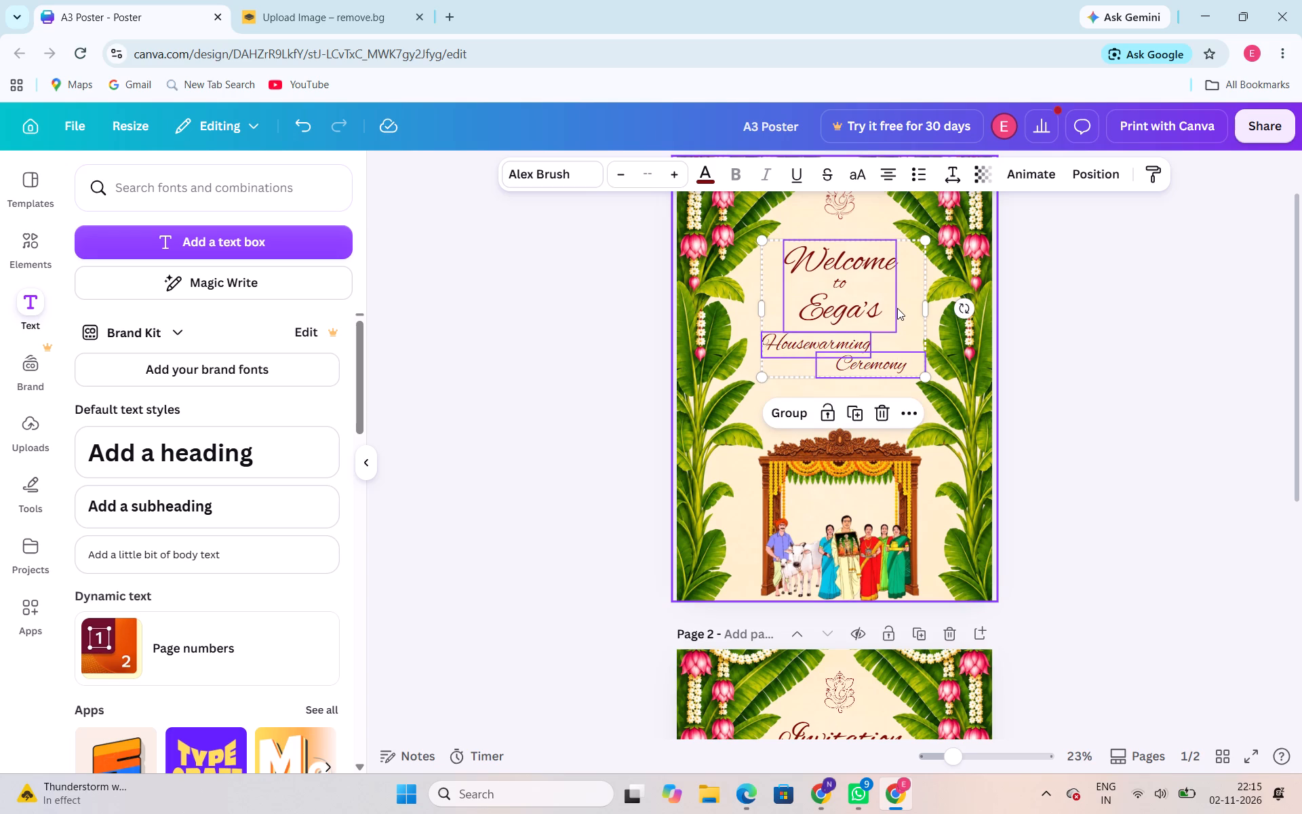
pyautogui.press('Down')
pyautogui.press('Down')
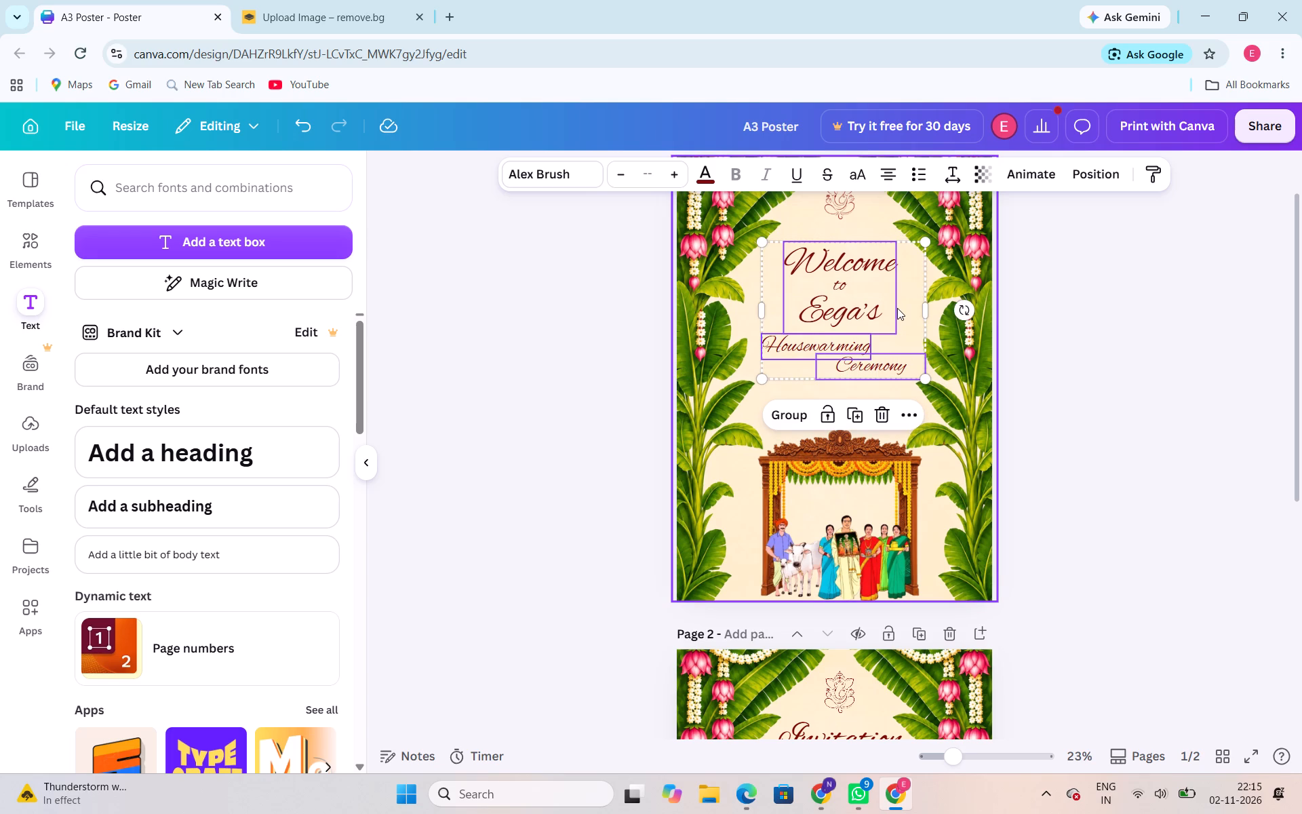
pyautogui.press('Down')
pyautogui.press('Down')
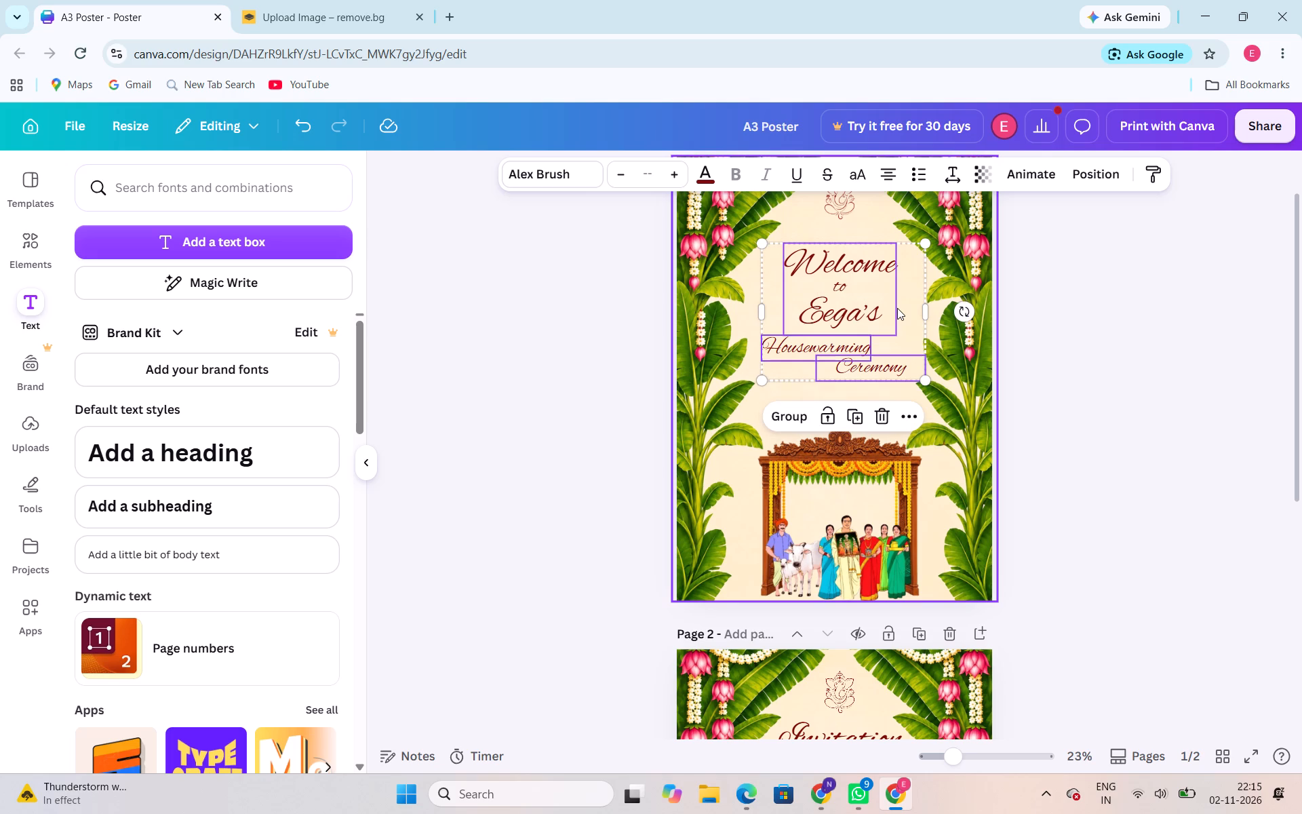
pyautogui.click(1215, 414)
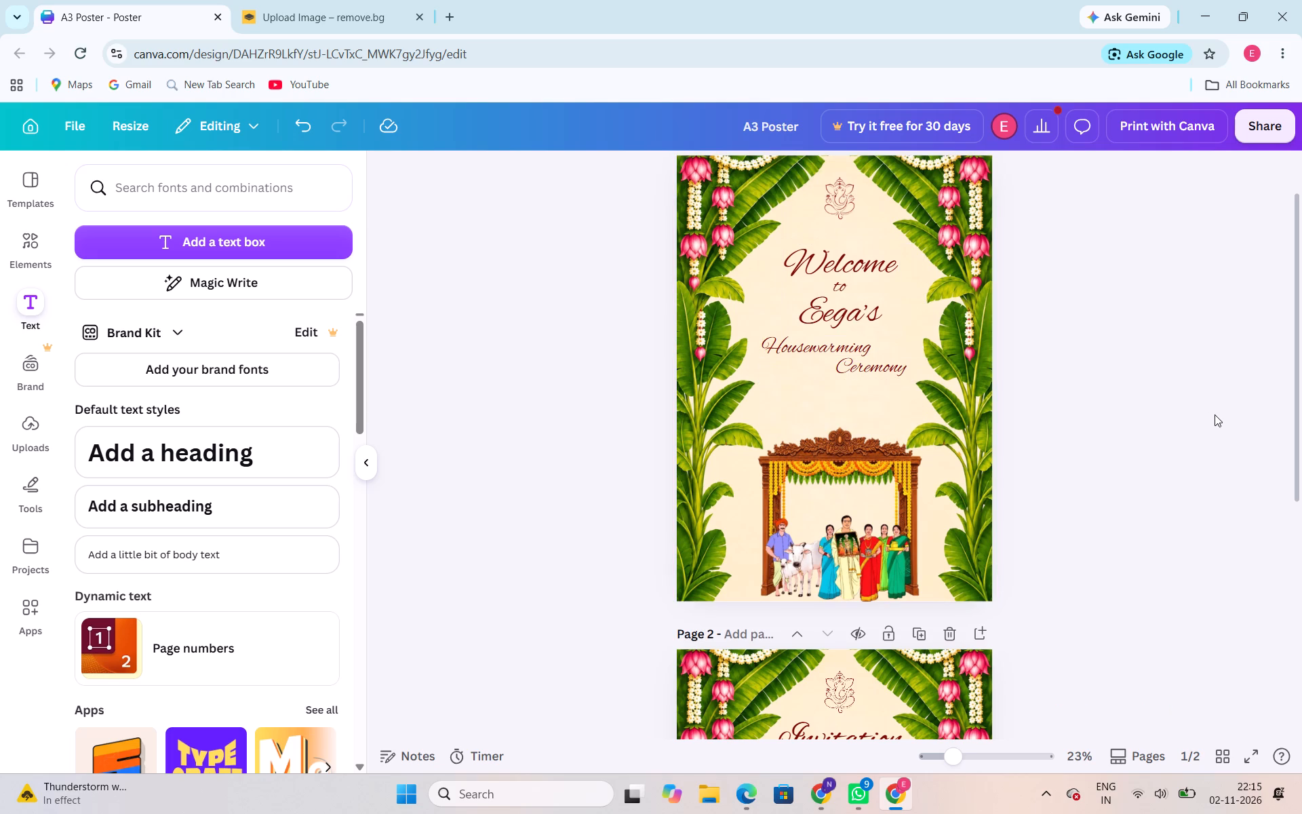
# Move all of page 2's text, from "Invitation" through "Ceremony", slightly down together to match the spacing on page 1.
pyautogui.scroll(-3, 1045, 491)
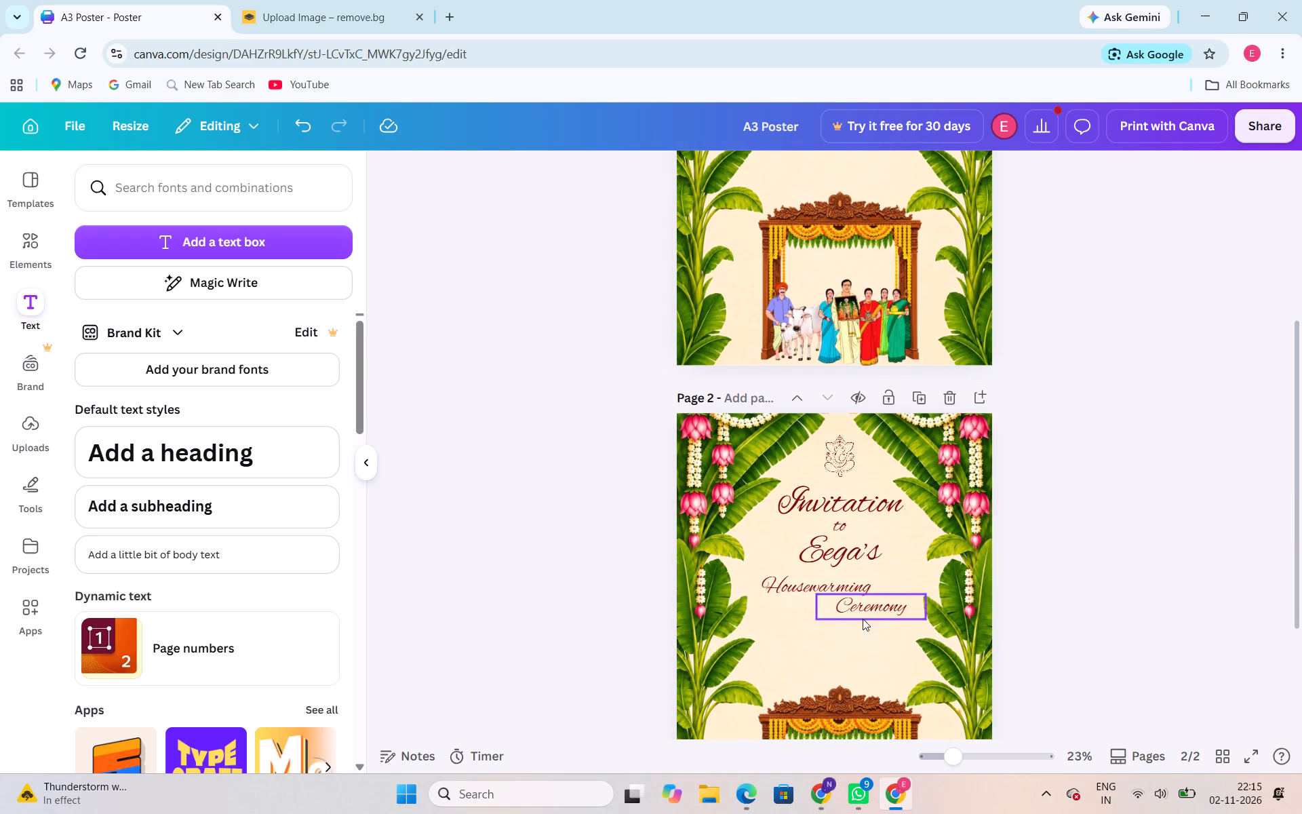
pyautogui.moveTo(863, 636); pyautogui.dragTo(825, 505)
pyautogui.press('Down')
pyautogui.press('Down')
pyautogui.press('Down')
pyautogui.press('Down')
pyautogui.press('Down')
pyautogui.press('Down')
pyautogui.press('Down')
pyautogui.press('Down')
pyautogui.press('Down')
pyautogui.press('Down')
pyautogui.press('Down')
pyautogui.press('Down')
pyautogui.press('Down')
pyautogui.press('Down')
pyautogui.press('Down')
pyautogui.press('Down')
pyautogui.press('Down')
pyautogui.press('Down')
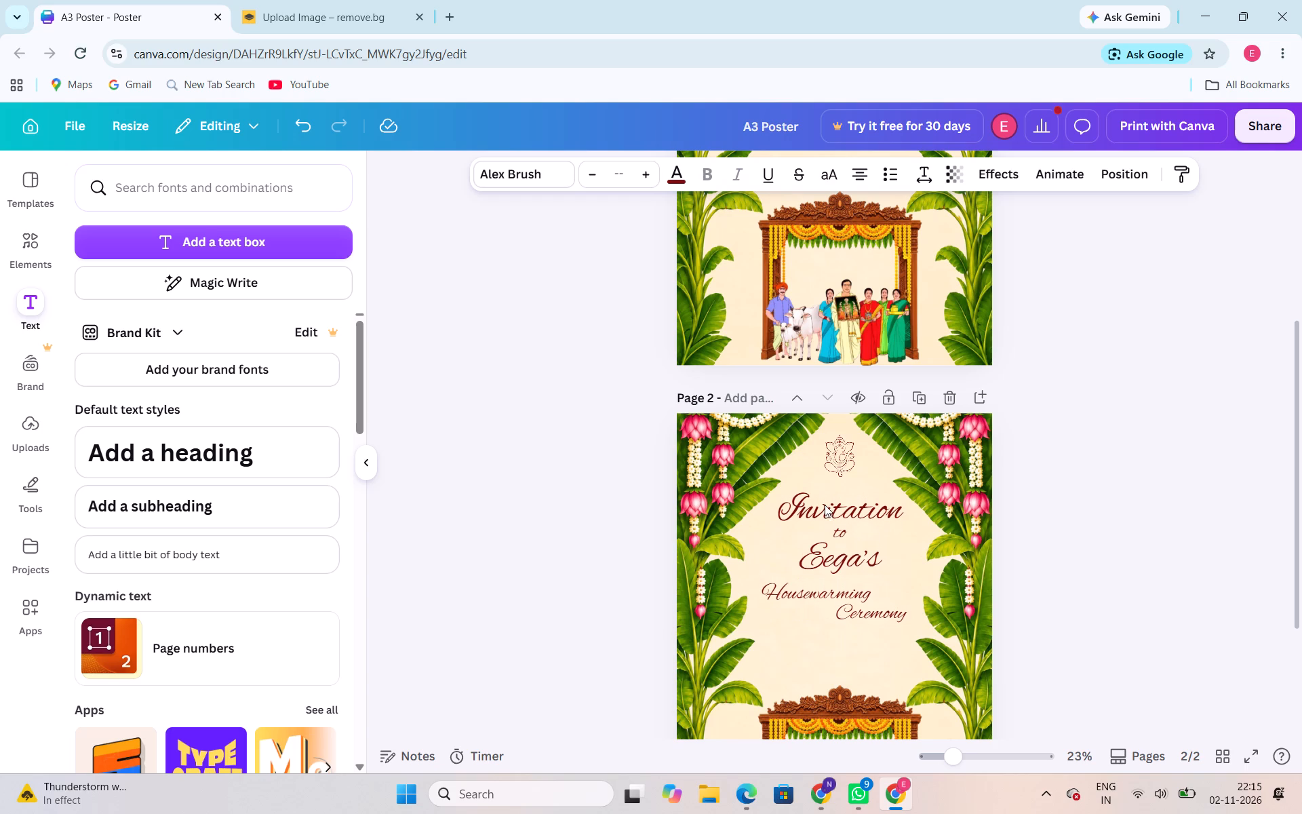
pyautogui.press('Down')
pyautogui.press('Down')
pyautogui.press('Down')
pyautogui.press('Down')
pyautogui.press('Down')
pyautogui.press('Down')
pyautogui.press('Down')
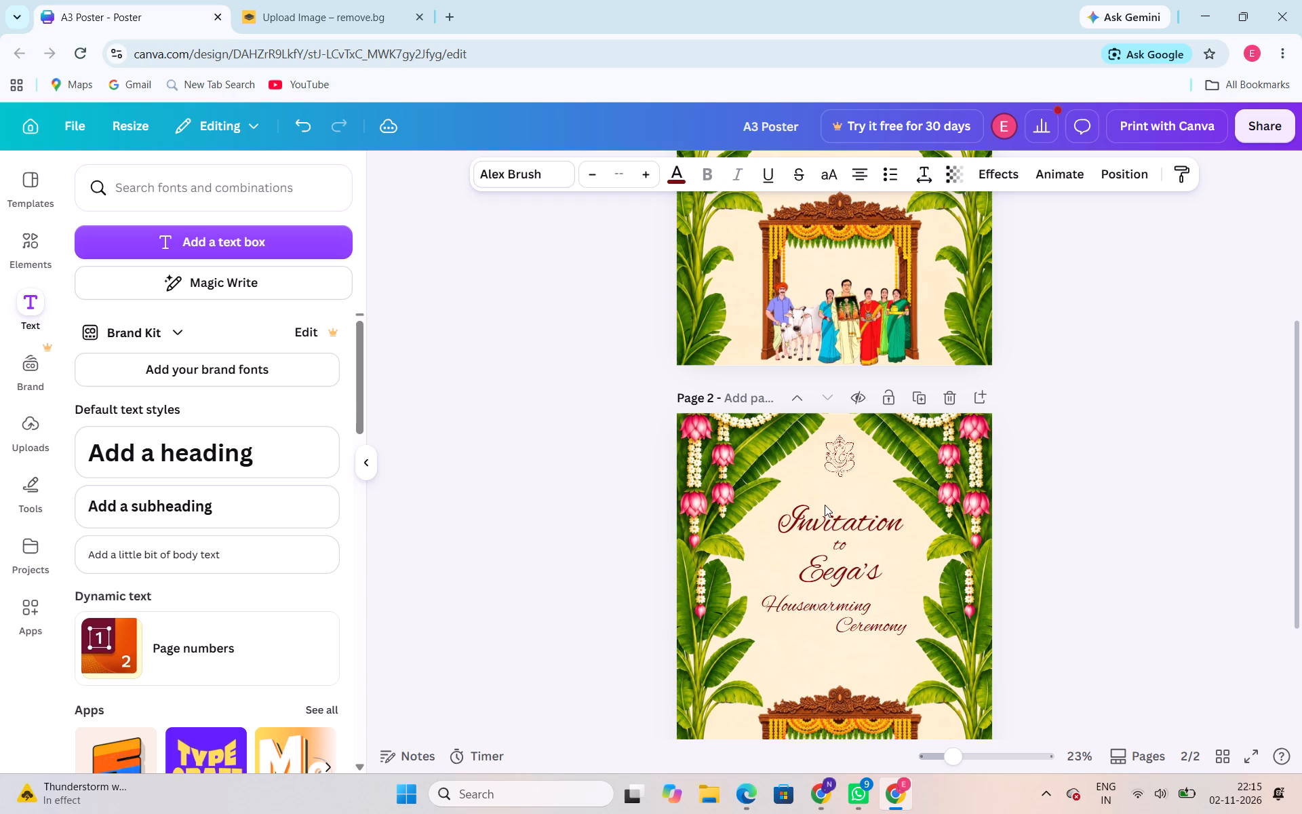
pyautogui.press('Down')
pyautogui.press('Down')
pyautogui.press('Down')
pyautogui.scroll(3, 825, 505)
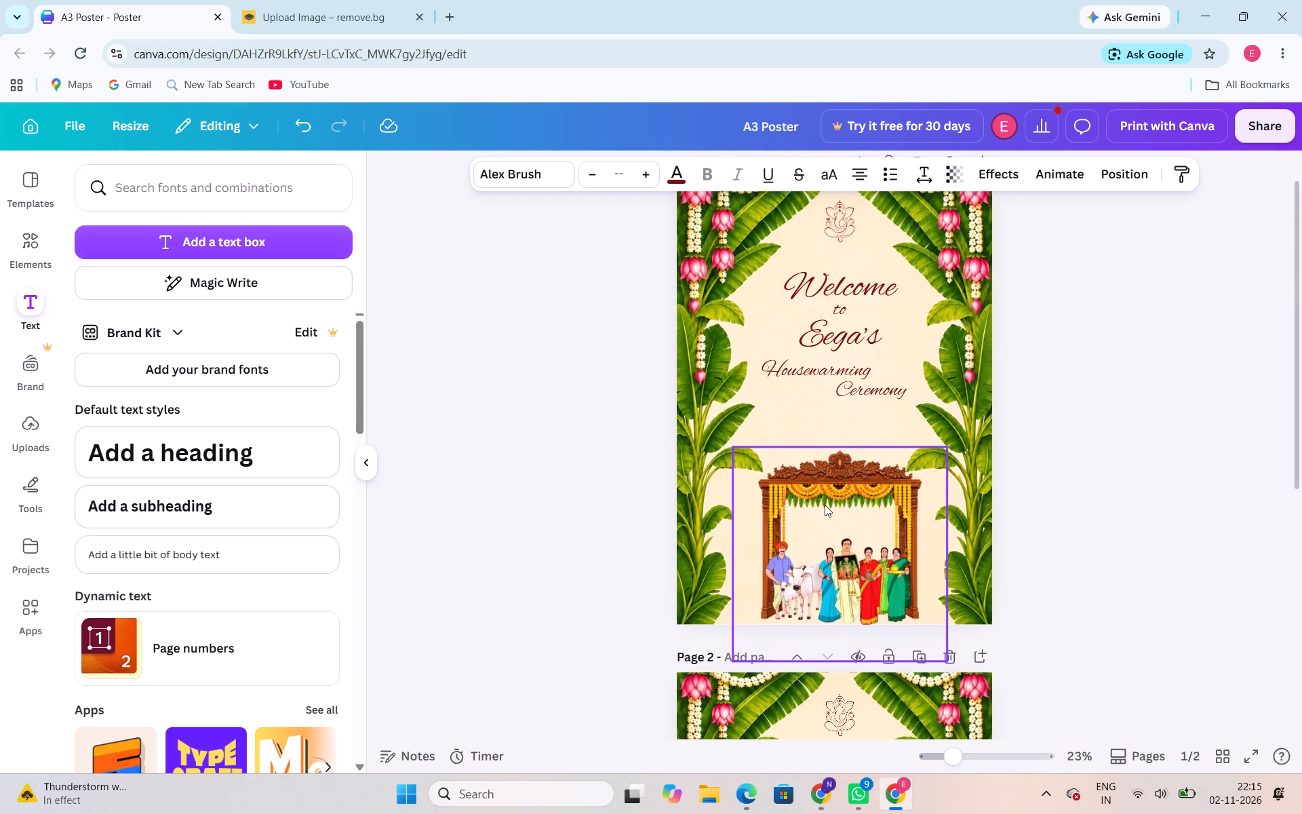
pyautogui.click(1187, 435)
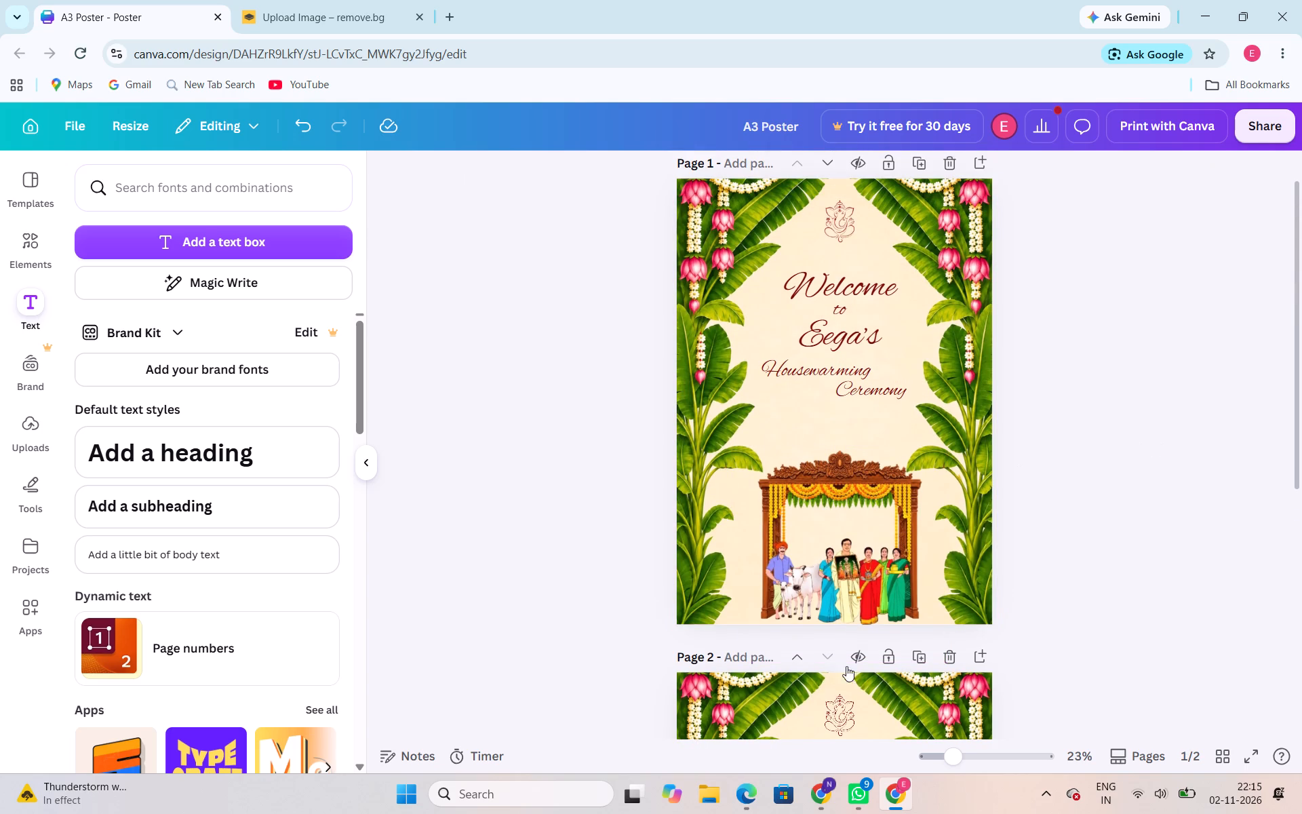
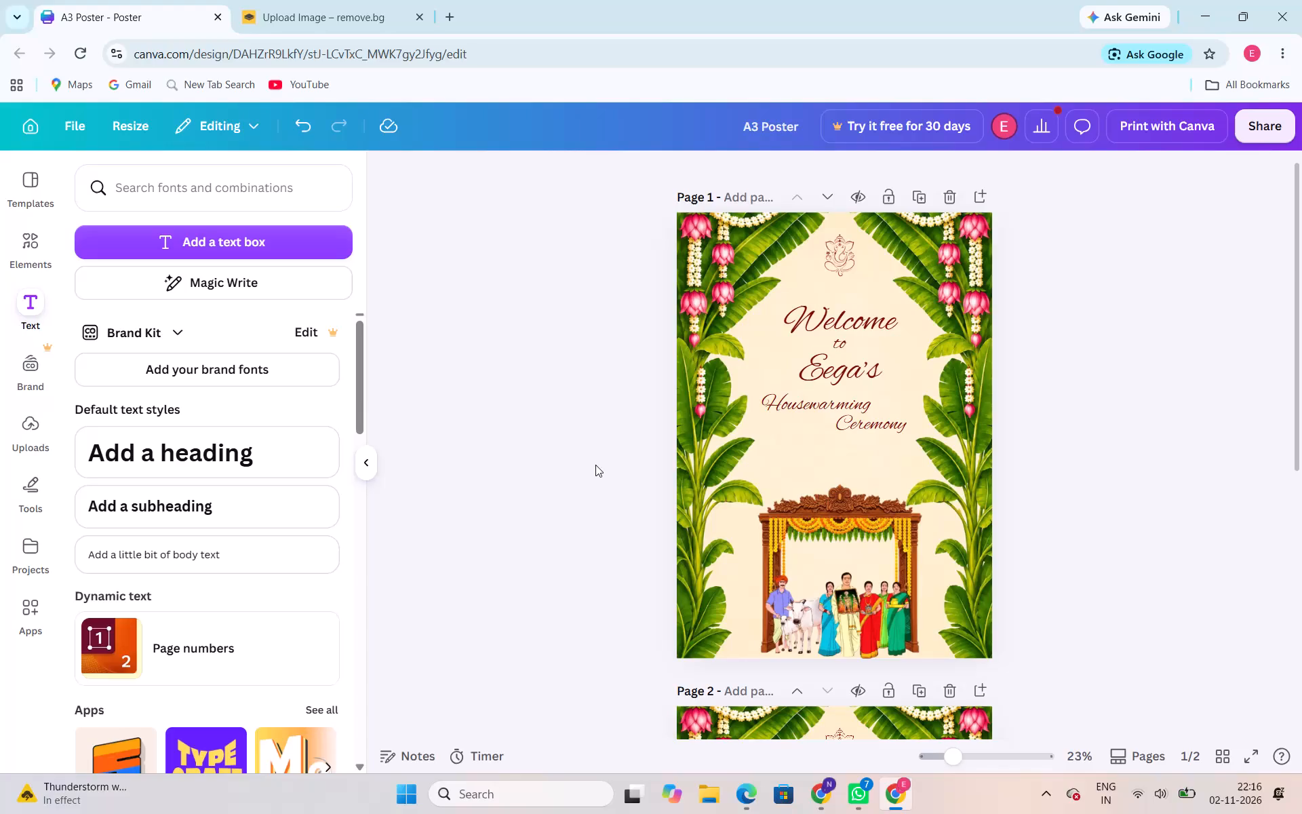
# Paste the Telugu line "|| శ్రీ గణేశాయ నమః ||" on page 1 at size 50 and place it below the Ganesha emblem.
pyautogui.hotkey('ctrl', 'v')
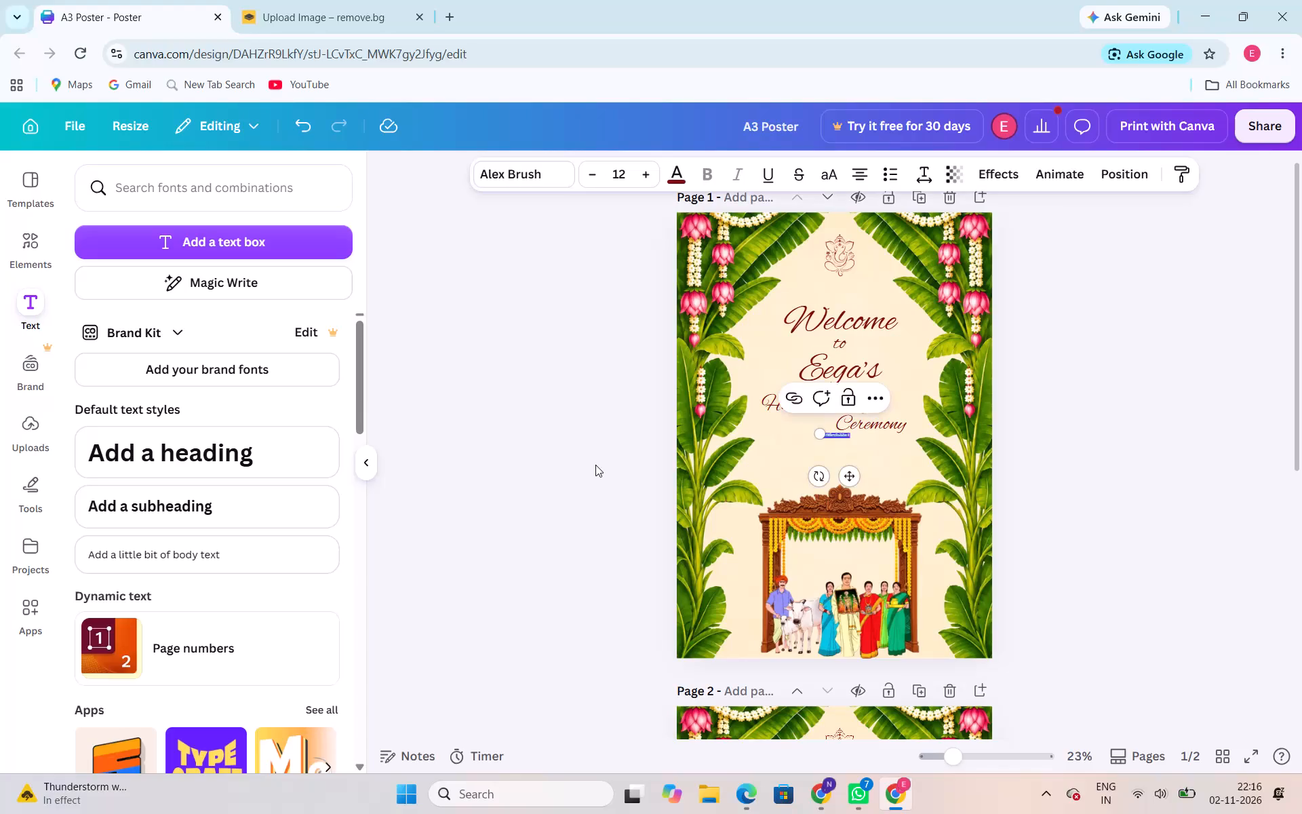
pyautogui.click(628, 174)
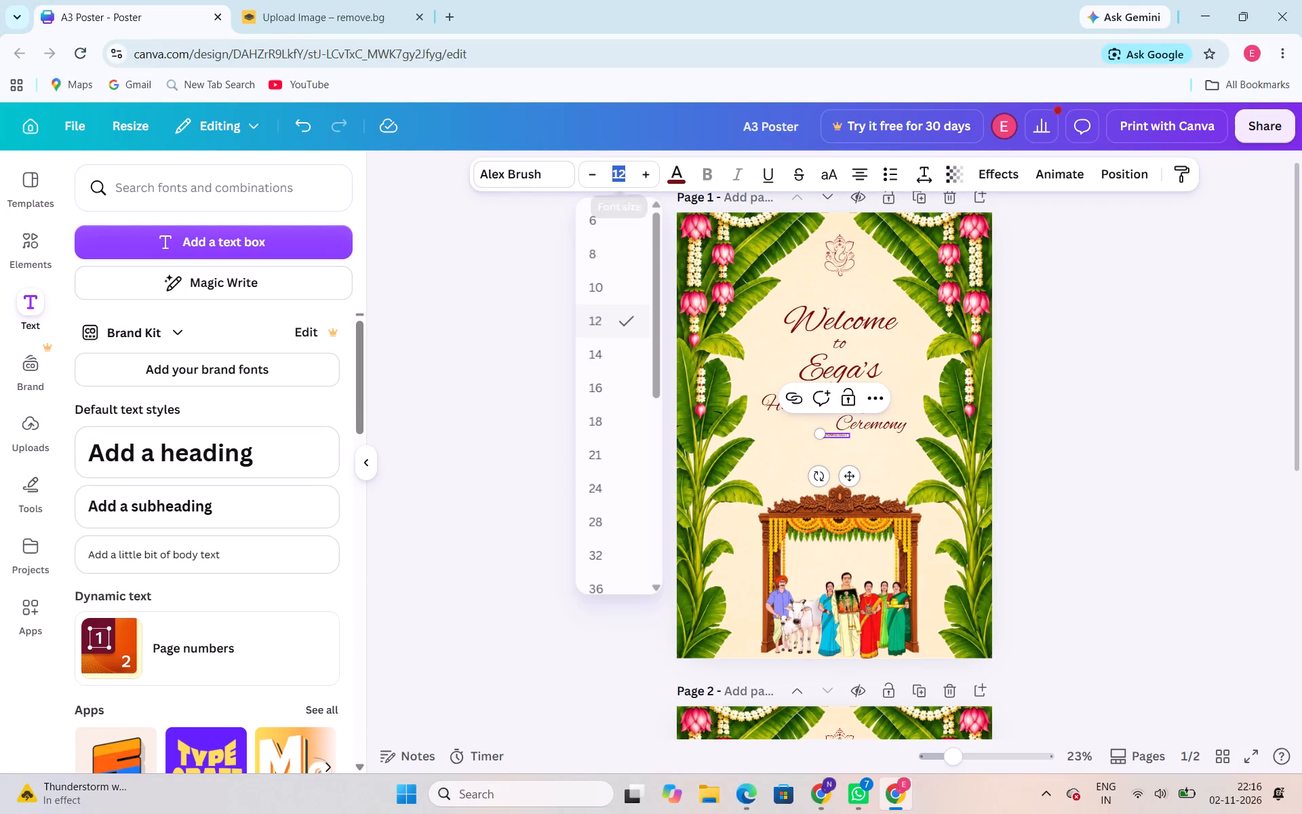
pyautogui.write('50')
pyautogui.press('Return')
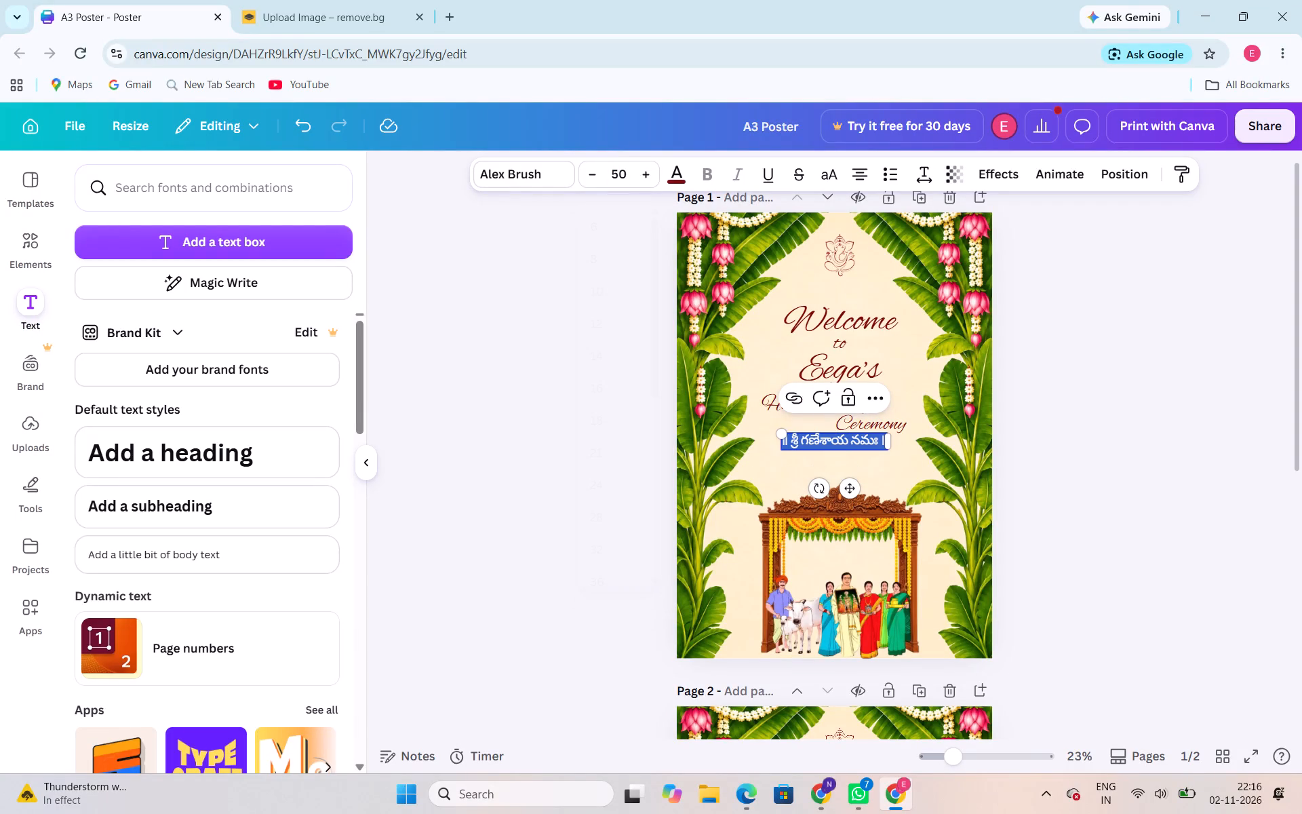
pyautogui.click(1147, 360)
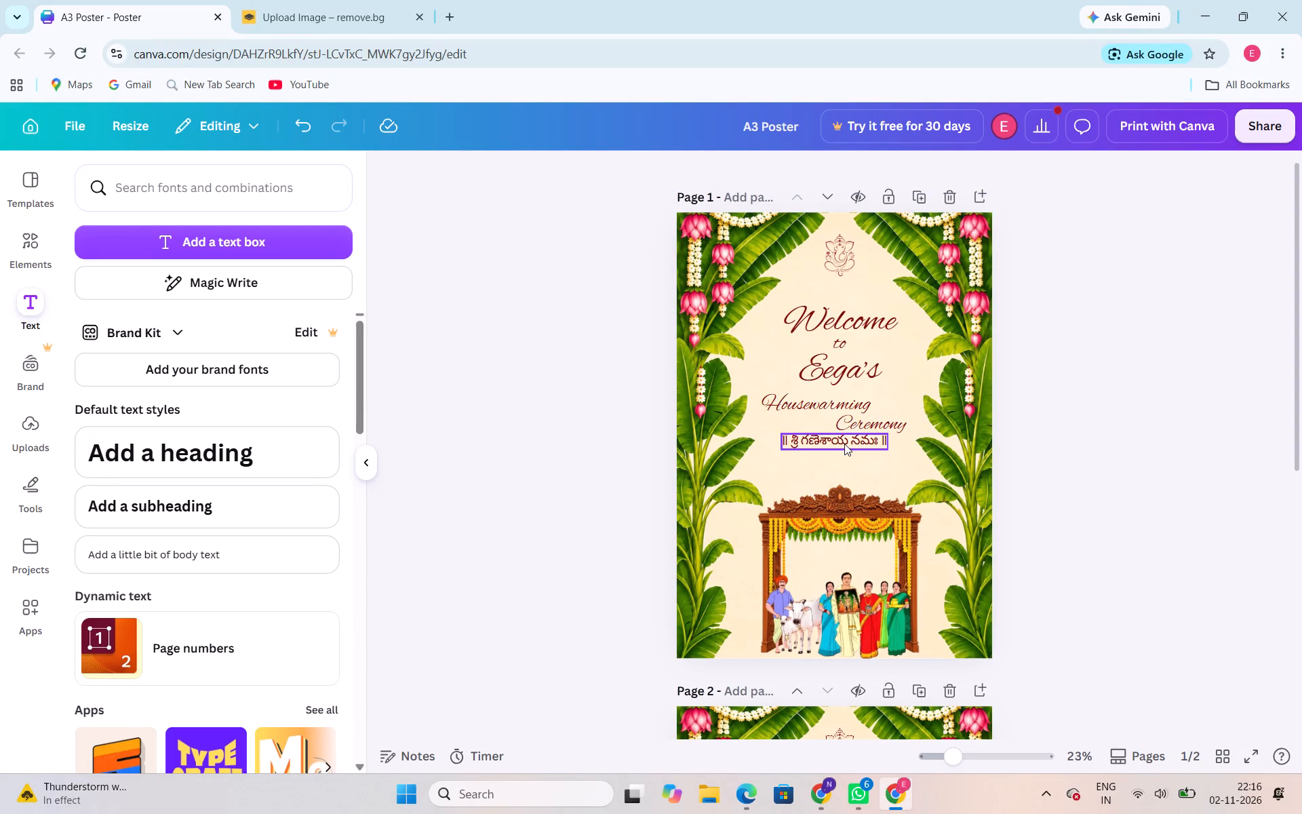
pyautogui.moveTo(844, 444); pyautogui.dragTo(851, 290)
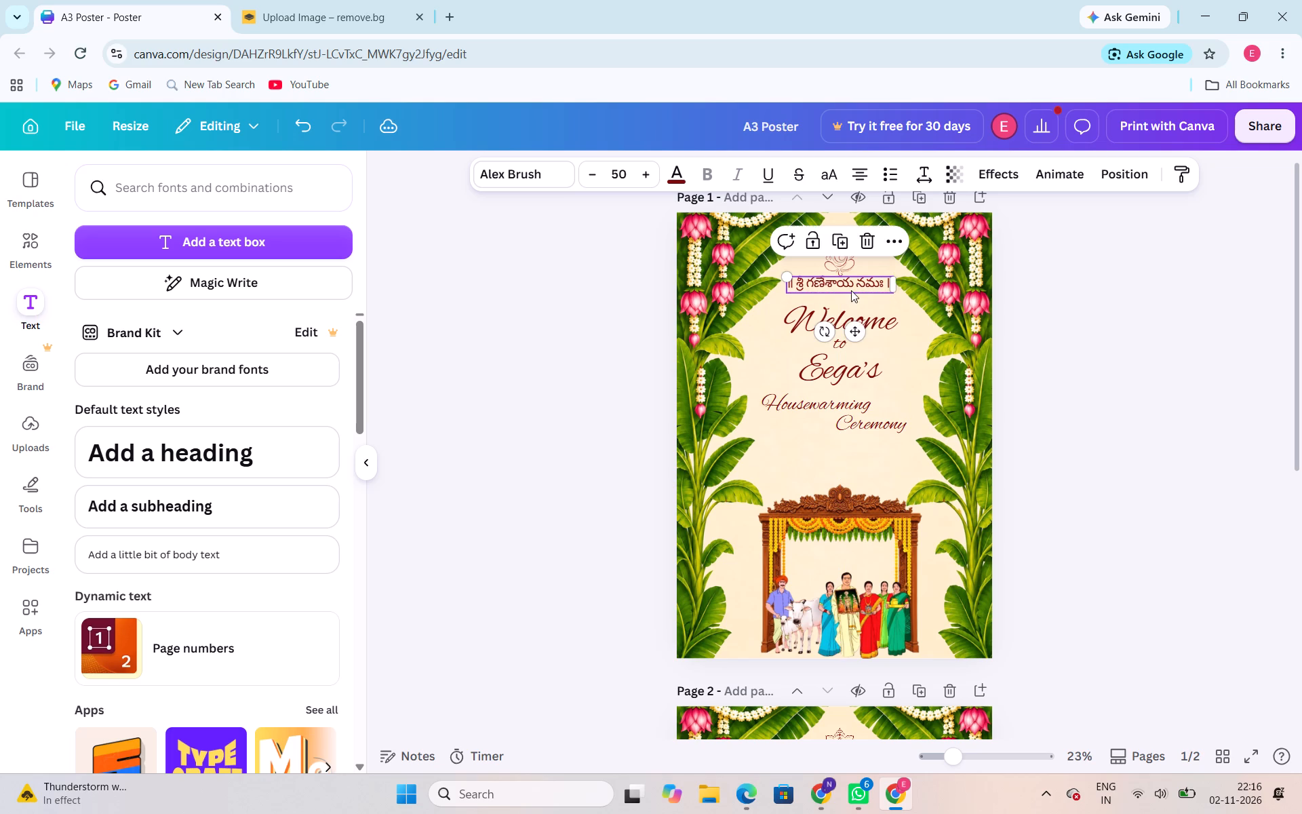
# Set the Telugu line on page 1 to size 30 and shift it slightly down, between the Ganesha emblem and "Welcome".
pyautogui.hscroll(-1, 738, 257)
pyautogui.click(621, 176)
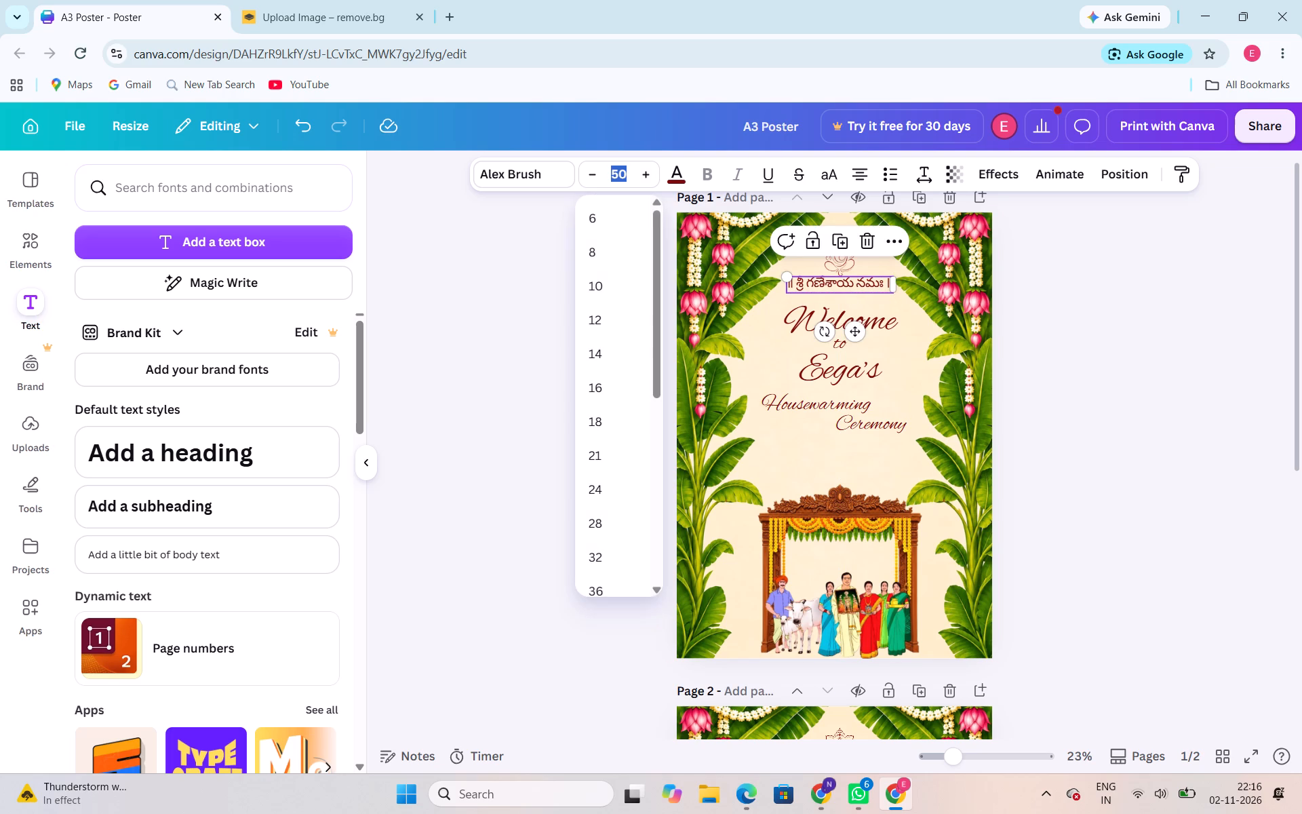
pyautogui.write('30')
pyautogui.press('Return')
pyautogui.click(1154, 367)
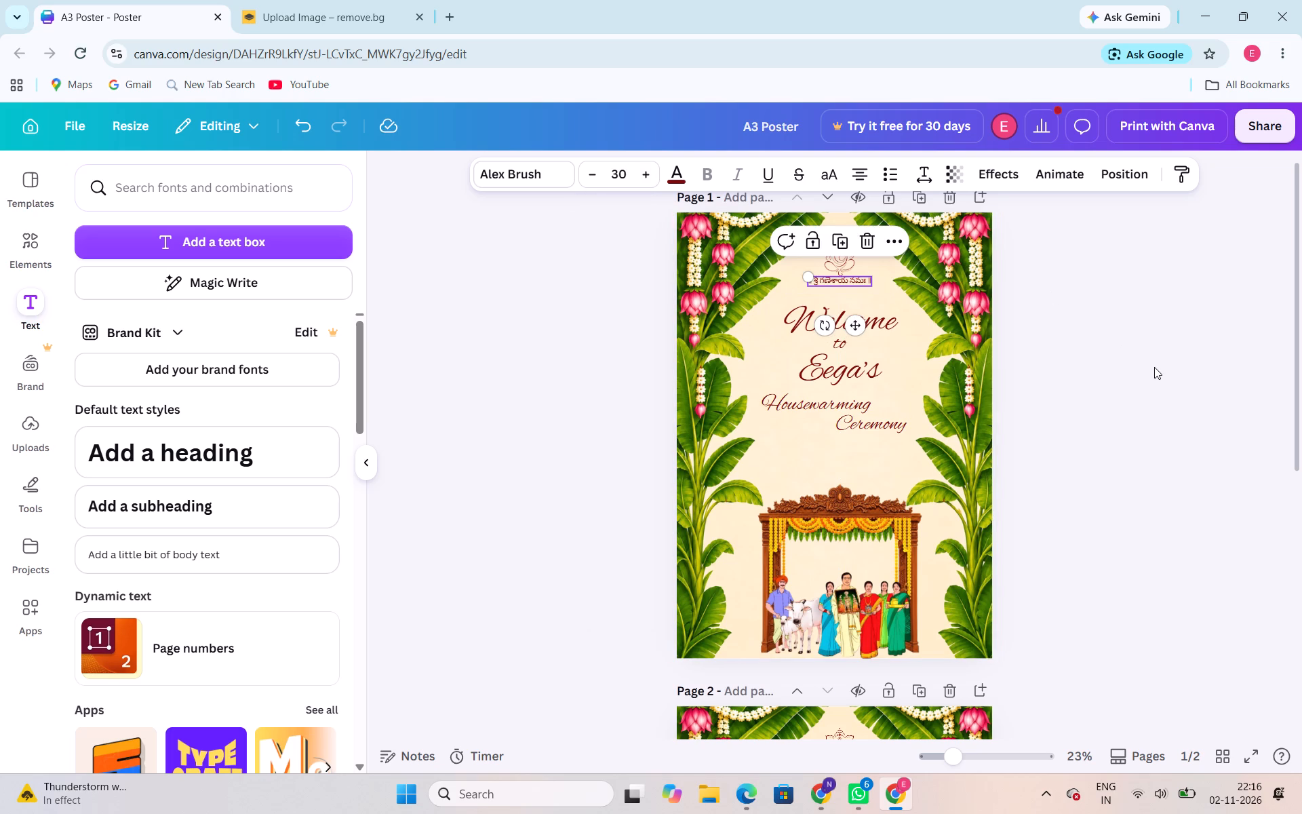
pyautogui.click(840, 281)
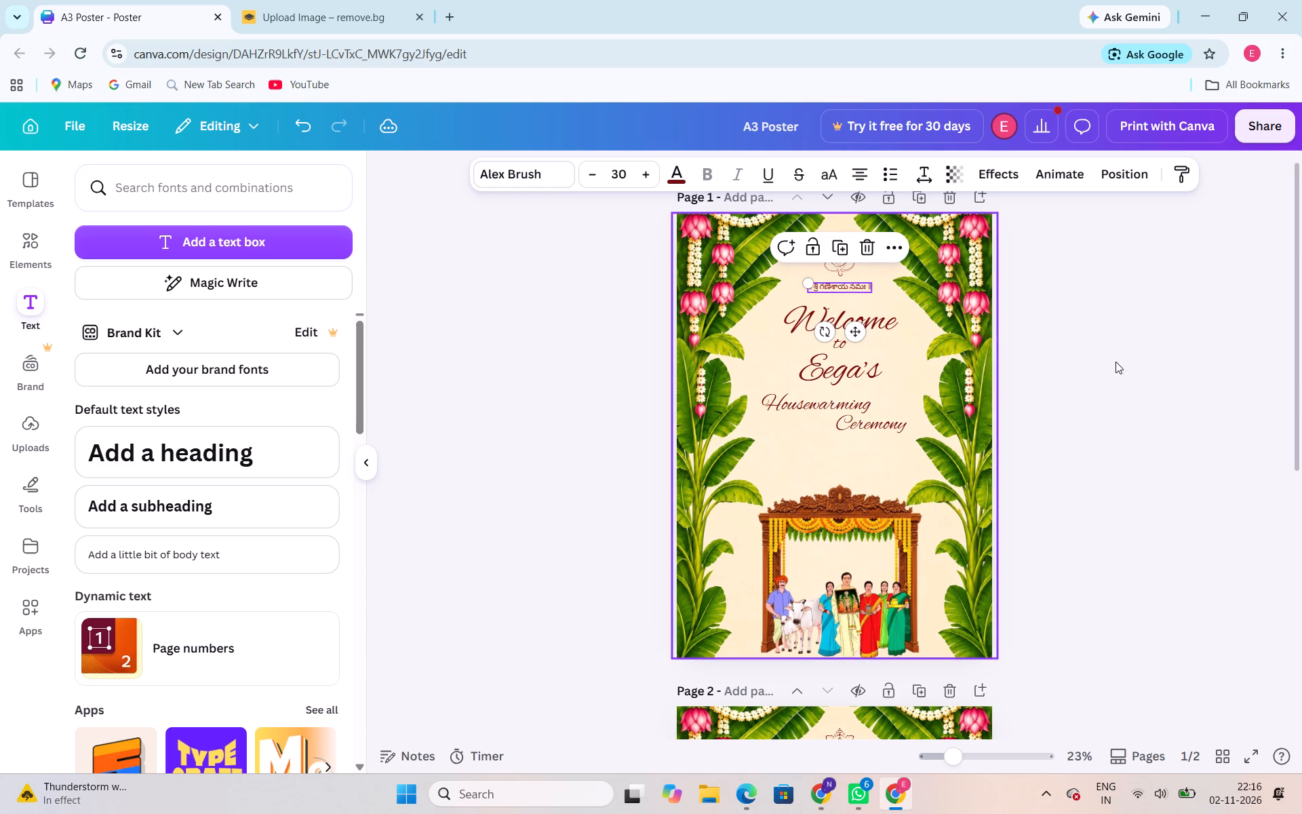
pyautogui.click(1127, 368)
# Copy the Telugu line from page 1 to the same spot below the Ganesha emblem on page 2.
pyautogui.click(857, 292)
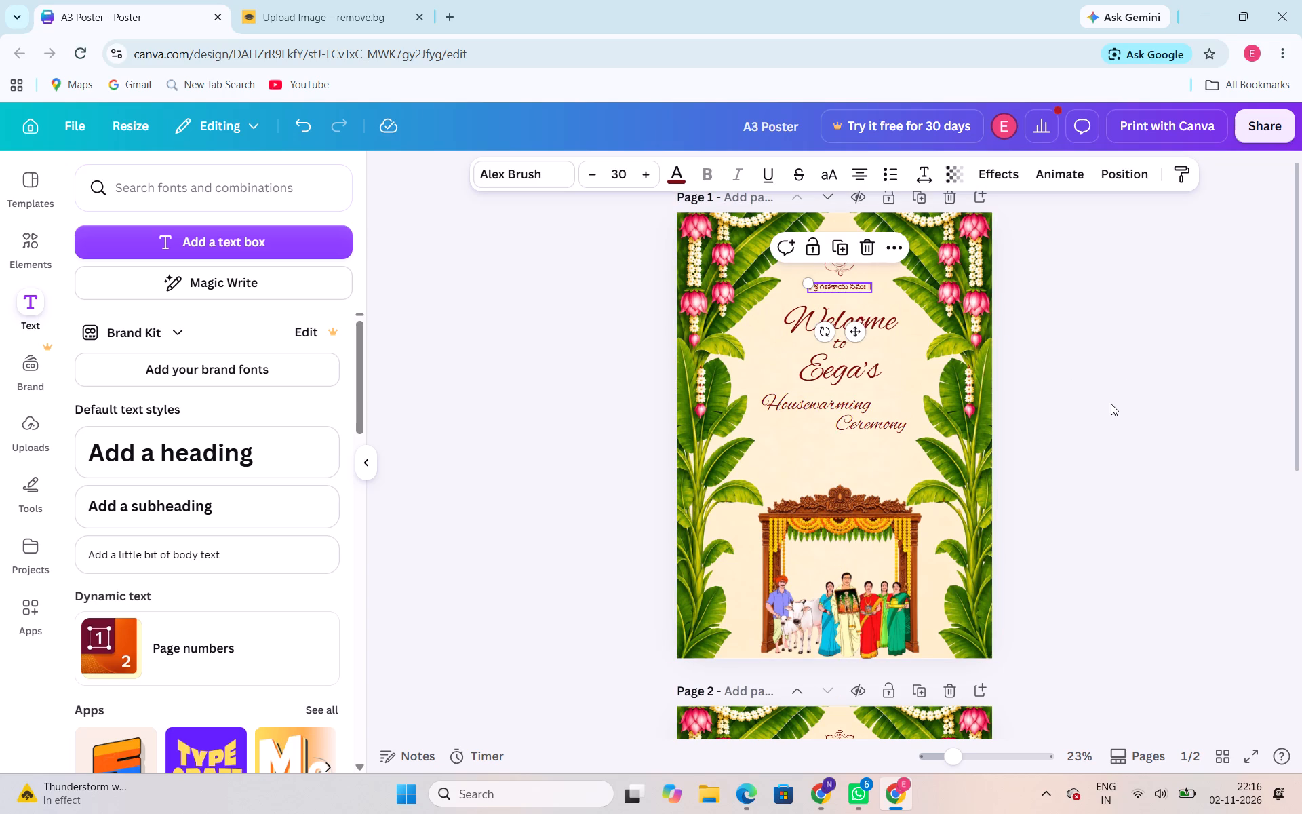
pyautogui.hotkey('ctrl', 'c')
pyautogui.scroll(-3, 1097, 535)
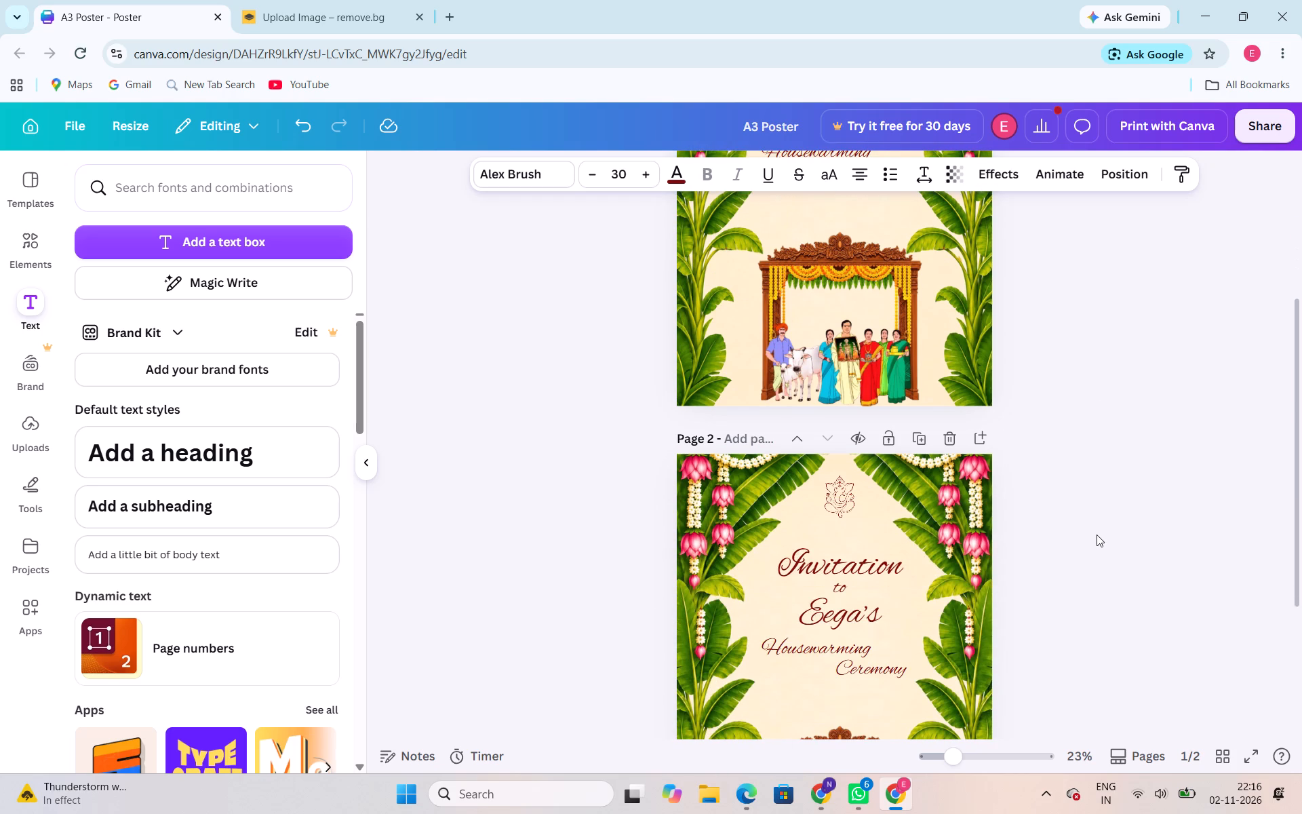
pyautogui.click(1097, 535)
pyautogui.hotkey('ctrl', 'v')
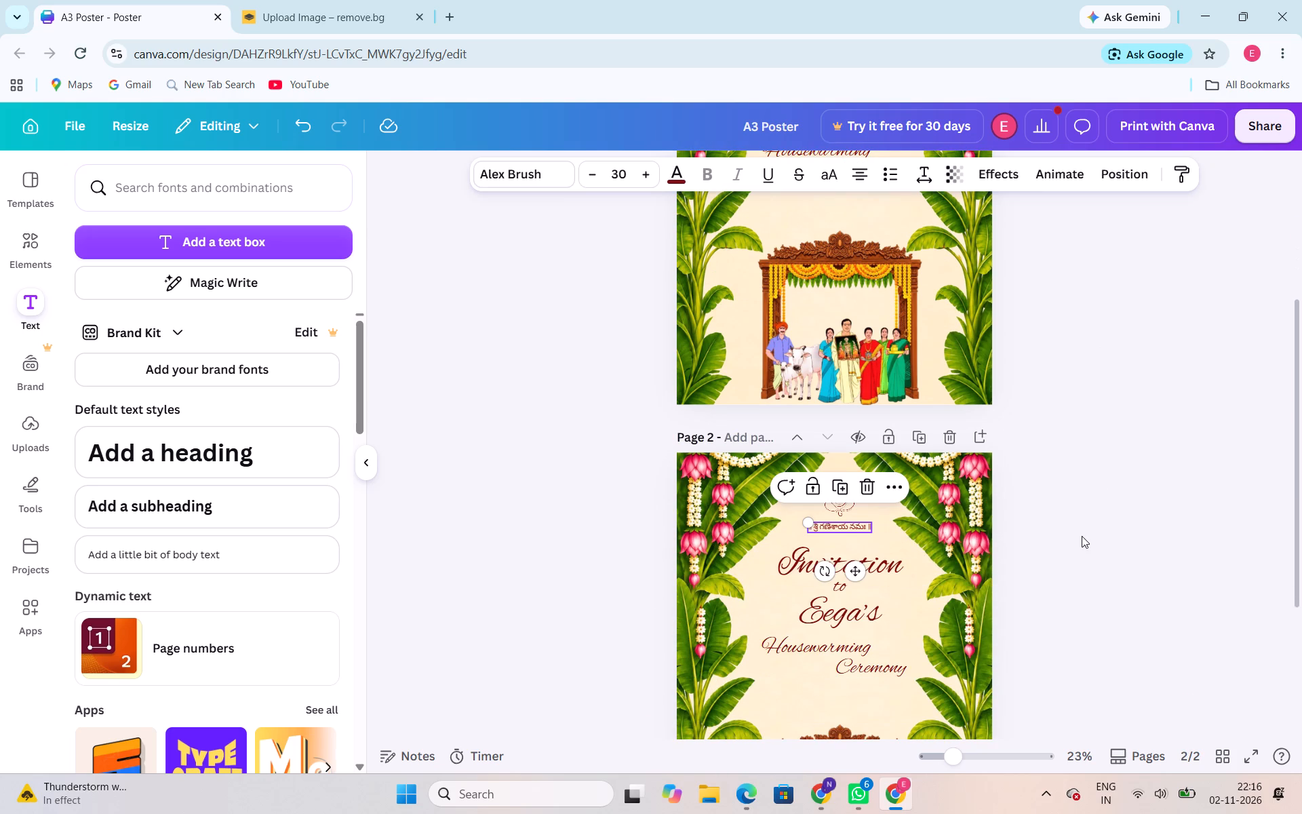
pyautogui.click(1082, 536)
# Nudge page 2's text, from "Invitation" through "Ceremony", slightly up together, closer to the Telugu line.
pyautogui.scroll(2, 1046, 573)
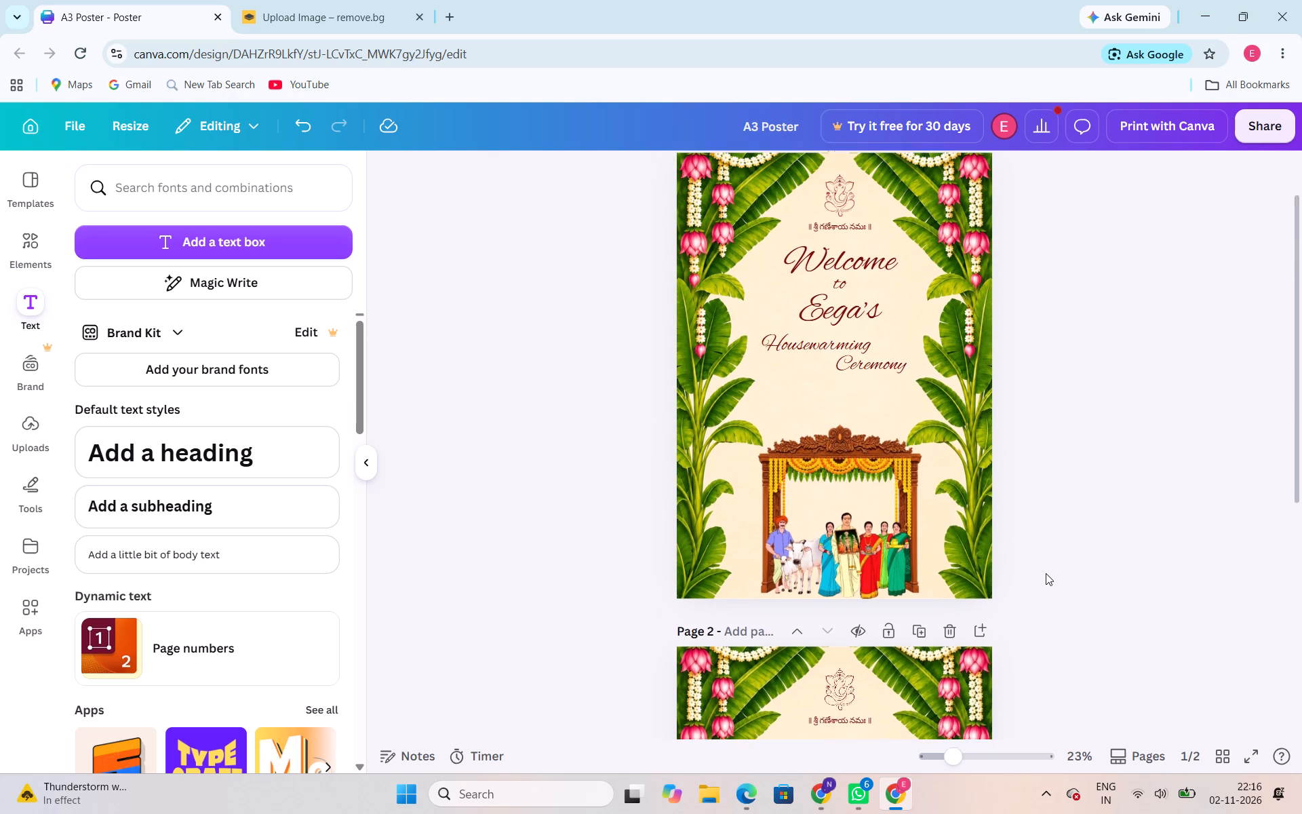
pyautogui.scroll(2, 1046, 573)
pyautogui.scroll(-1, 1065, 547)
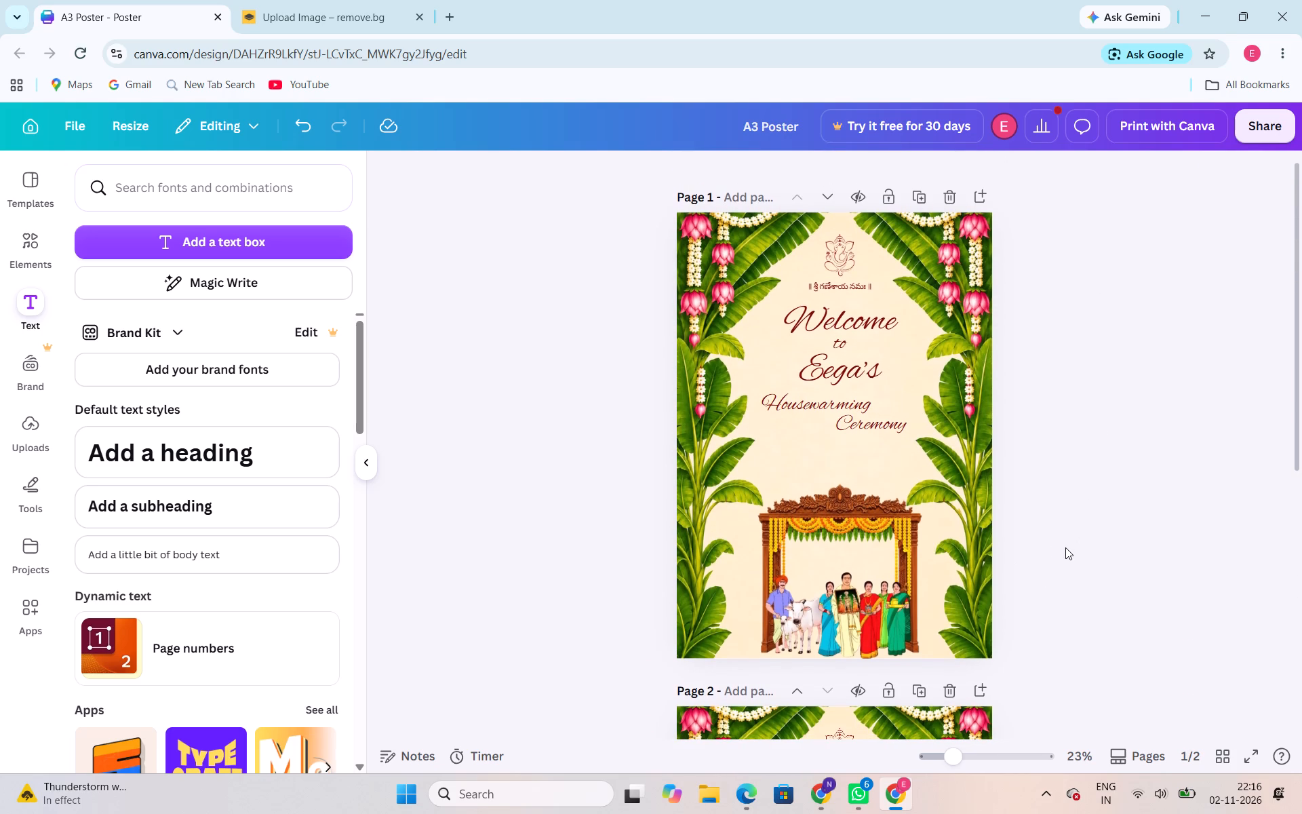
pyautogui.scroll(-7, 1065, 547)
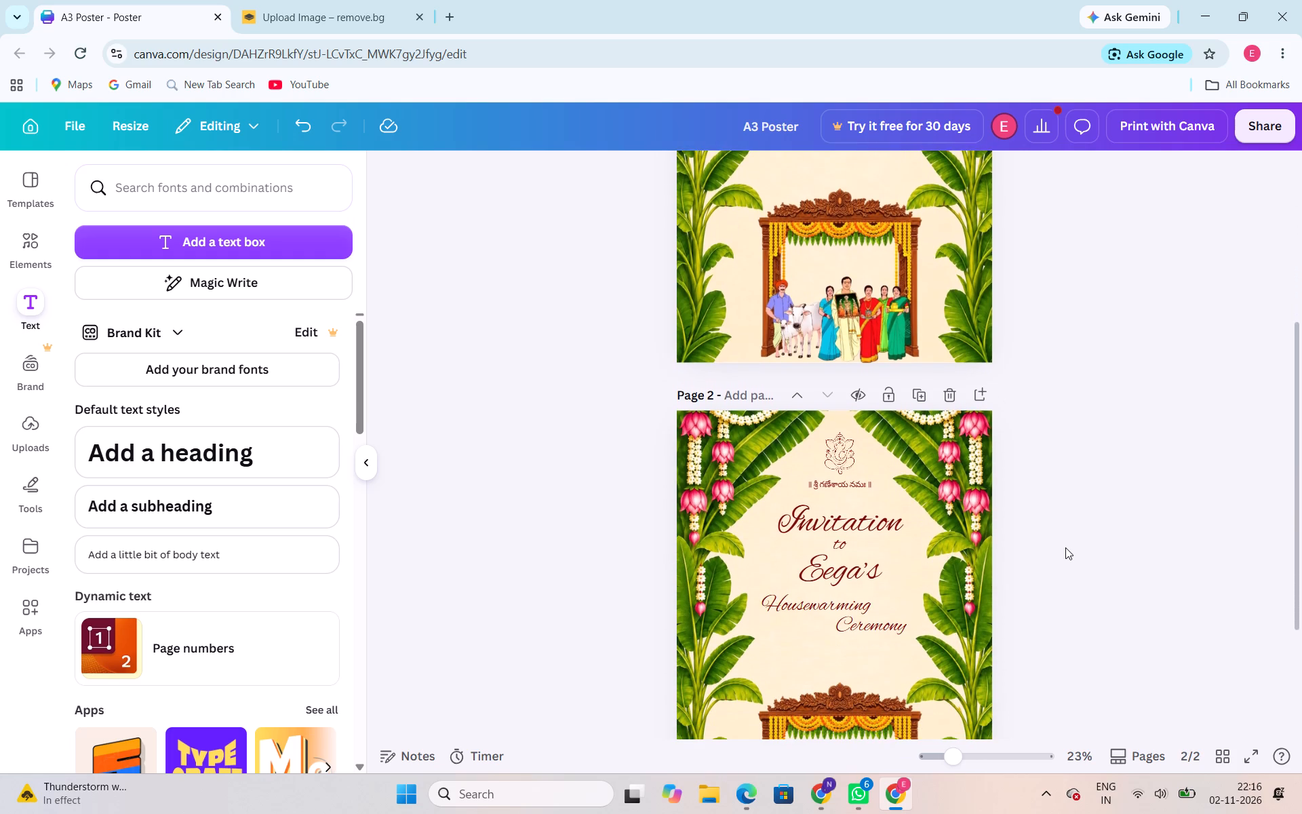
pyautogui.scroll(-1, 1065, 547)
pyautogui.moveTo(858, 581); pyautogui.dragTo(840, 447)
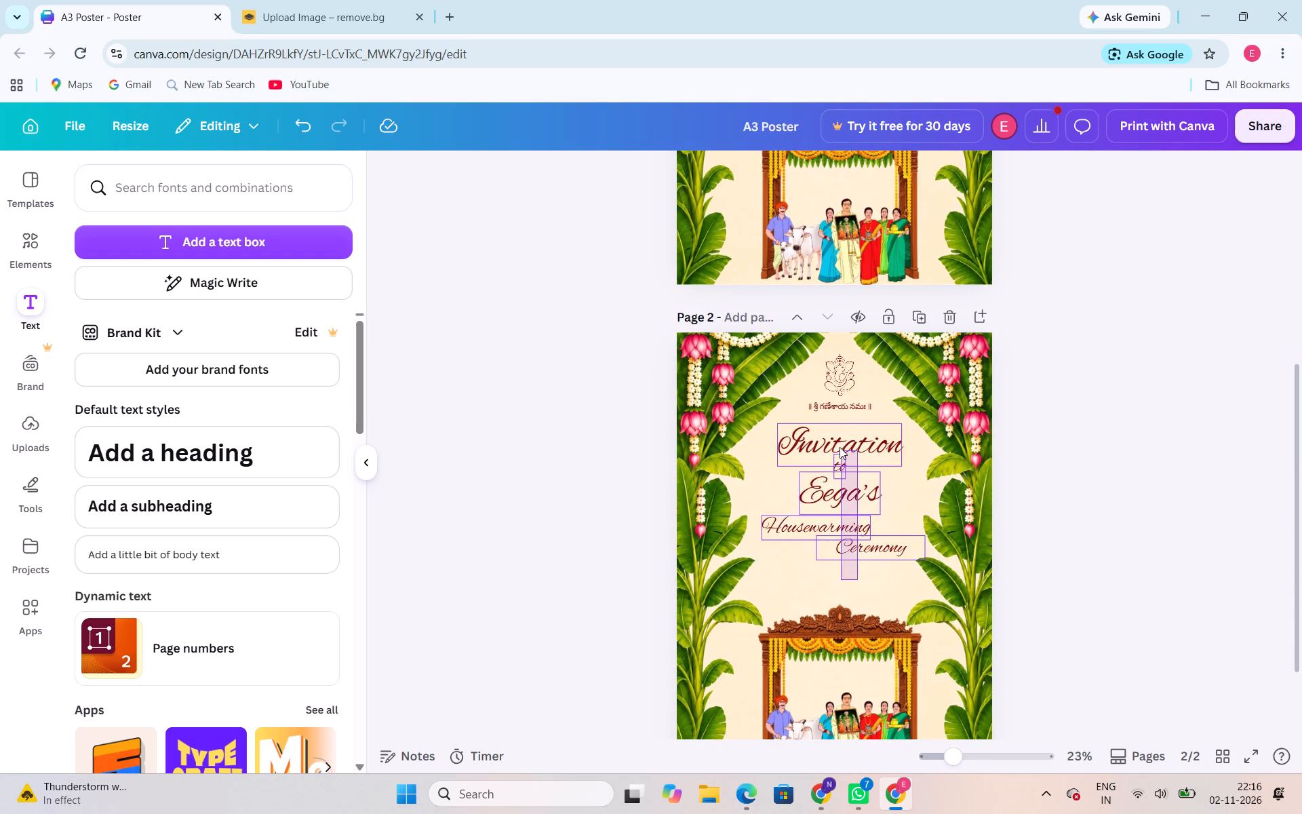
pyautogui.moveTo(840, 447); pyautogui.dragTo(840, 446)
pyautogui.press('Up')
pyautogui.press('Up')
pyautogui.press('Up')
pyautogui.press('Up')
pyautogui.press('Up')
pyautogui.press('Up')
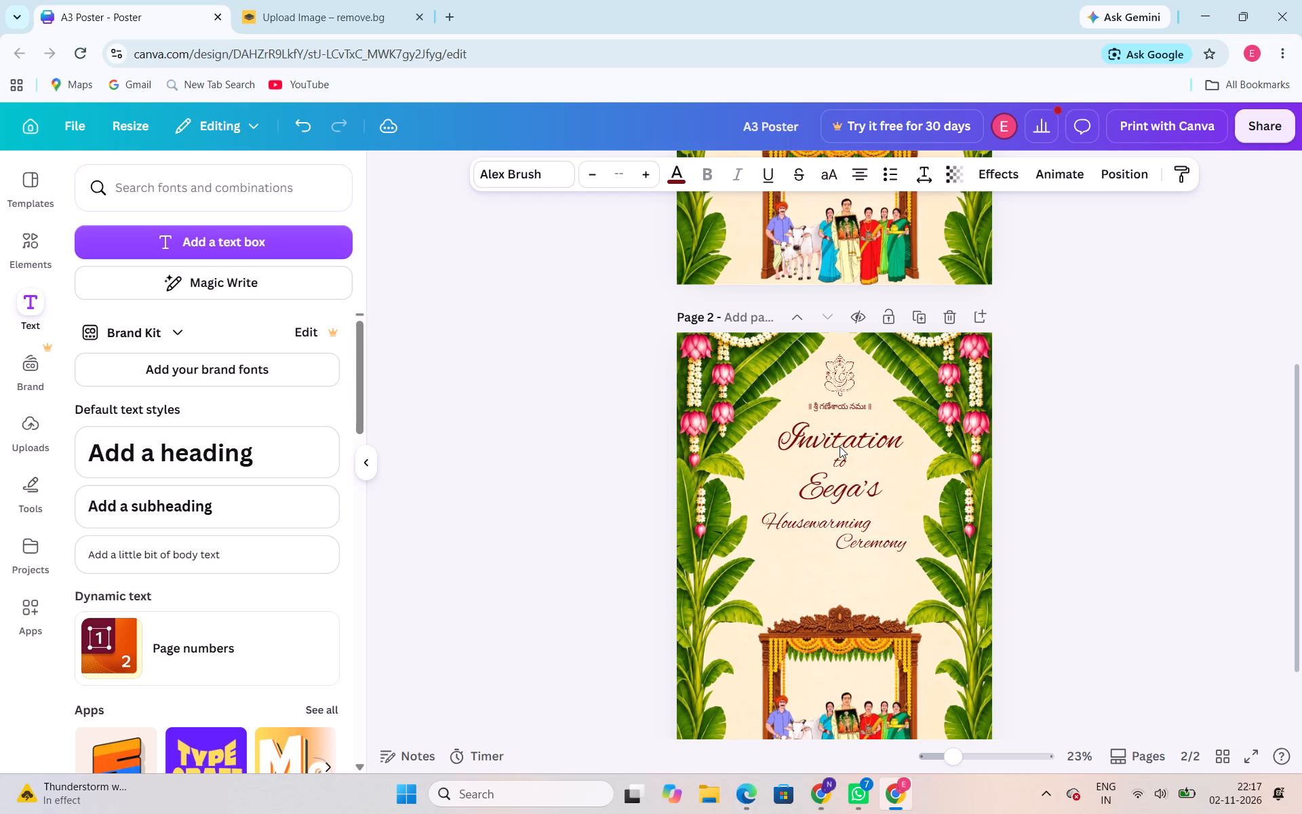
pyautogui.press('Down')
pyautogui.click(1105, 603)
# Add the text "Date : 14-11-2026" at size 50 on page 1 and place it between "Ceremony" and the wooden pavilion.
pyautogui.scroll(2, 1105, 603)
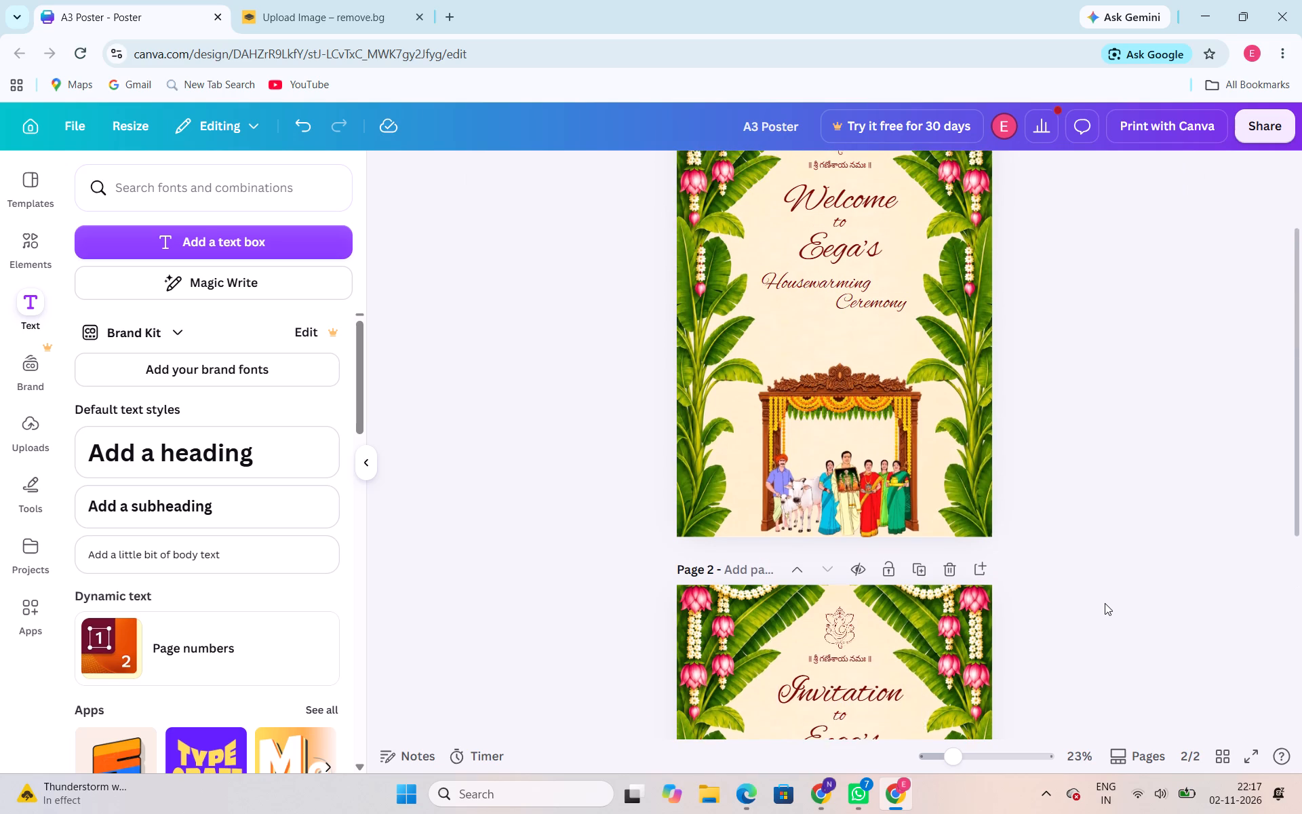
pyautogui.scroll(2, 1105, 603)
pyautogui.scroll(-3, 1080, 486)
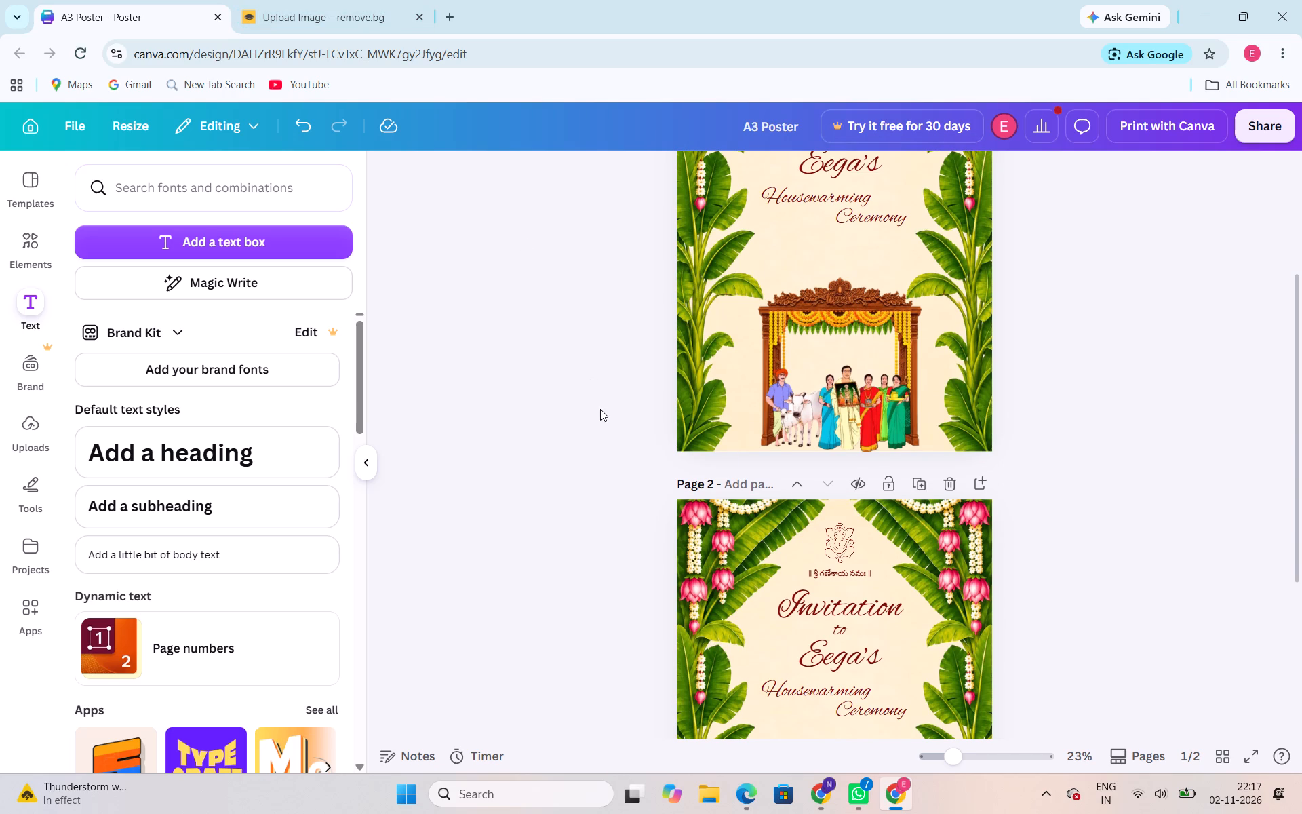
pyautogui.click(198, 239)
pyautogui.click(625, 182)
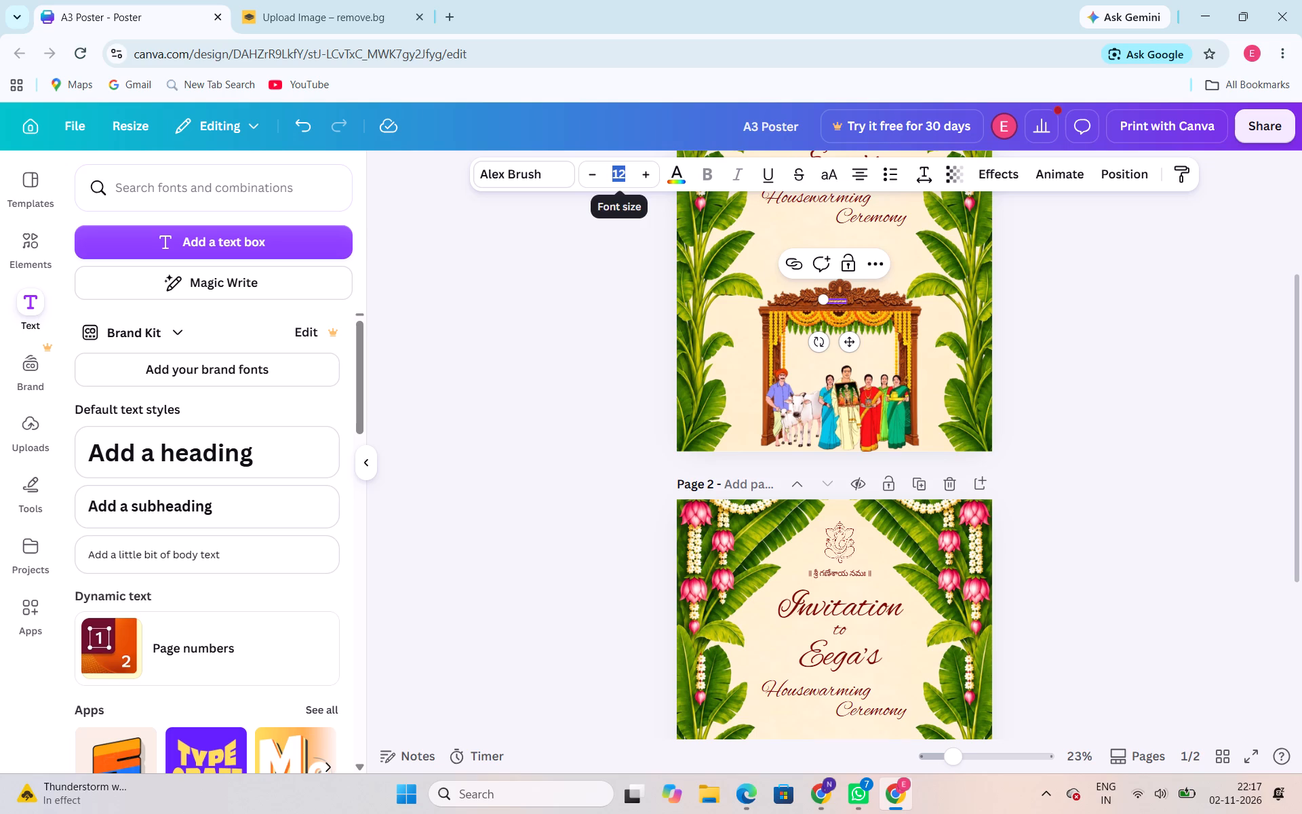
pyautogui.write('50')
pyautogui.press('Return')
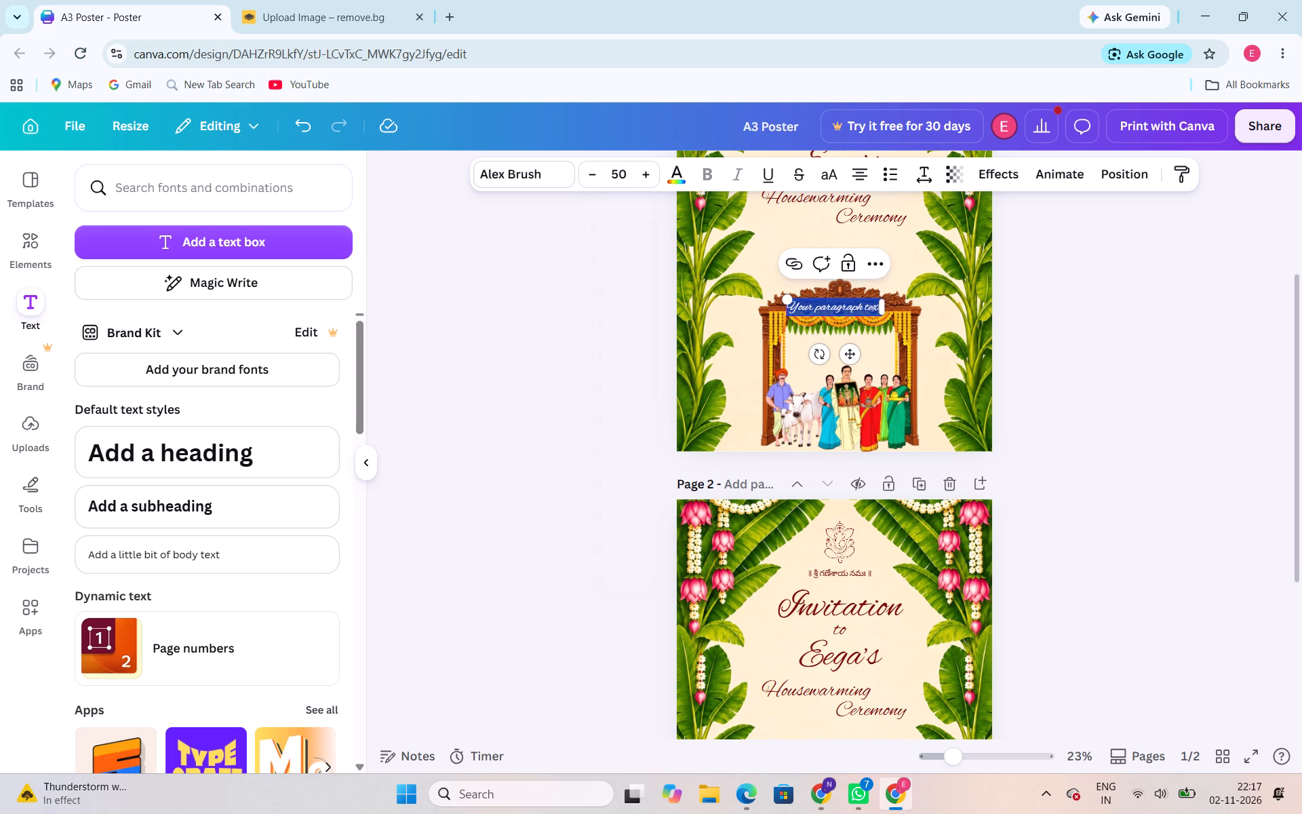
pyautogui.write('Dat')
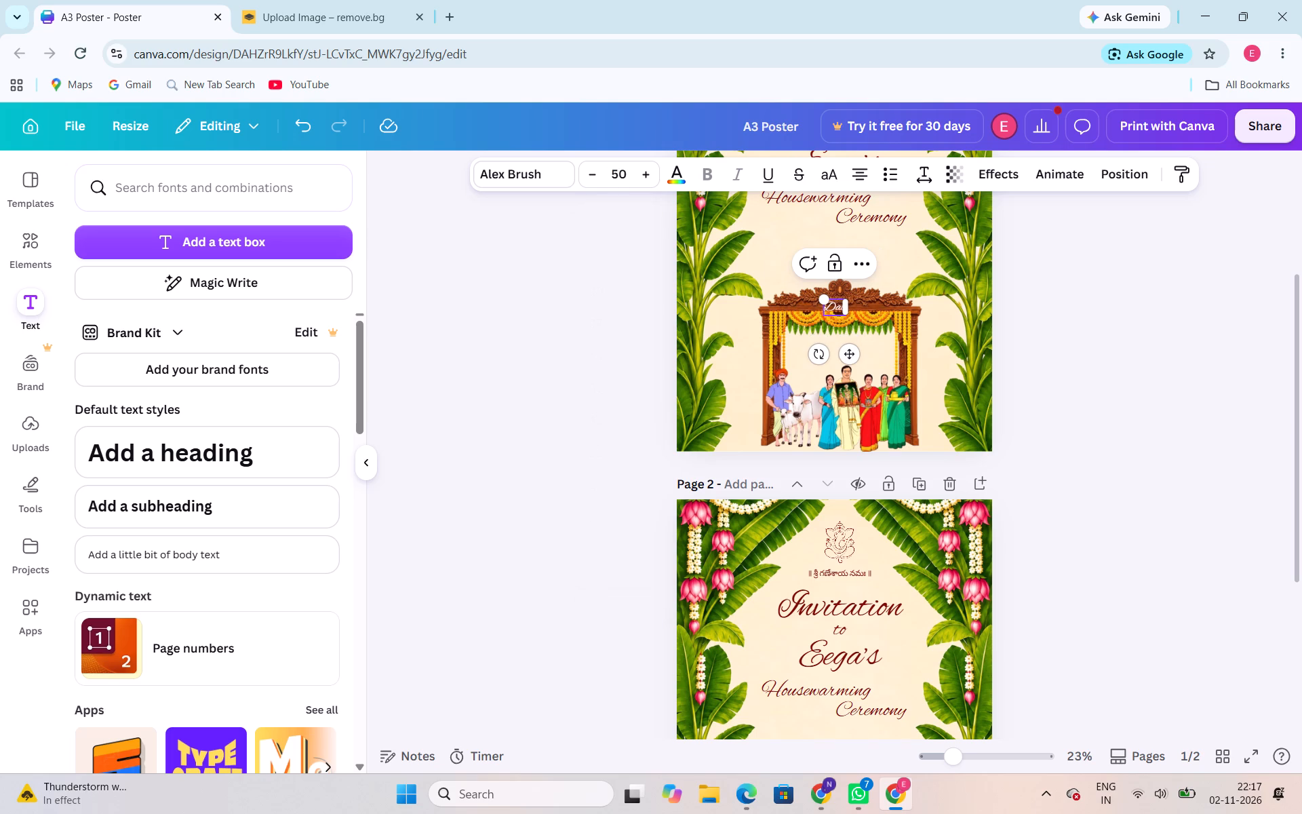
pyautogui.write('e')
pyautogui.press('space')
pyautogui.write(':')
pyautogui.press('space')
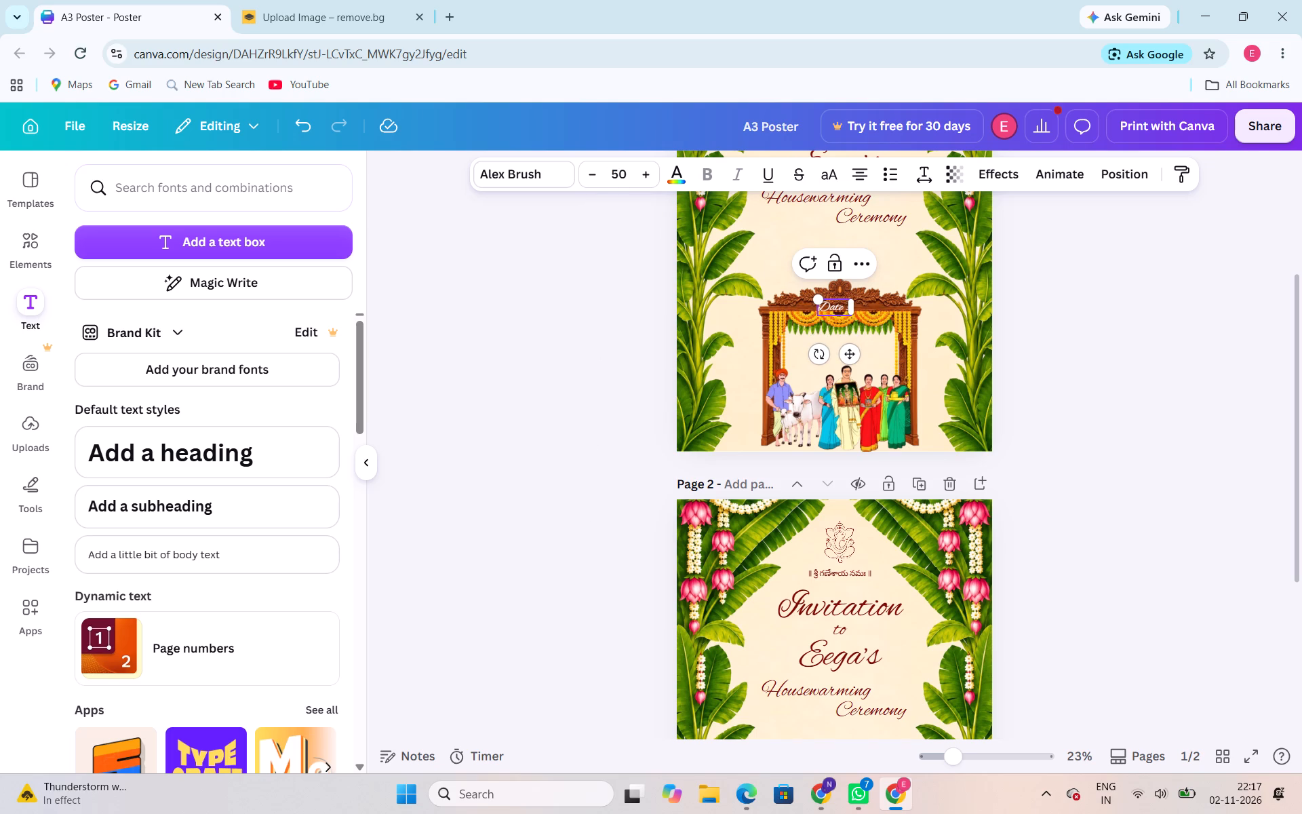
pyautogui.write('14')
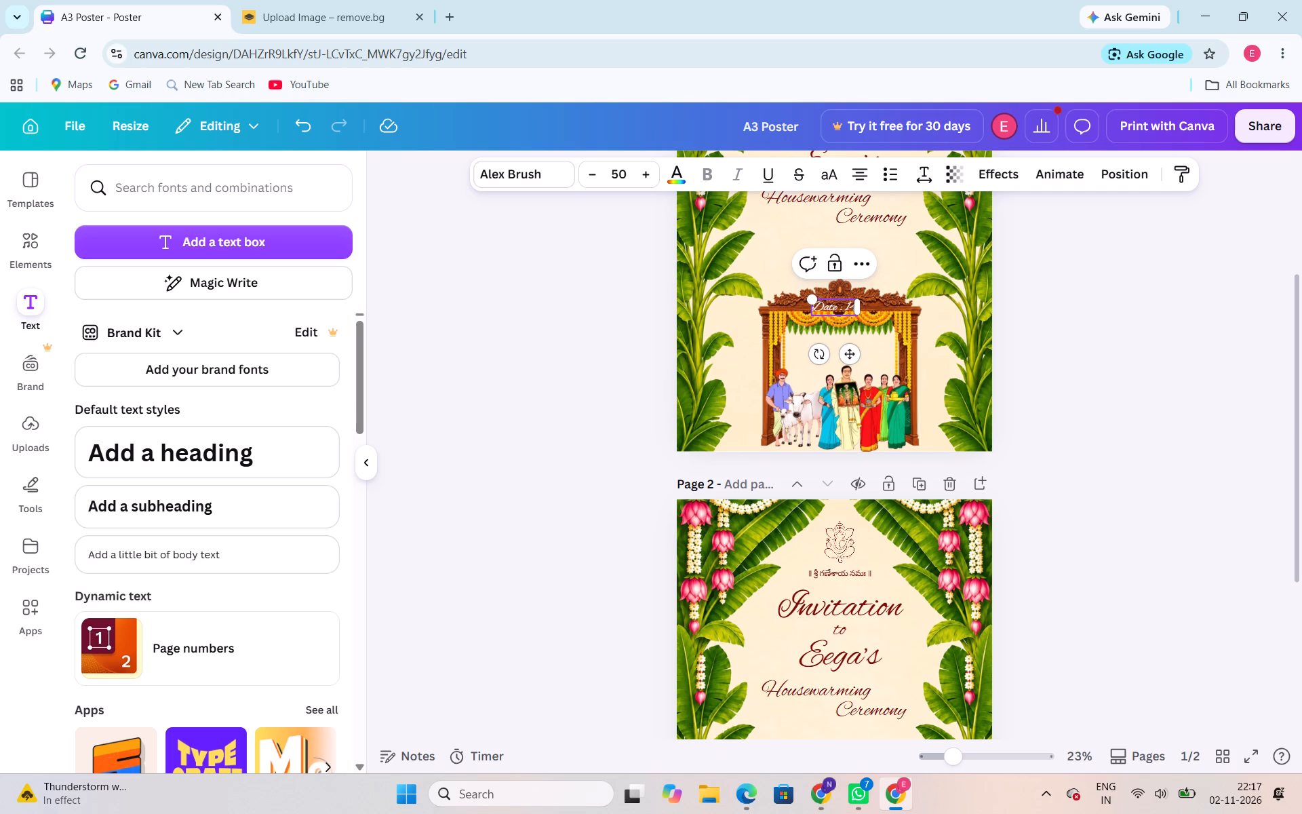
pyautogui.press('-')
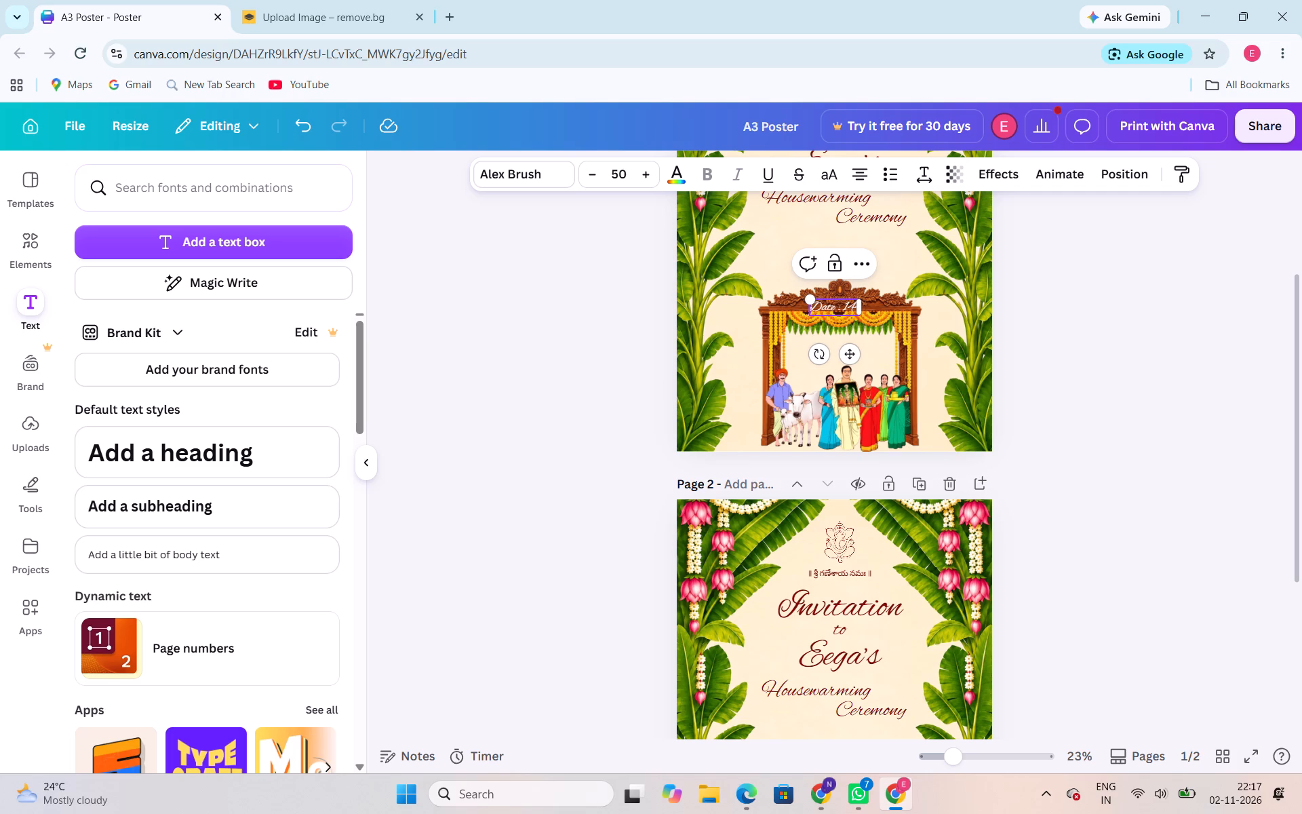
pyautogui.write('11-2')
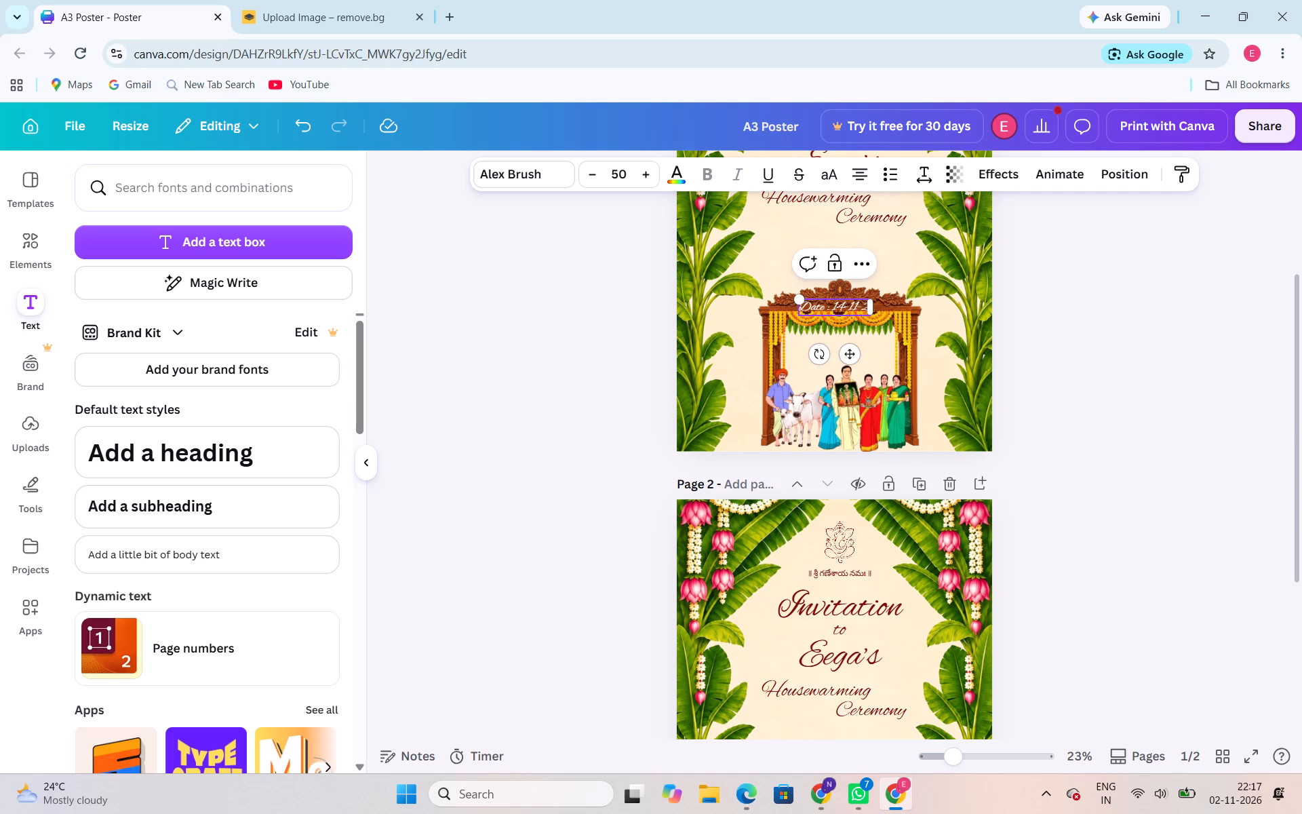
pyautogui.write('02')
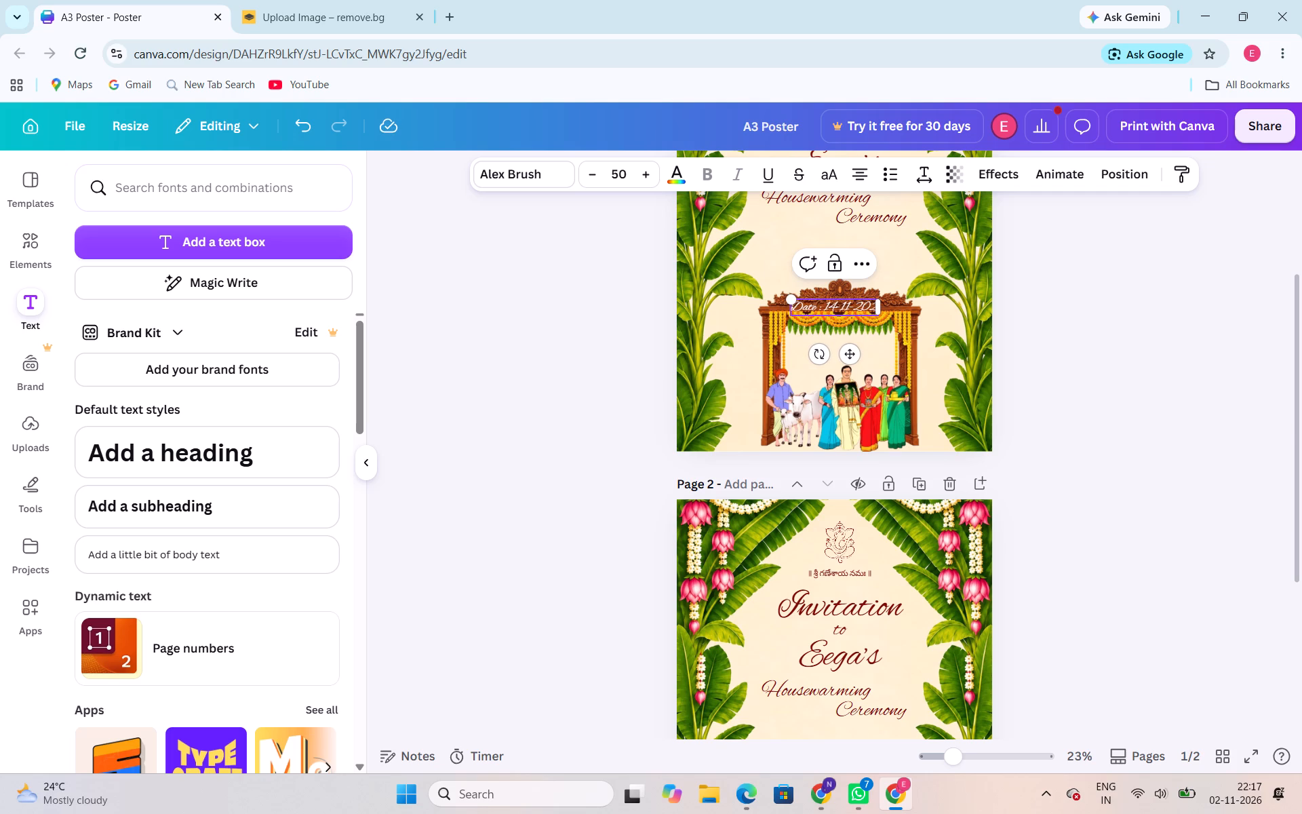
pyautogui.press('6')
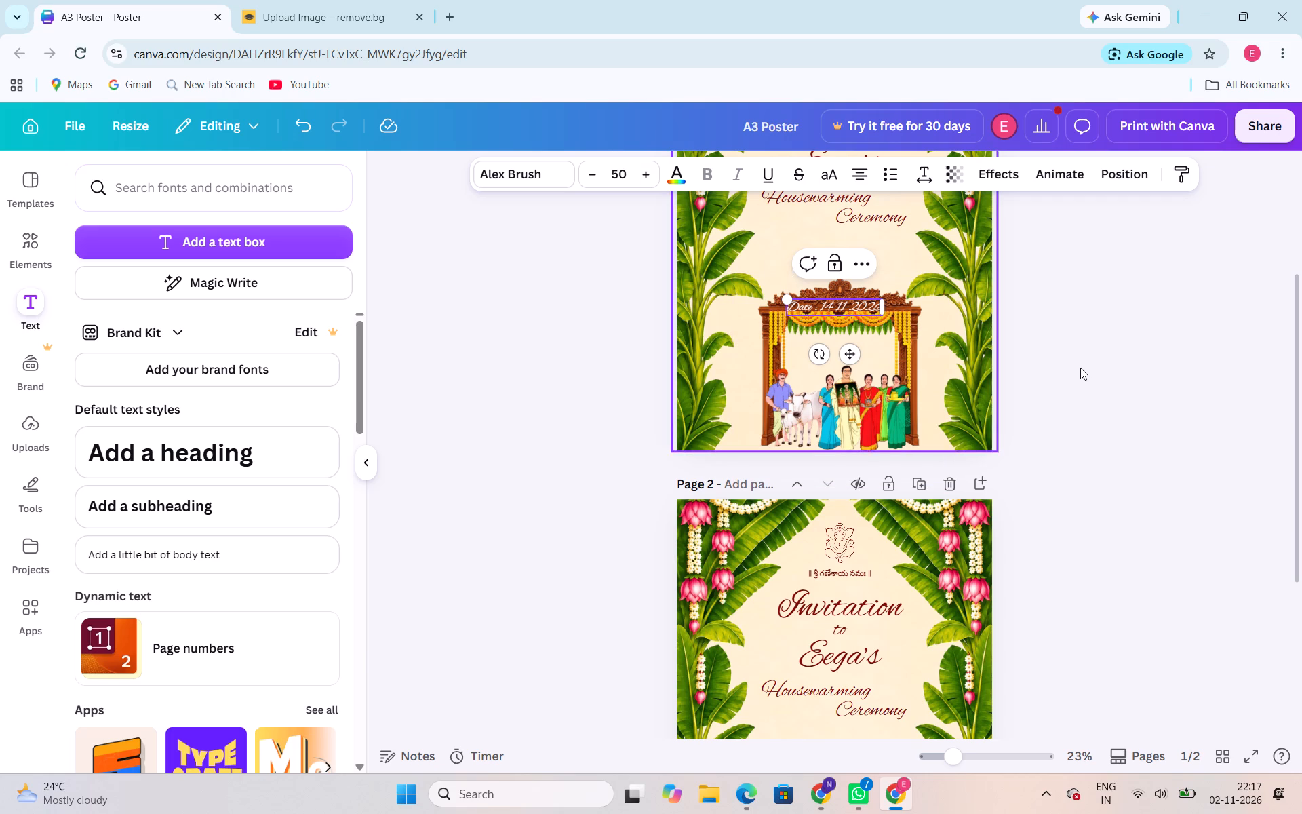
pyautogui.click(1080, 368)
pyautogui.moveTo(865, 305); pyautogui.dragTo(861, 247)
# Recolour the date text on page 1 to the dark green photo colour #294e04.
pyautogui.doubleClick(840, 254)
pyautogui.tripleClick(840, 254)
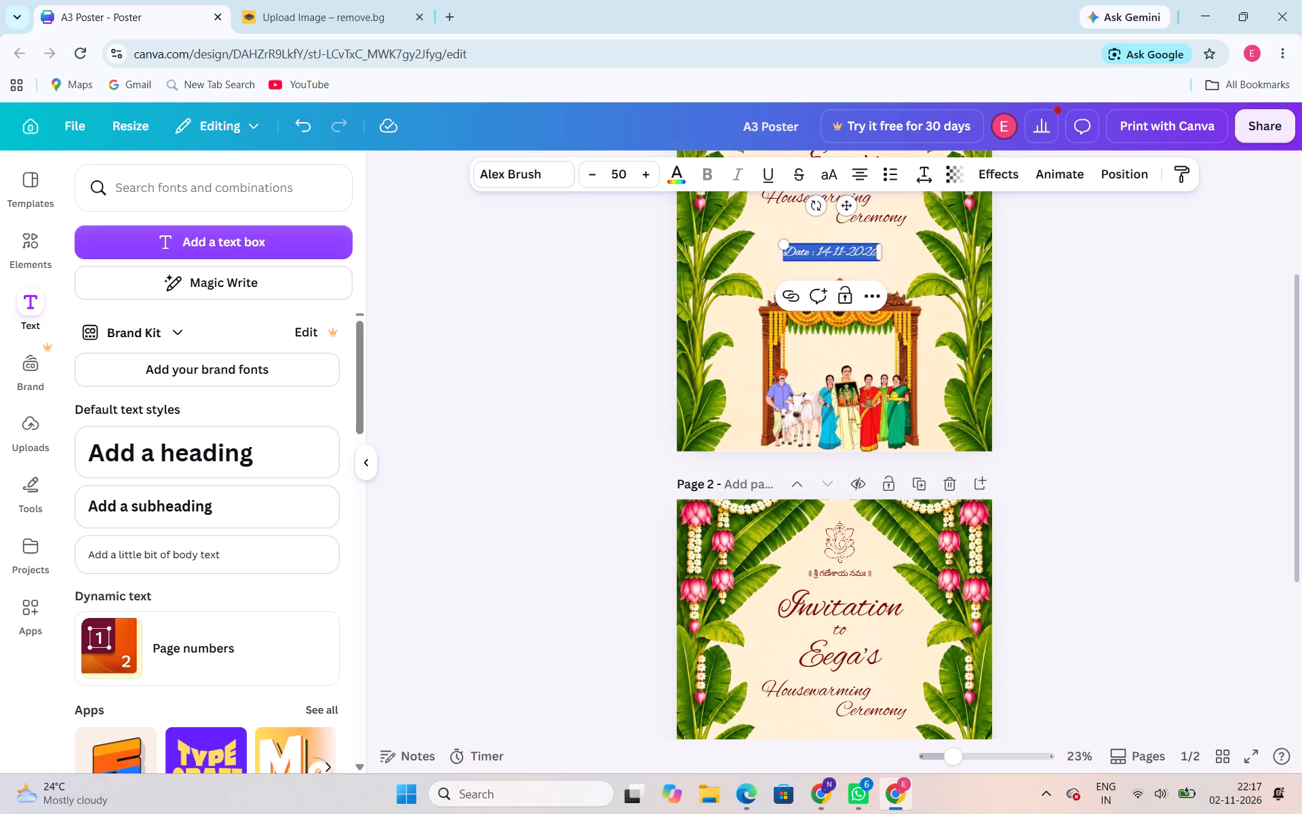
pyautogui.click(669, 178)
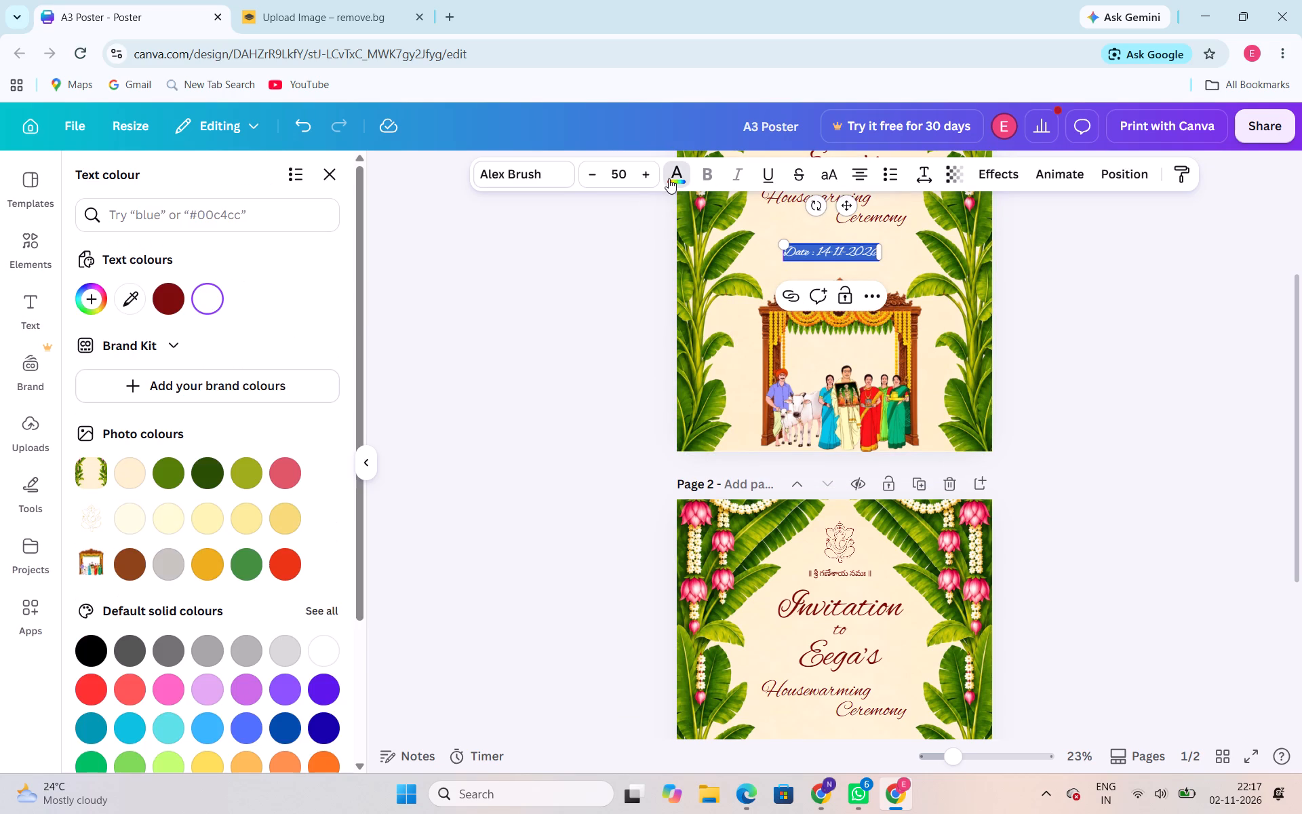
pyautogui.click(203, 472)
pyautogui.click(528, 430)
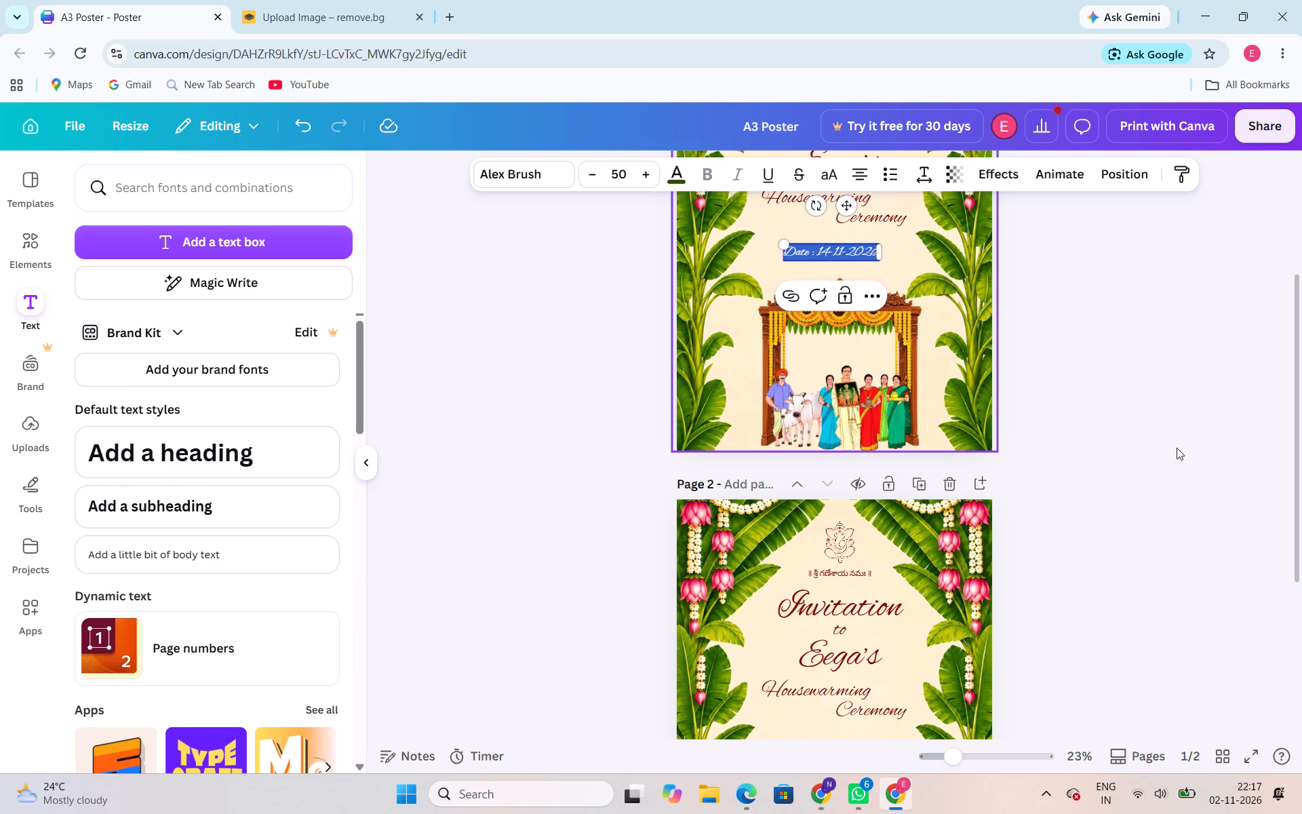
pyautogui.click(1177, 448)
# Reposition page 1's date line just below "Ceremony", centred in line with the heading text.
pyautogui.scroll(1, 1165, 393)
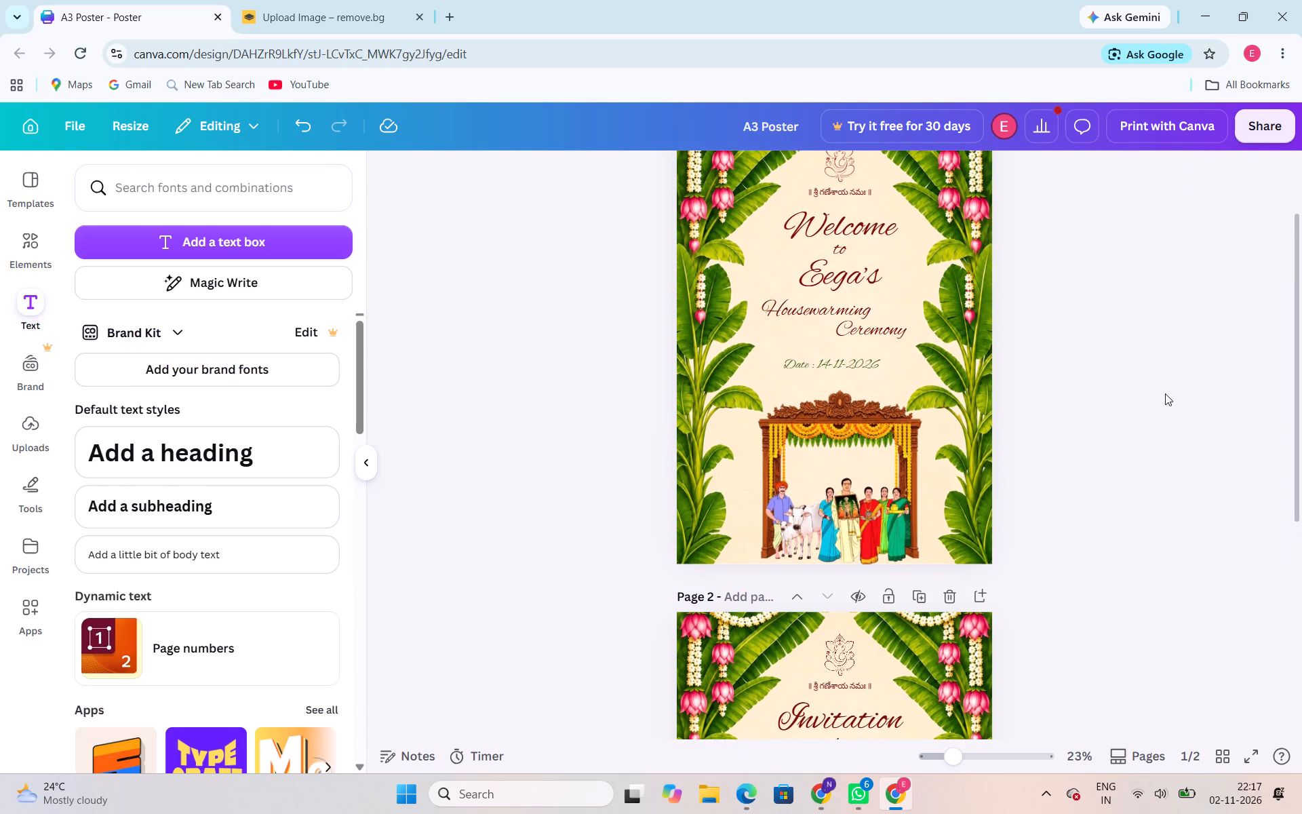
pyautogui.scroll(1, 1165, 393)
pyautogui.moveTo(839, 379); pyautogui.dragTo(849, 374)
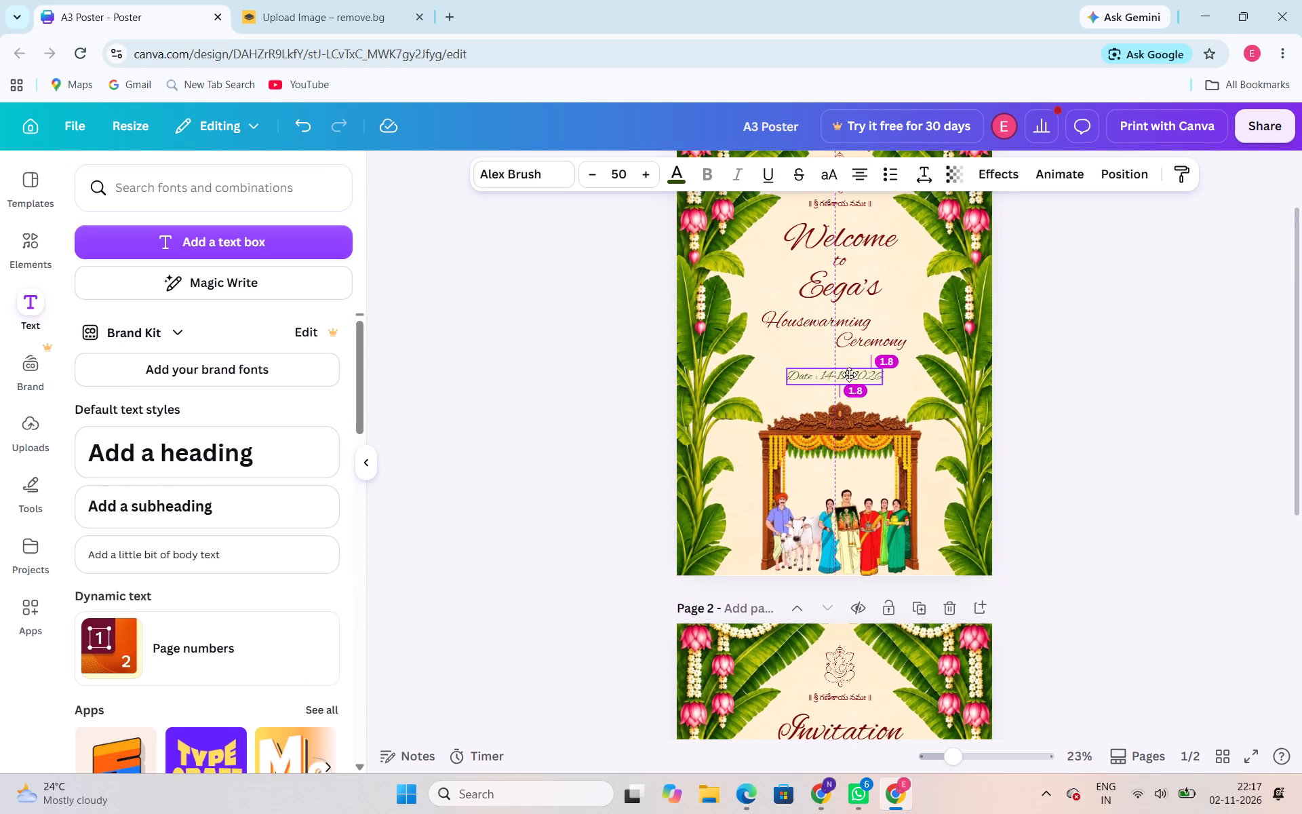
pyautogui.moveTo(849, 374); pyautogui.dragTo(848, 375)
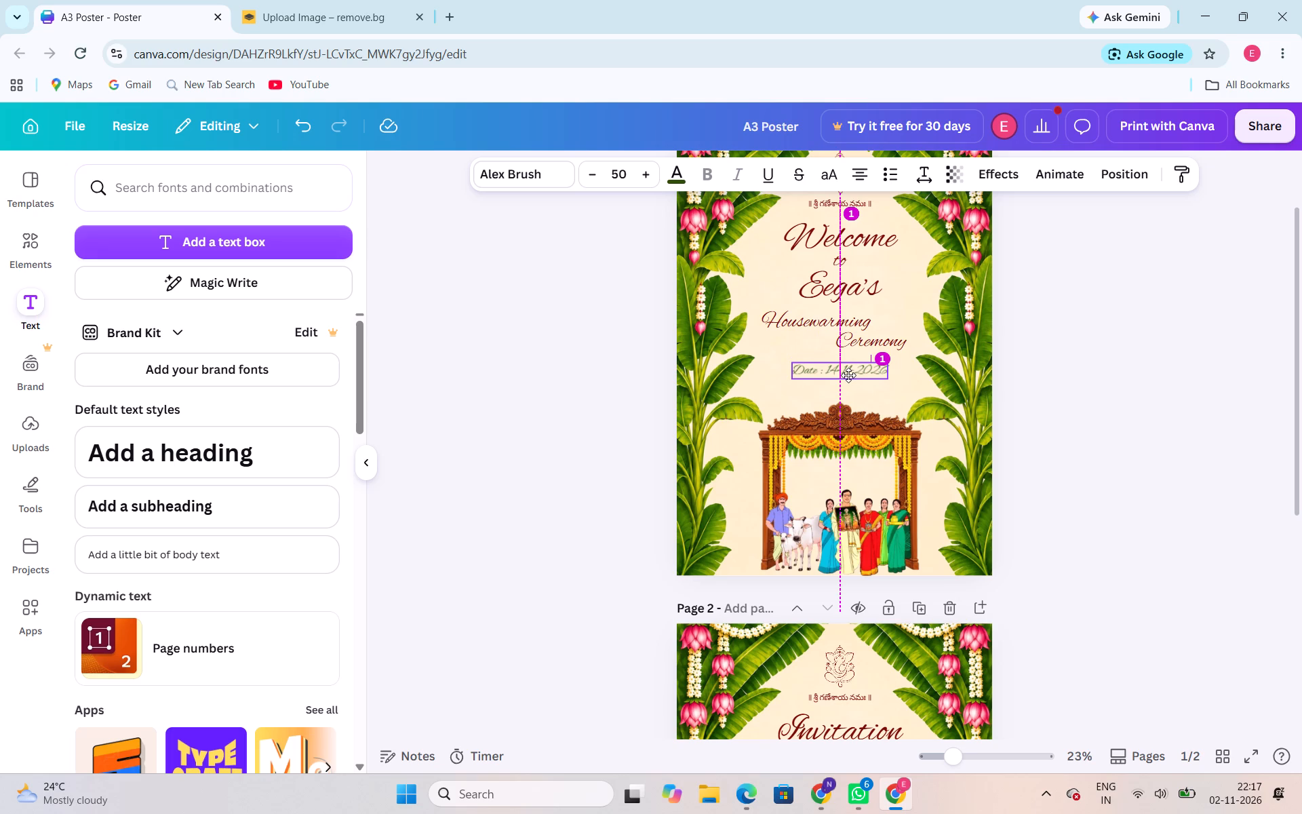
pyautogui.moveTo(848, 375); pyautogui.dragTo(846, 375)
pyautogui.click(1087, 464)
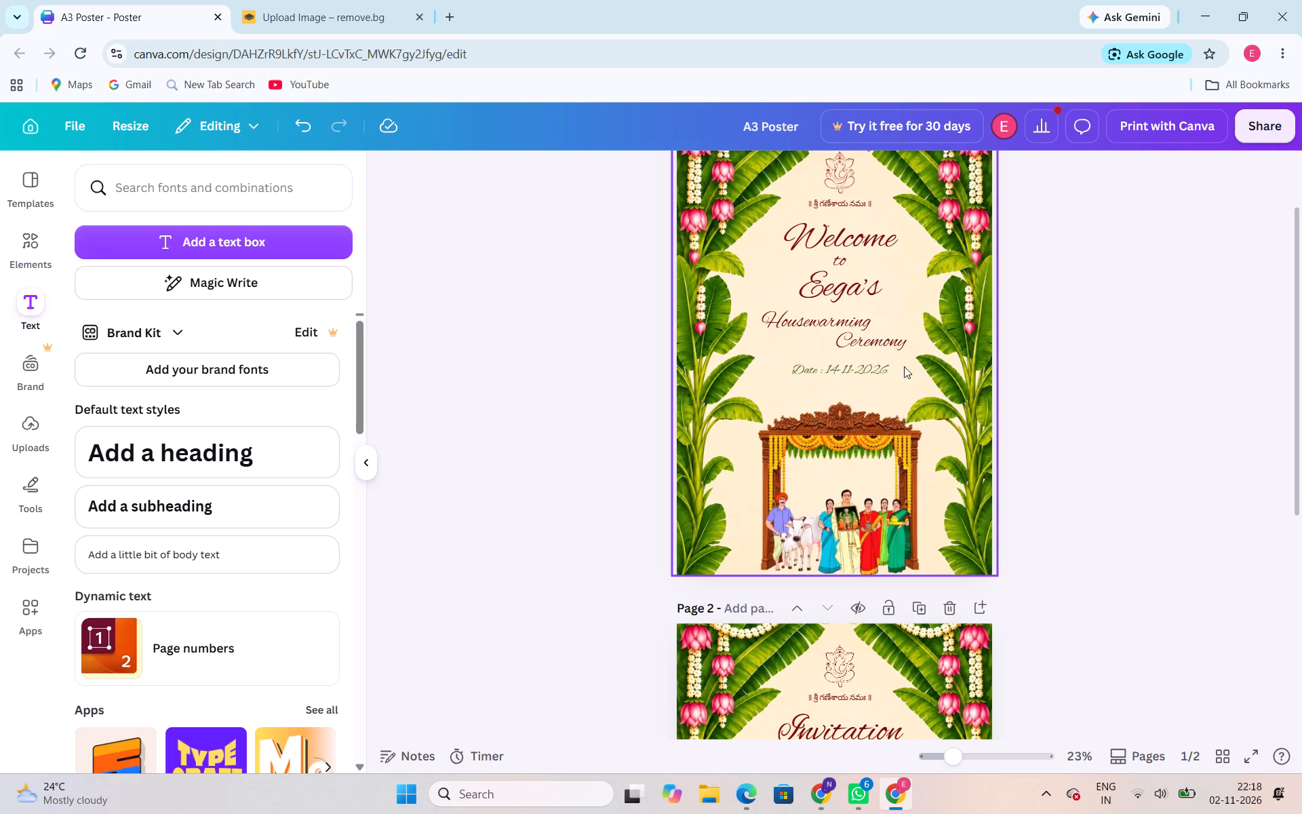
# Copy page 1's date text onto page 2 at size 50 and place it between "Ceremony" and the wooden pavilion.
pyautogui.tripleClick(863, 368)
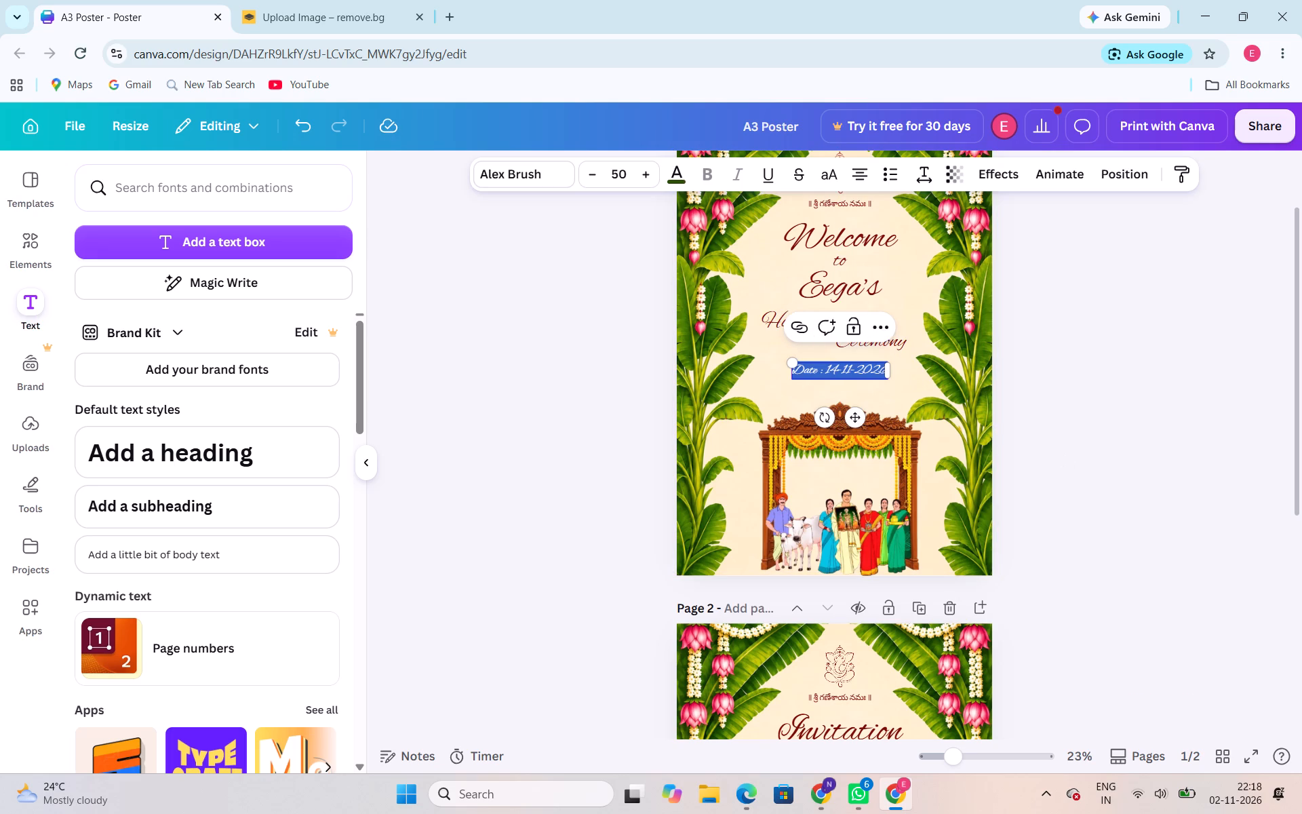
pyautogui.hotkey('ctrl', 'c')
pyautogui.hotkey('ctrl', 'x')
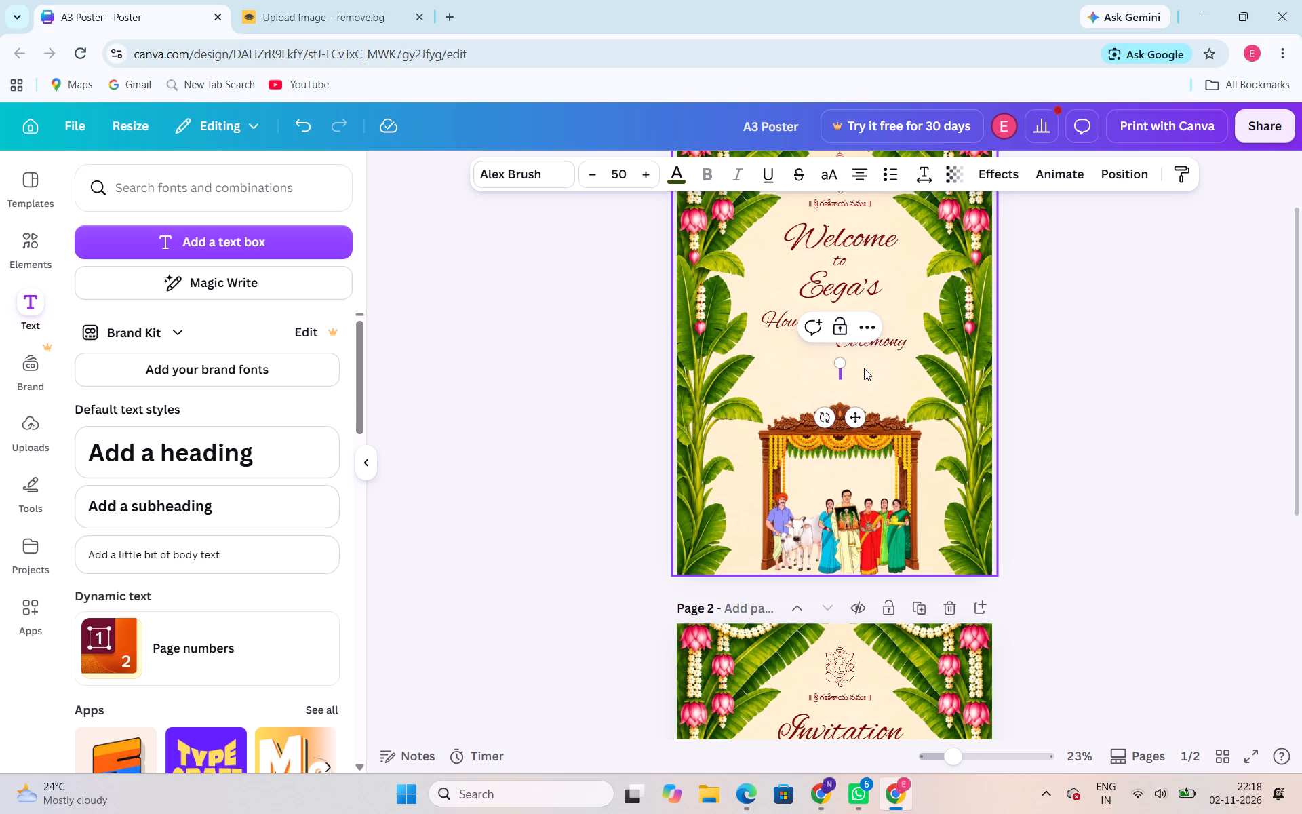
pyautogui.hotkey('ctrl', 'z')
pyautogui.tripleClick(866, 368)
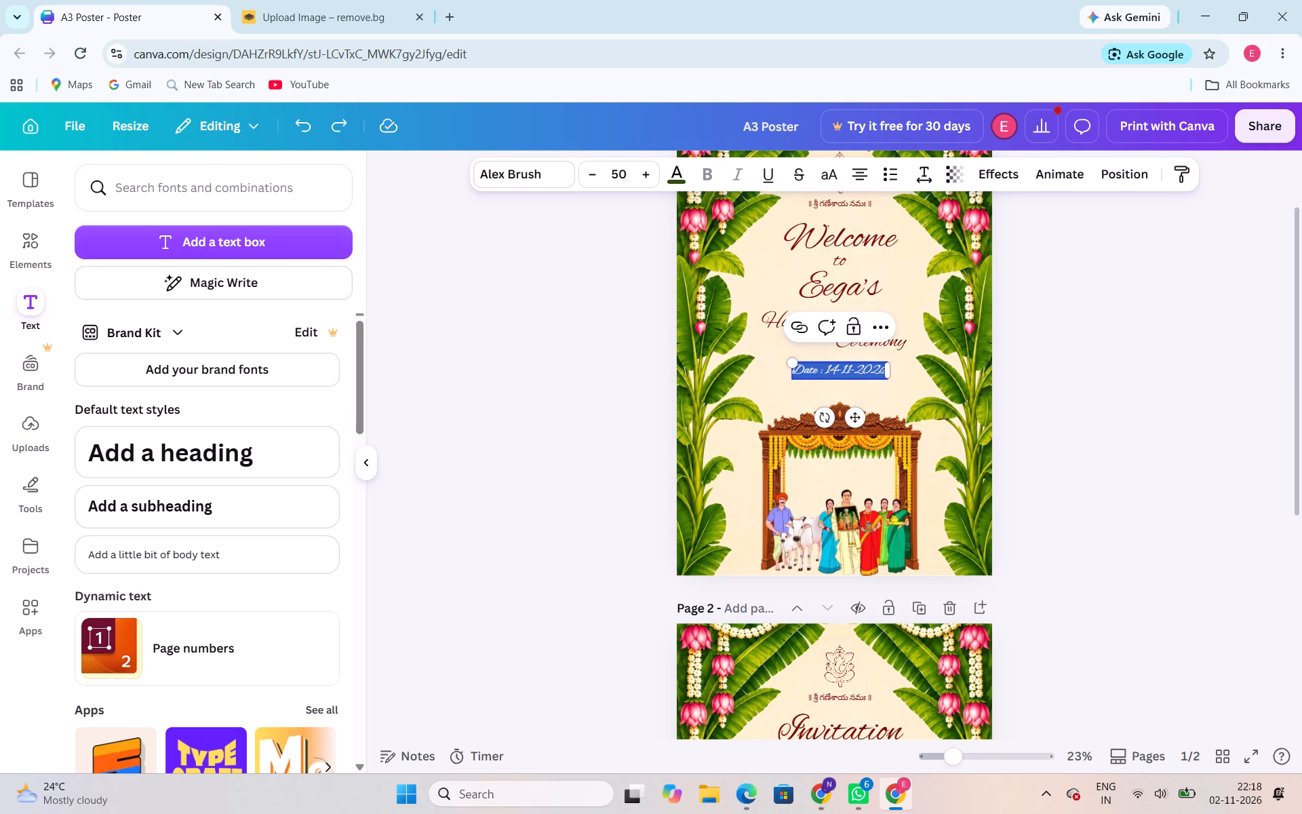
pyautogui.hotkey('ctrl', 'c')
pyautogui.click(1163, 465)
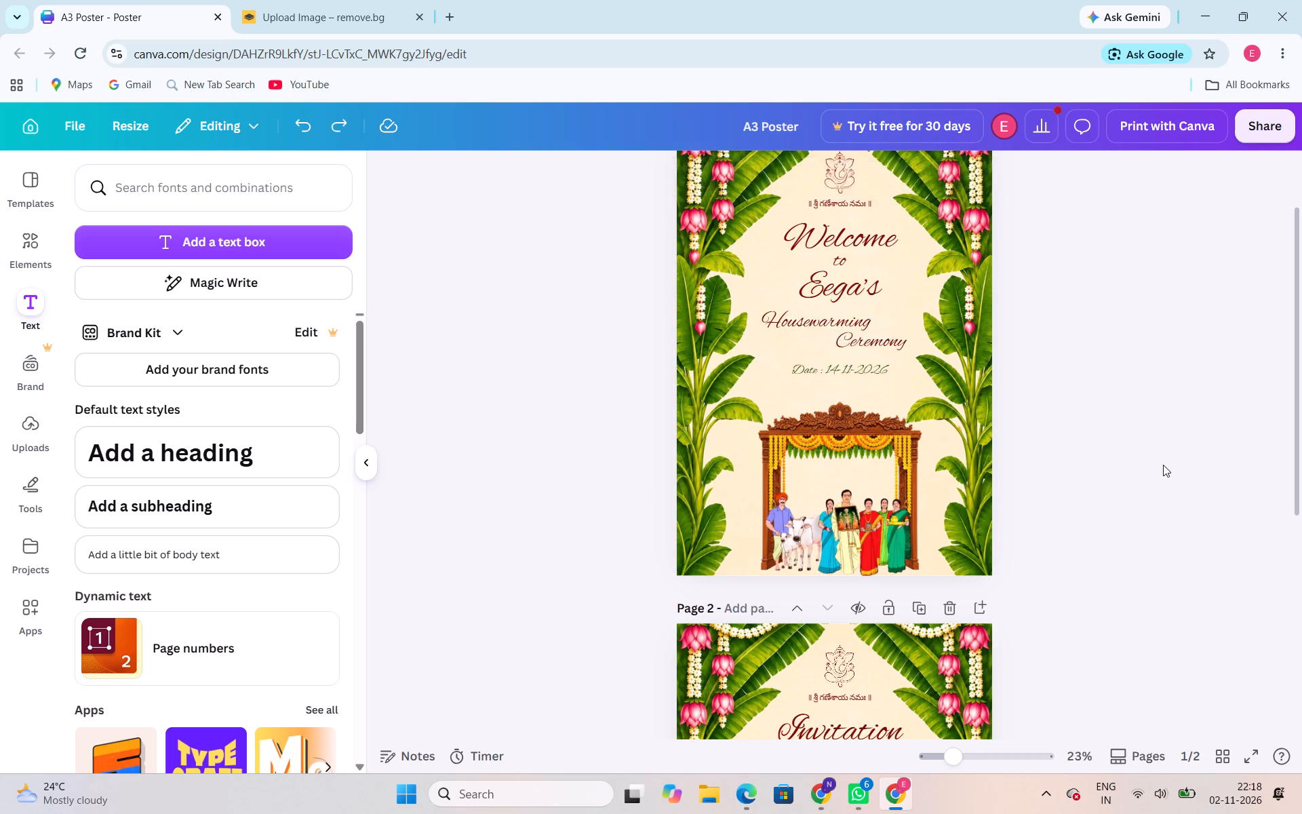
pyautogui.scroll(-4, 1163, 465)
pyautogui.hotkey('ctrl', 'v')
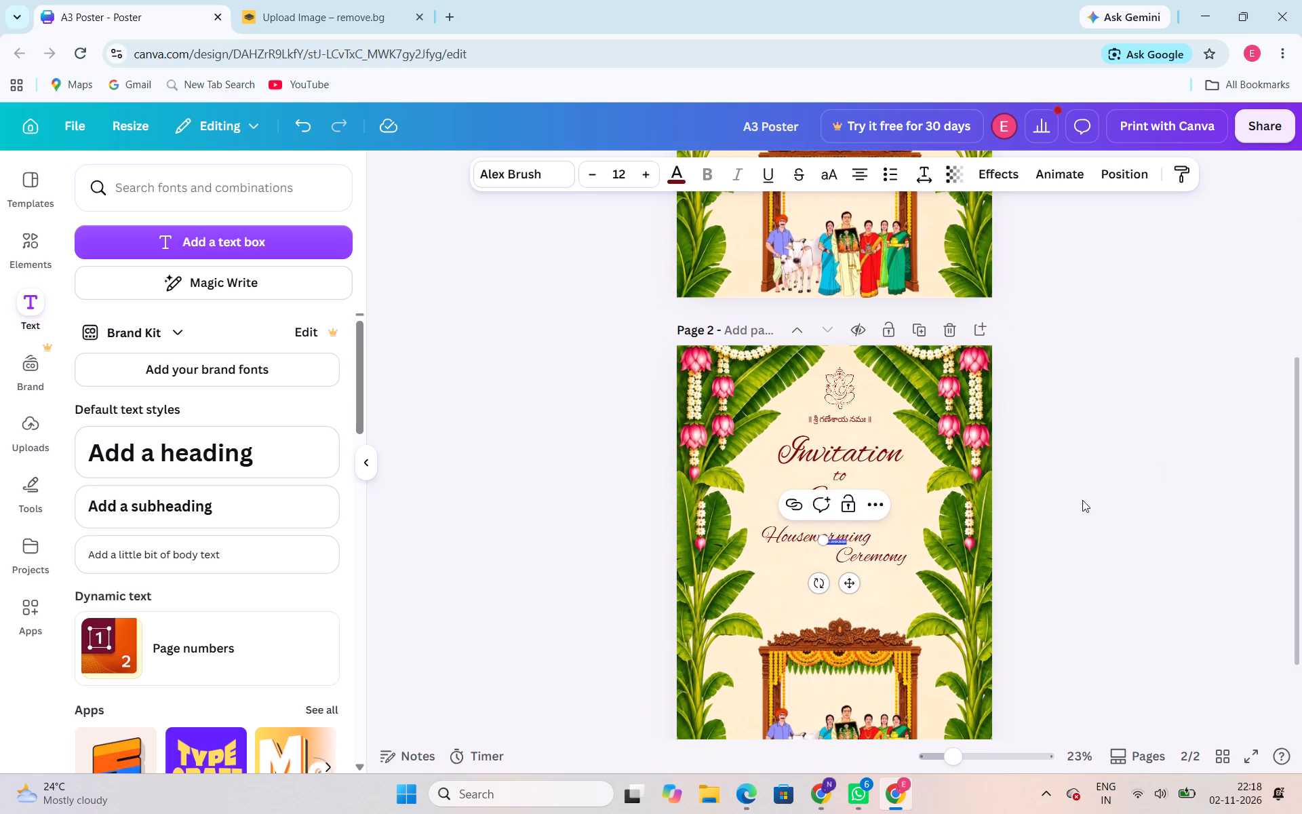
pyautogui.click(624, 169)
pyautogui.write('50')
pyautogui.press('Return')
pyautogui.click(1130, 477)
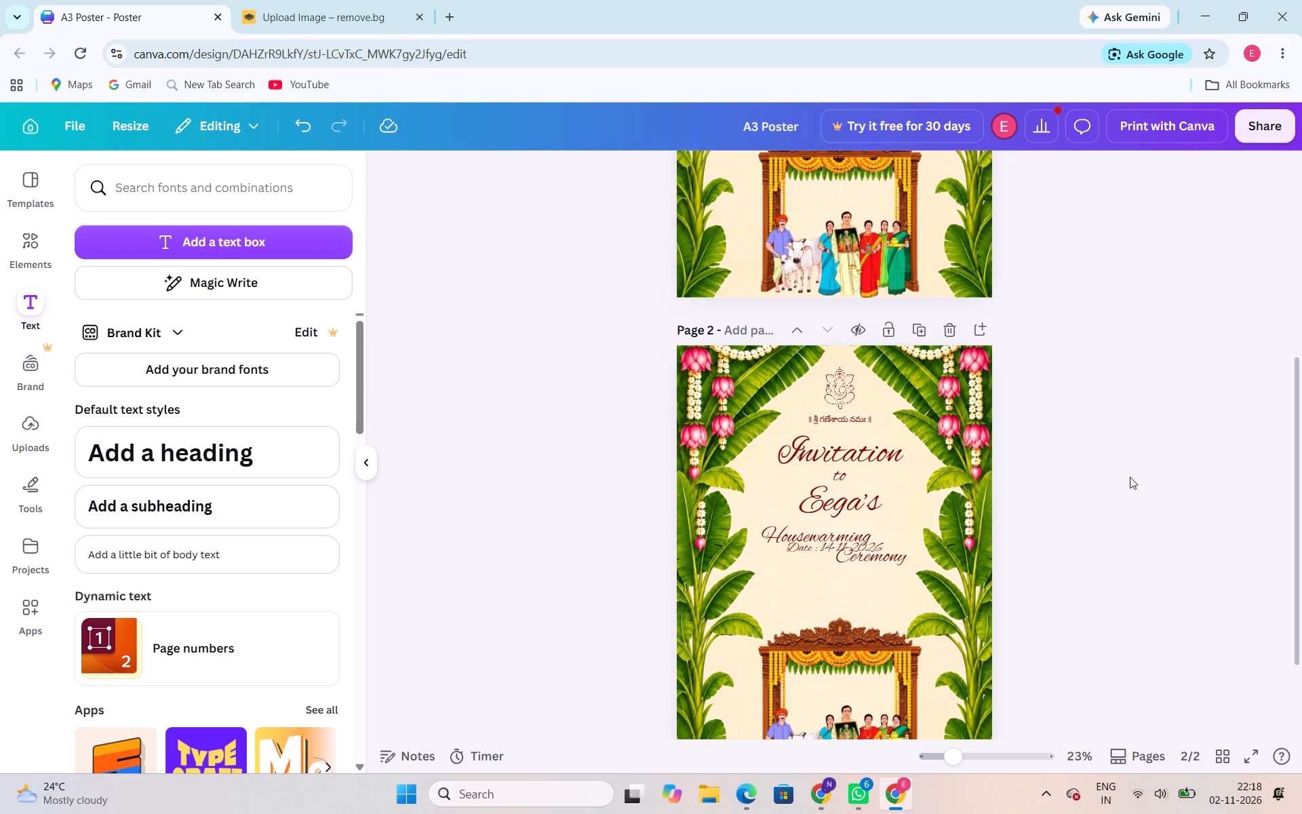
pyautogui.moveTo(827, 550); pyautogui.dragTo(827, 596)
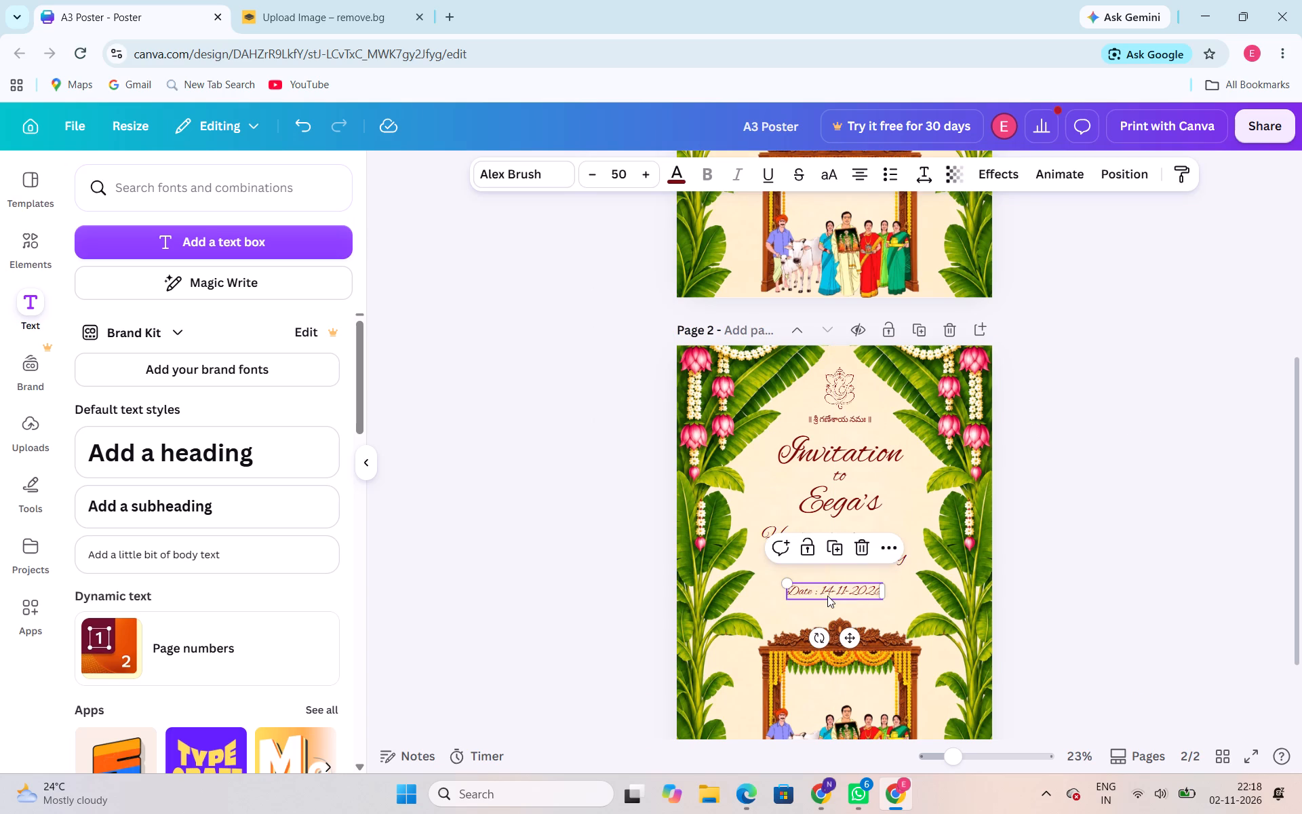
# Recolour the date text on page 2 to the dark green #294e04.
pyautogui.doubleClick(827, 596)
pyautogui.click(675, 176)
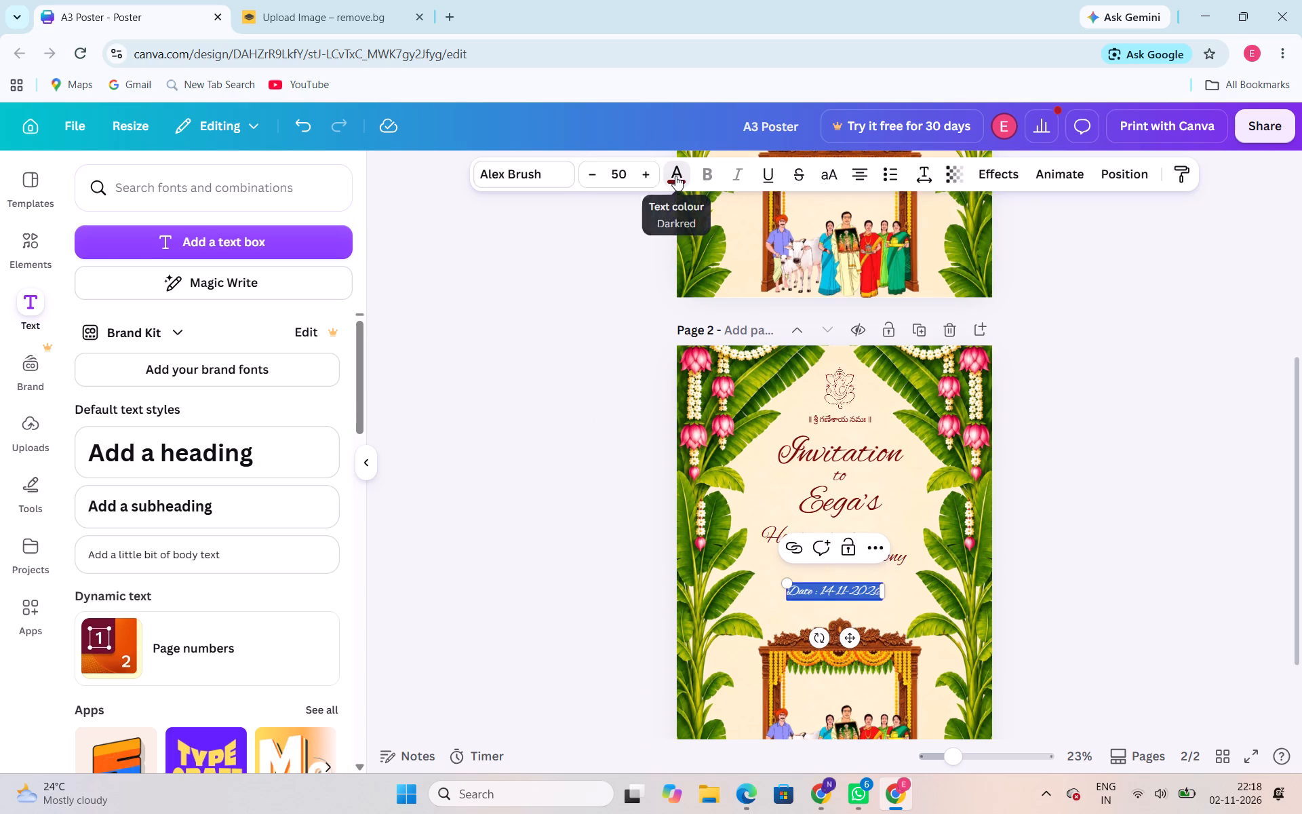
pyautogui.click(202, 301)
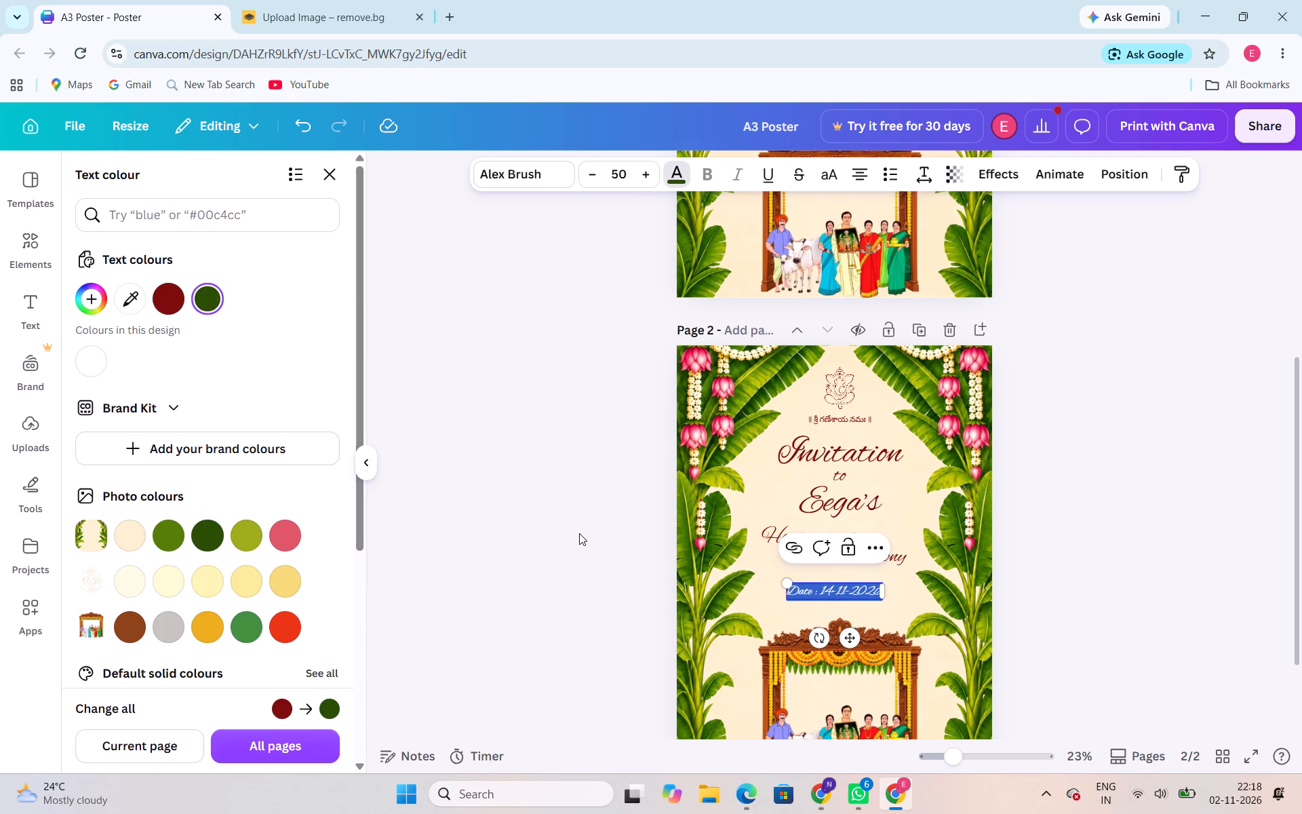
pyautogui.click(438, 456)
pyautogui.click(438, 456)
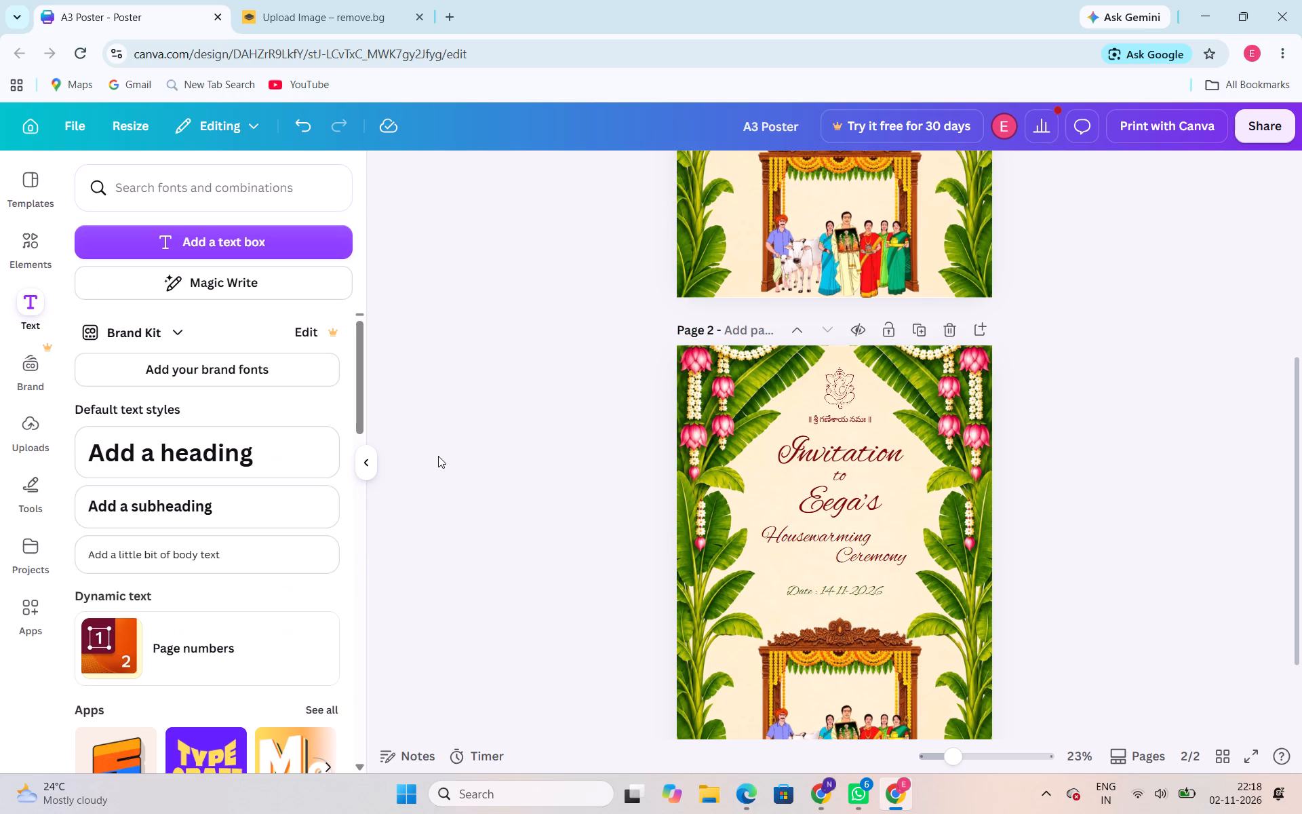
# Recolour the Telugu Ganesha line on page 1 to the dark green #294e04.
pyautogui.scroll(4, 438, 456)
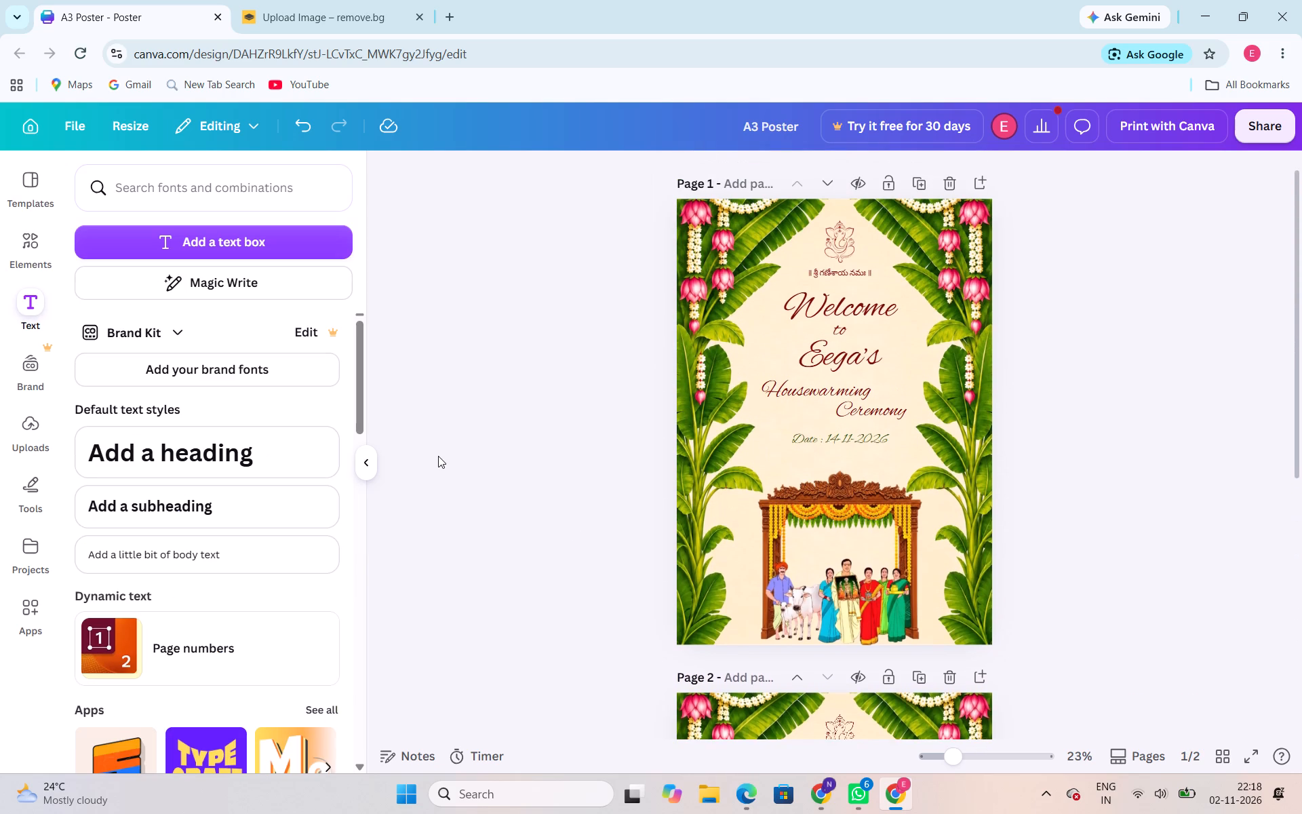
pyautogui.scroll(1, 438, 456)
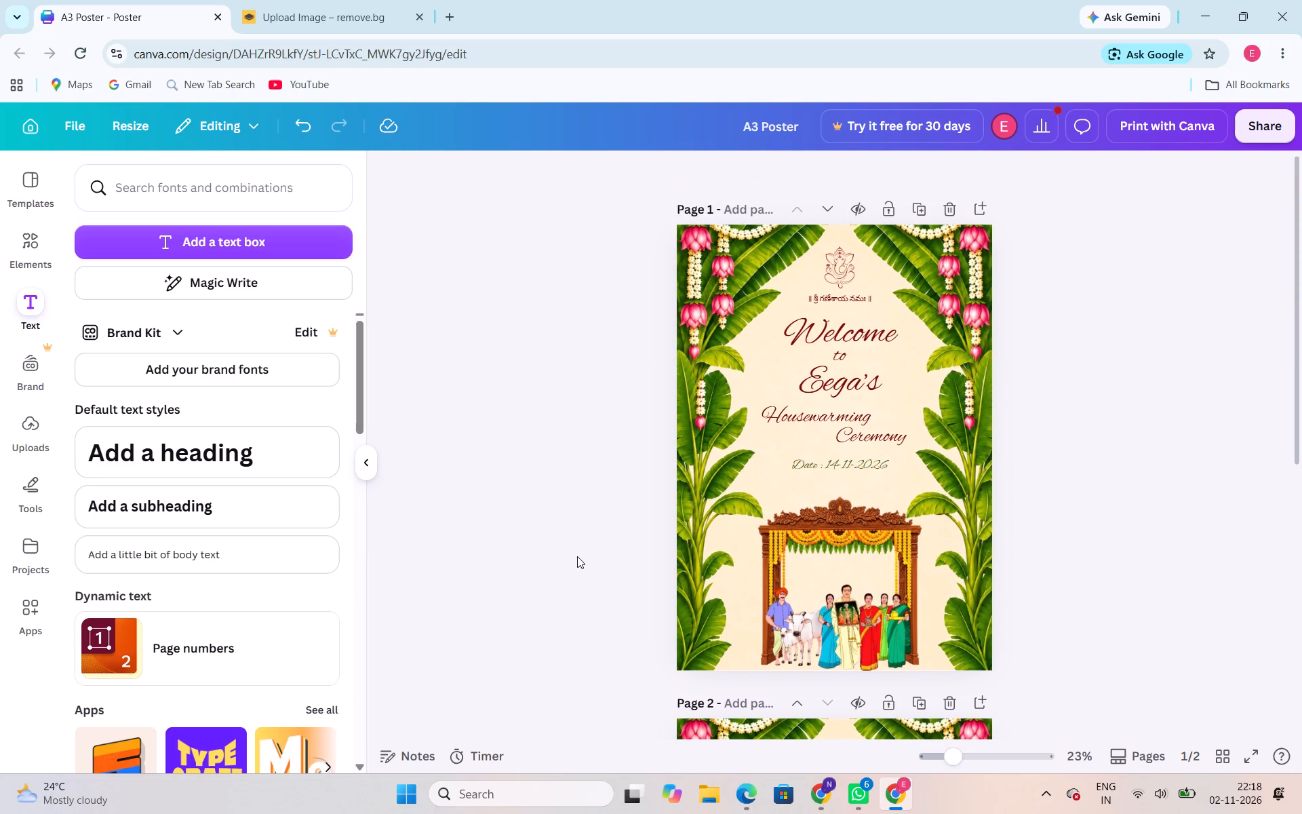
pyautogui.tripleClick(848, 299)
pyautogui.click(848, 299)
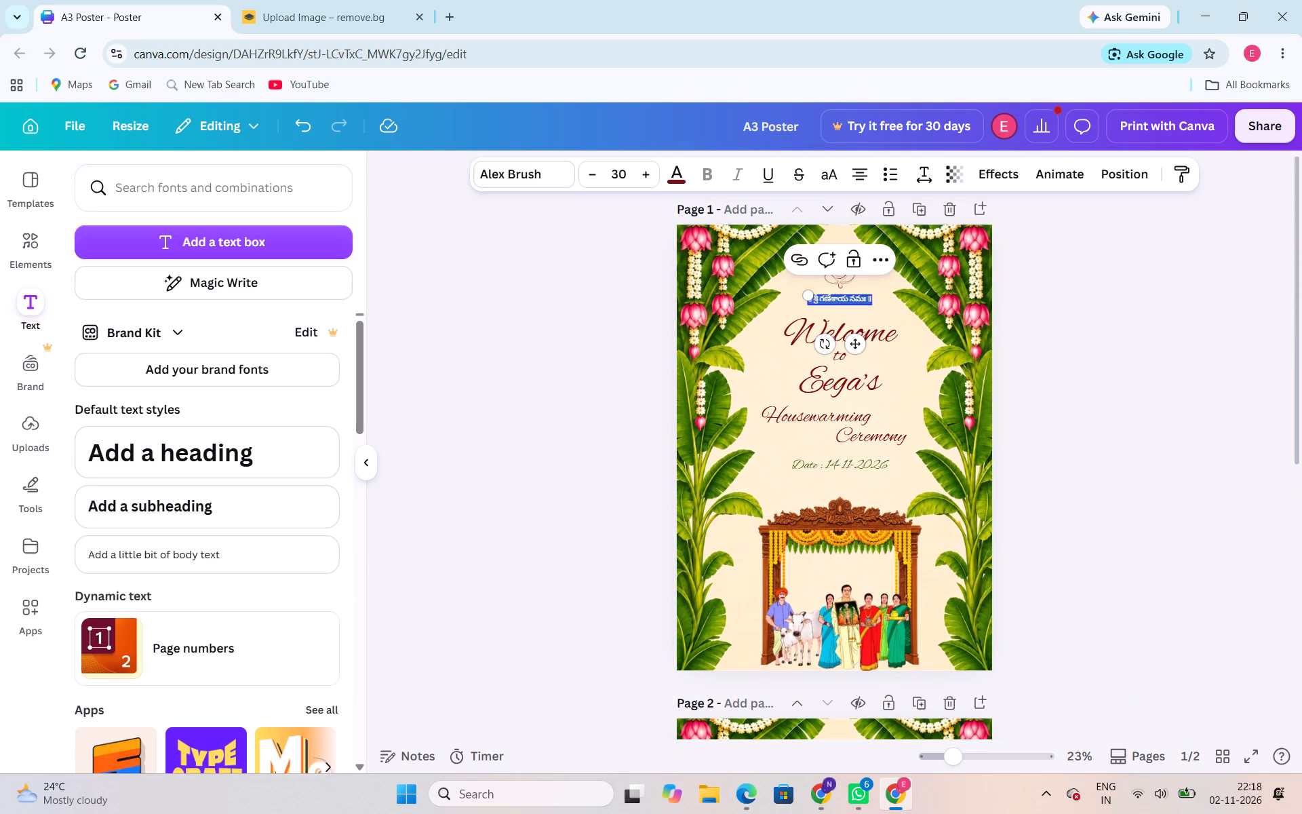
pyautogui.click(675, 182)
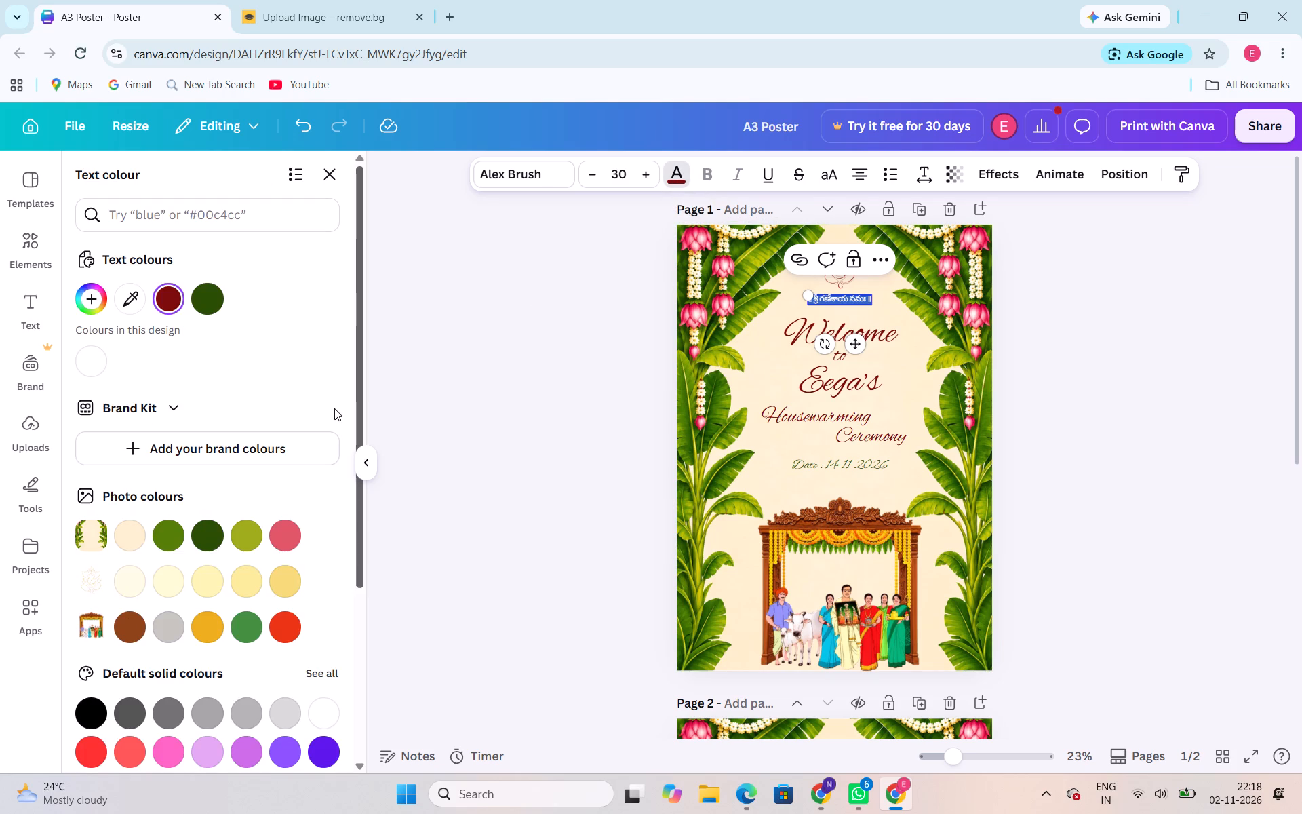
pyautogui.click(206, 303)
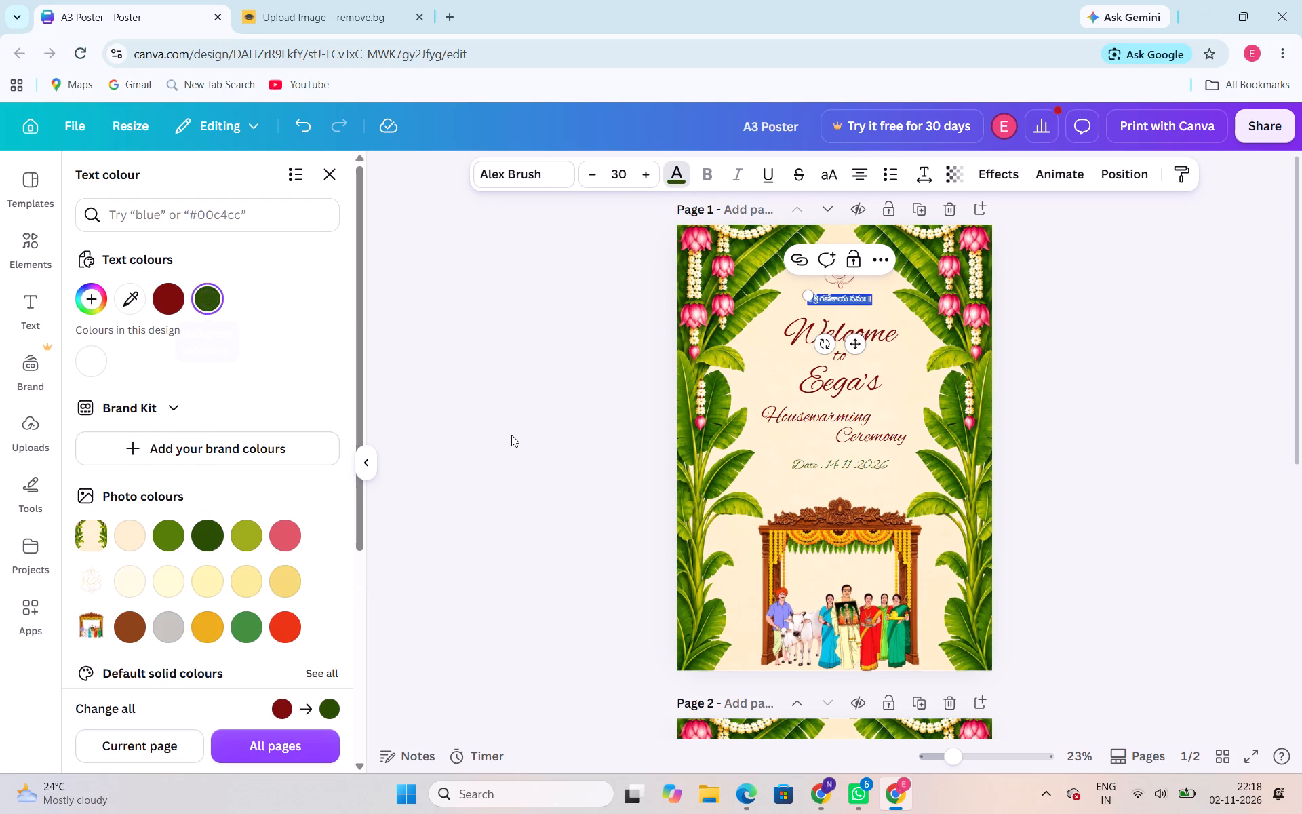
pyautogui.click(511, 435)
pyautogui.click(511, 435)
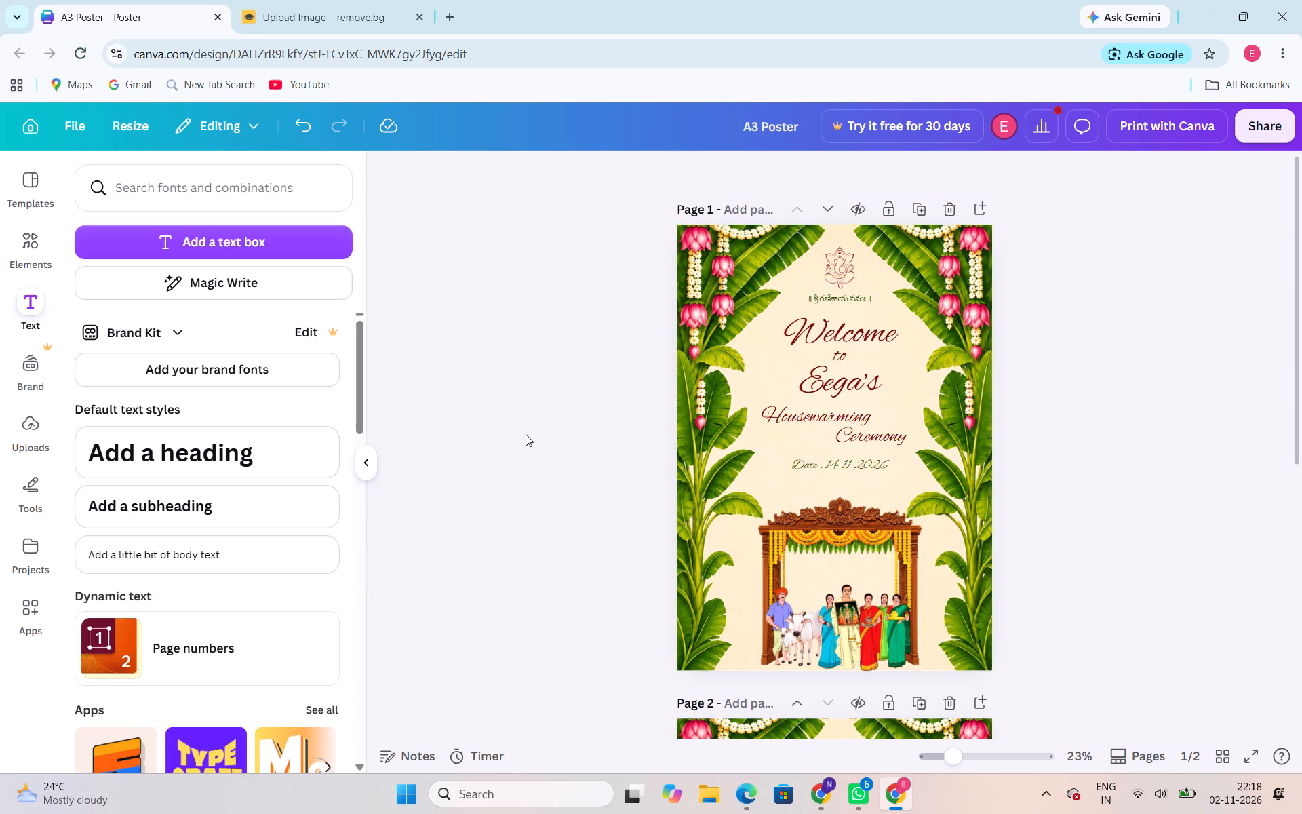
# Recolour "Ceremony" and "Housewarming" on page 1 to the dark green #294e04.
pyautogui.tripleClick(835, 429)
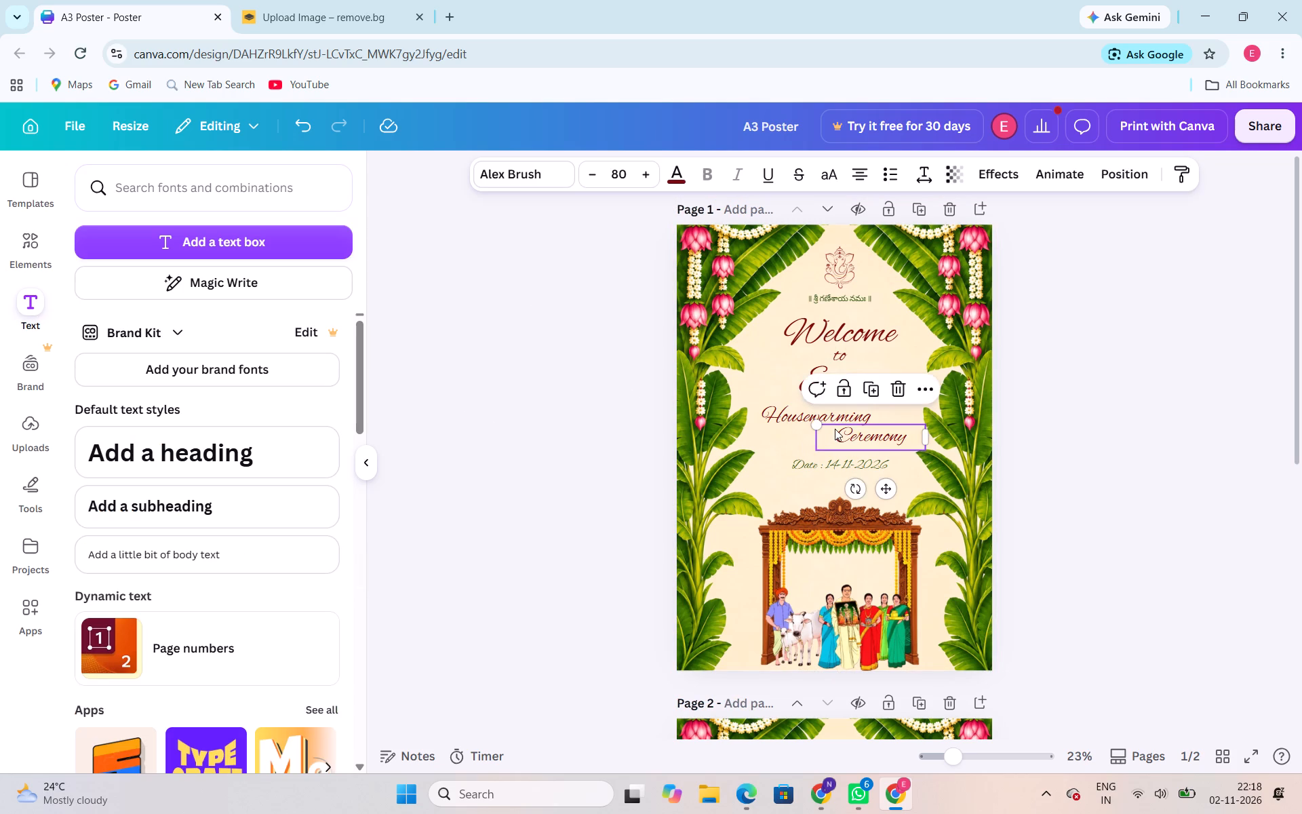
pyautogui.click(835, 429)
pyautogui.tripleClick(761, 419)
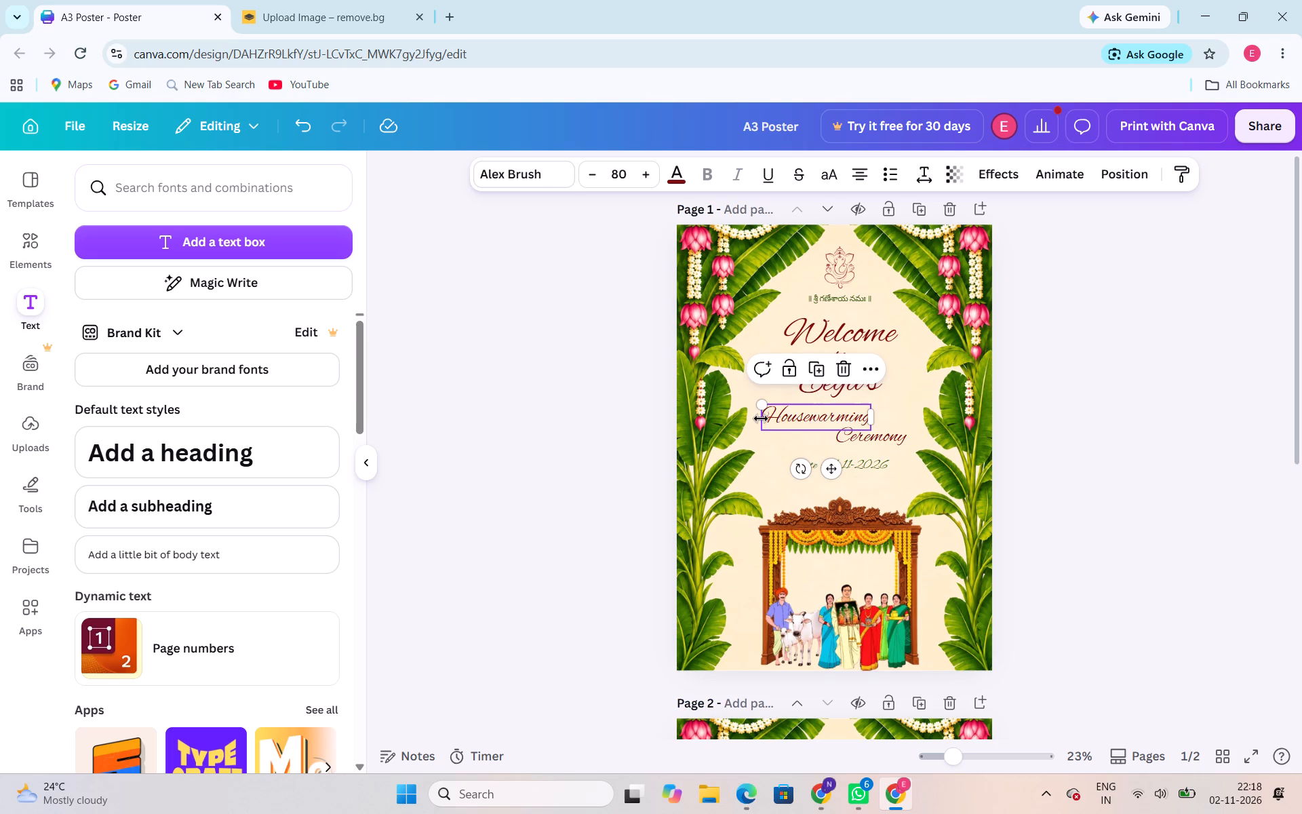
pyautogui.click(761, 419)
pyautogui.click(1111, 450)
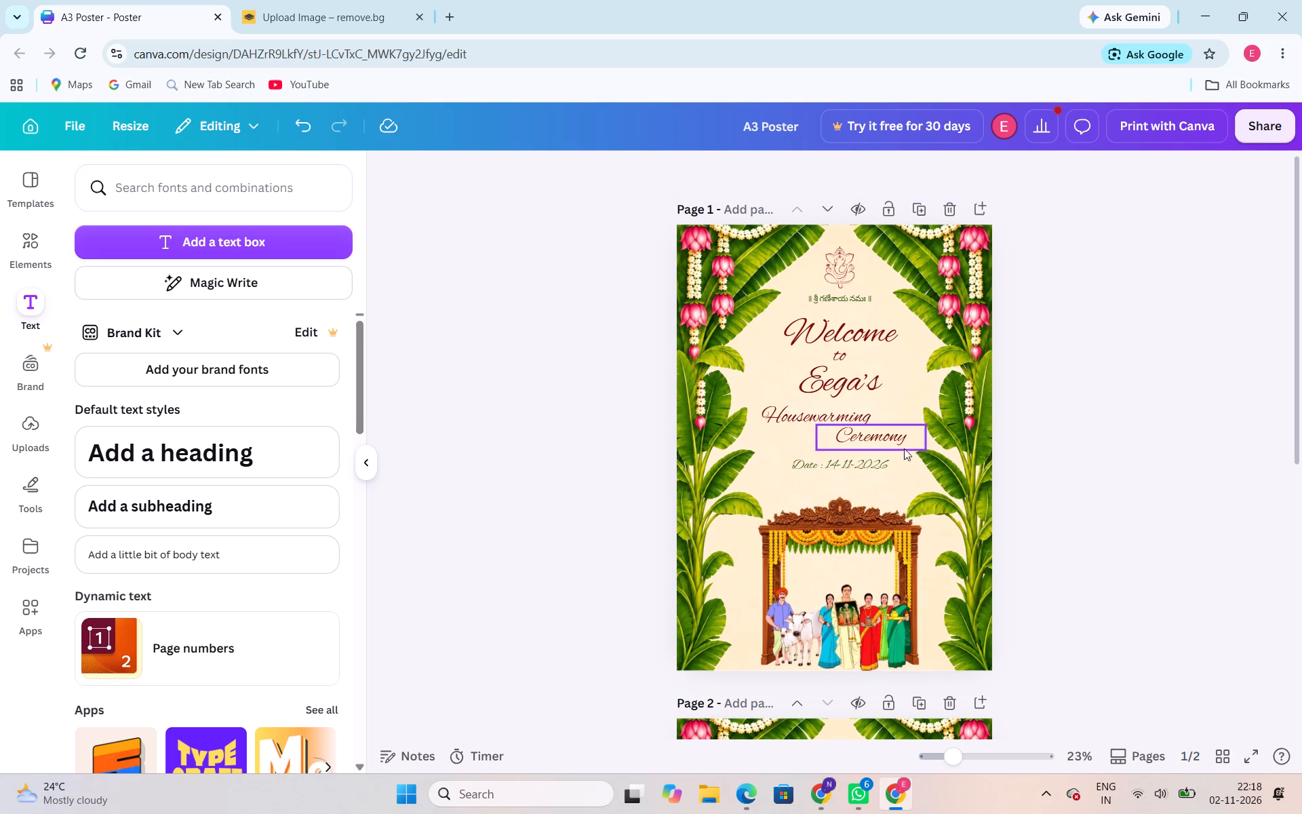
pyautogui.click(896, 435)
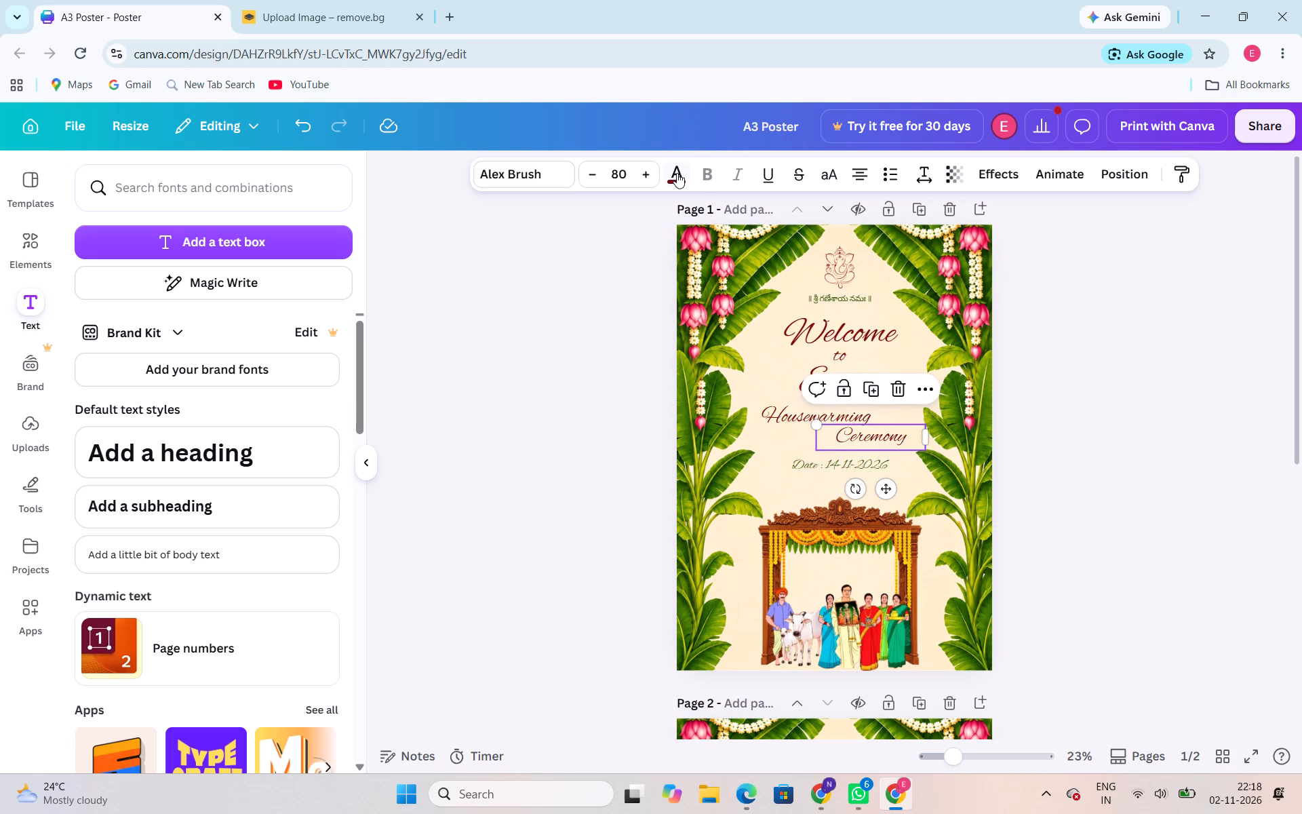
pyautogui.click(677, 173)
pyautogui.click(214, 300)
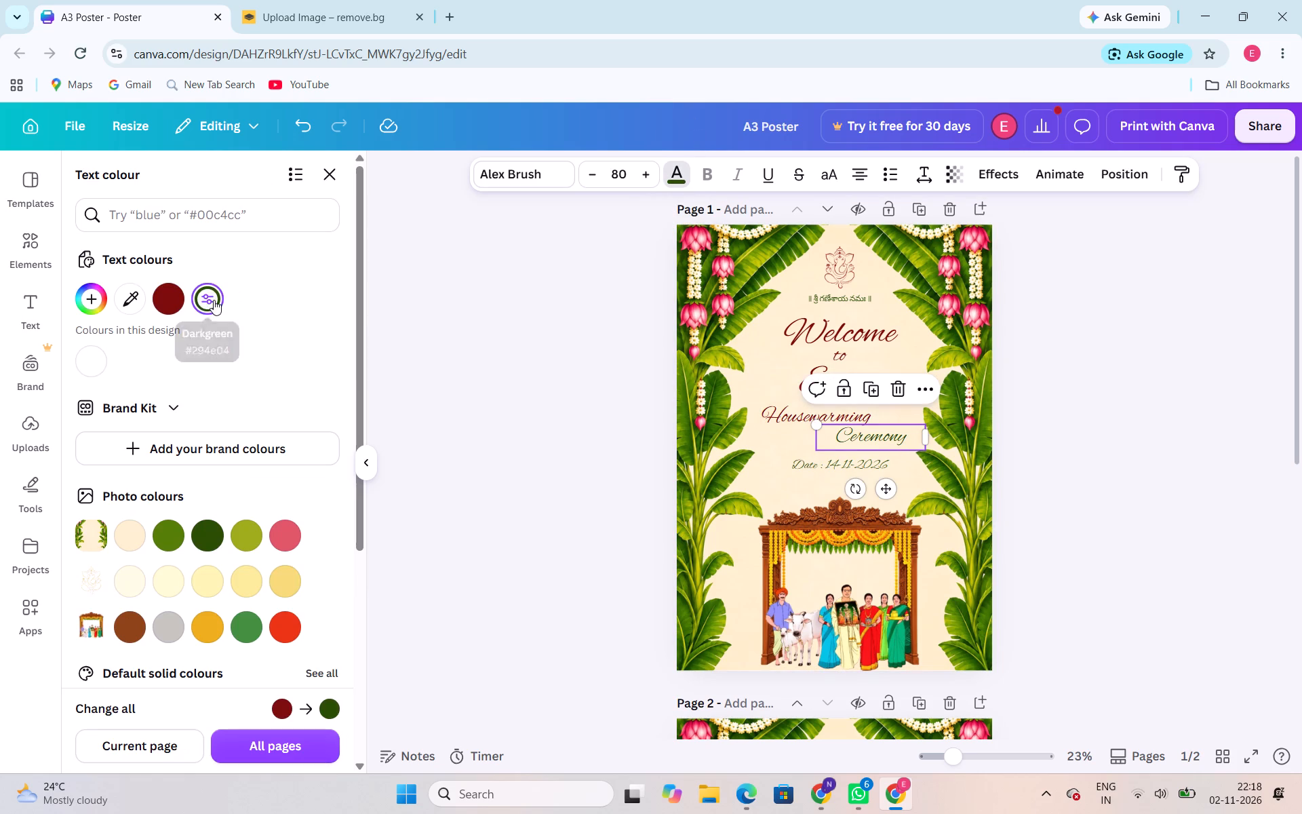
pyautogui.click(773, 421)
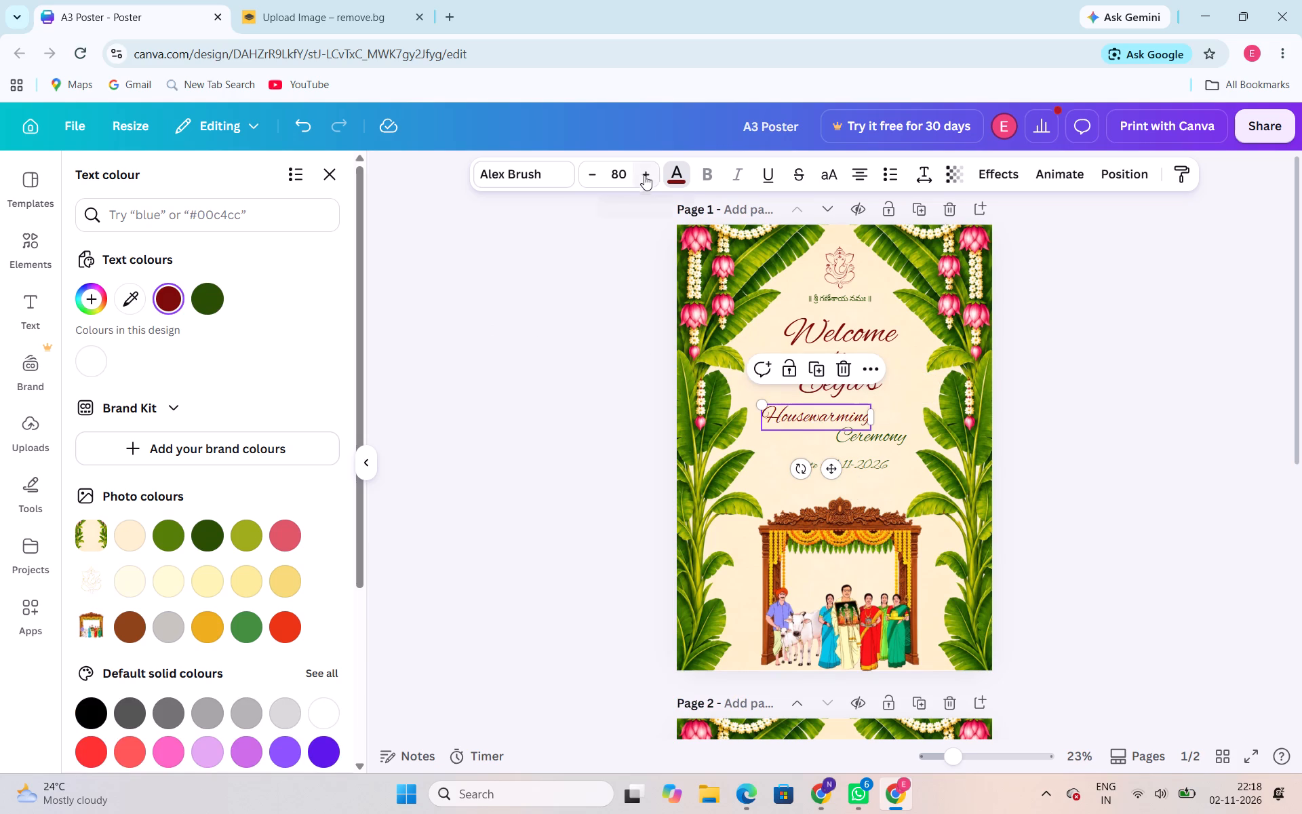
pyautogui.click(203, 303)
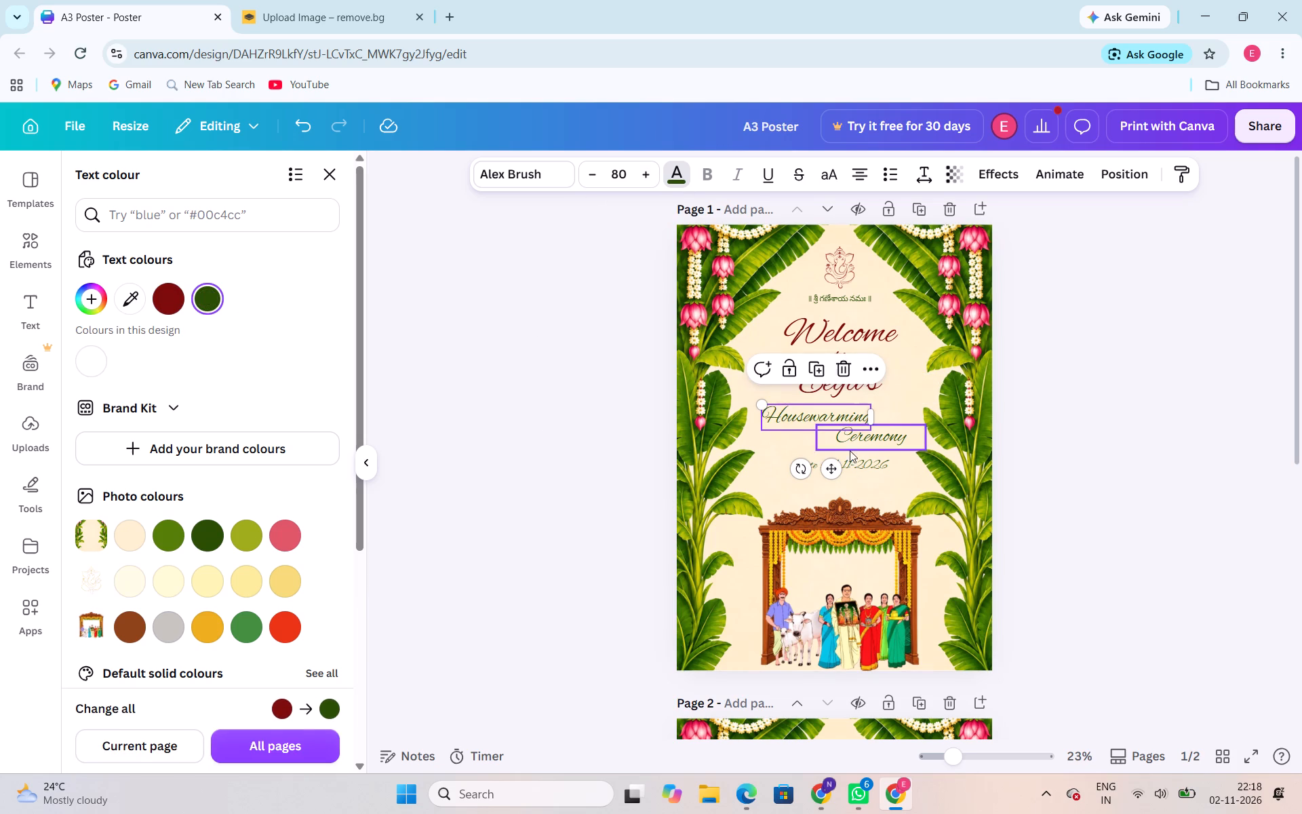
# Recolour the date text on page 1 to the design's dark red.
pyautogui.click(859, 469)
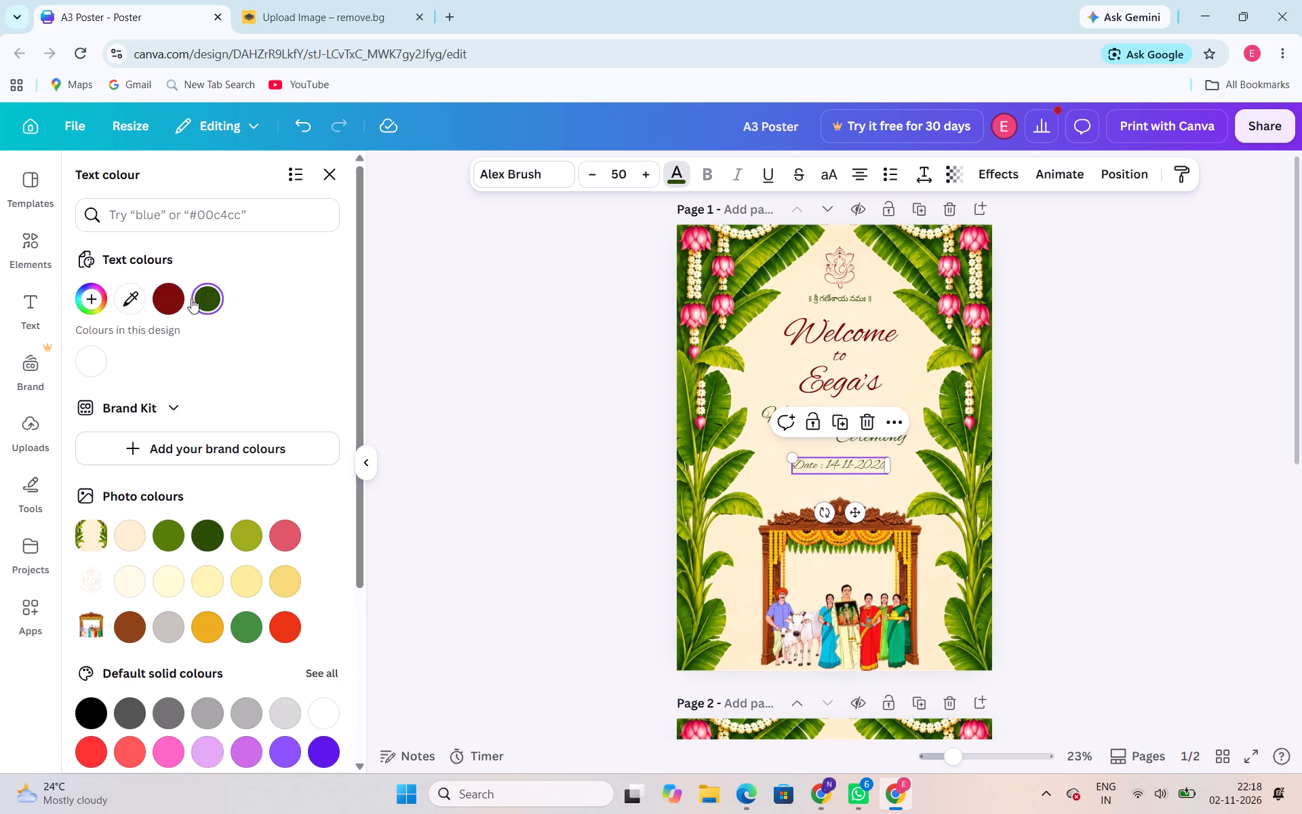
pyautogui.click(176, 300)
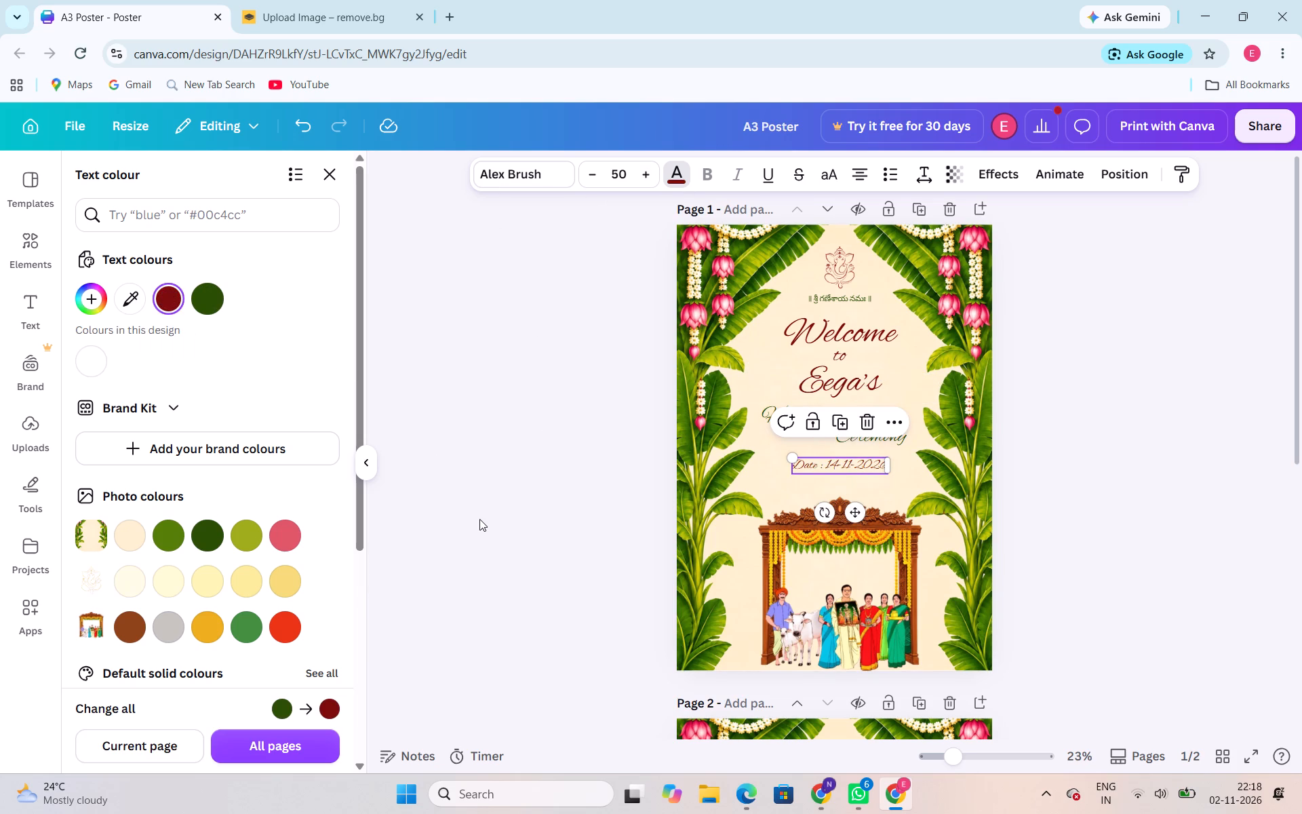
# Recolour "Housewarming" and "Ceremony" on page 2 to the dark green #294e04.
pyautogui.scroll(-5, 479, 519)
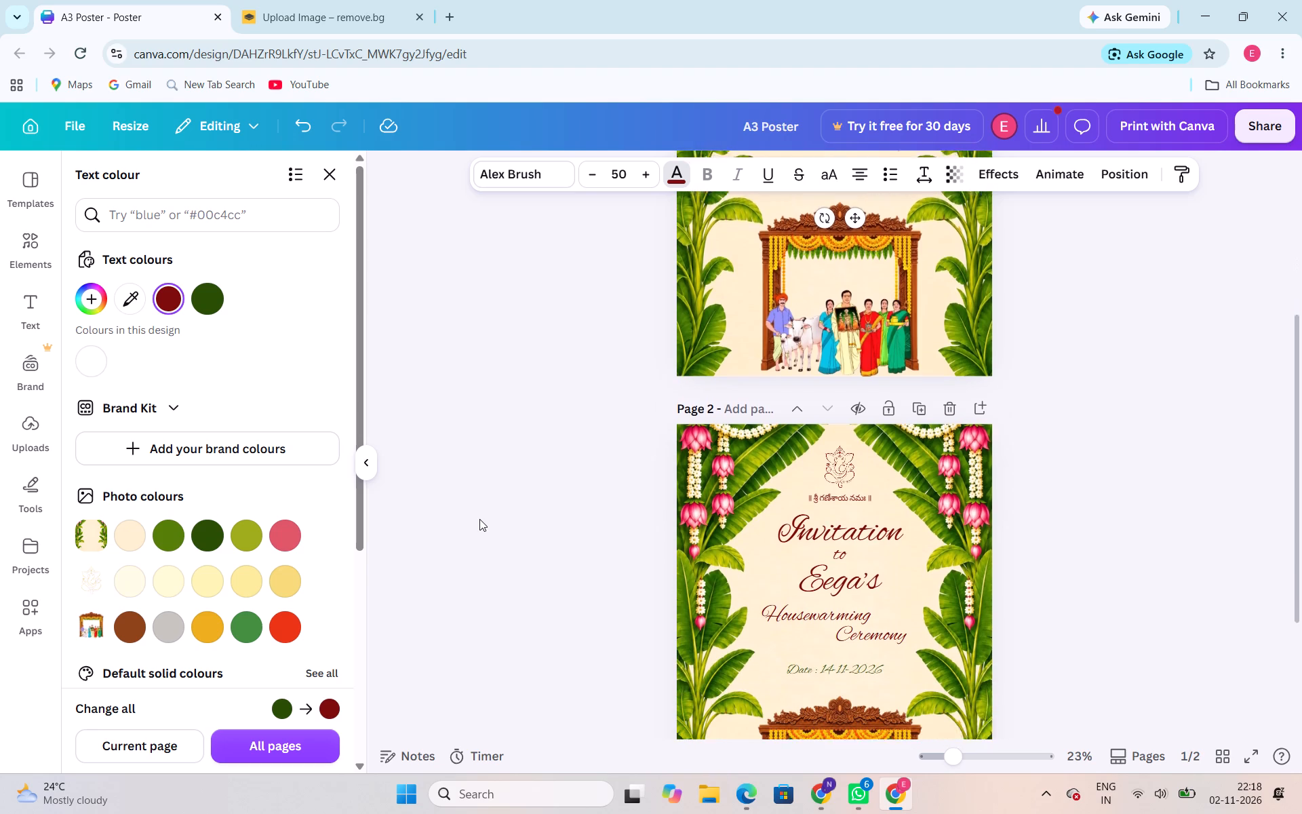
pyautogui.scroll(-1, 479, 519)
pyautogui.click(802, 546)
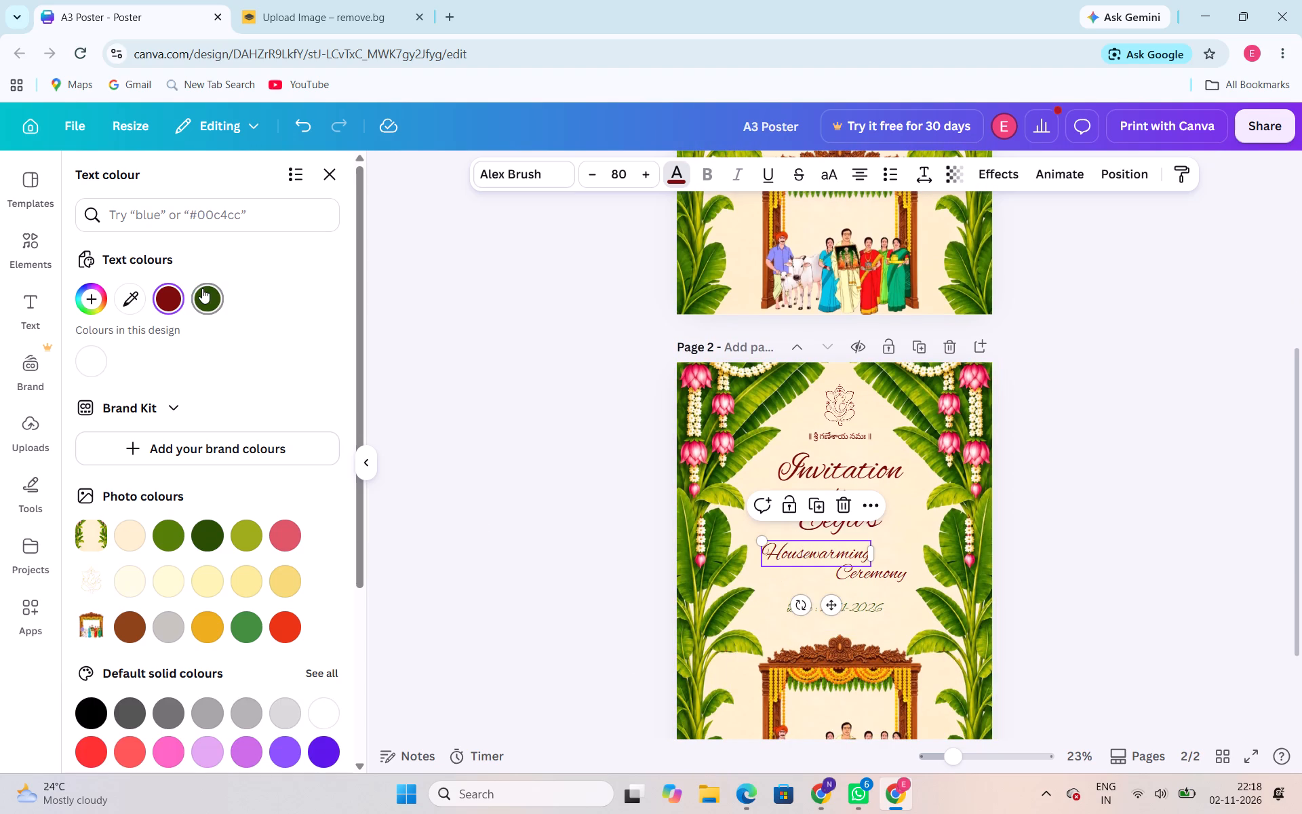
pyautogui.click(202, 290)
pyautogui.click(875, 587)
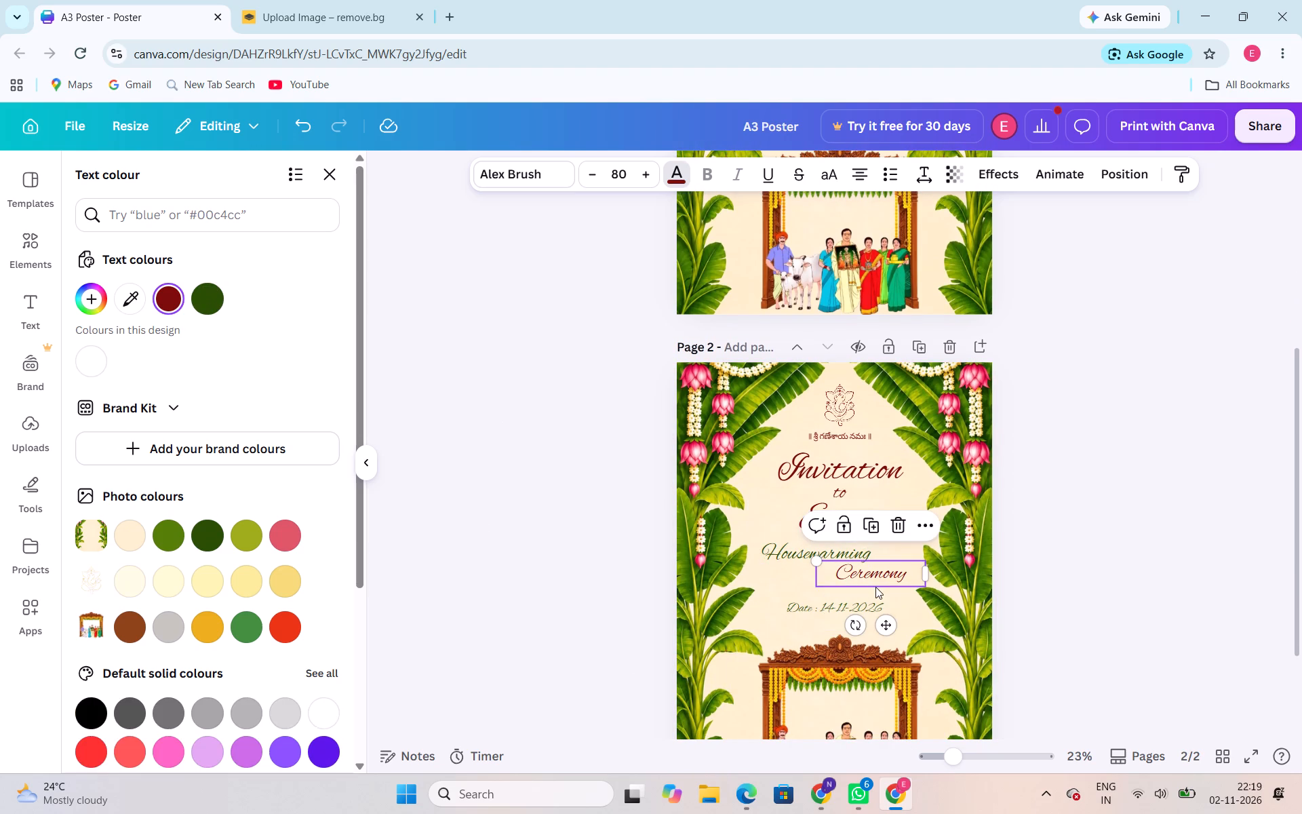
pyautogui.click(207, 302)
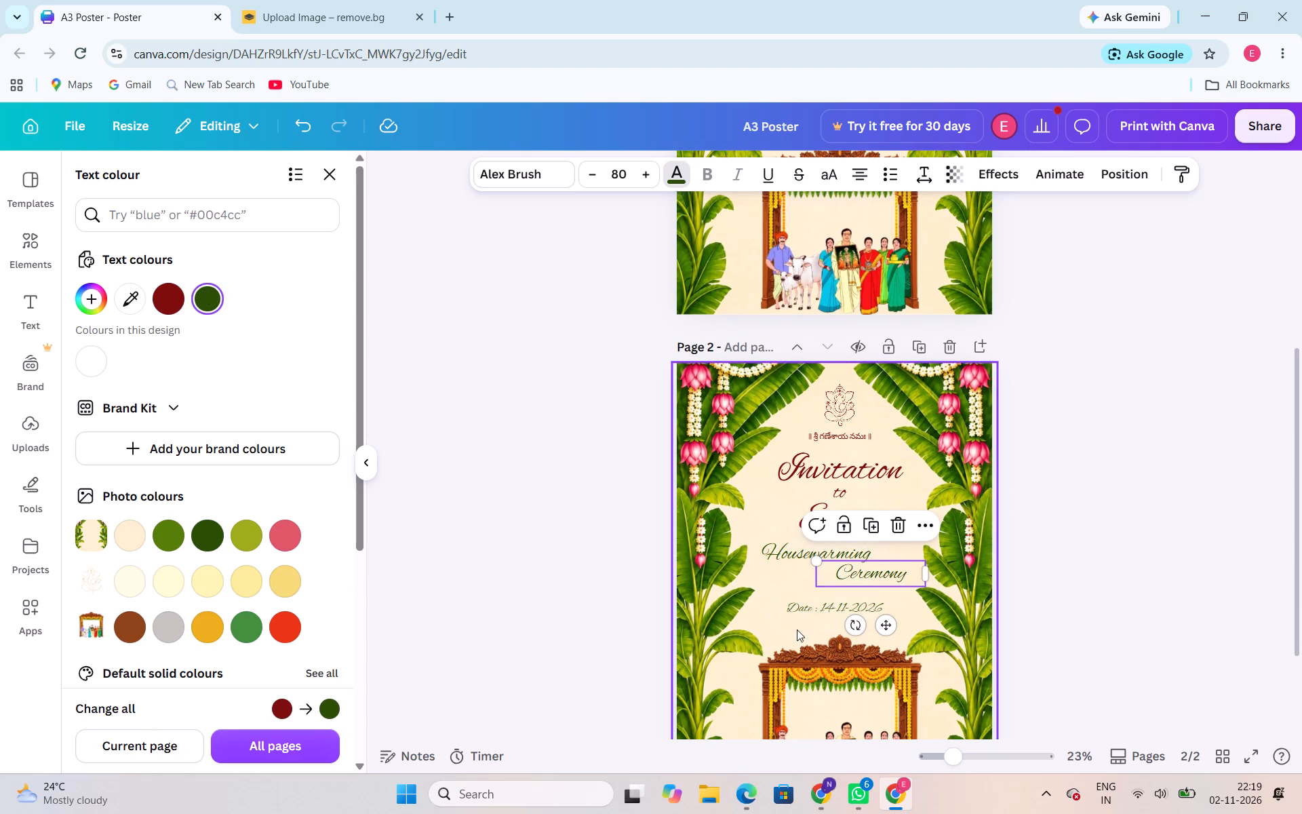
# Recolour the date text on page 2 to the design's dark red.
pyautogui.click(802, 607)
pyautogui.click(167, 304)
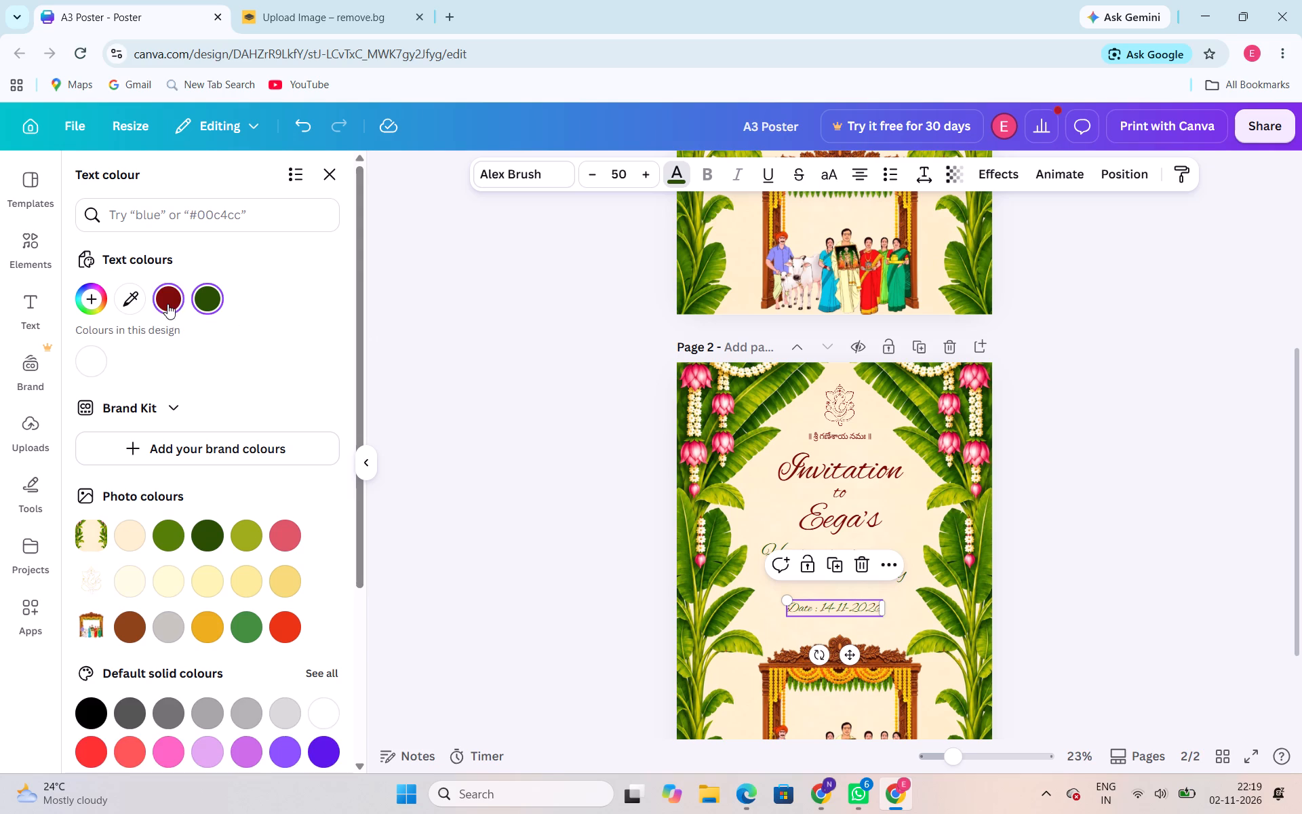
# Recolour the Telugu Ganesha line on page 2 to the dark green #294e04.
pyautogui.click(853, 434)
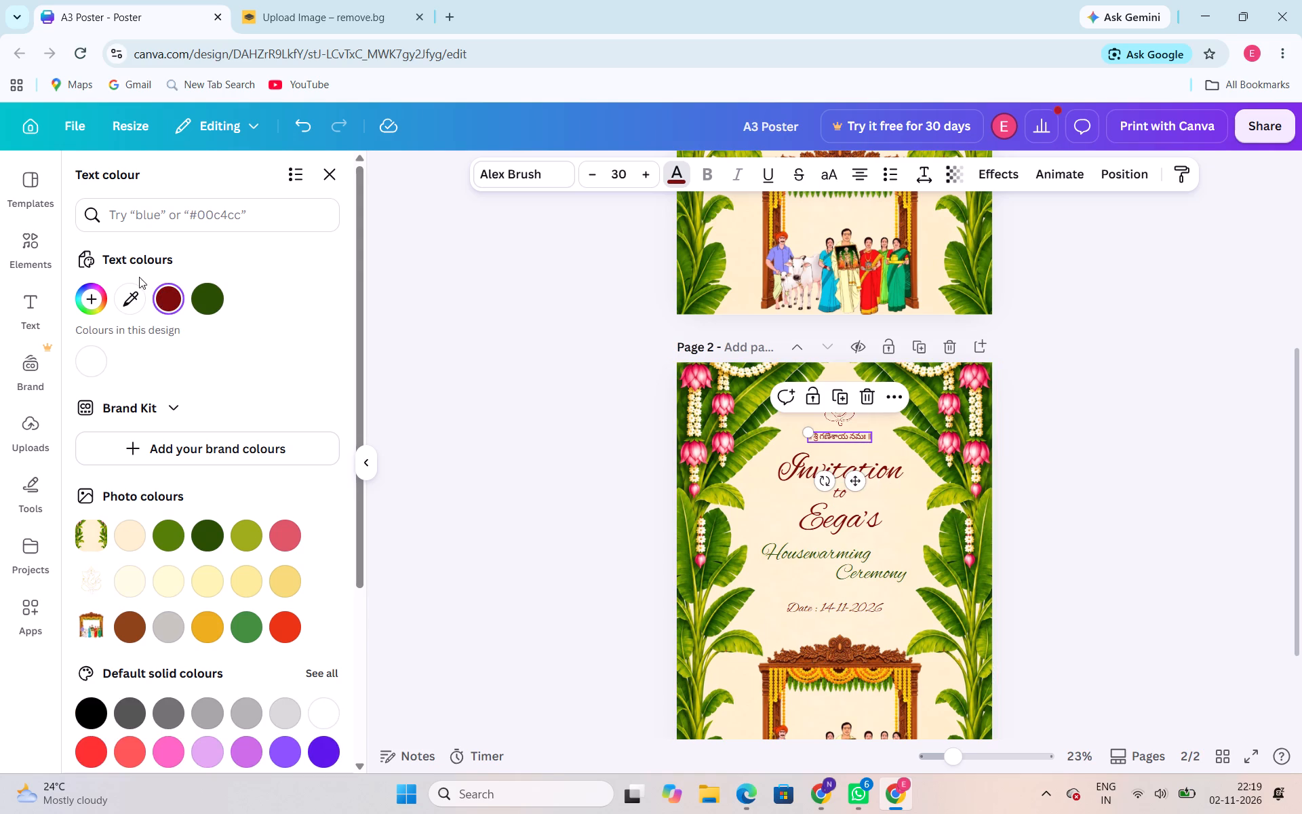
pyautogui.click(220, 305)
pyautogui.click(446, 403)
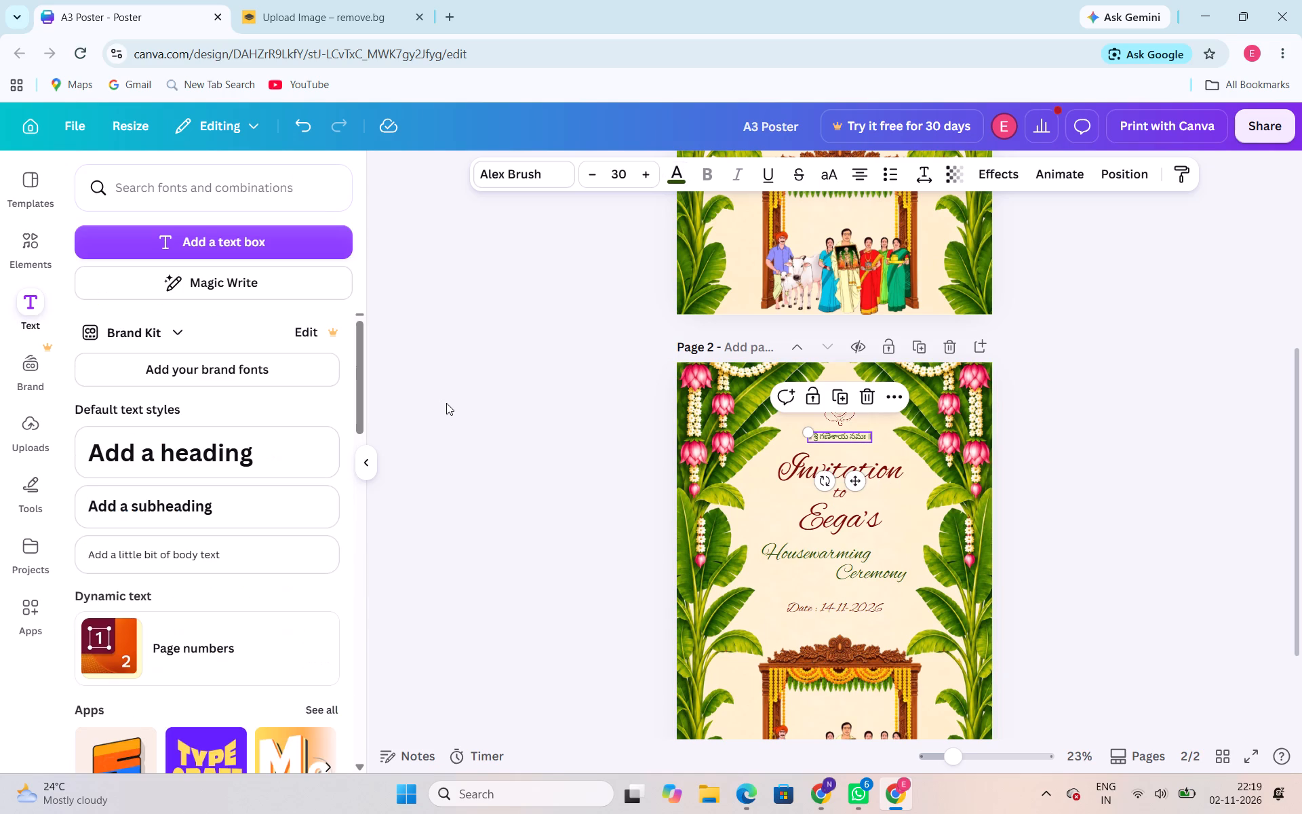
pyautogui.click(582, 395)
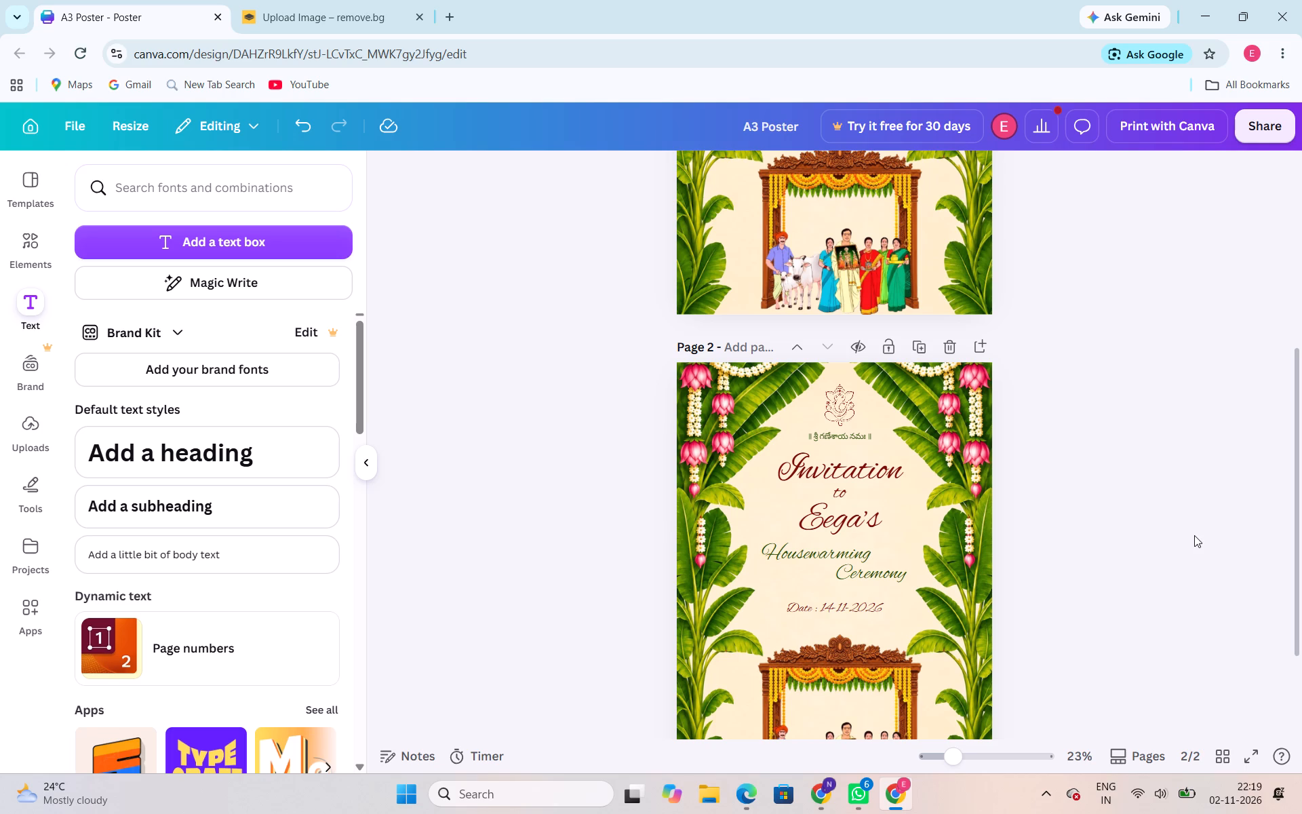
# Fine-tune the date text's position on both pages, shifting page 2's date slightly and nudging page 1's date slightly up.
pyautogui.click(843, 602)
pyautogui.scroll(2, 1128, 494)
pyautogui.click(827, 311)
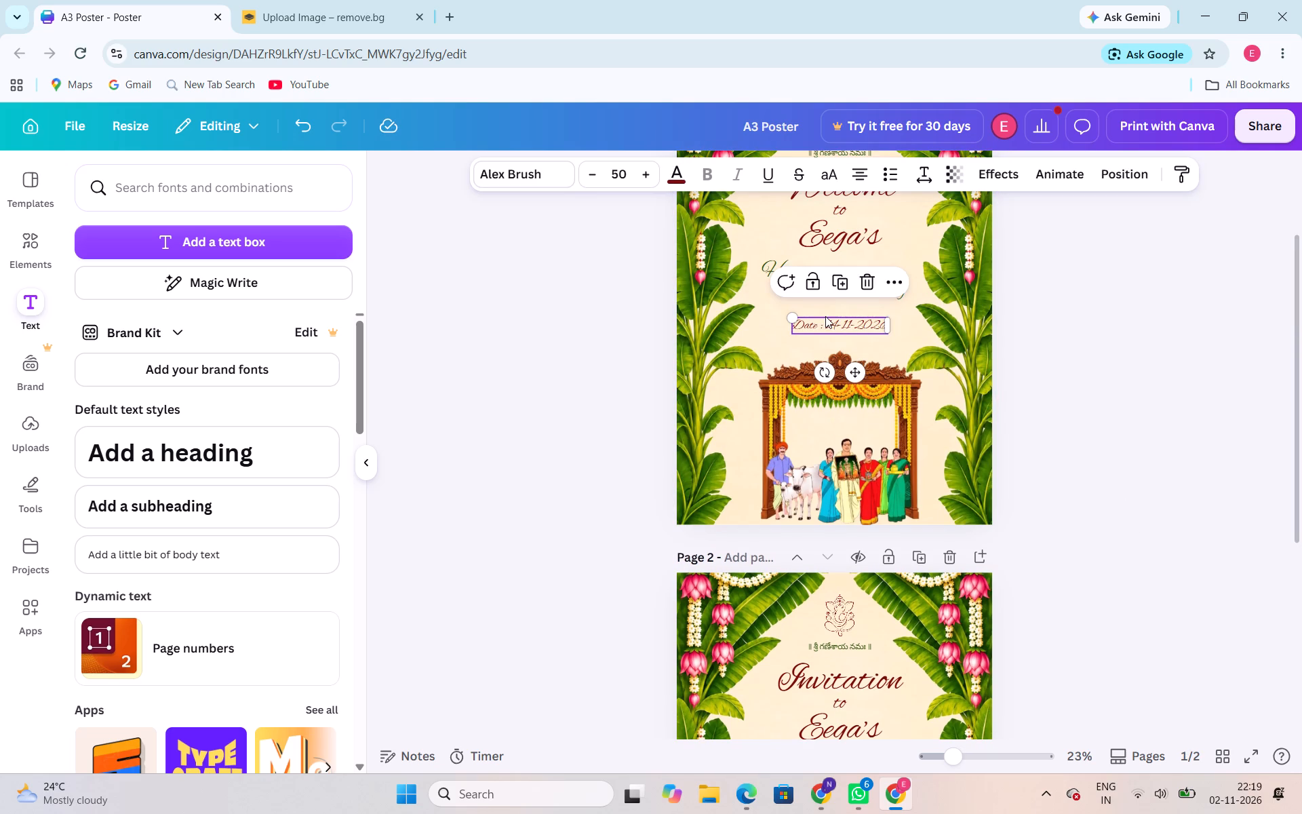
pyautogui.press('Up')
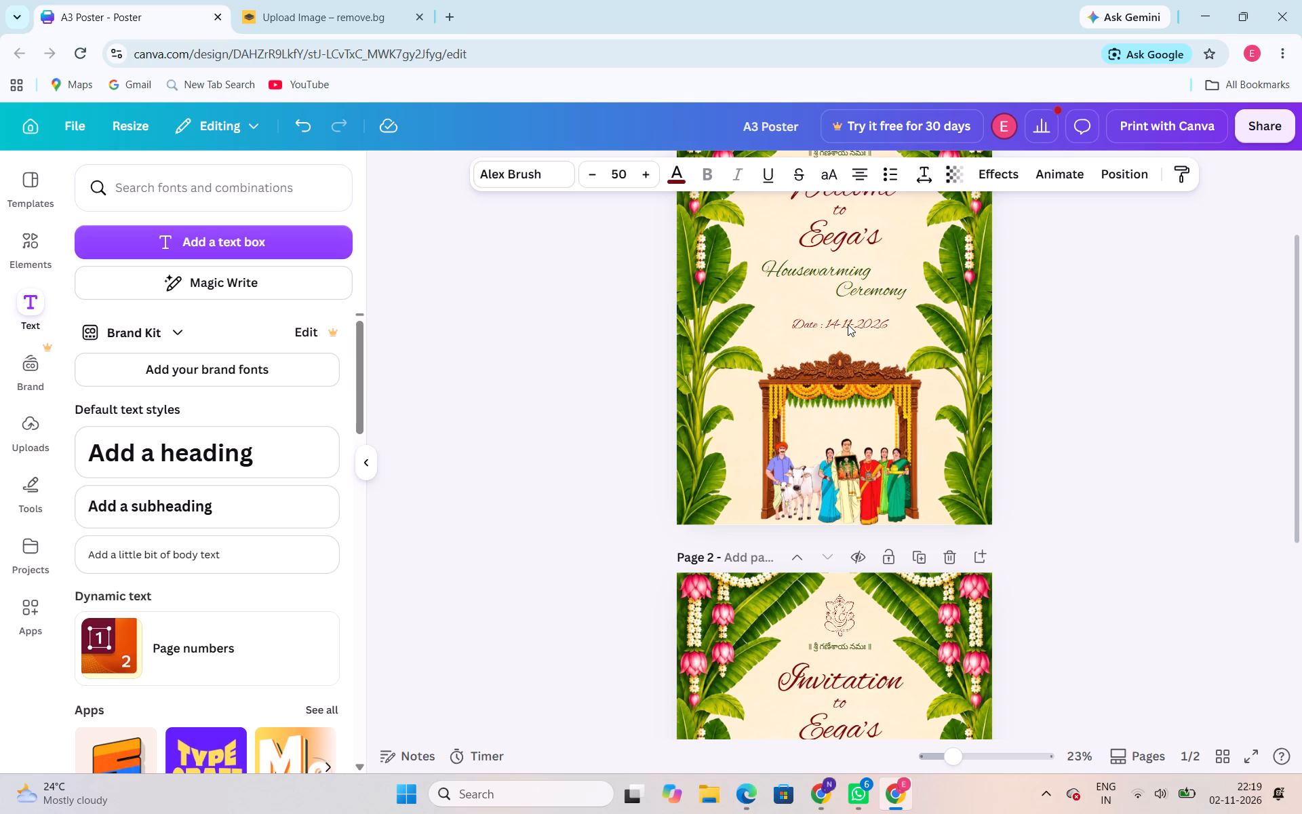
pyautogui.press('Up')
pyautogui.press('Up')
pyautogui.press('Up')
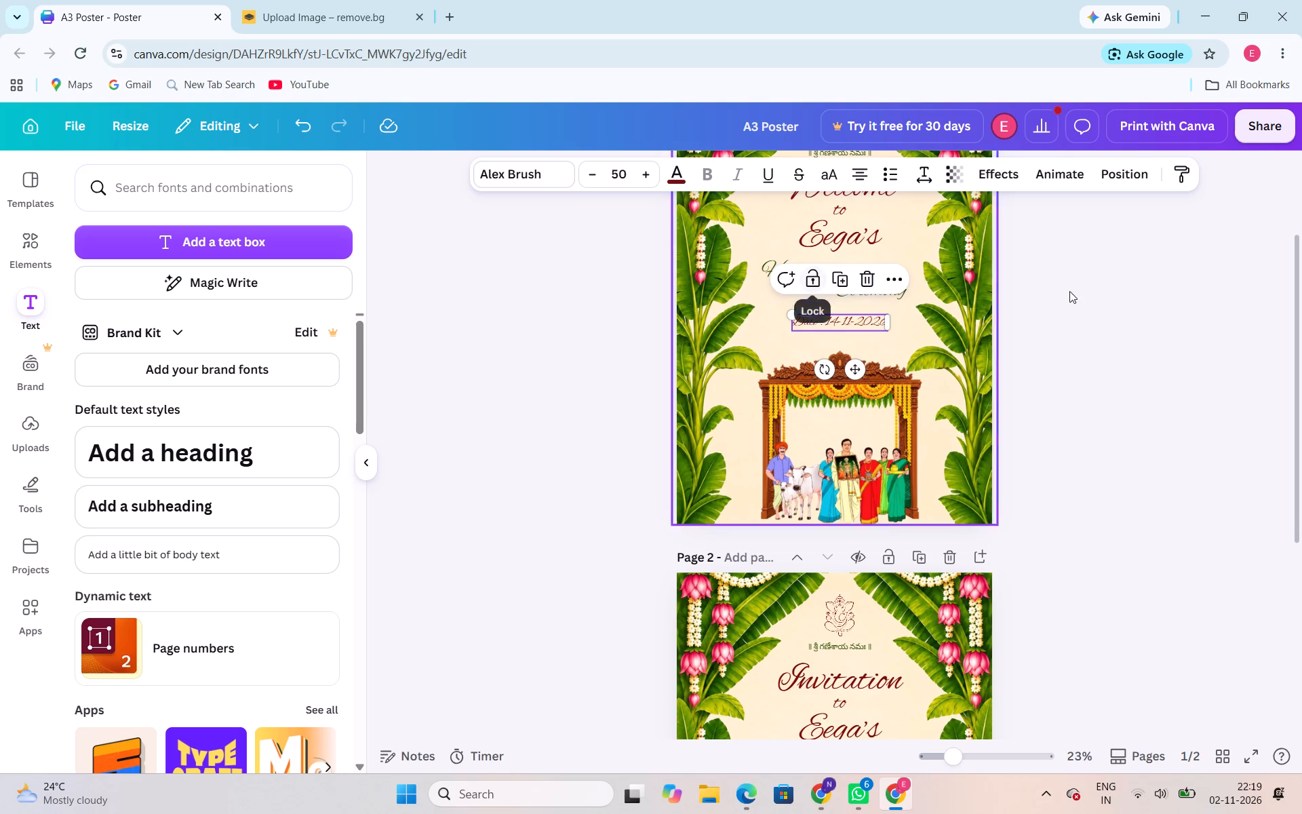
pyautogui.click(1105, 296)
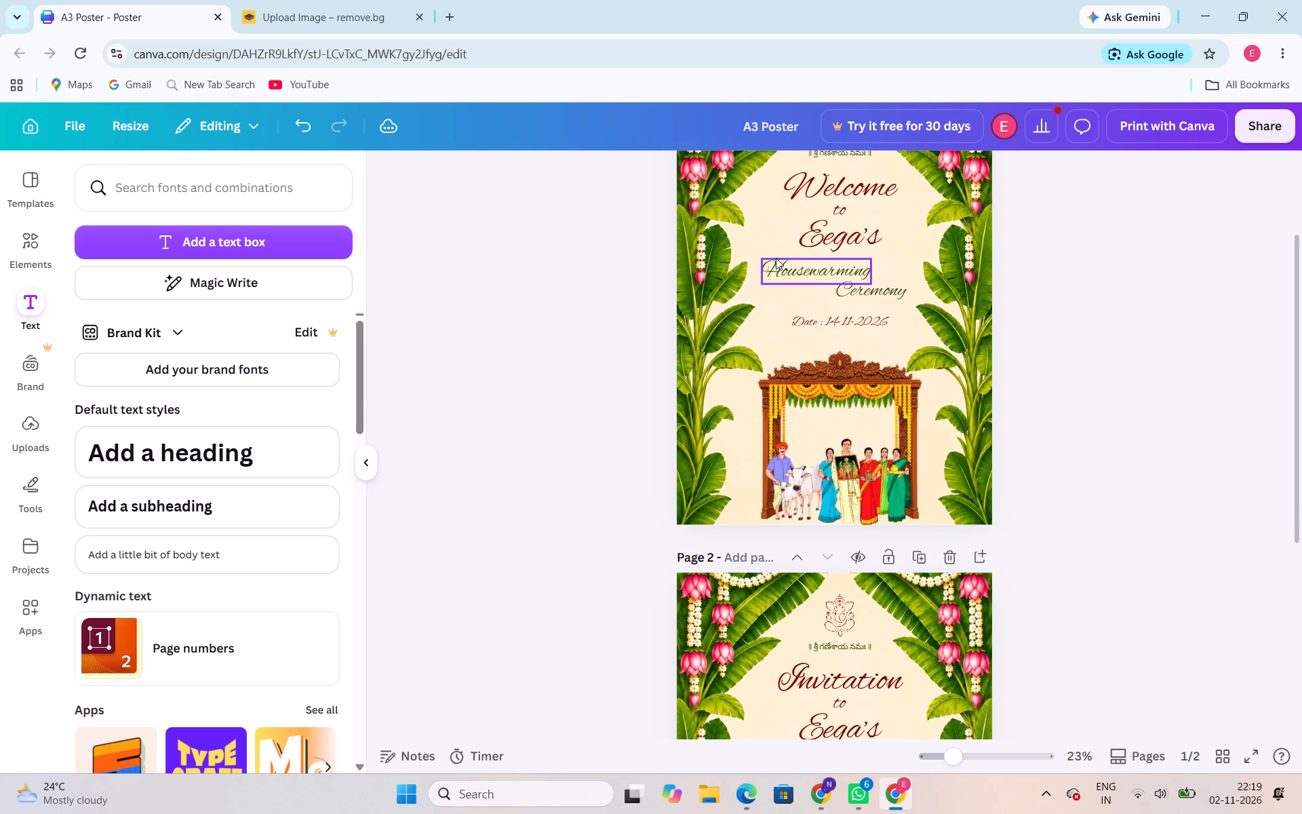
# Move "Housewarming" and "Ceremony" on page 1 together slightly down, closer to the date text.
pyautogui.moveTo(768, 251); pyautogui.dragTo(823, 282)
pyautogui.click(778, 308)
pyautogui.moveTo(778, 308); pyautogui.dragTo(796, 288)
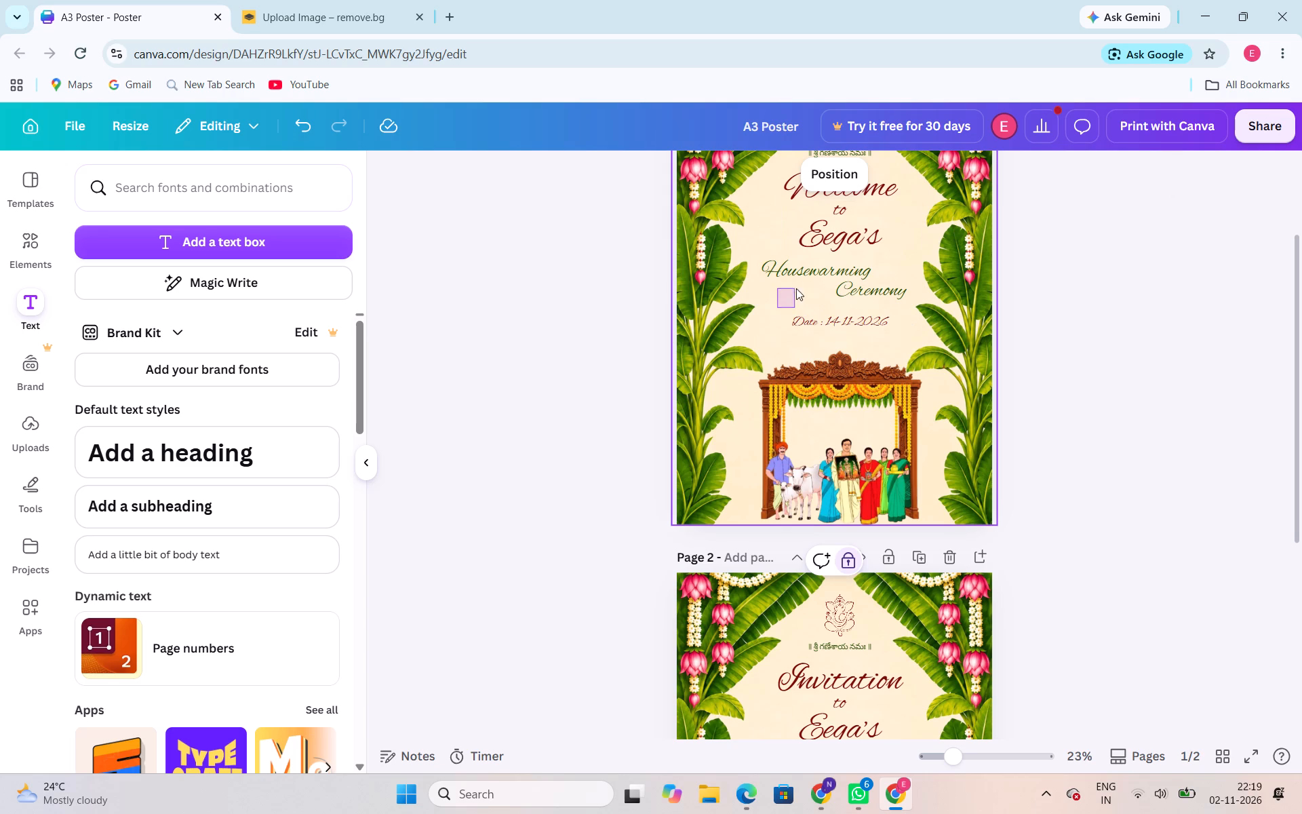
pyautogui.moveTo(796, 288); pyautogui.dragTo(866, 275)
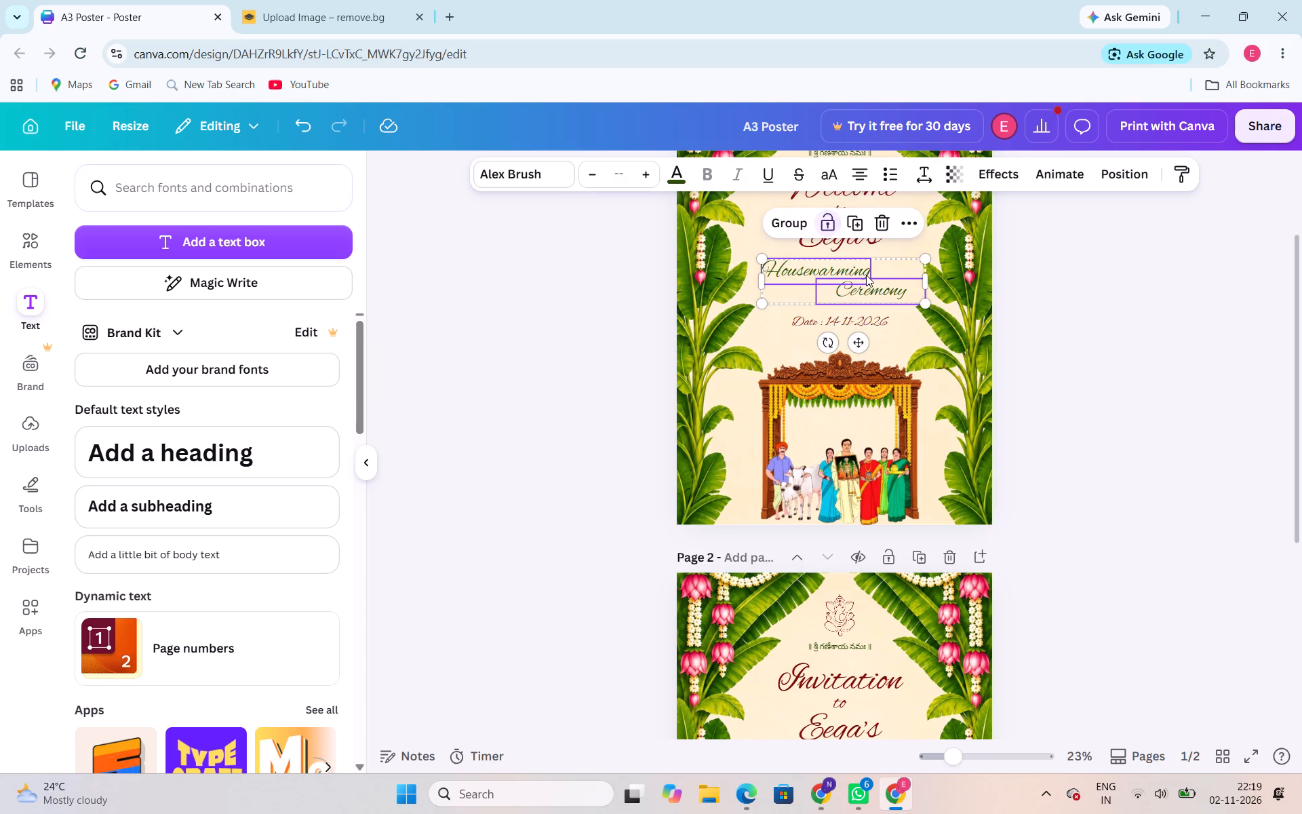
pyautogui.press('Down')
pyautogui.press('Down')
pyautogui.press('Down')
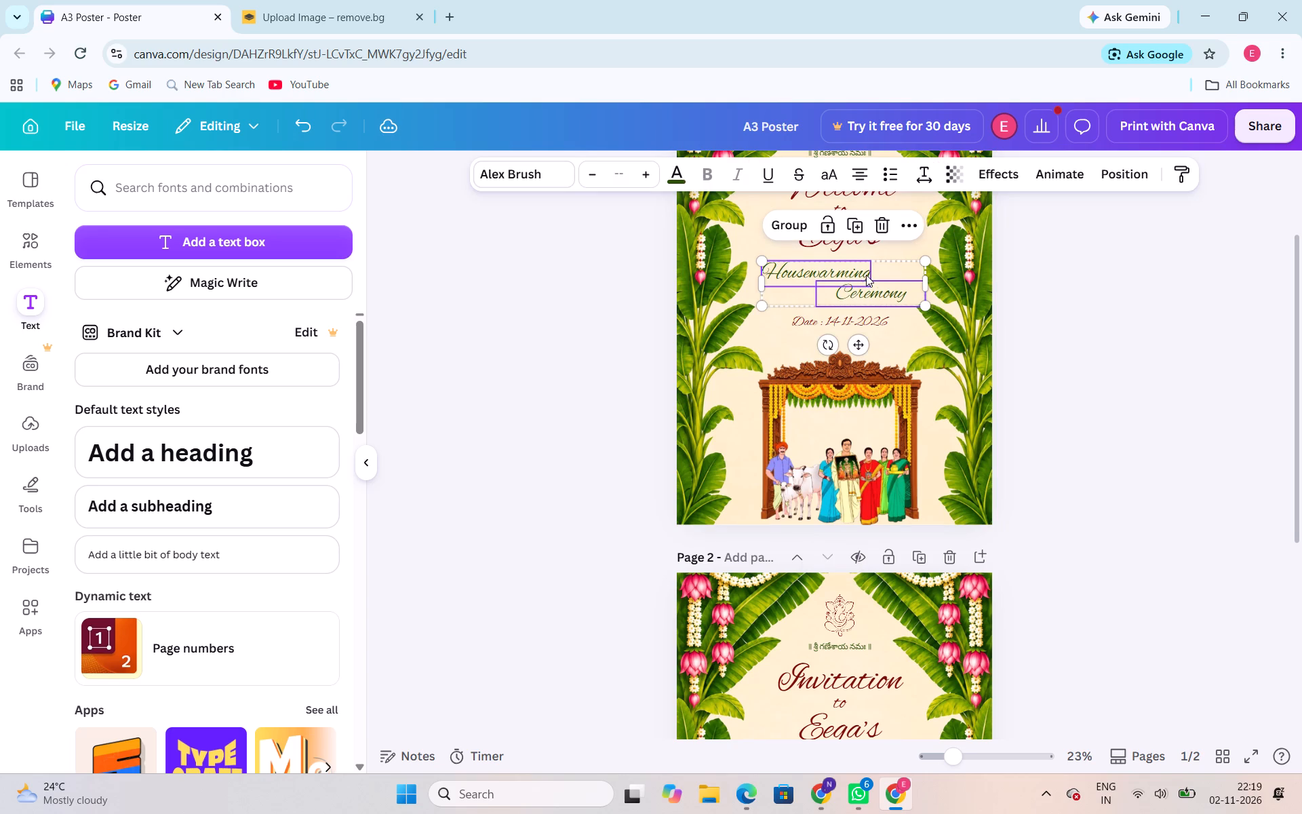
pyautogui.click(1114, 469)
# Move "Housewarming" and "Ceremony" on page 2 together slightly down, closer to the date text.
pyautogui.scroll(-3, 1114, 469)
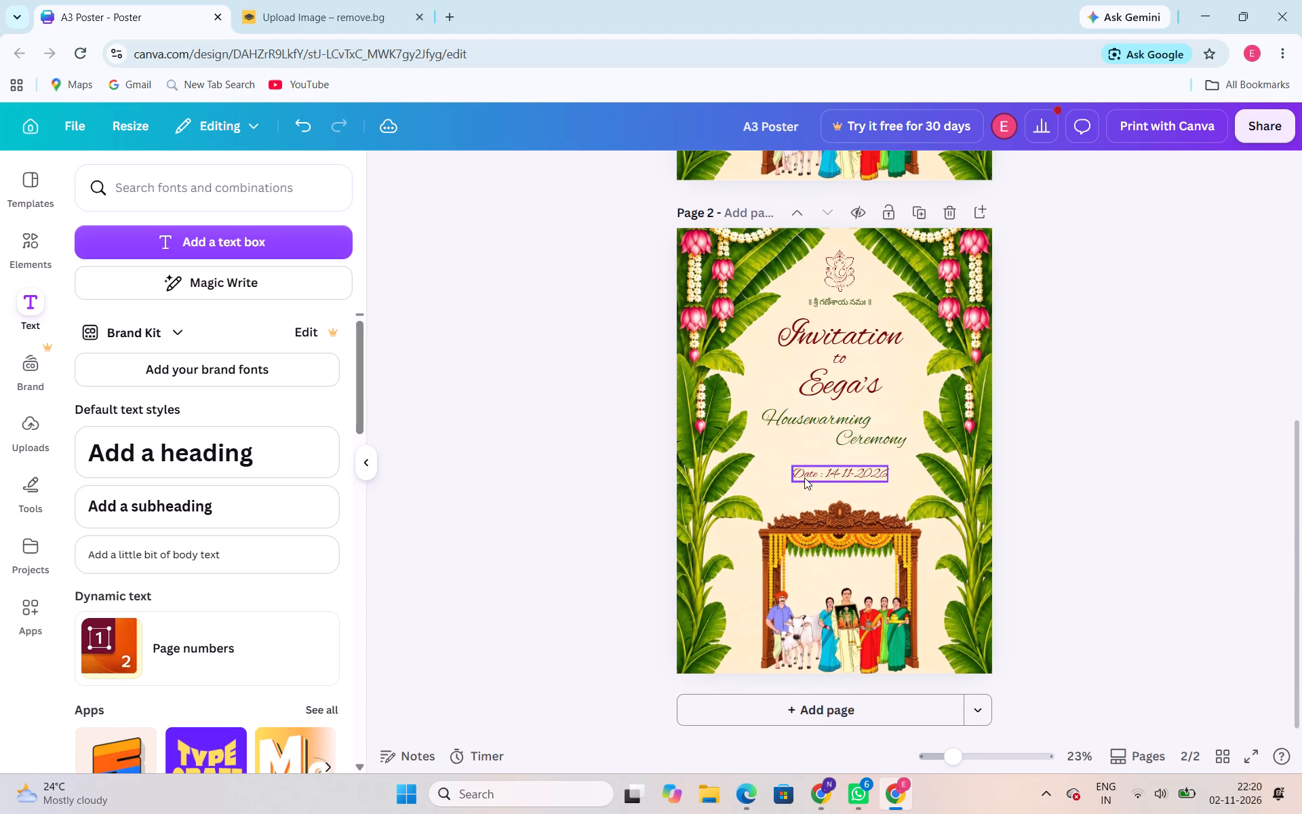
pyautogui.moveTo(795, 450); pyautogui.dragTo(829, 431)
pyautogui.press('Down')
pyautogui.press('Down')
pyautogui.press('Down')
pyautogui.press('Down')
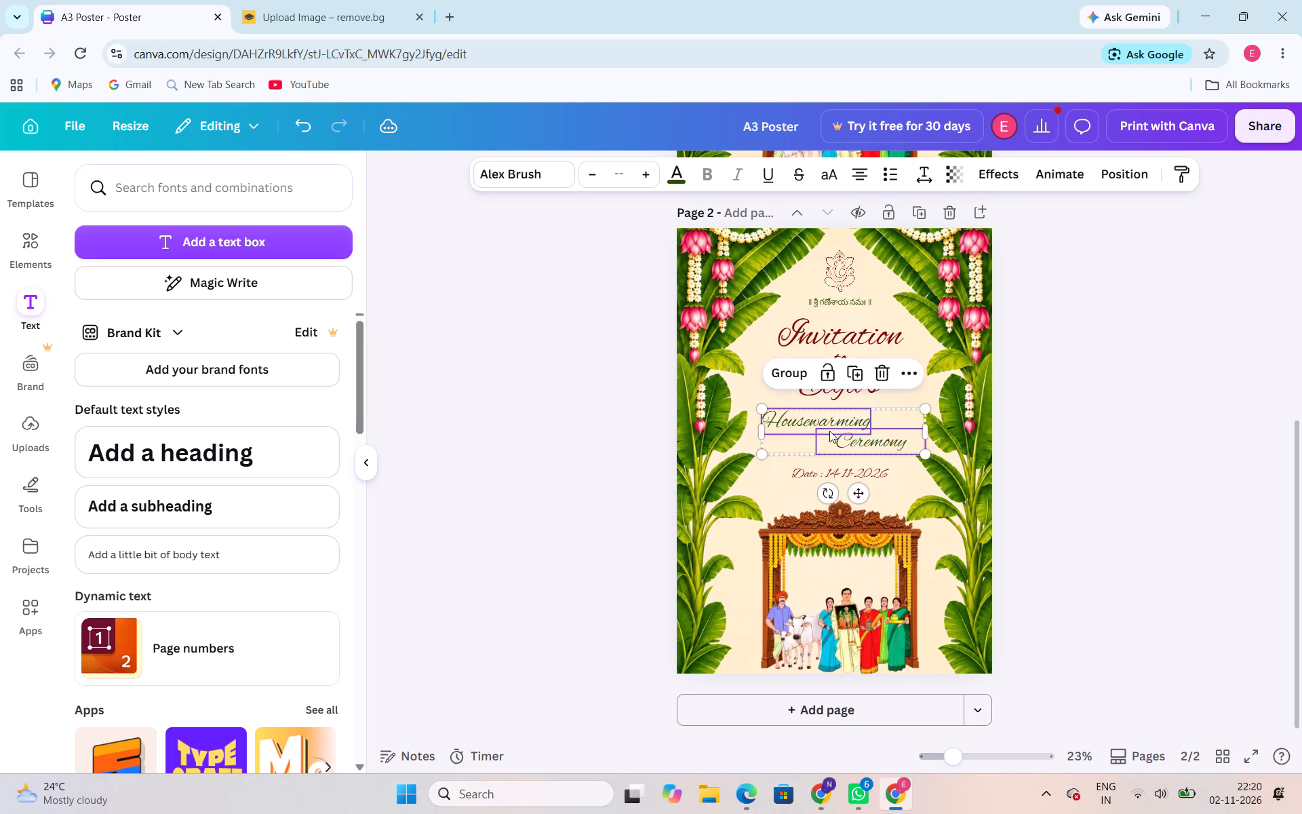
pyautogui.press('Up')
pyautogui.press('Down')
pyautogui.click(1067, 459)
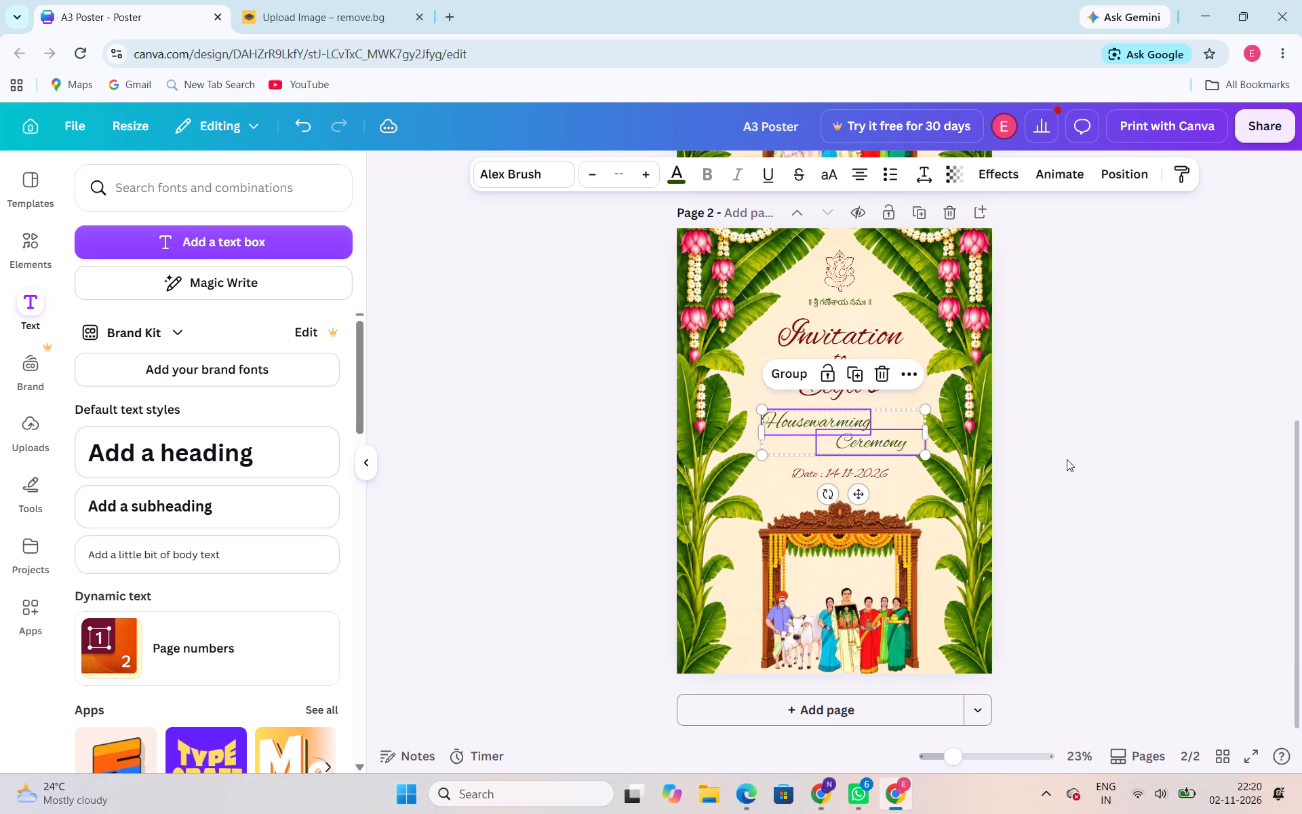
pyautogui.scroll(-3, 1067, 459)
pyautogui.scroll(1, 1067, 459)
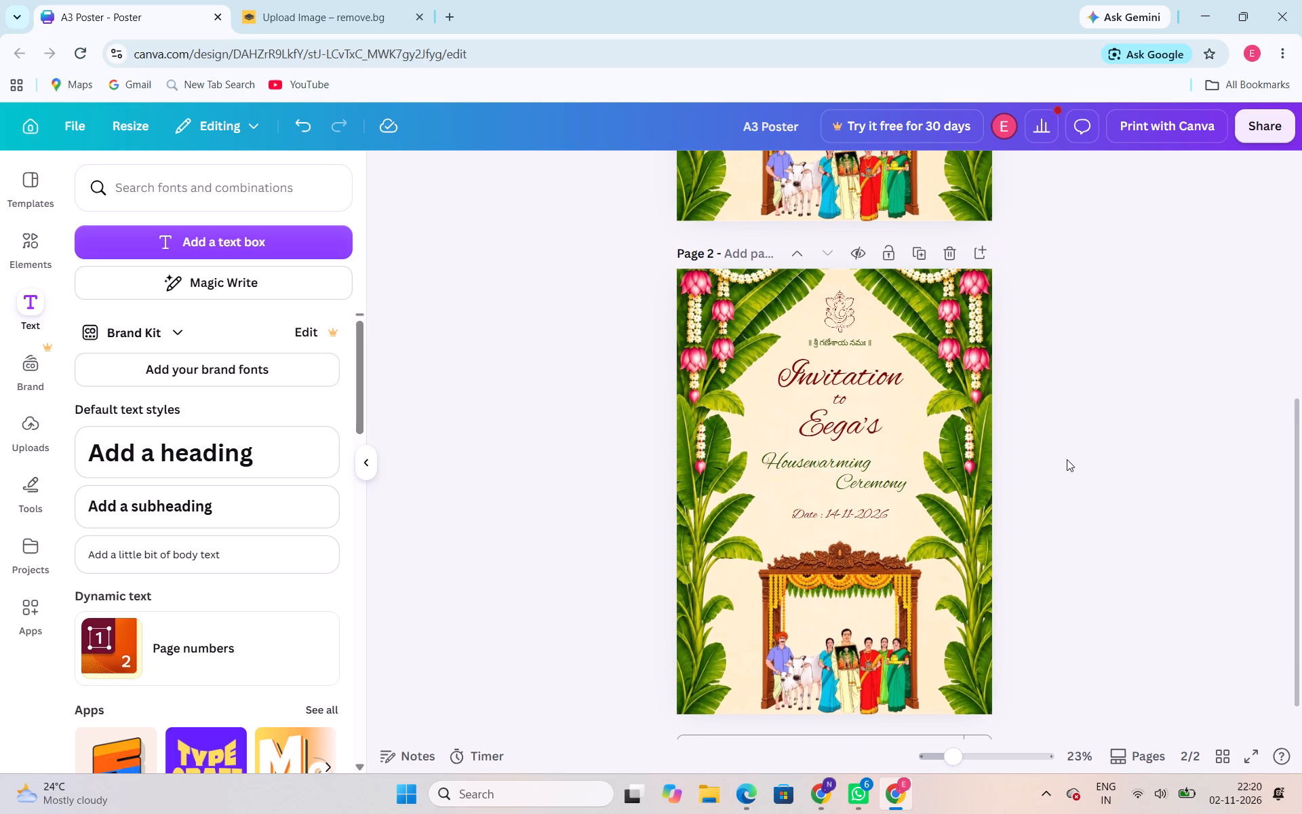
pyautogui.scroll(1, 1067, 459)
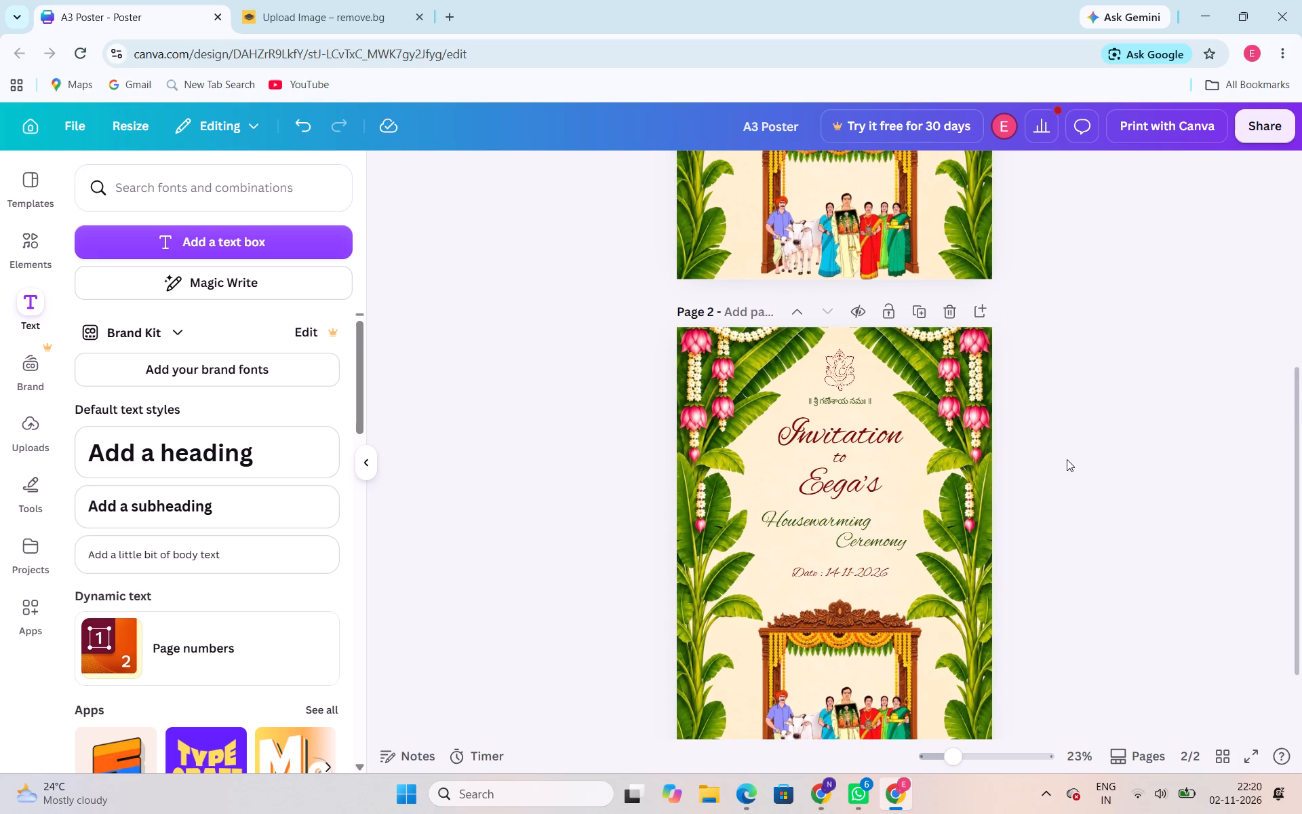
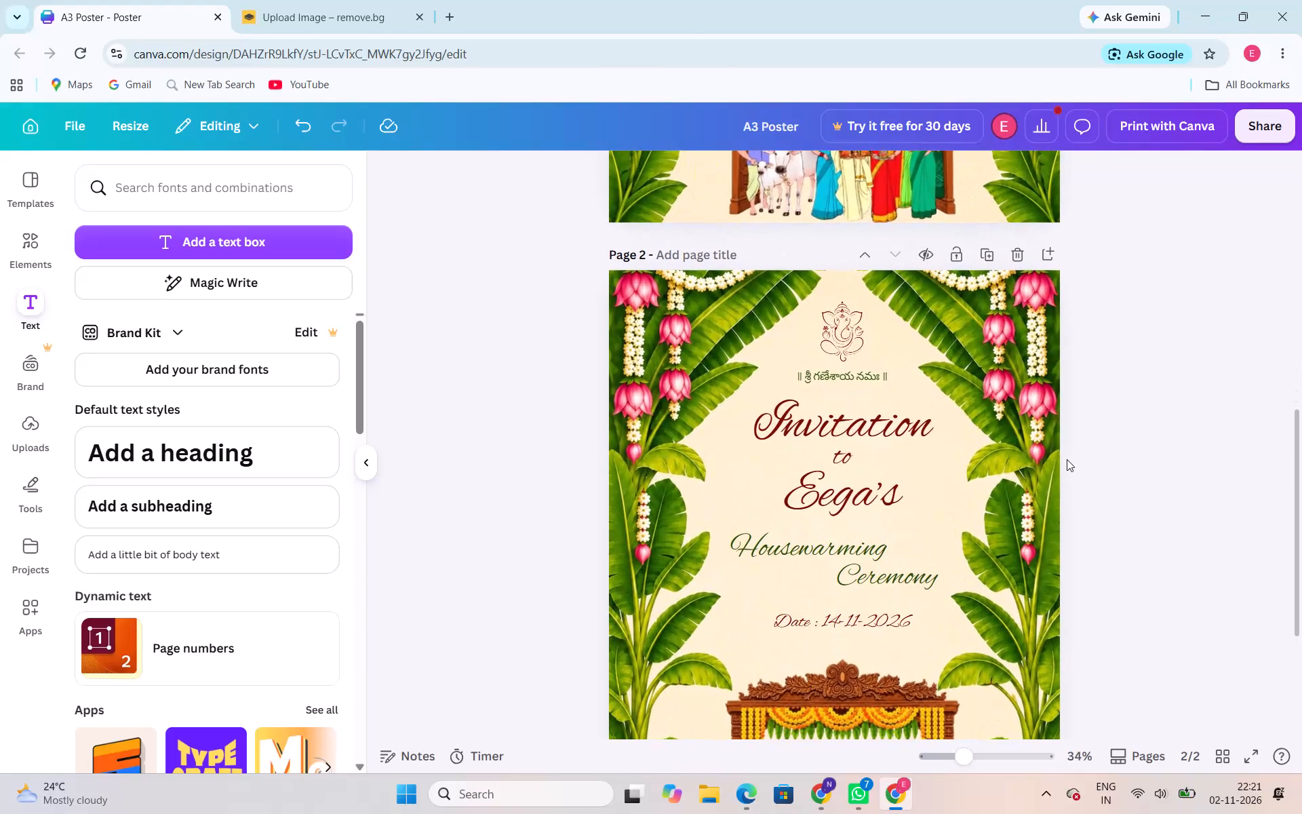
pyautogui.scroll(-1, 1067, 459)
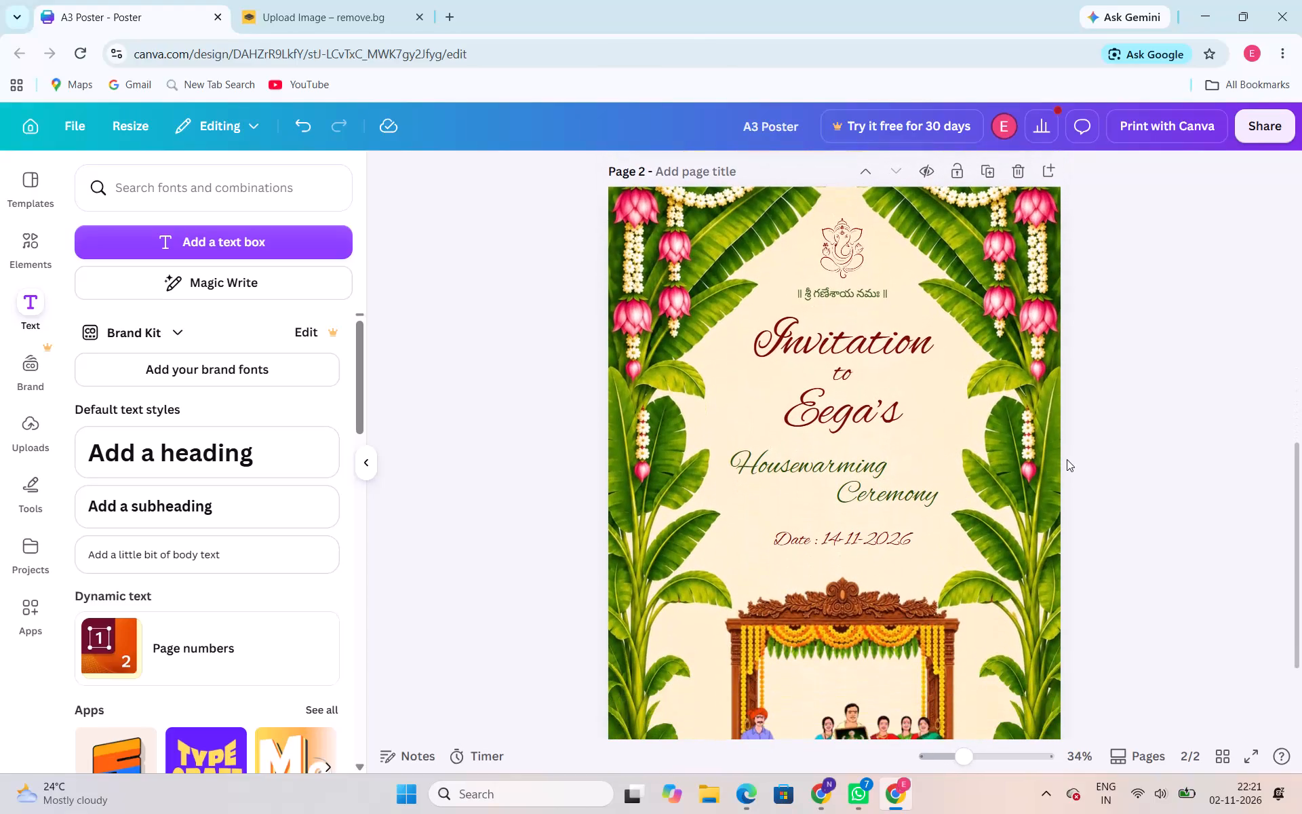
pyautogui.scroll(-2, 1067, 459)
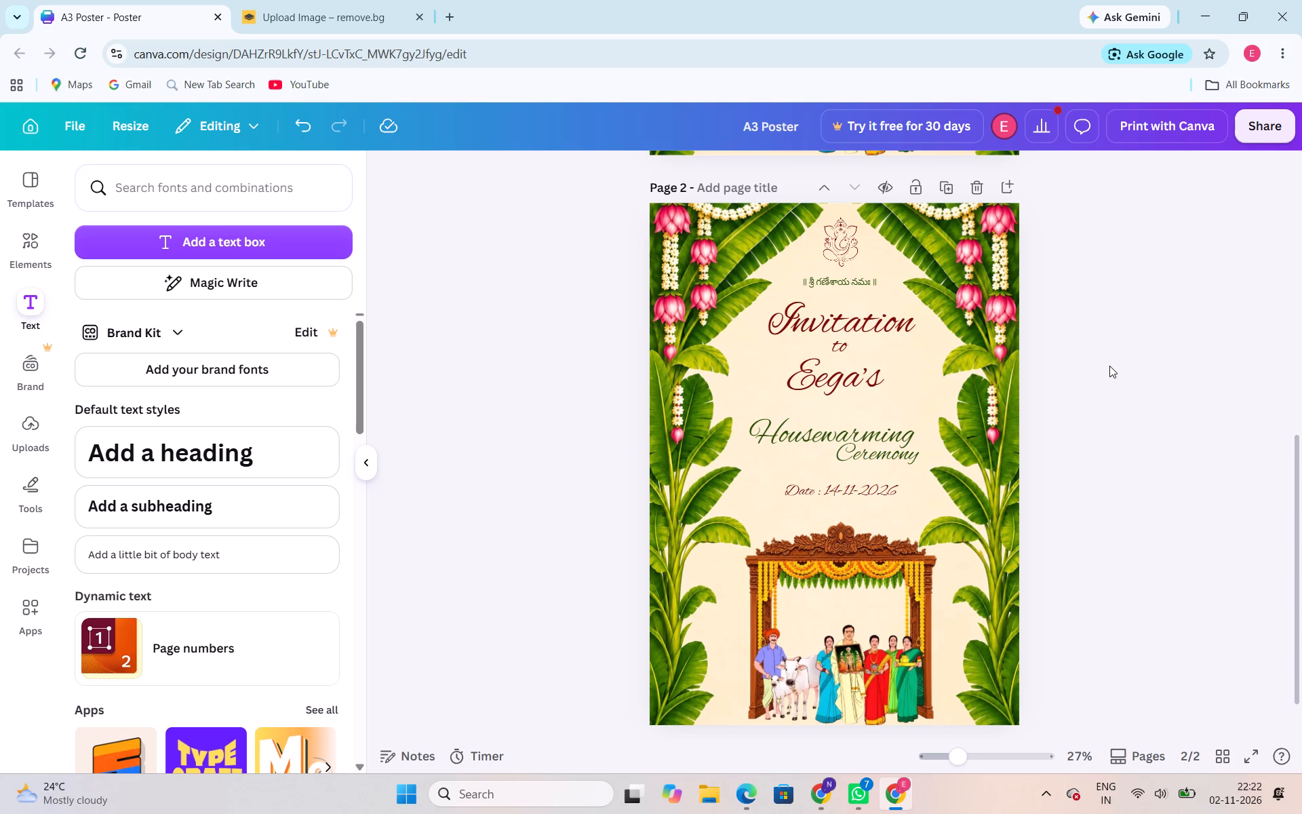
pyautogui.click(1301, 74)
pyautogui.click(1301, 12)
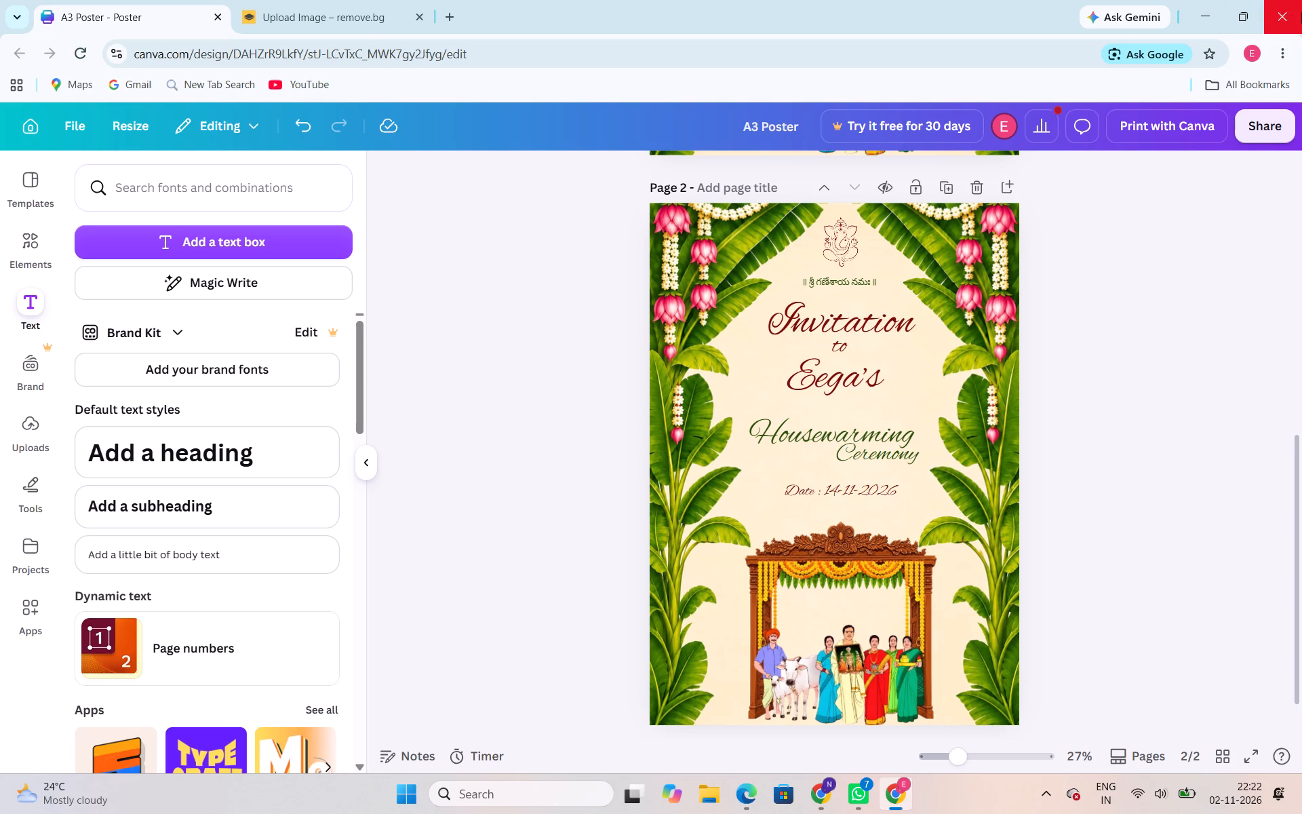